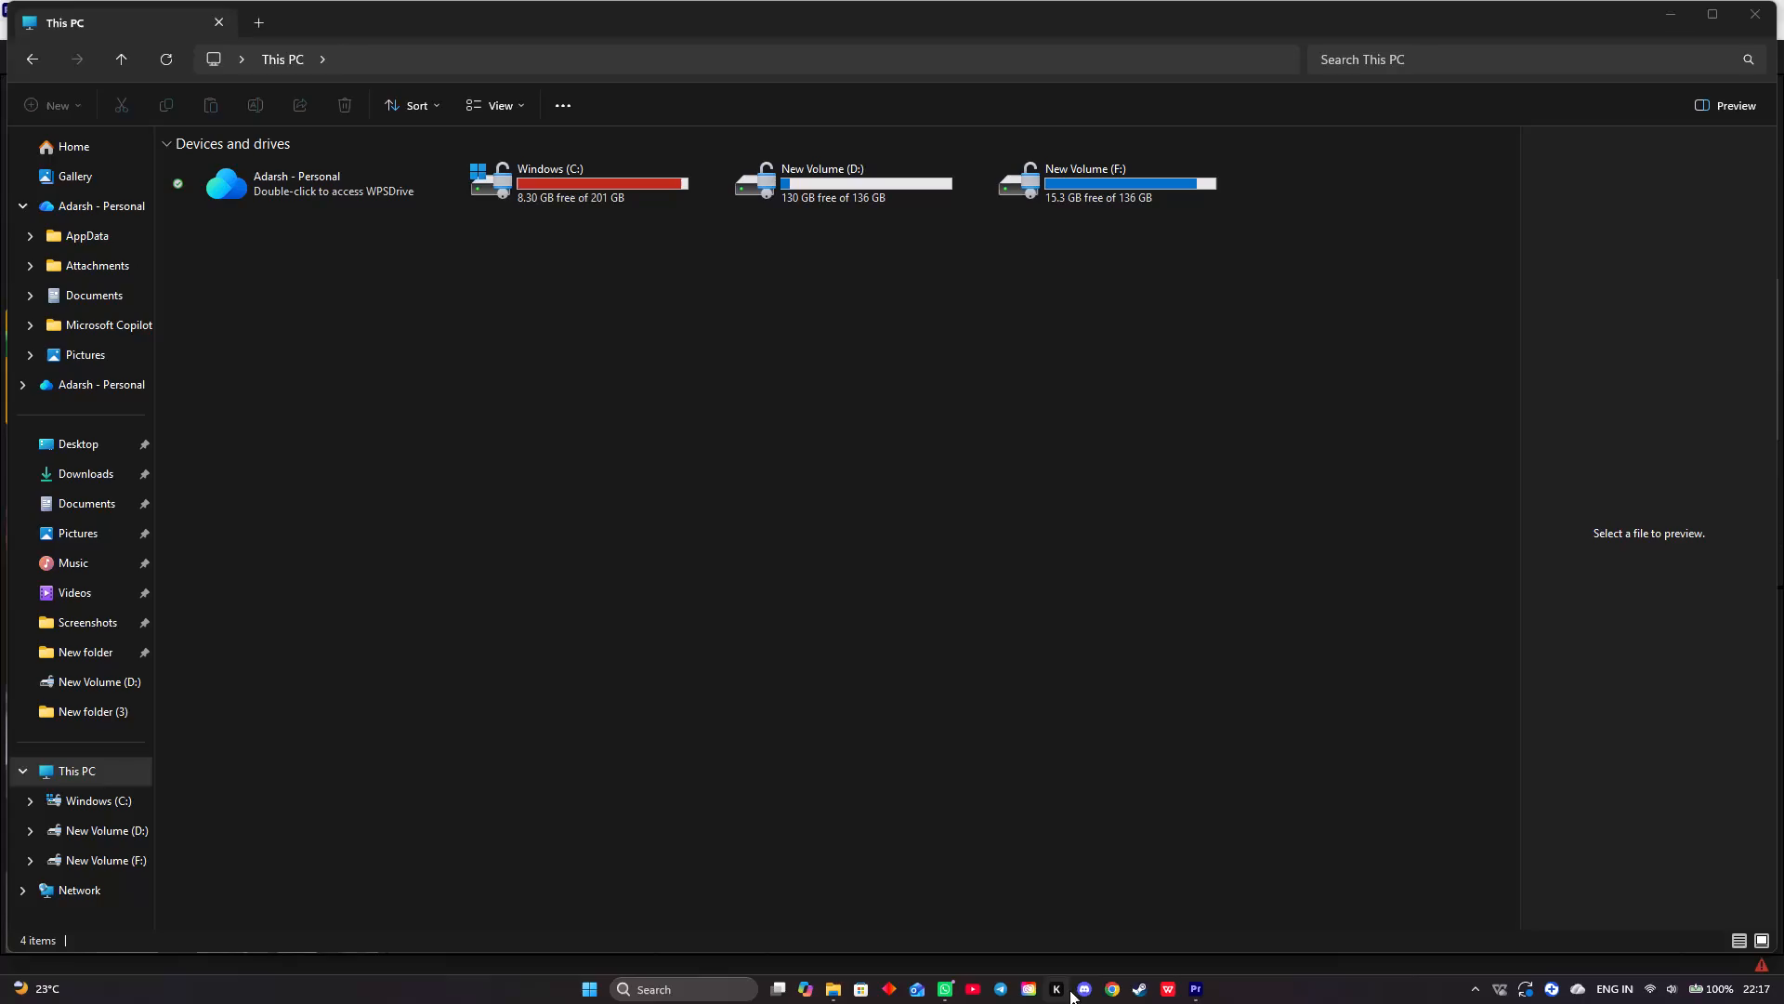
Switch to Adobe Premiere and play Sequence 01 from about 9 seconds to examine the clips around the offline media.
{"action": "left_click", "coordinate": [1197, 987]}
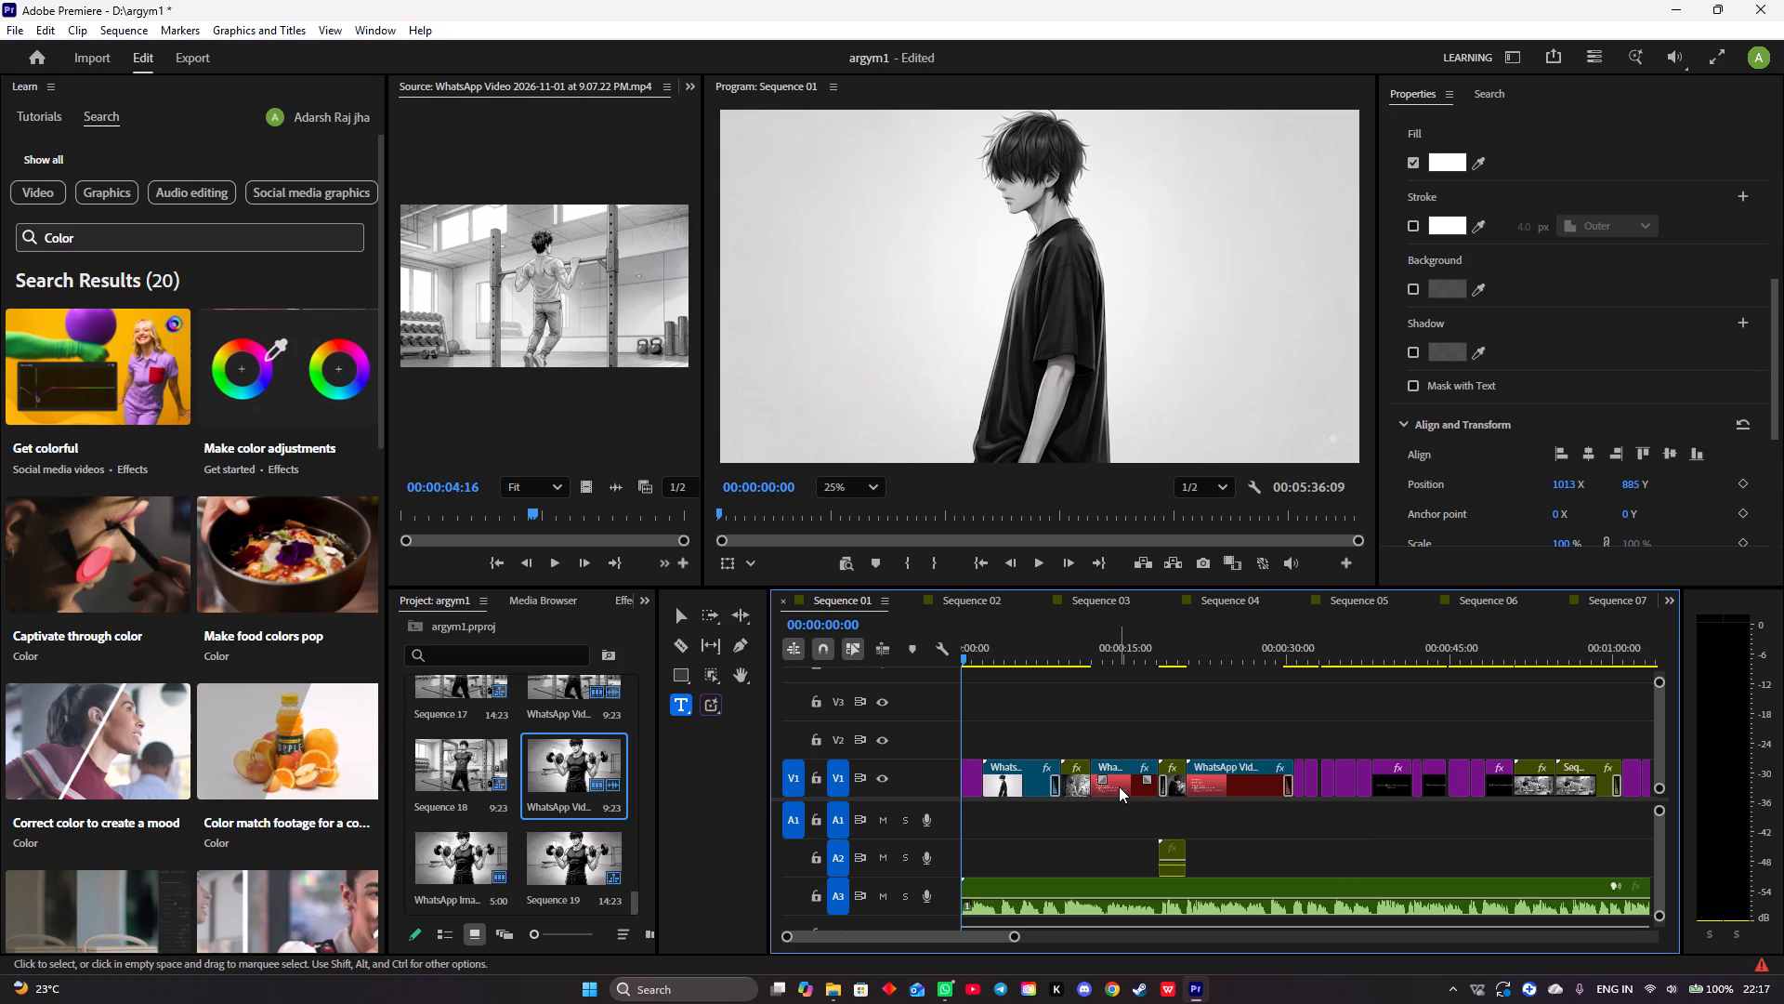
{"action": "left_click", "coordinate": [1097, 764]}
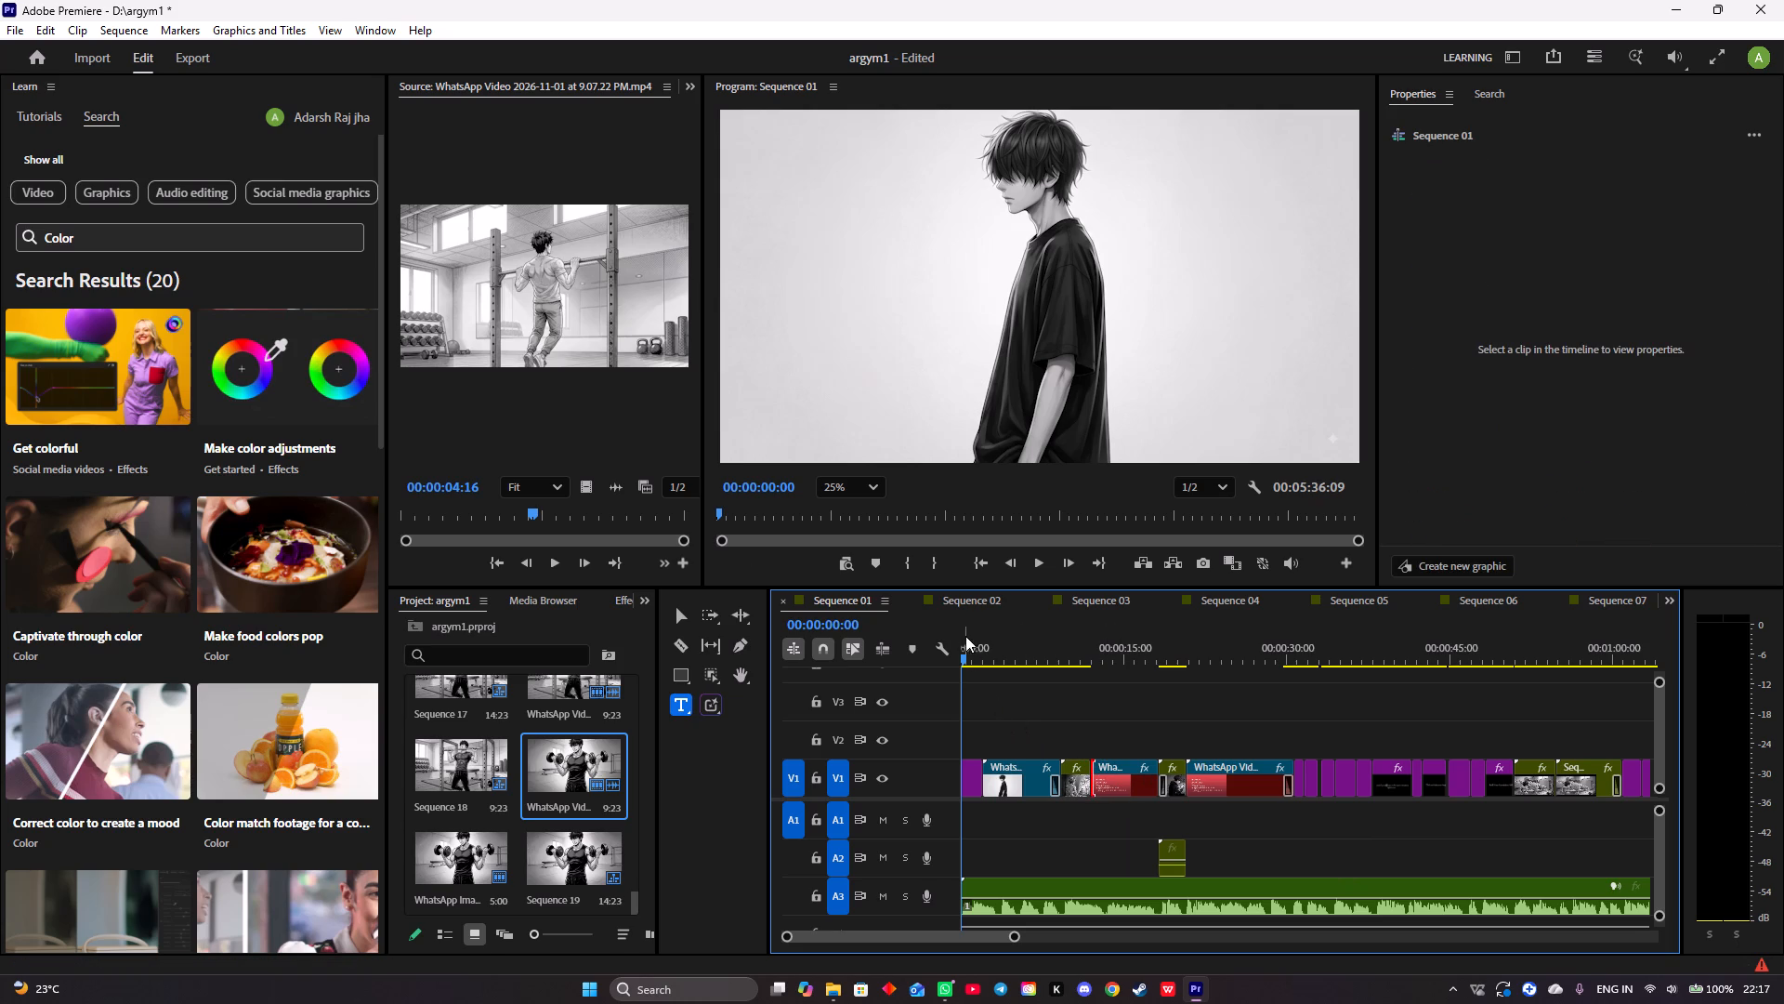
{"action": "left_click_drag", "start_coordinate": [959, 657], "coordinate": [1035, 655]}
{"action": "left_click_drag", "start_coordinate": [962, 653], "coordinate": [1066, 676]}
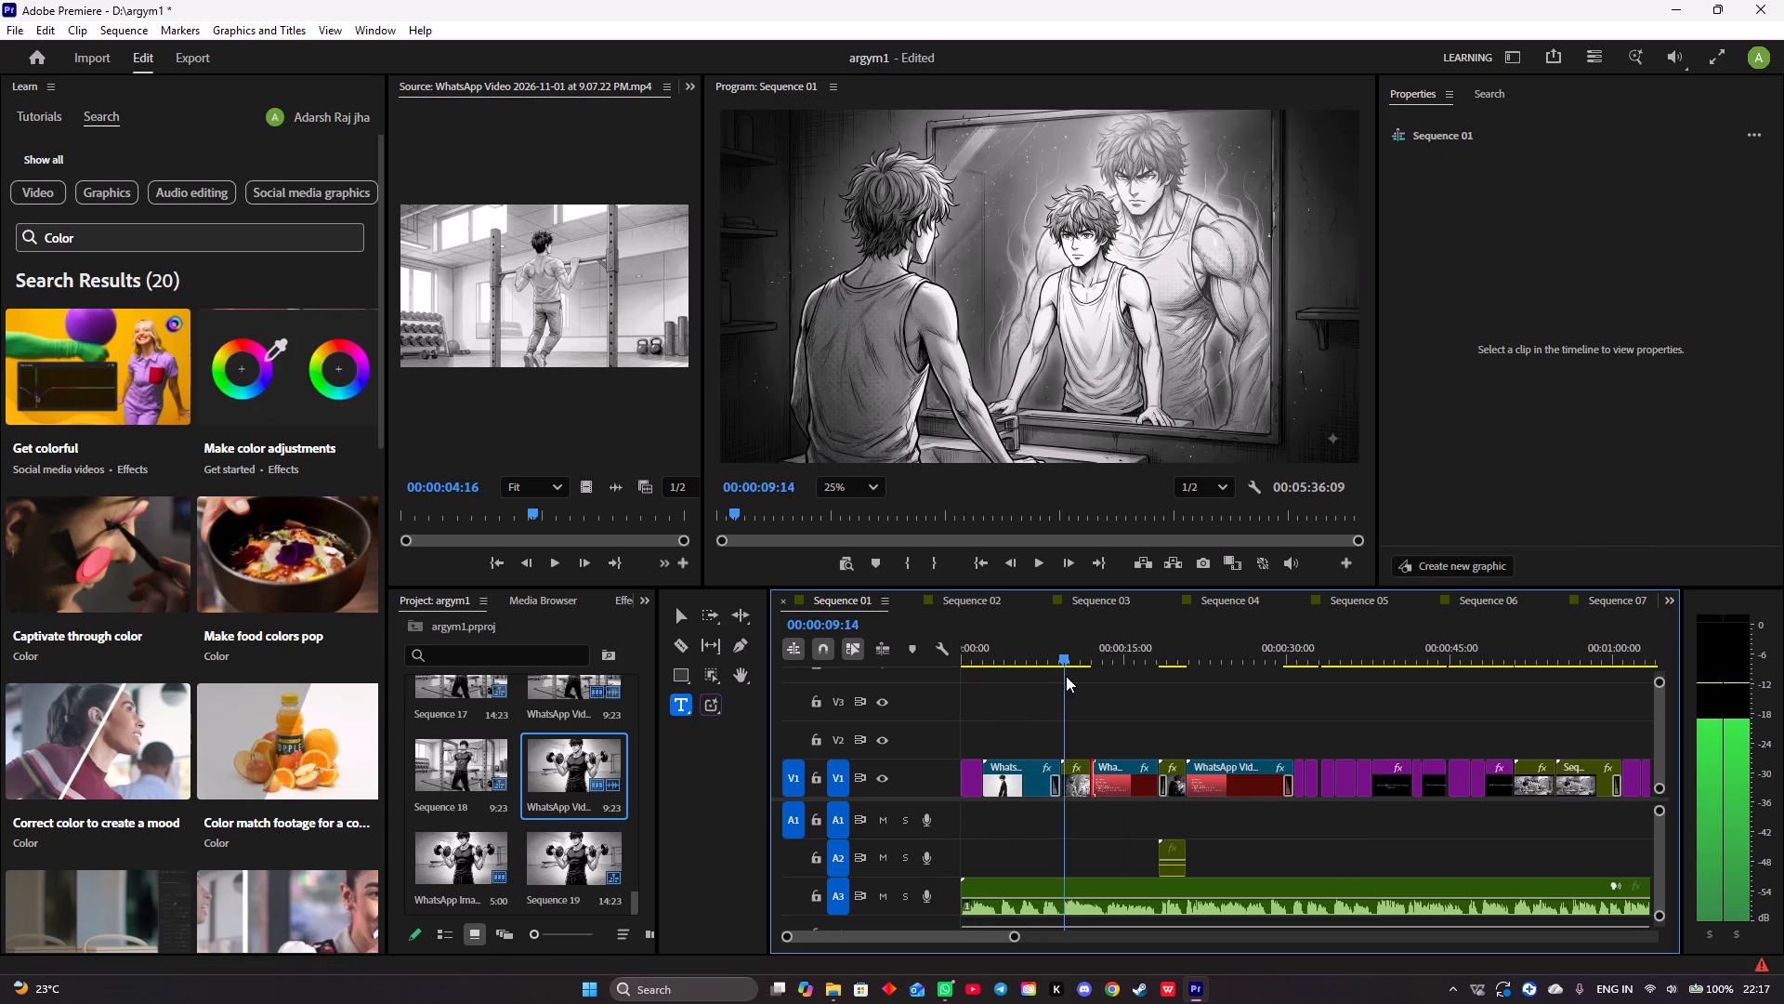
{"action": "left_click_drag", "start_coordinate": [1066, 676], "coordinate": [1068, 676]}
{"action": "key", "text": "space"}
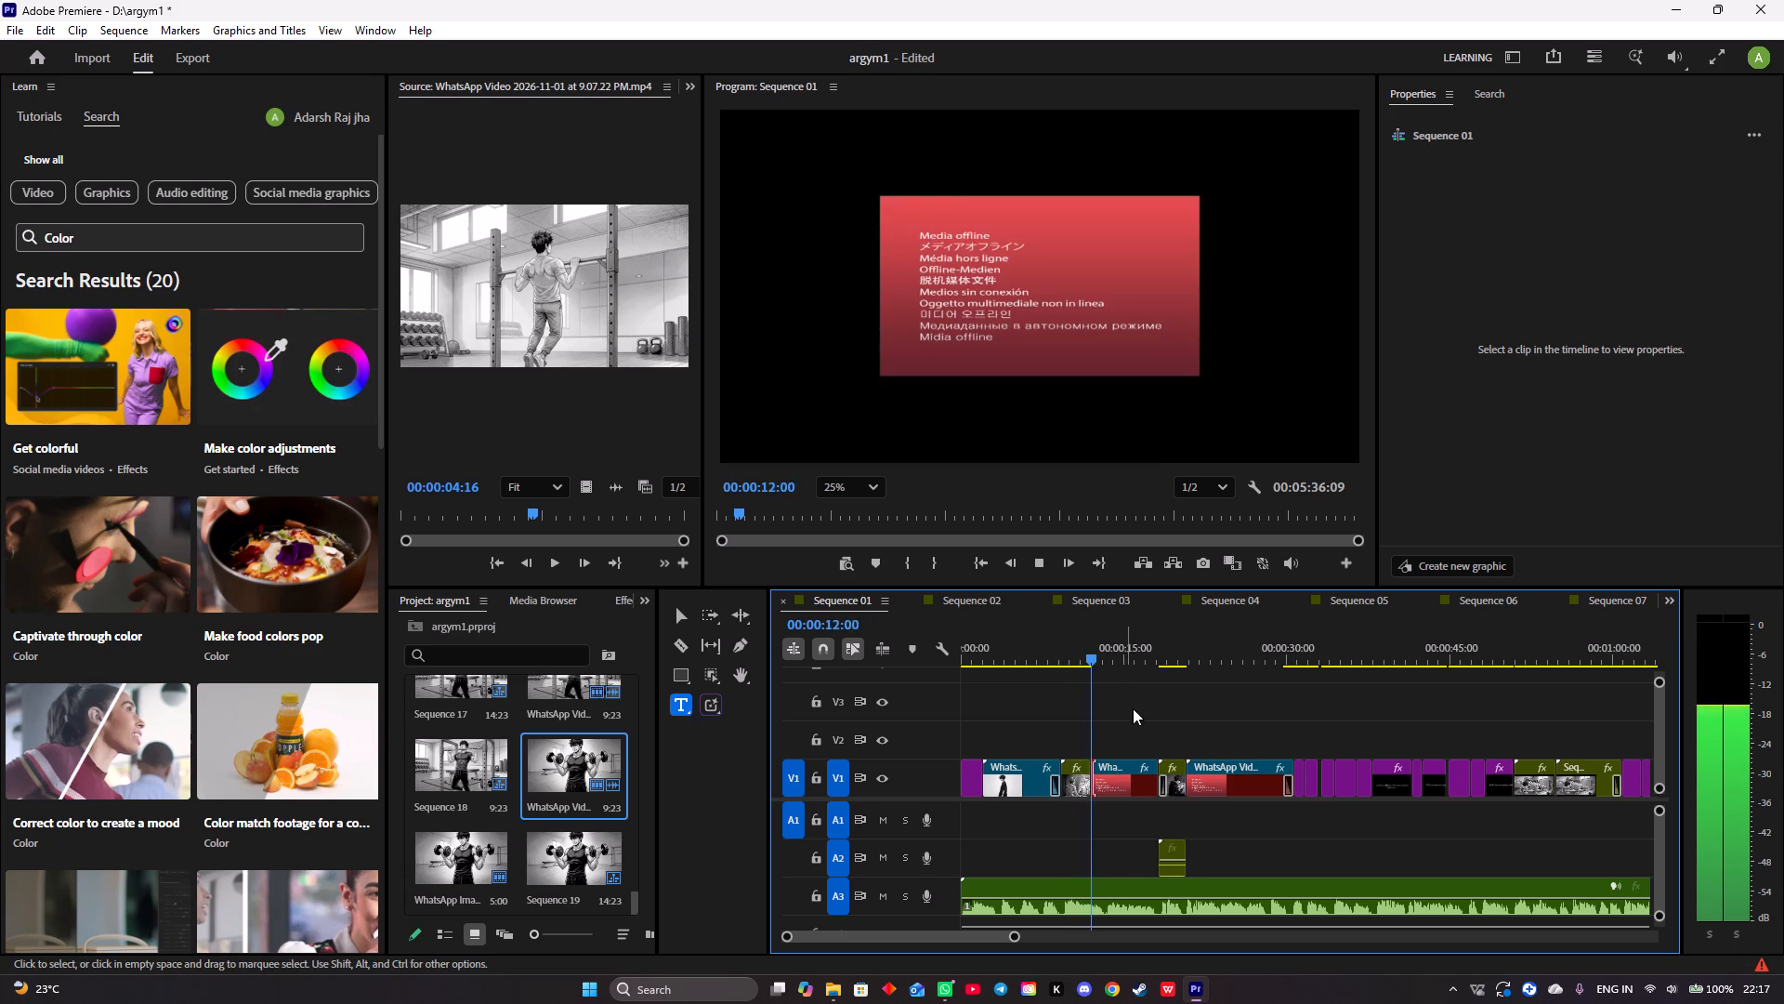
{"action": "key", "text": "space"}
{"action": "key", "text": "space"}
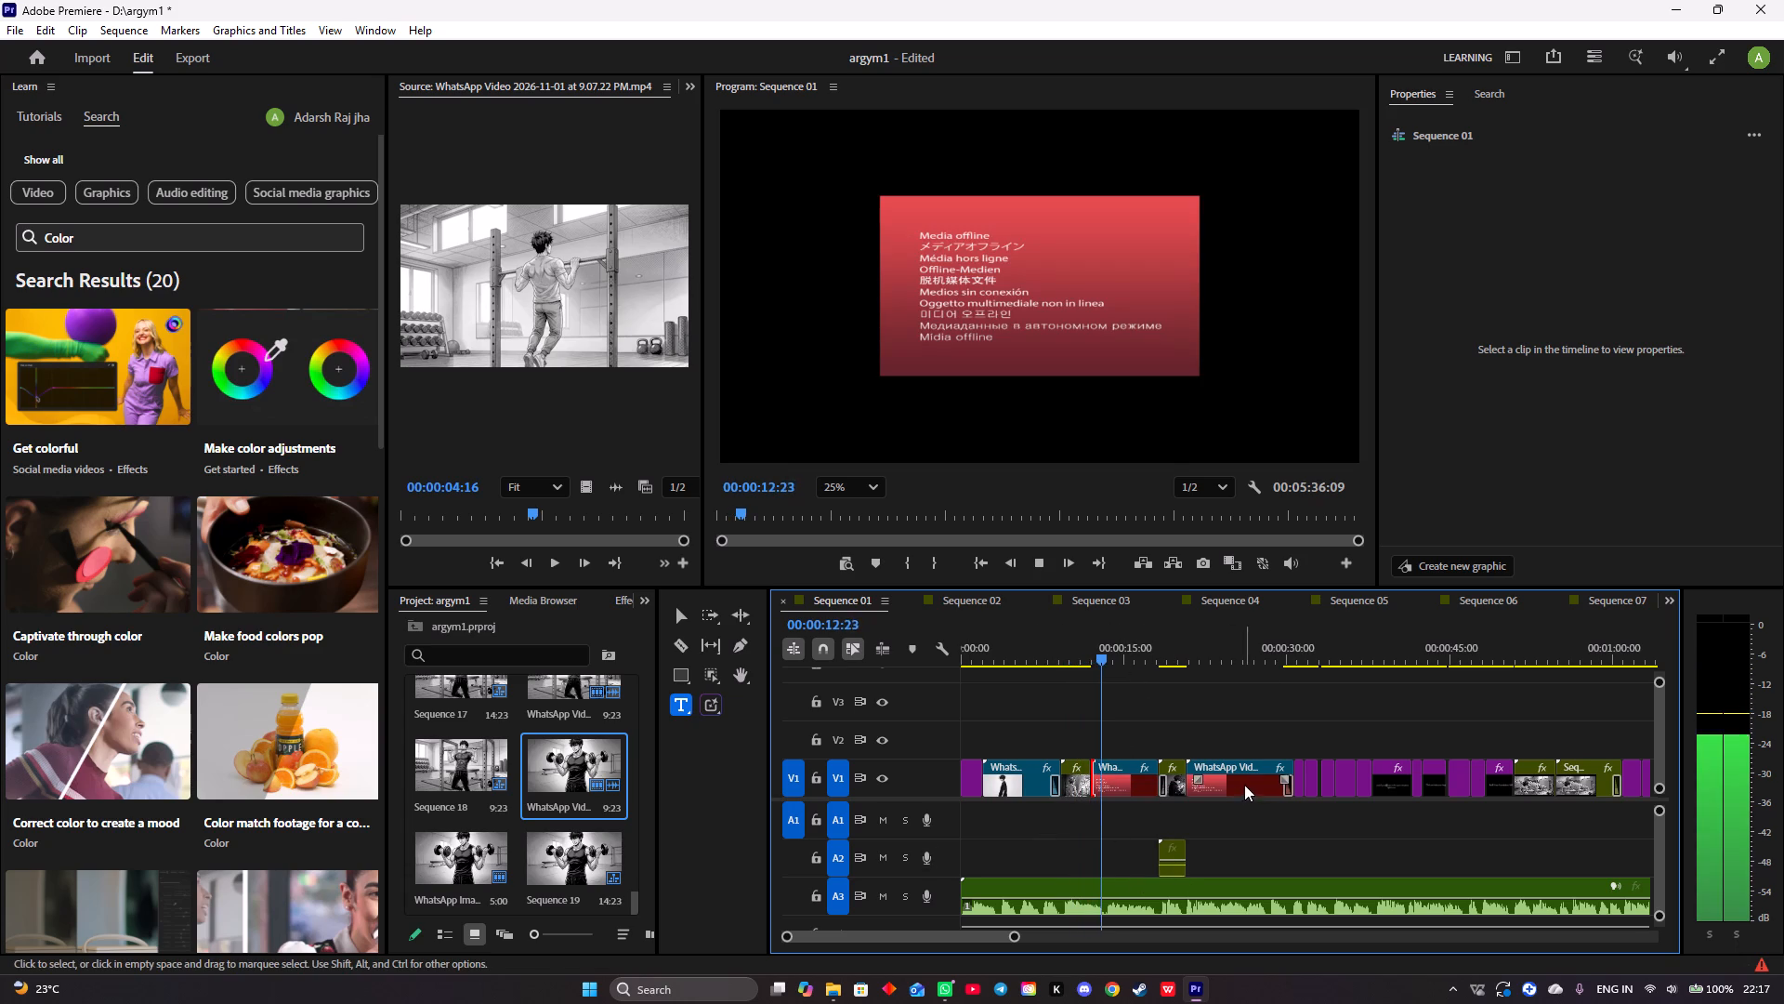
{"action": "key", "text": "space"}
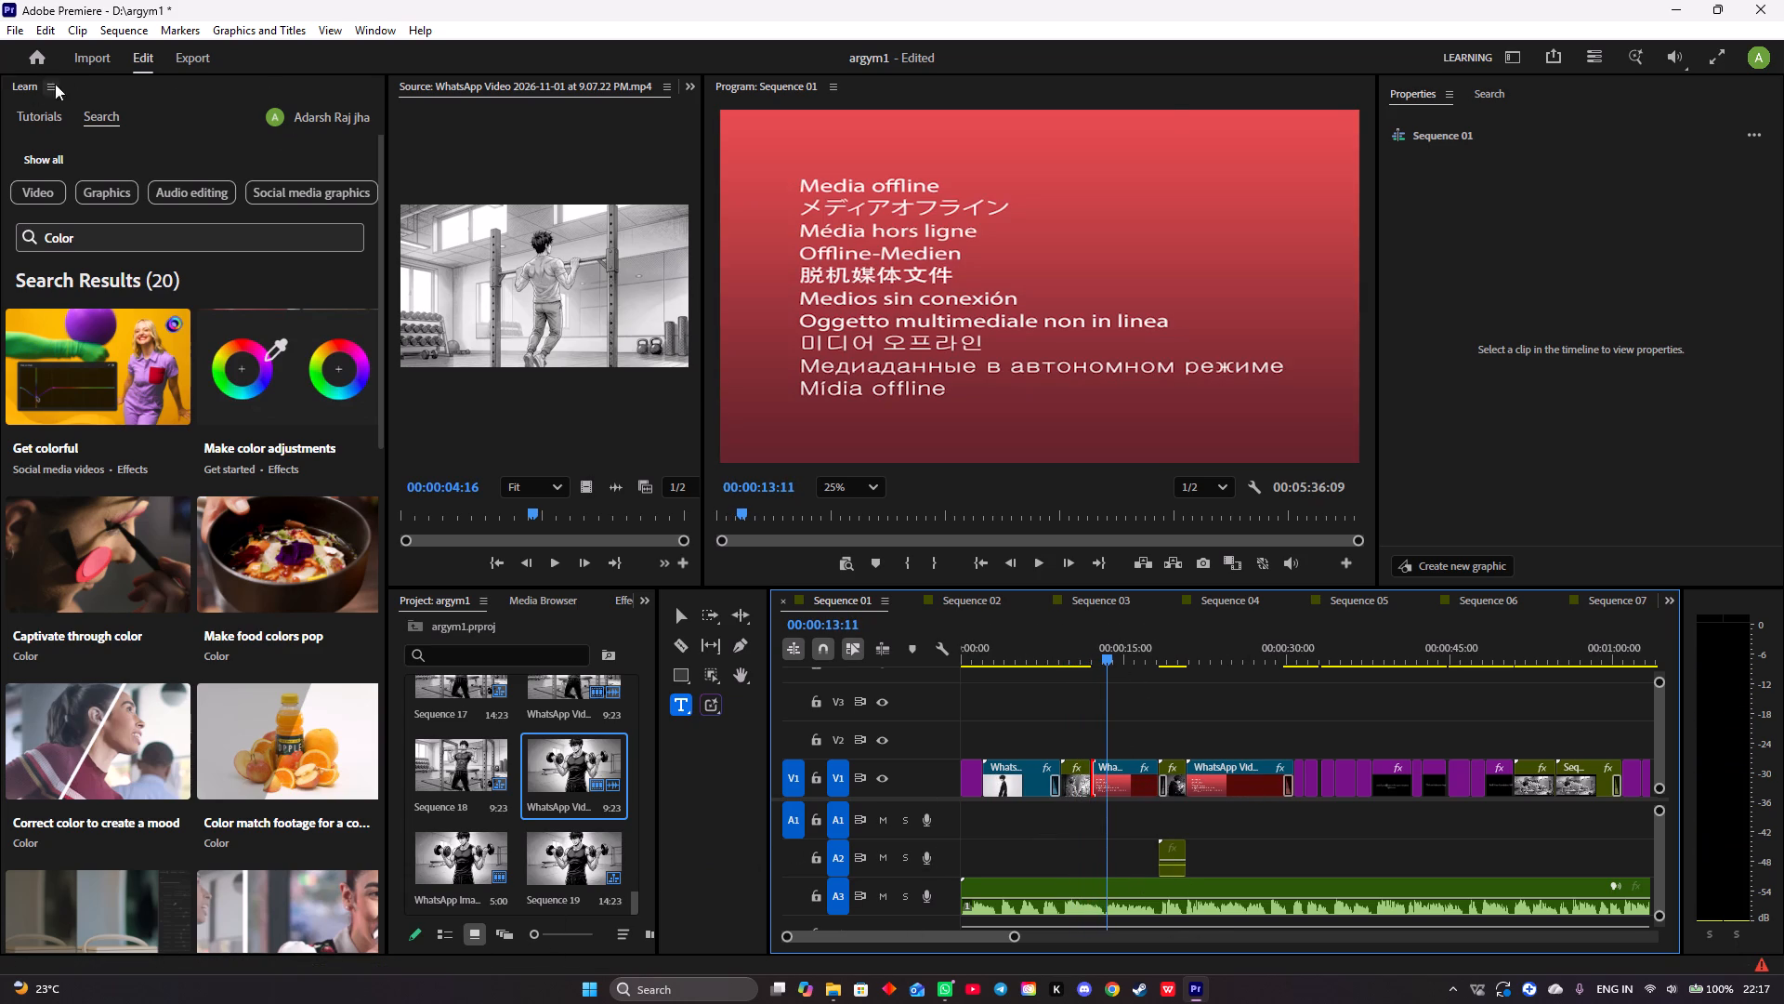
Browse the importable media in New folder (3), starting from the top of the list, and go up to the Desktop folder.
{"action": "left_click", "coordinate": [96, 55]}
{"action": "scroll", "coordinate": [764, 600], "scroll_direction": "up", "scroll_amount": 7}
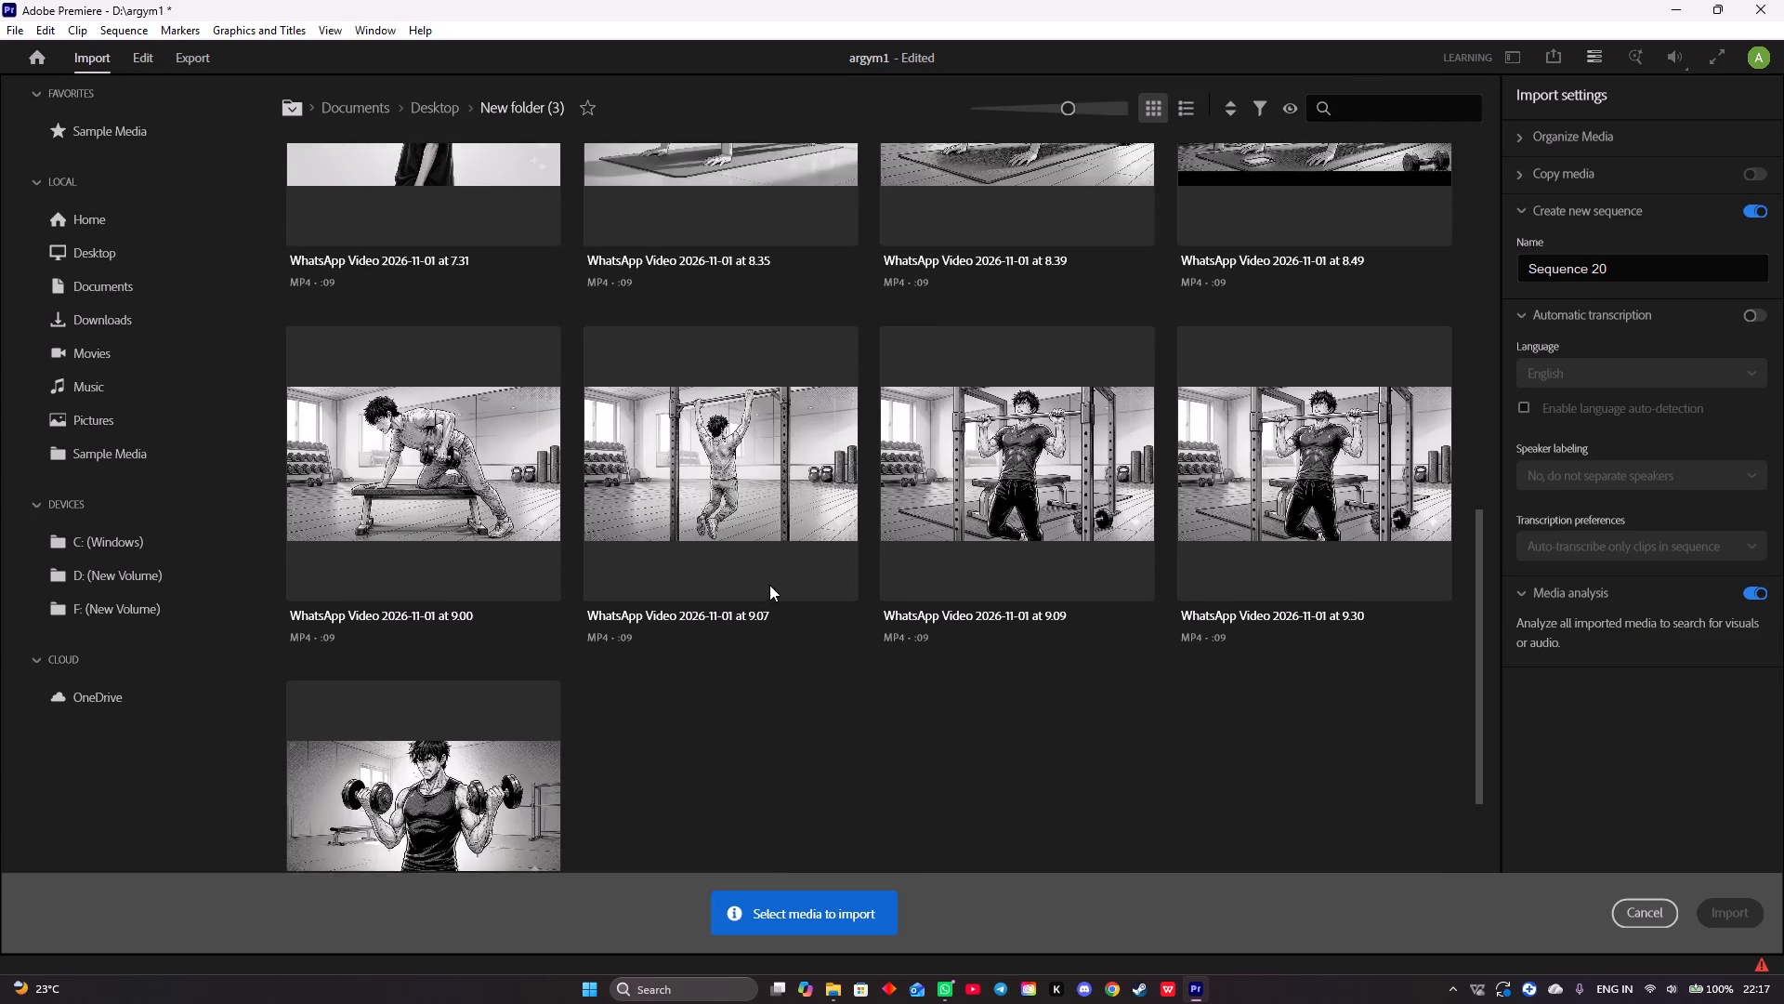
{"action": "scroll", "coordinate": [769, 585], "scroll_direction": "up", "scroll_amount": 20}
{"action": "scroll", "coordinate": [769, 585], "scroll_direction": "up", "scroll_amount": 20}
{"action": "scroll", "coordinate": [769, 585], "scroll_direction": "up", "scroll_amount": 6}
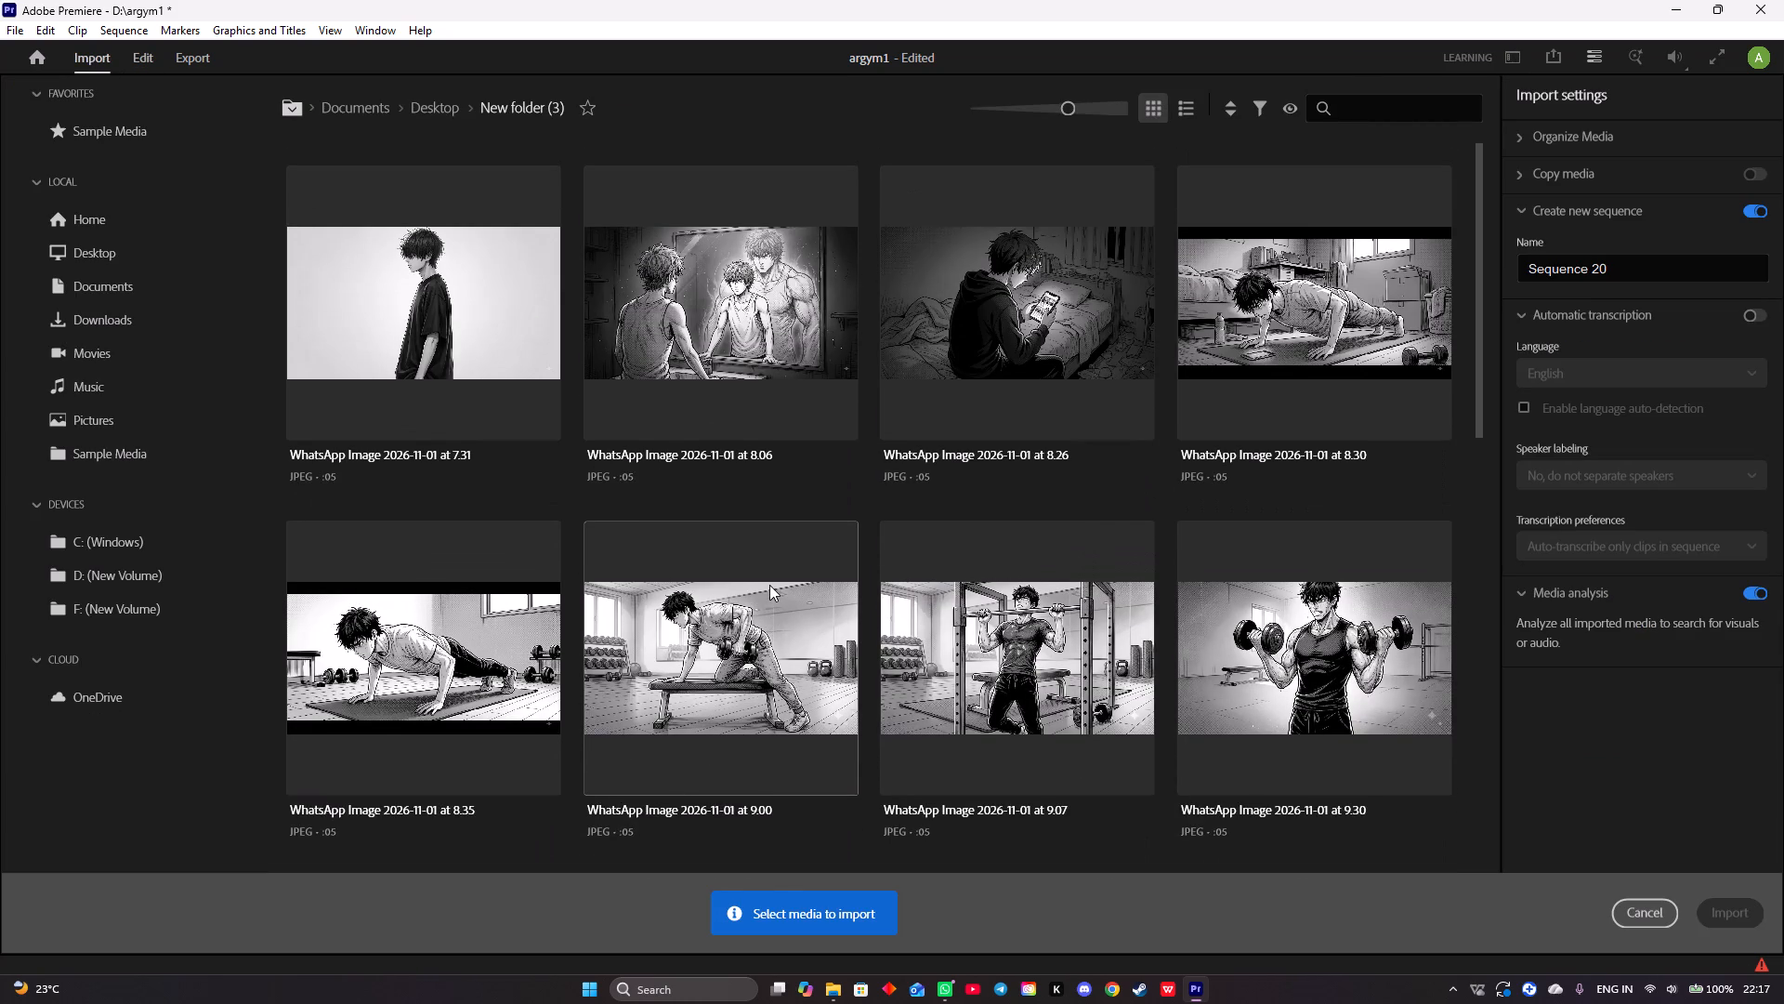
{"action": "scroll", "coordinate": [769, 585], "scroll_direction": "up", "scroll_amount": 7}
{"action": "left_click", "coordinate": [440, 104]}
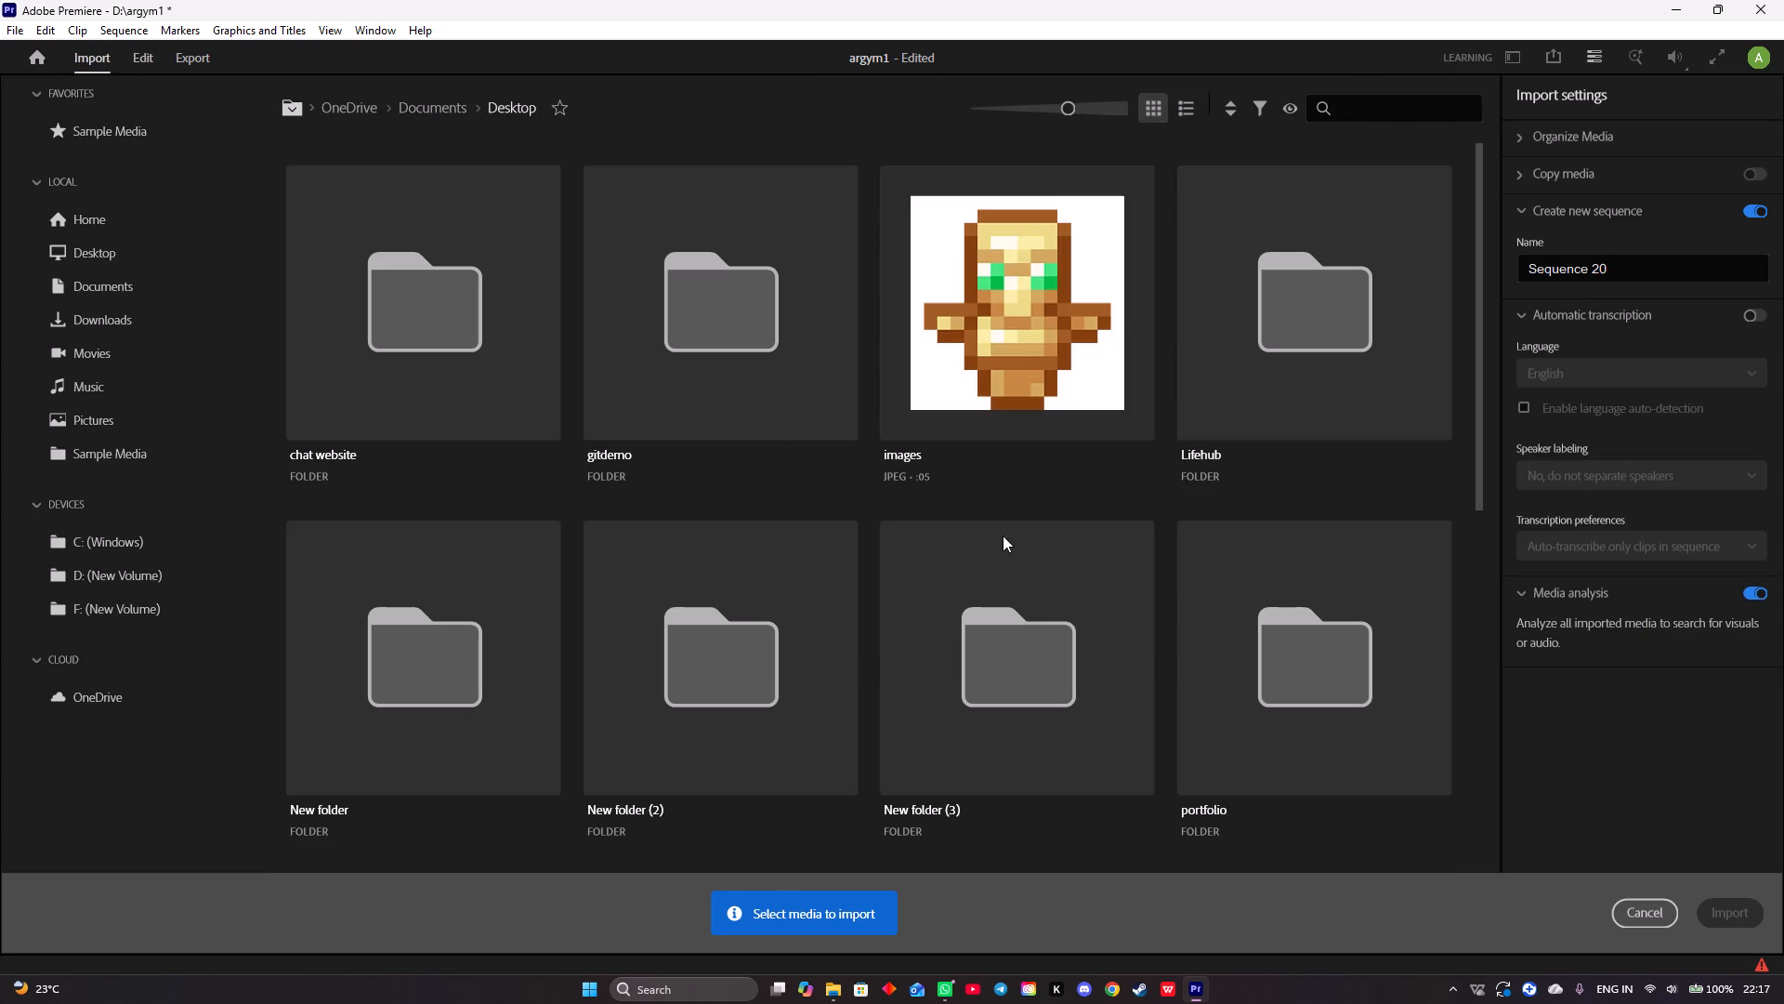
Open New folder in the Desktop directory, examine its importable media, and go back up to the Desktop folder.
{"action": "left_click", "coordinate": [389, 758]}
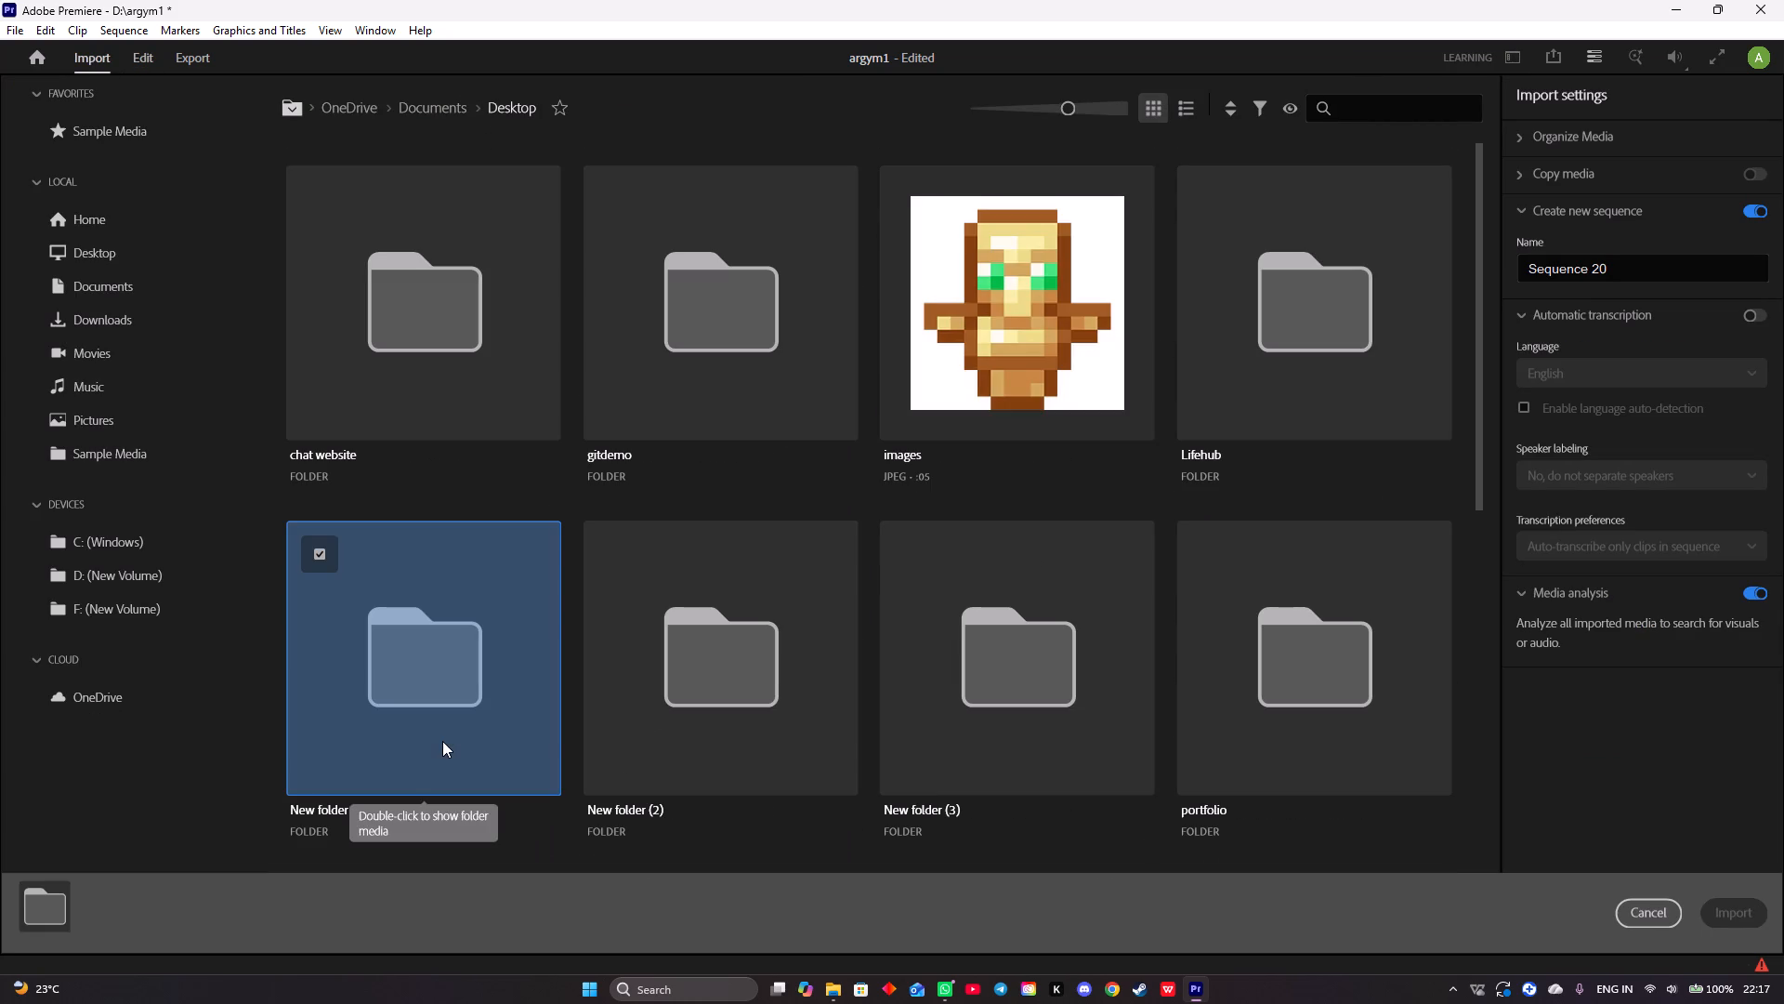
{"action": "left_click", "coordinate": [445, 734]}
{"action": "double_click", "coordinate": [405, 659]}
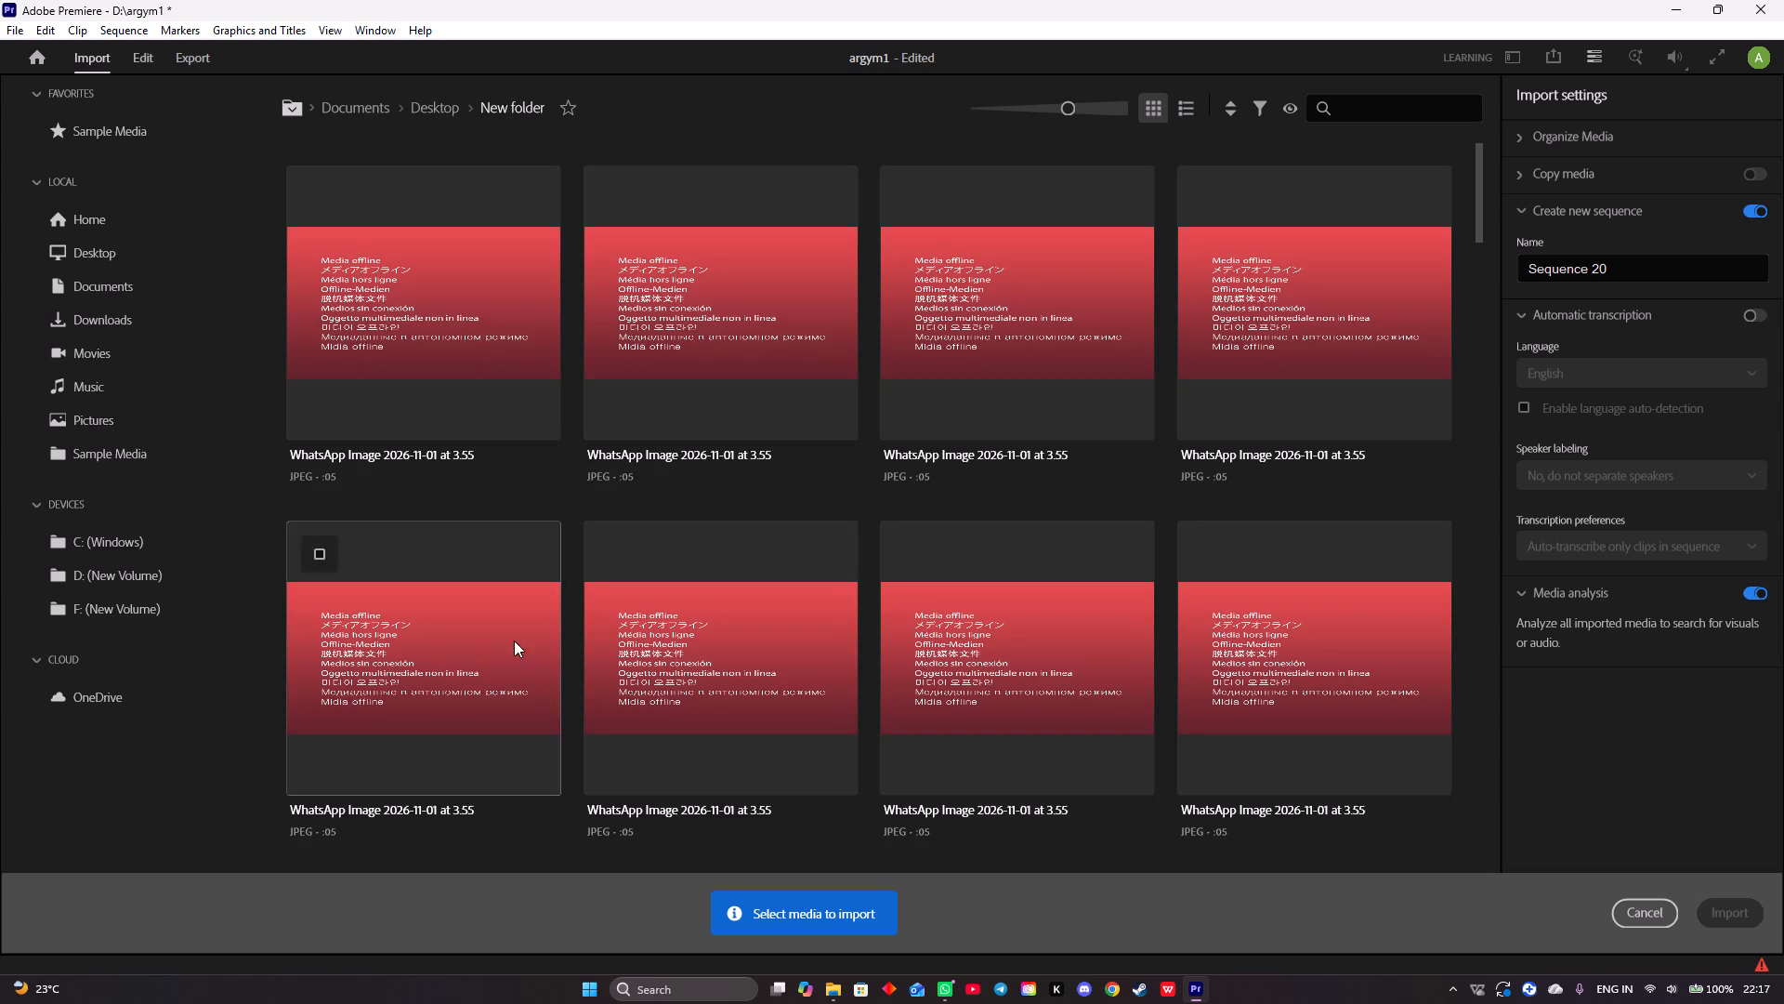
{"action": "scroll", "coordinate": [617, 609], "scroll_direction": "down", "scroll_amount": 20}
{"action": "scroll", "coordinate": [617, 609], "scroll_direction": "down", "scroll_amount": 12}
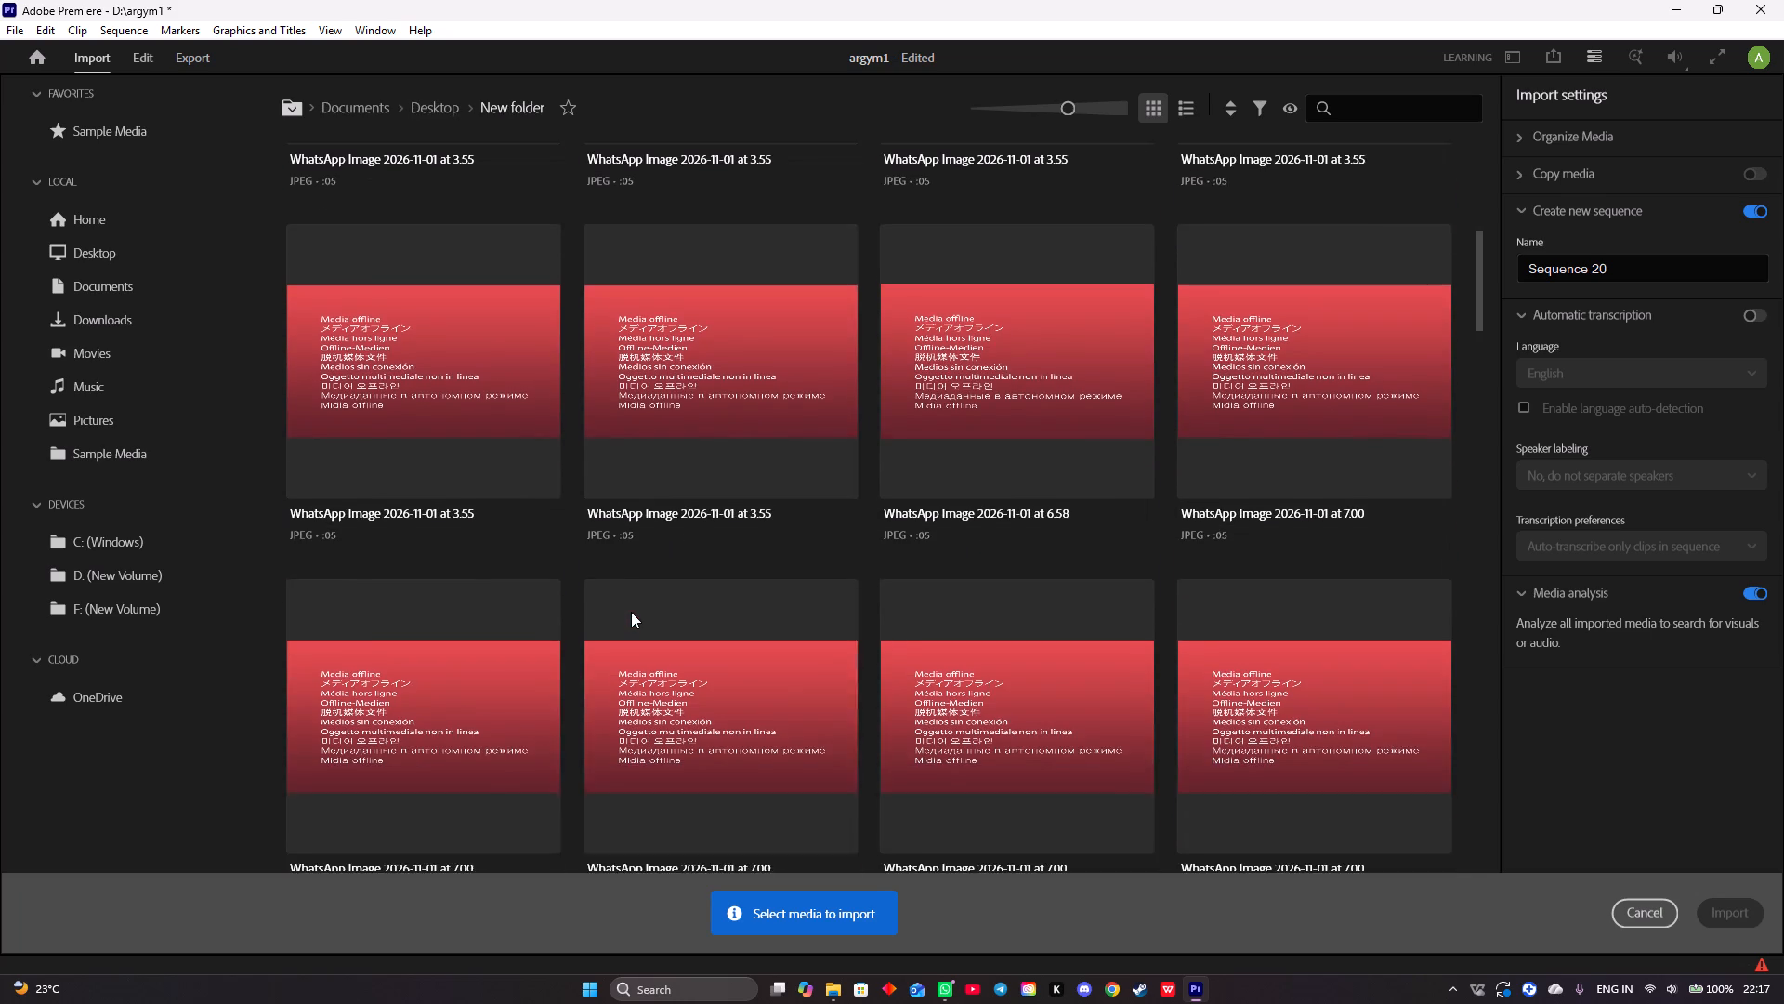
{"action": "scroll", "coordinate": [631, 612], "scroll_direction": "down", "scroll_amount": 13}
{"action": "scroll", "coordinate": [633, 614], "scroll_direction": "up", "scroll_amount": 12}
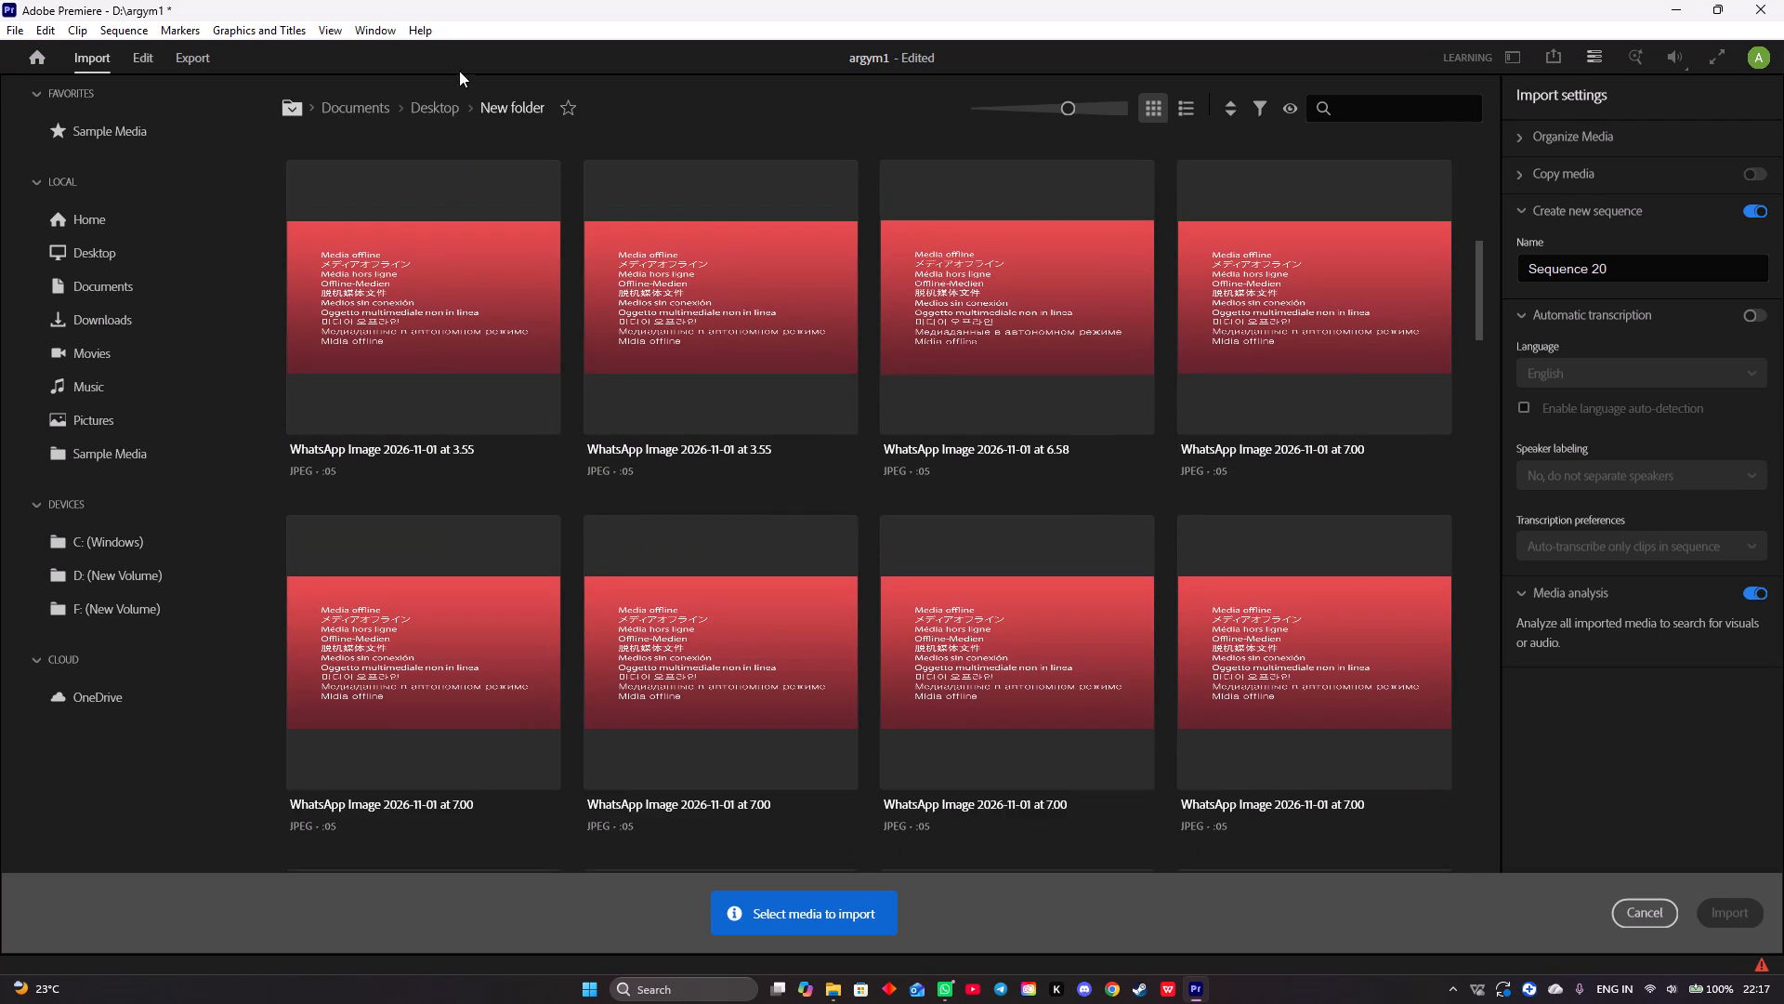
{"action": "left_click", "coordinate": [443, 106]}
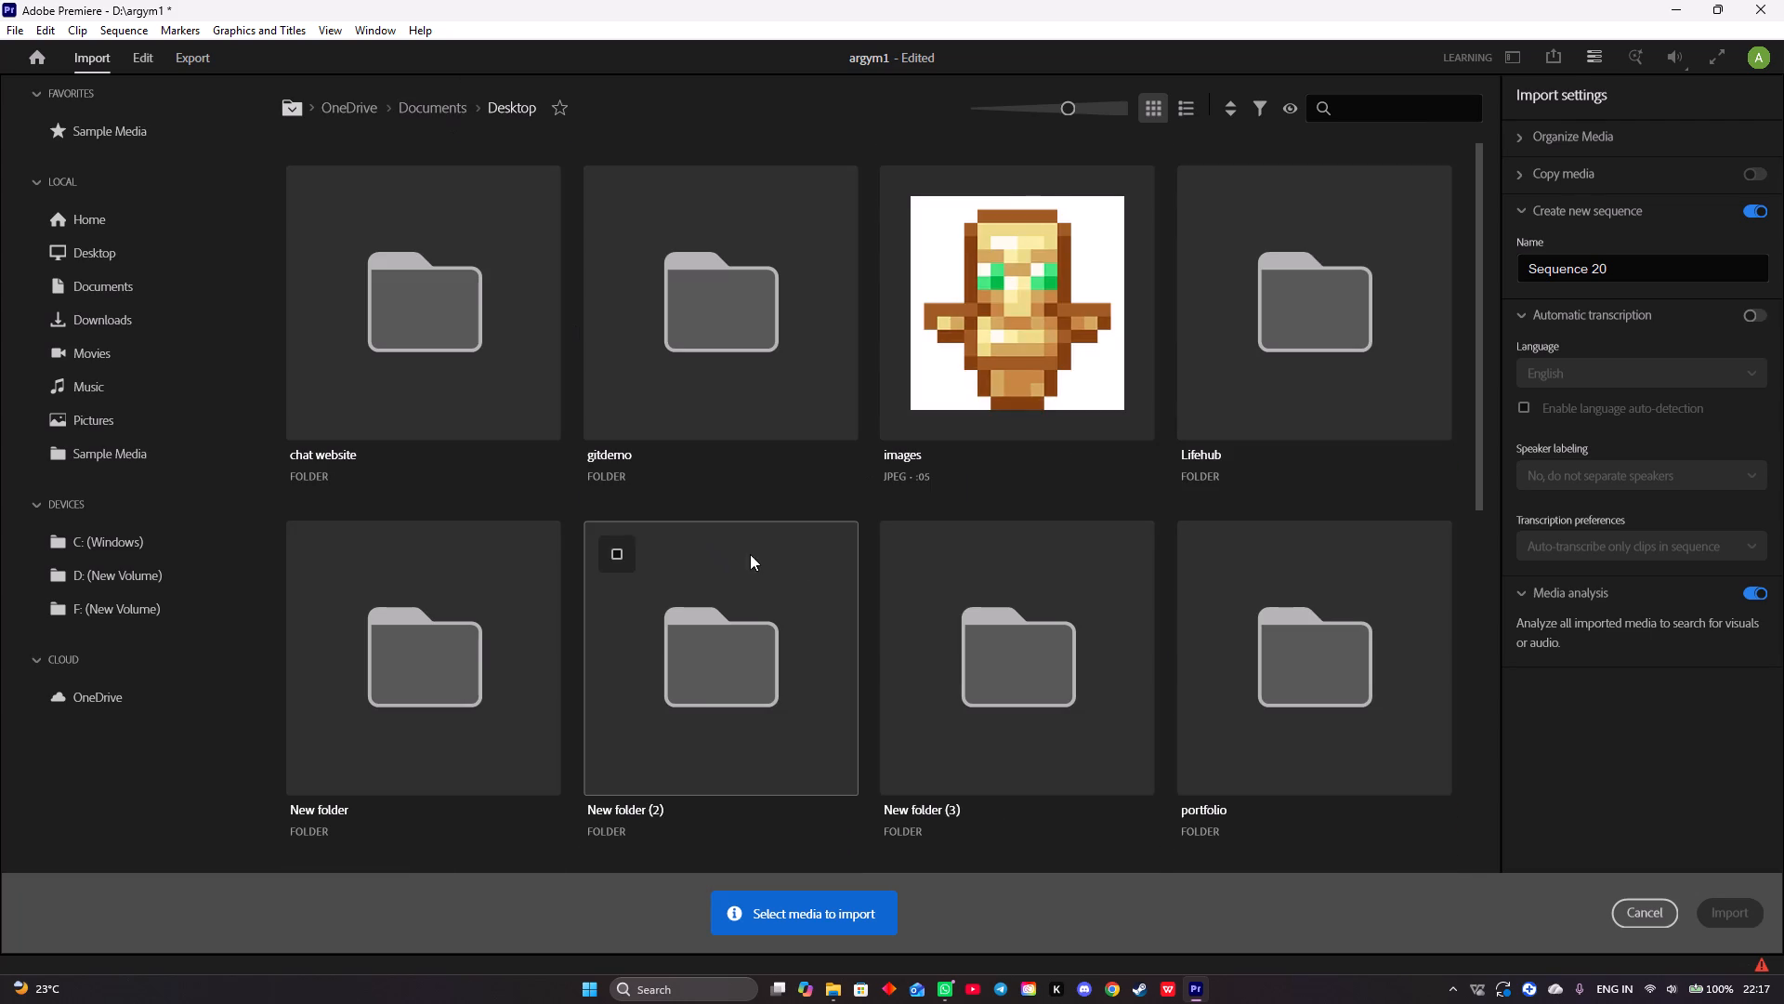
Open New folder (3) in the Desktop directory with nothing selected for import, and examine its images and videos down to the end.
{"action": "scroll", "coordinate": [982, 562], "scroll_direction": "down", "scroll_amount": 3}
{"action": "left_click", "coordinate": [996, 597]}
{"action": "left_click", "coordinate": [1010, 588]}
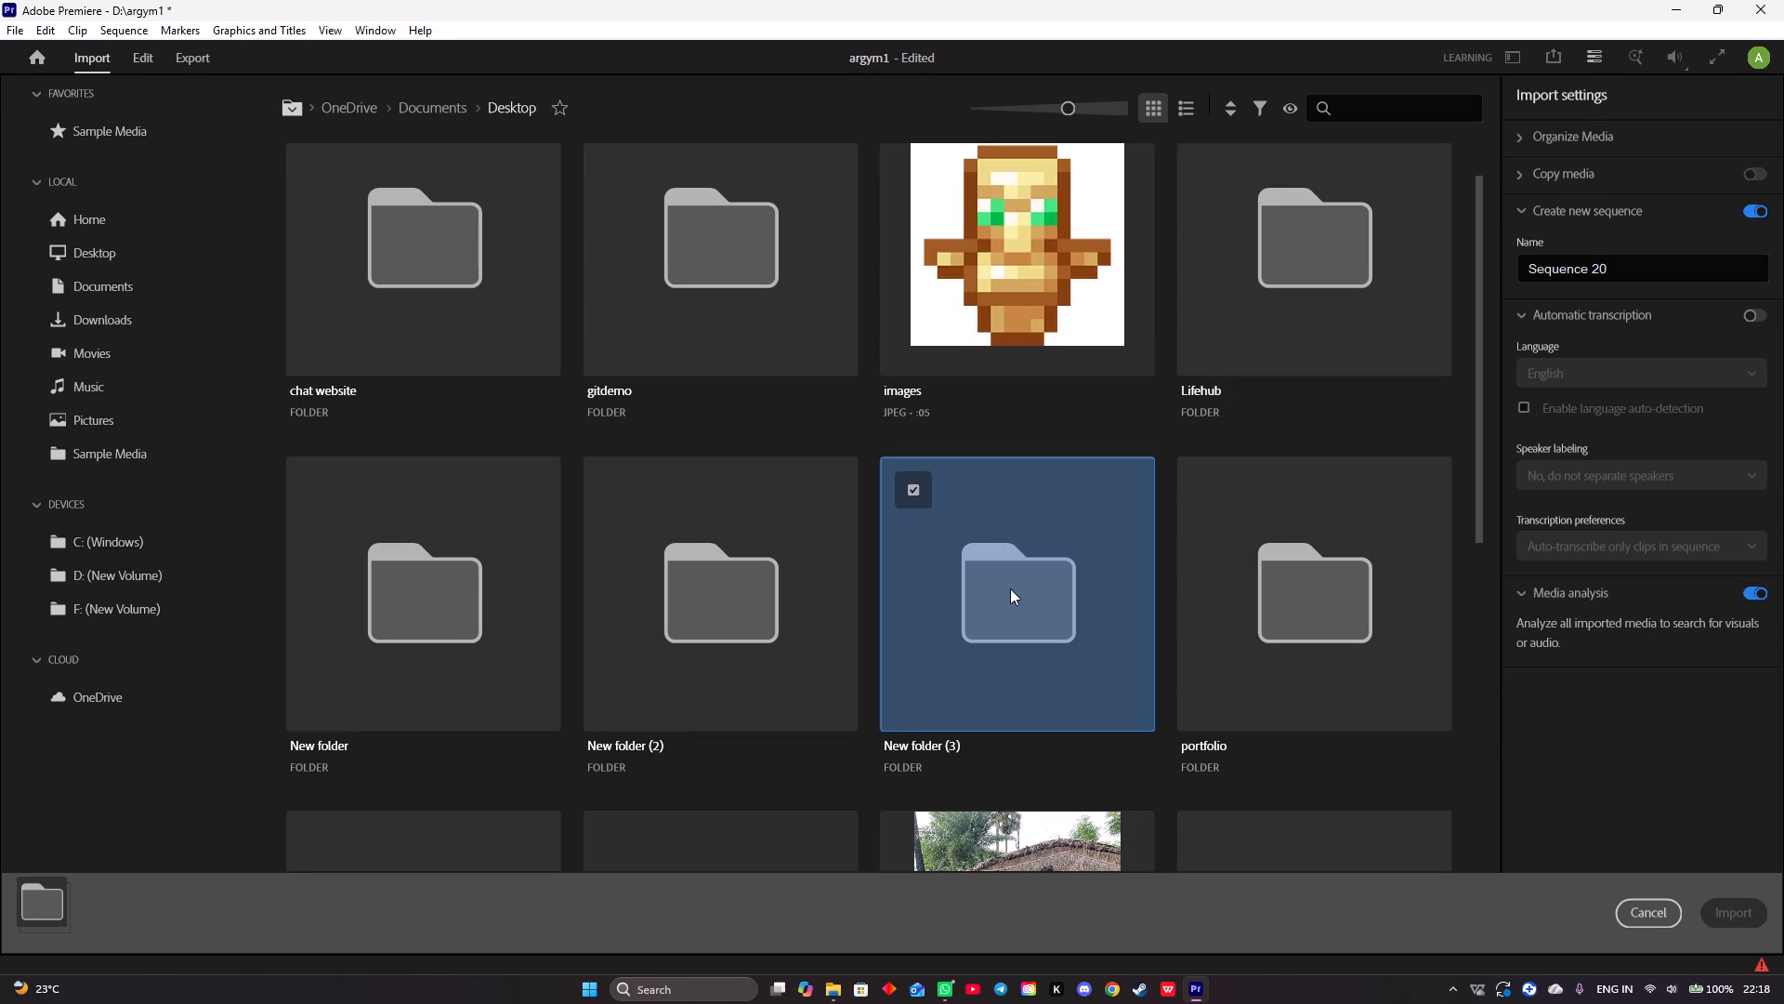
{"action": "double_click", "coordinate": [1006, 588]}
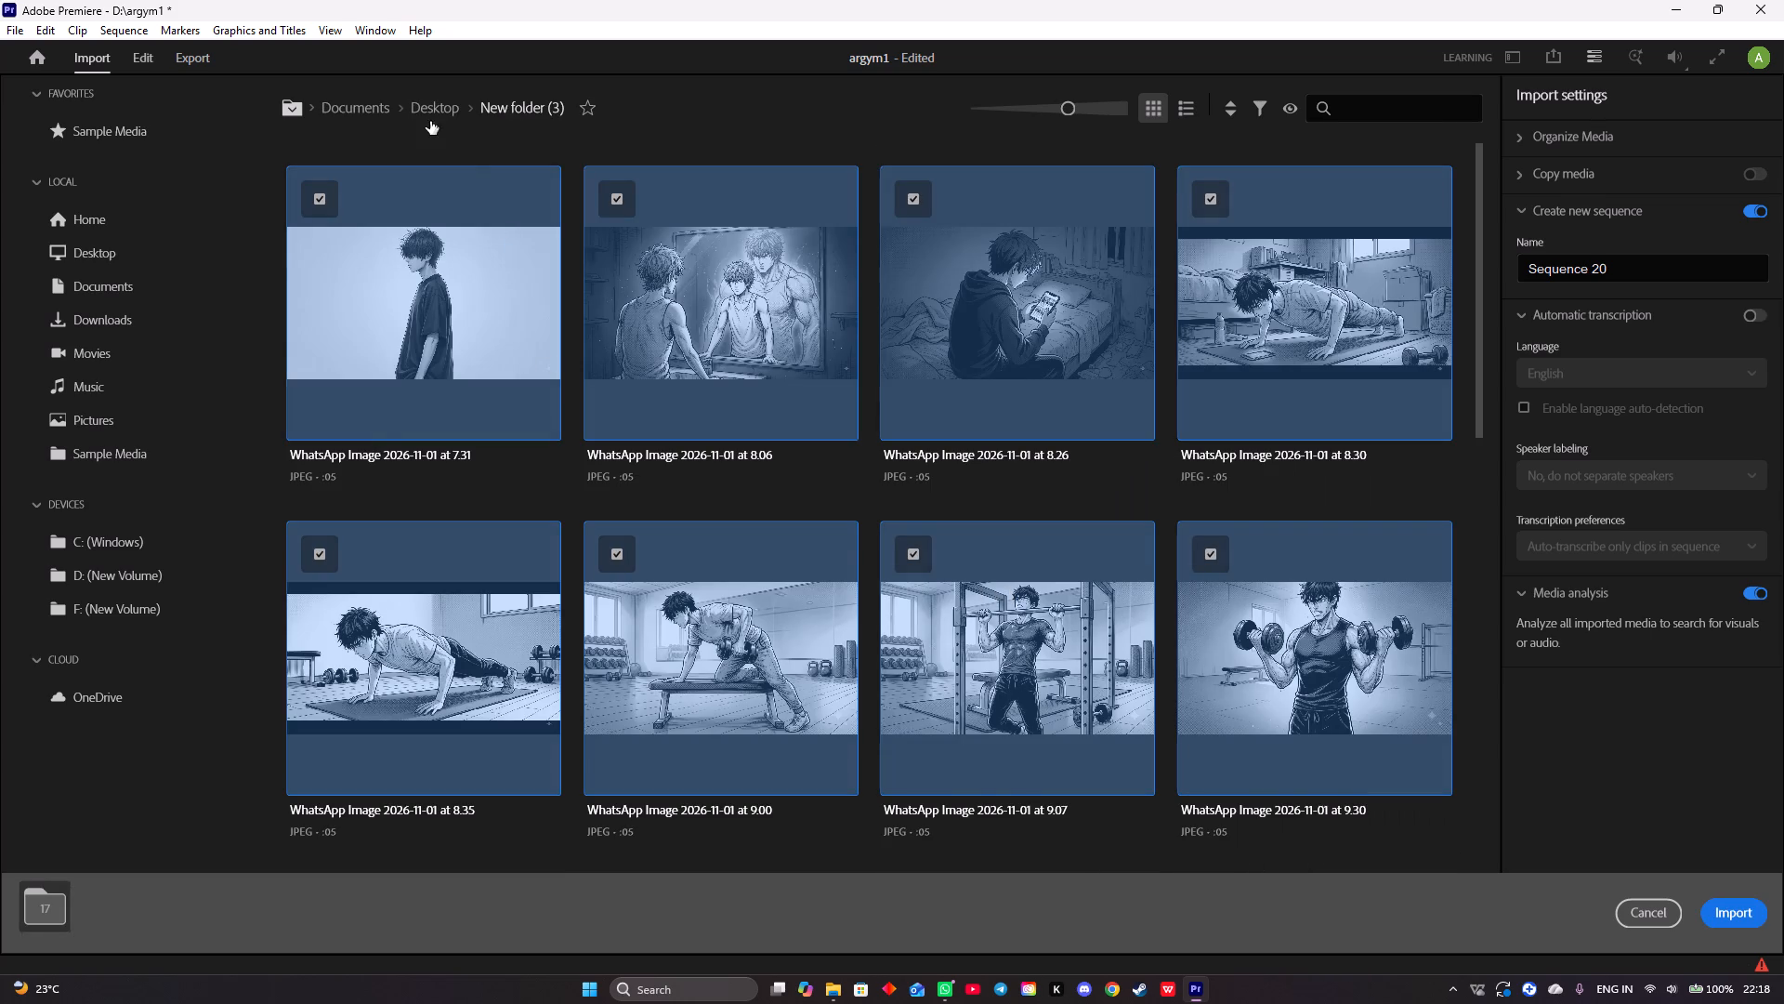
{"action": "left_click", "coordinate": [452, 97]}
{"action": "left_click", "coordinate": [1016, 548]}
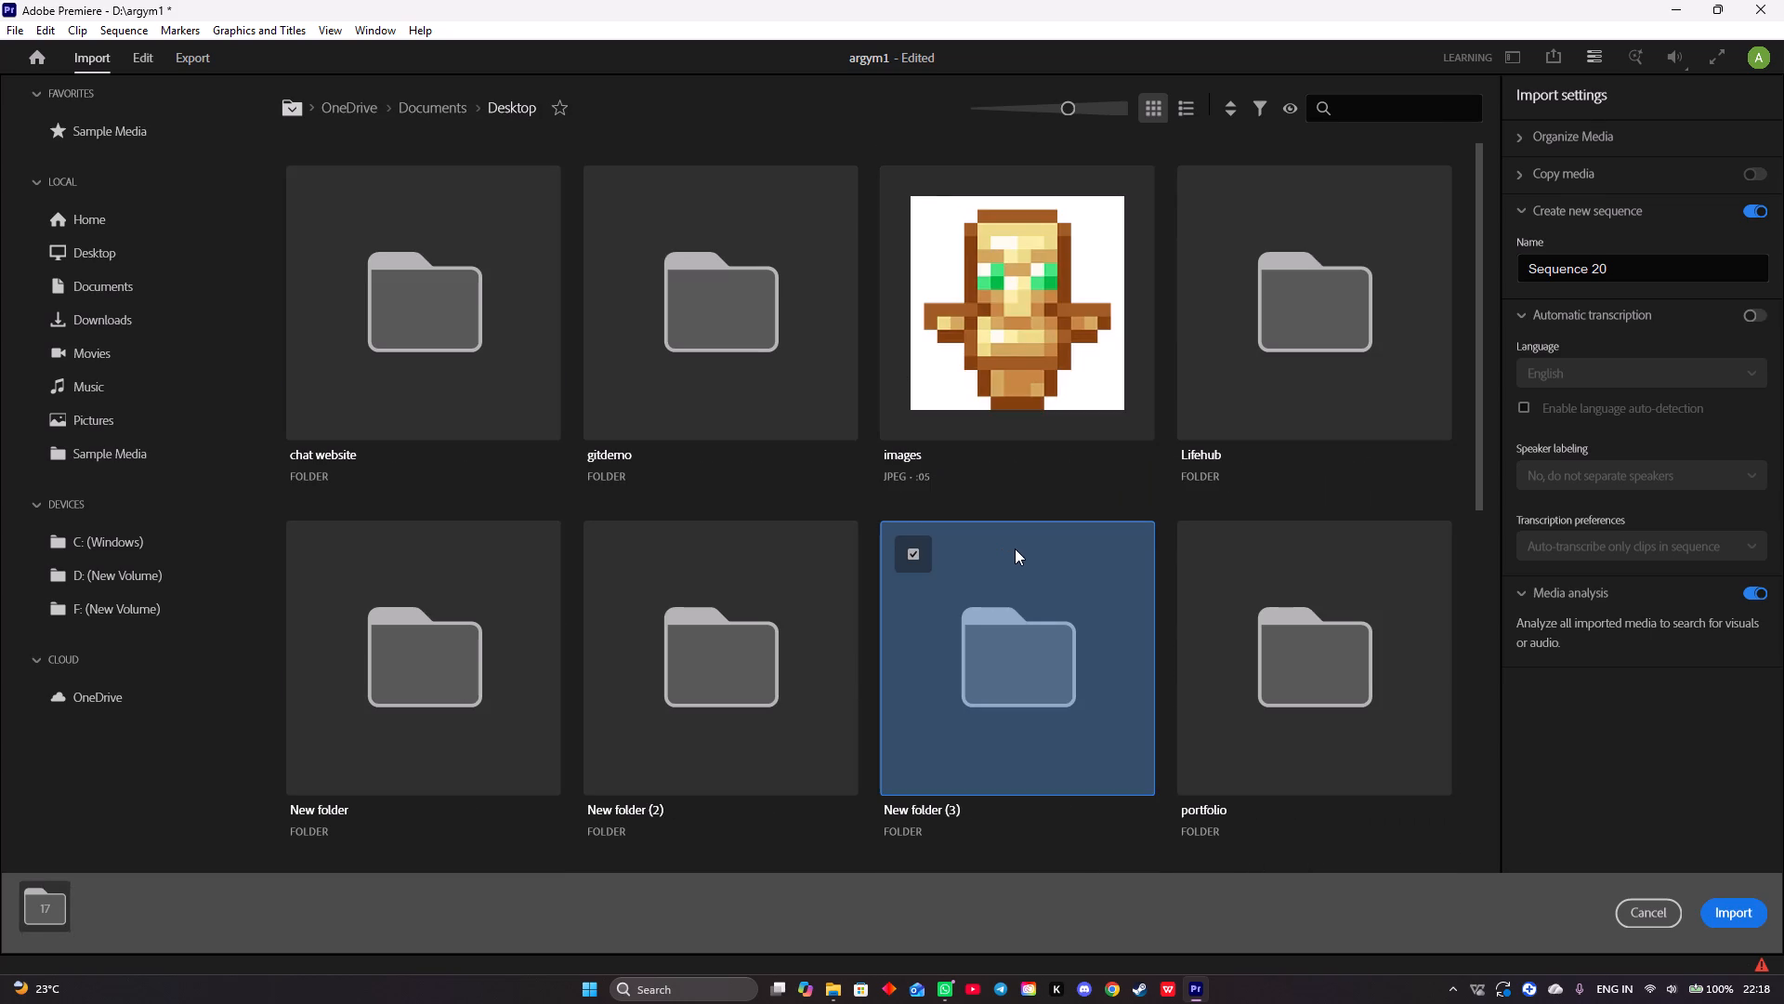
{"action": "double_click", "coordinate": [947, 568]}
{"action": "scroll", "coordinate": [1015, 589], "scroll_direction": "down", "scroll_amount": 14}
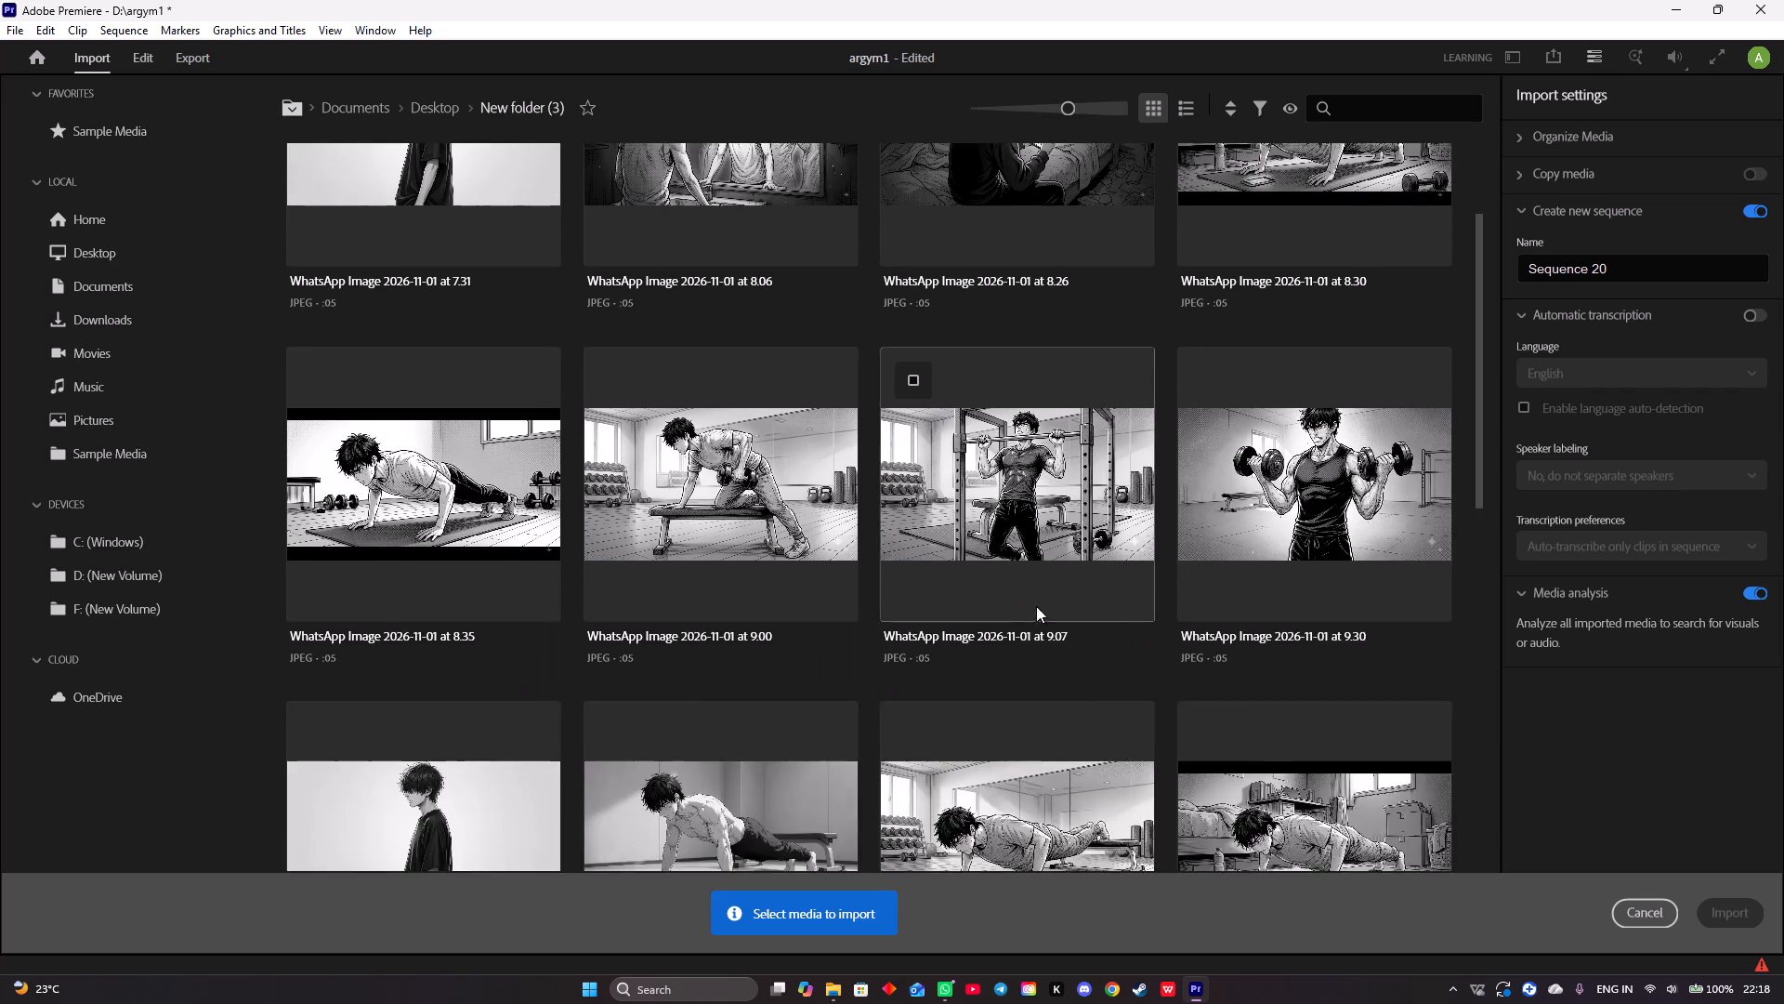
{"action": "scroll", "coordinate": [1036, 606], "scroll_direction": "down", "scroll_amount": 20}
{"action": "scroll", "coordinate": [1036, 606], "scroll_direction": "down", "scroll_amount": 8}
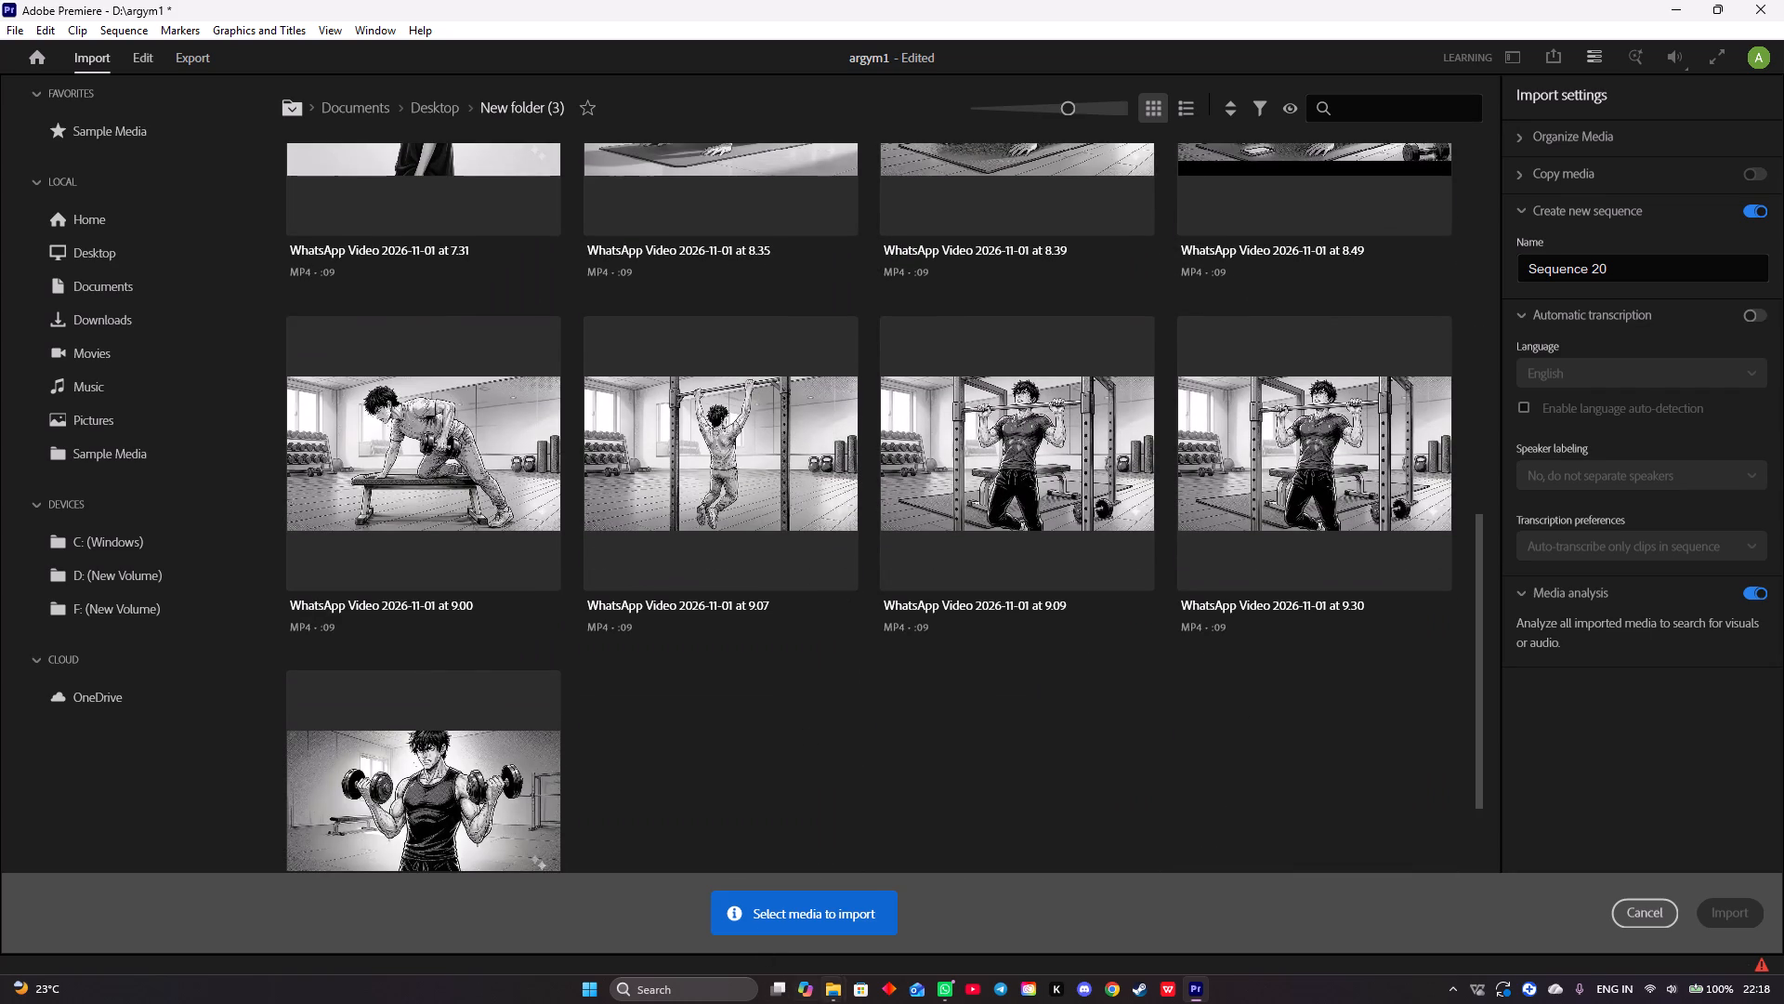
Check the drives in File Explorer's This PC window and return to the Edit workspace in Adobe Premiere.
{"action": "left_click", "coordinate": [833, 984]}
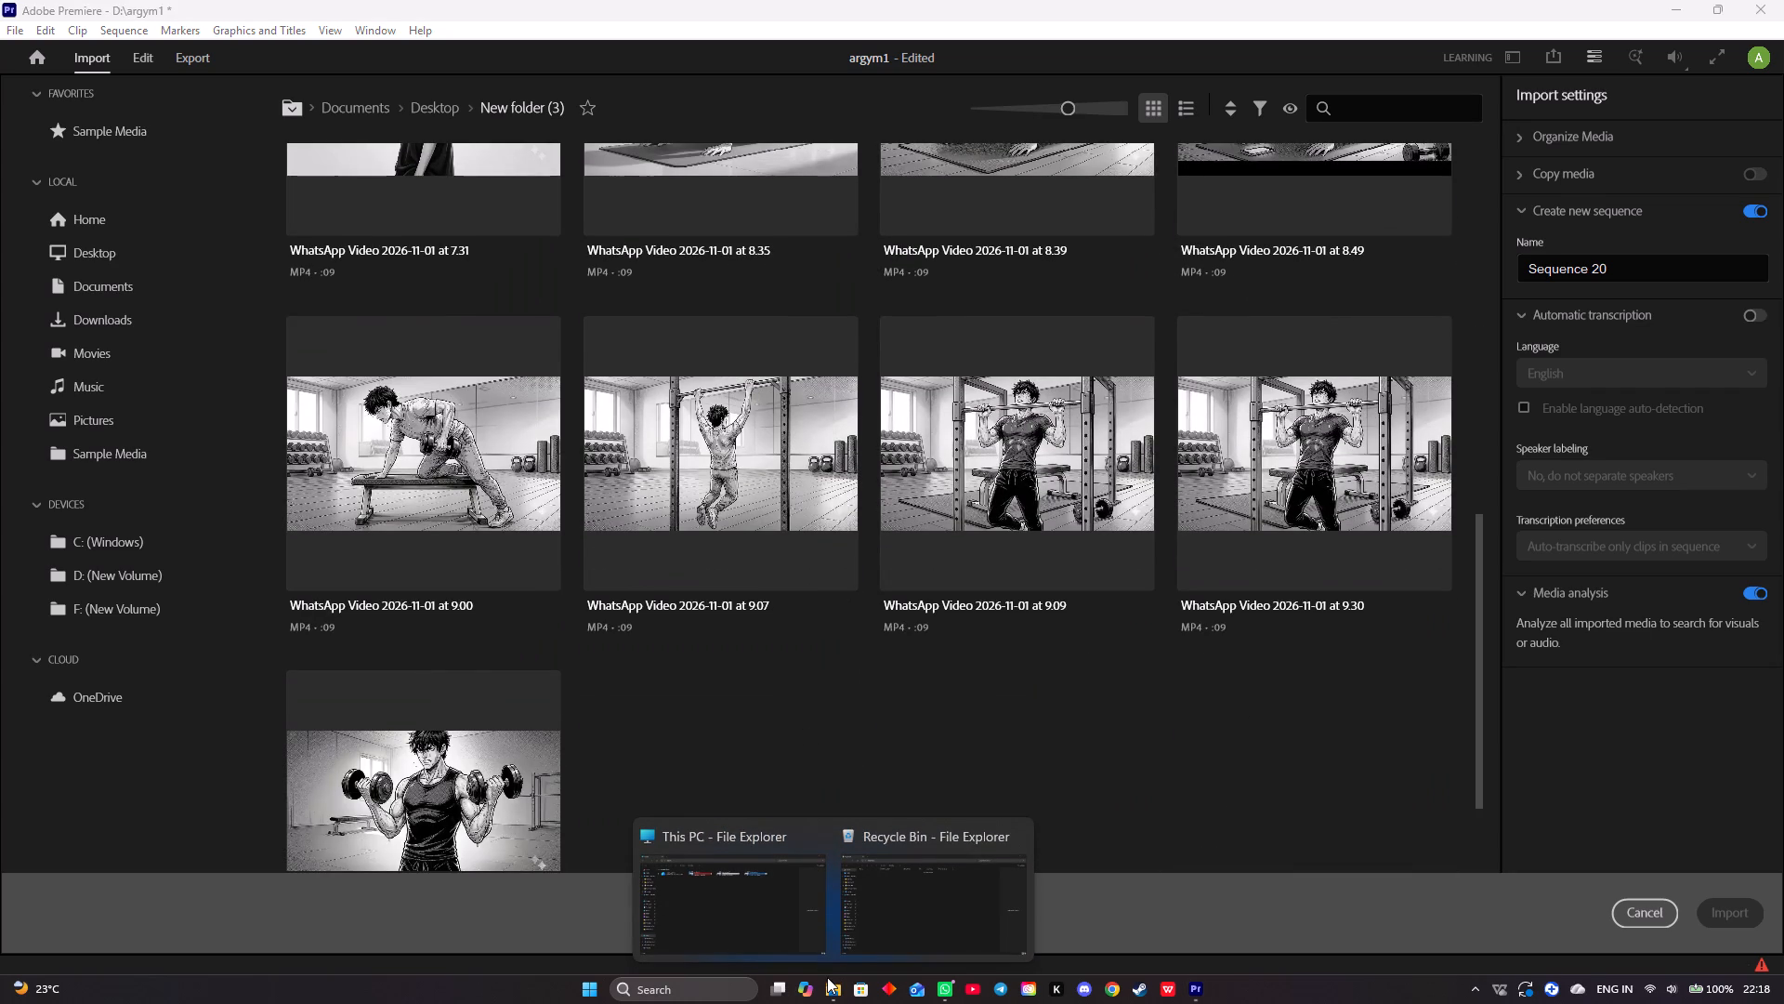
{"action": "left_click", "coordinate": [786, 945]}
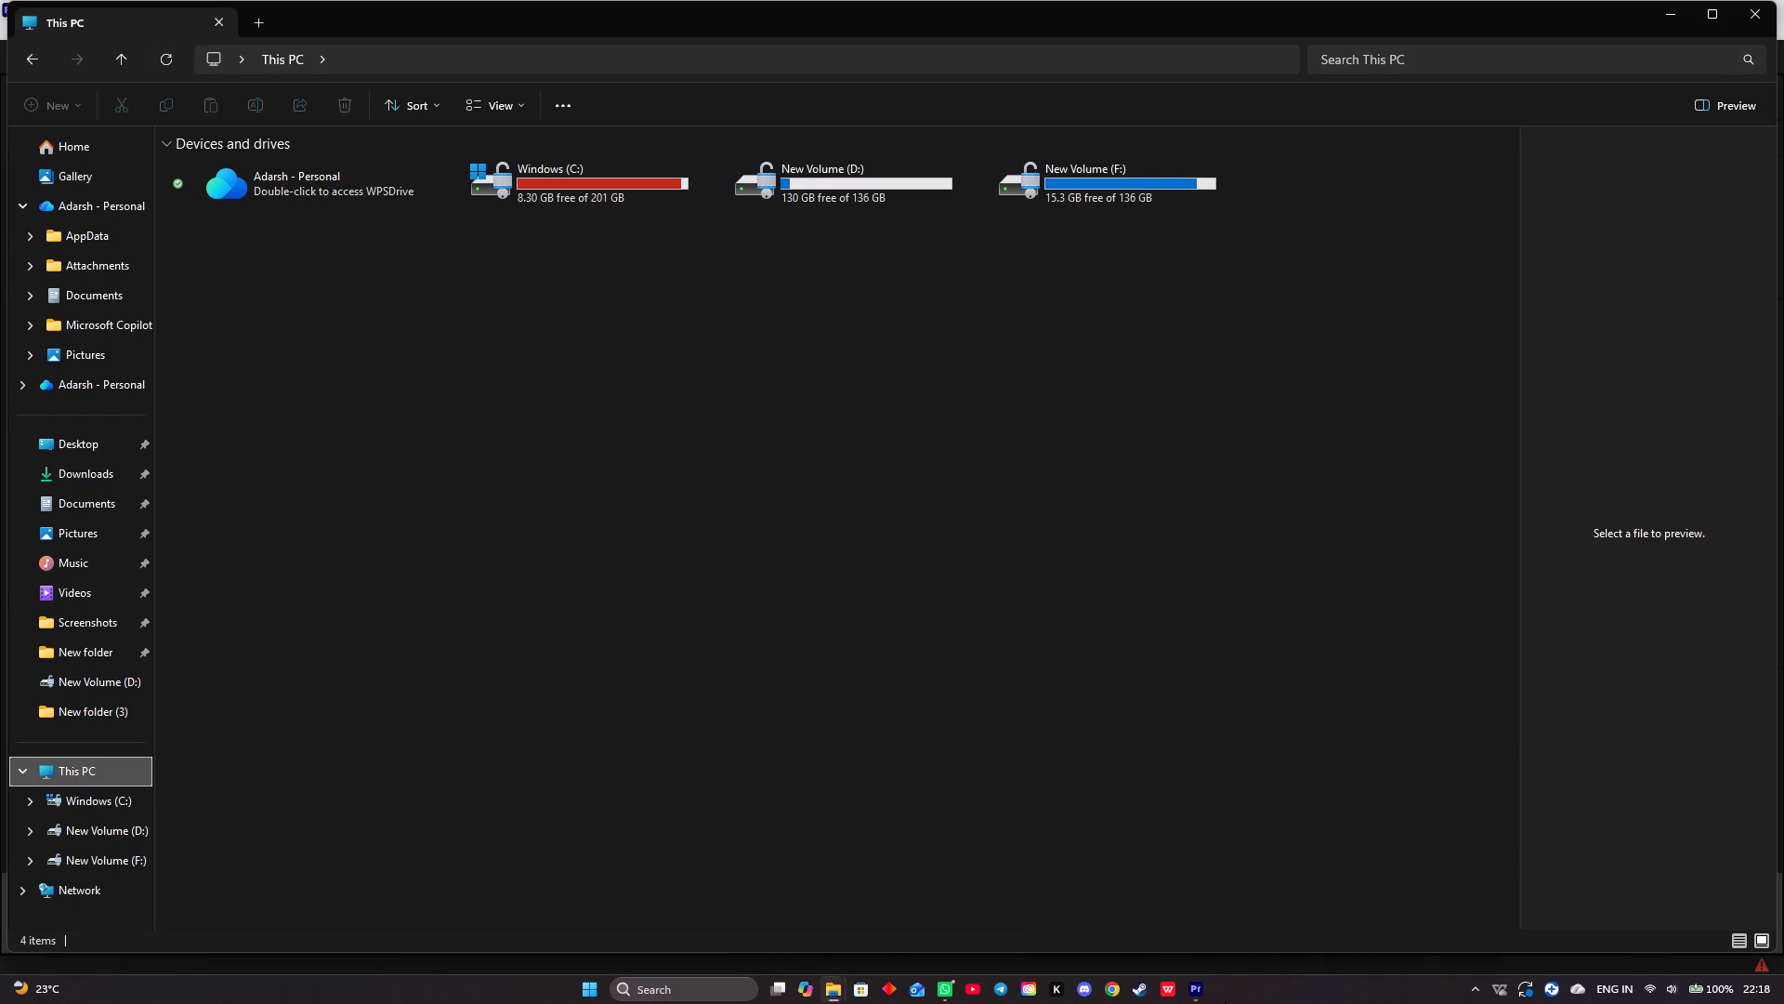
{"action": "left_click", "coordinate": [1200, 993]}
{"action": "left_click", "coordinate": [148, 62]}
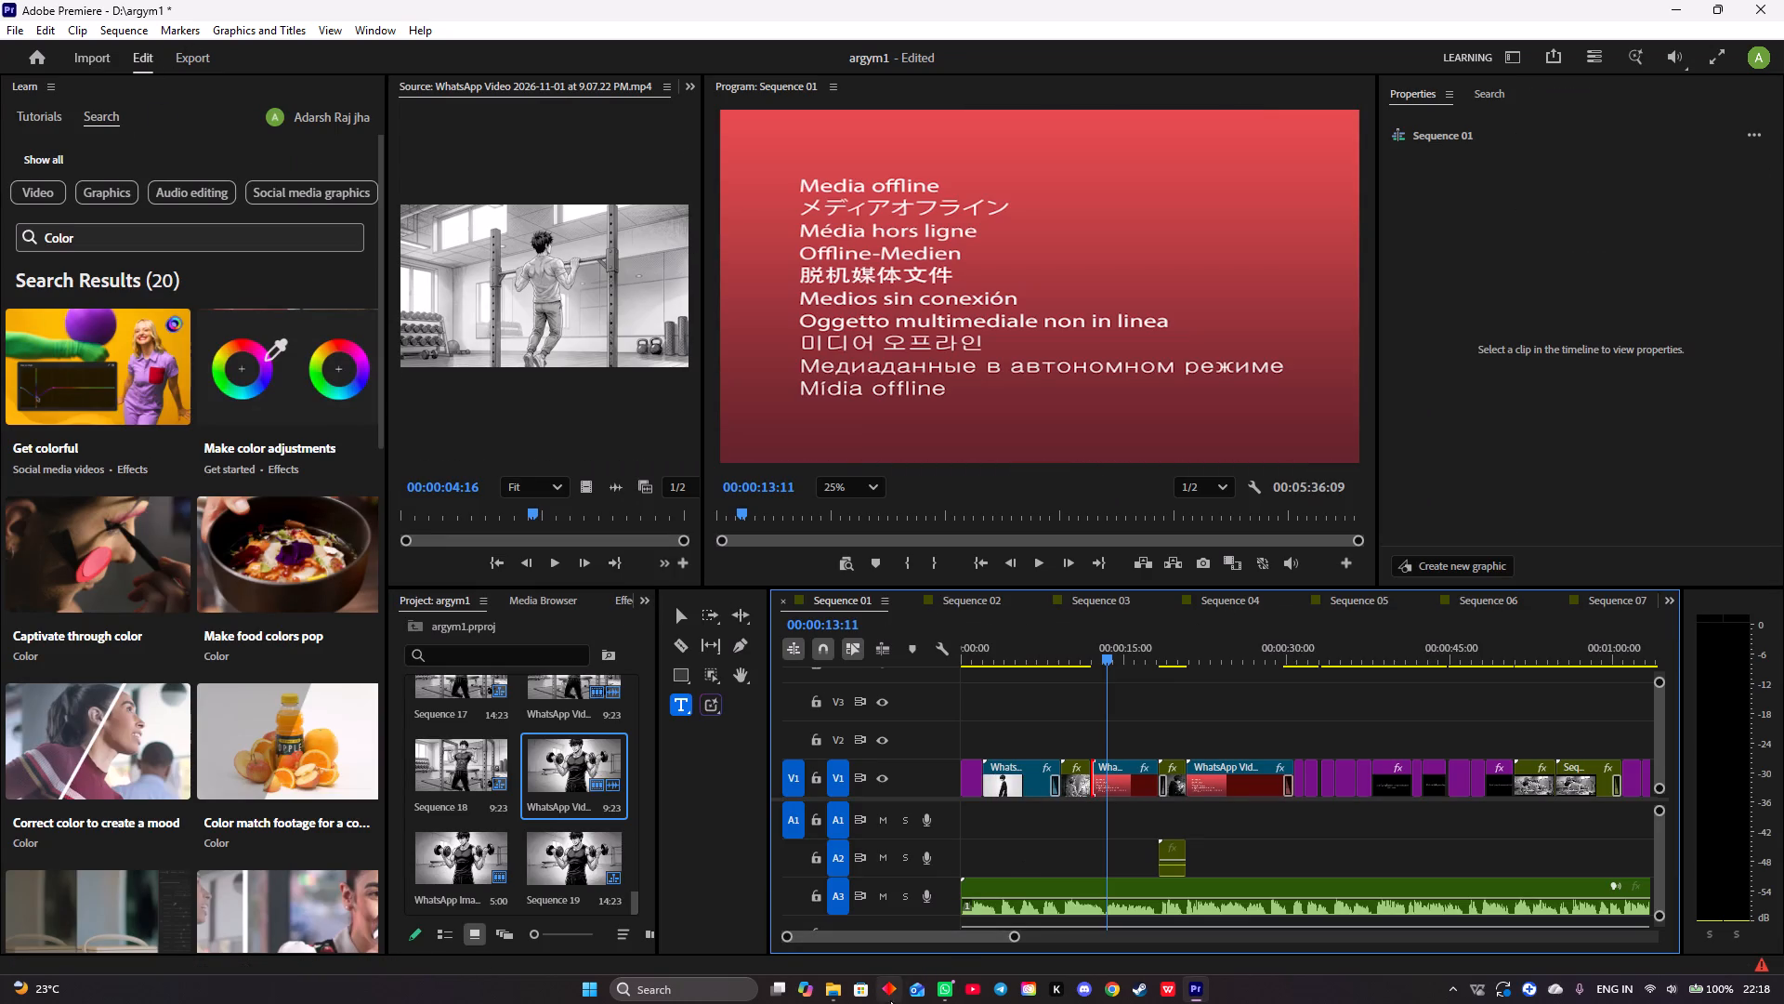
Switch to File Explorer's This PC window.
{"action": "left_click", "coordinate": [841, 987]}
{"action": "left_click", "coordinate": [765, 873]}
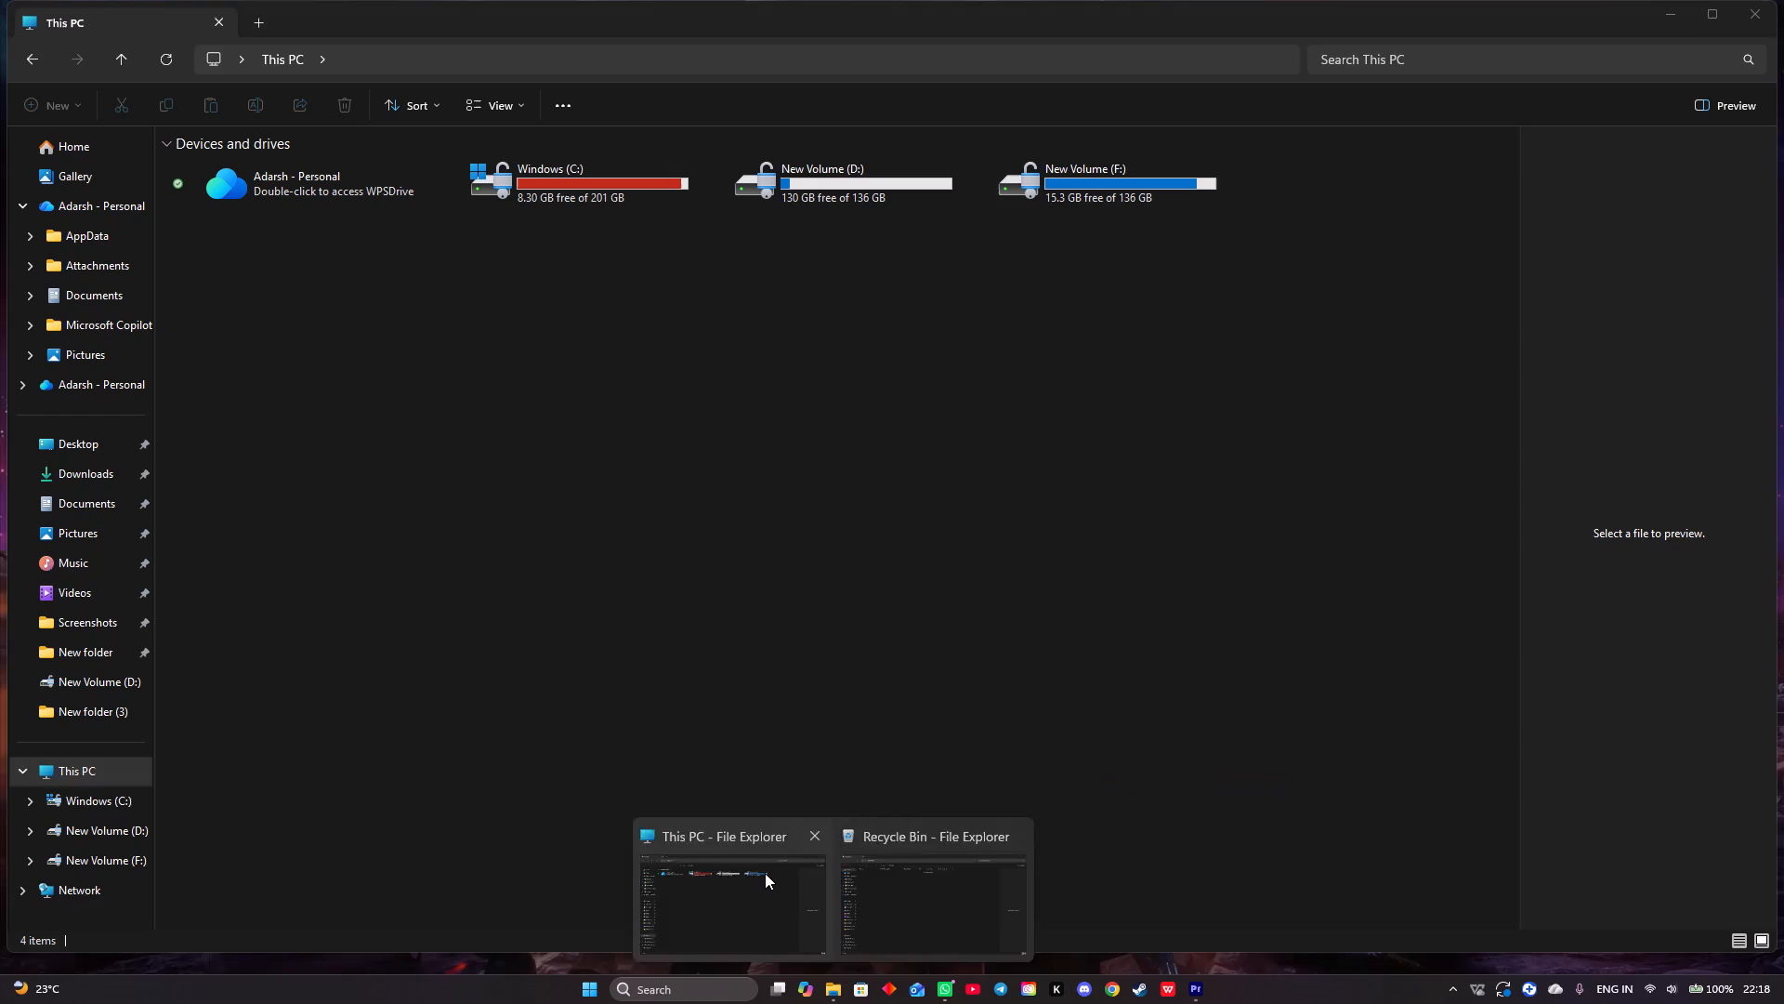
Switch to File Explorer and look through New folder (3), This PC and New folder for the source media.
{"action": "left_click", "coordinate": [78, 727]}
{"action": "left_click", "coordinate": [81, 719]}
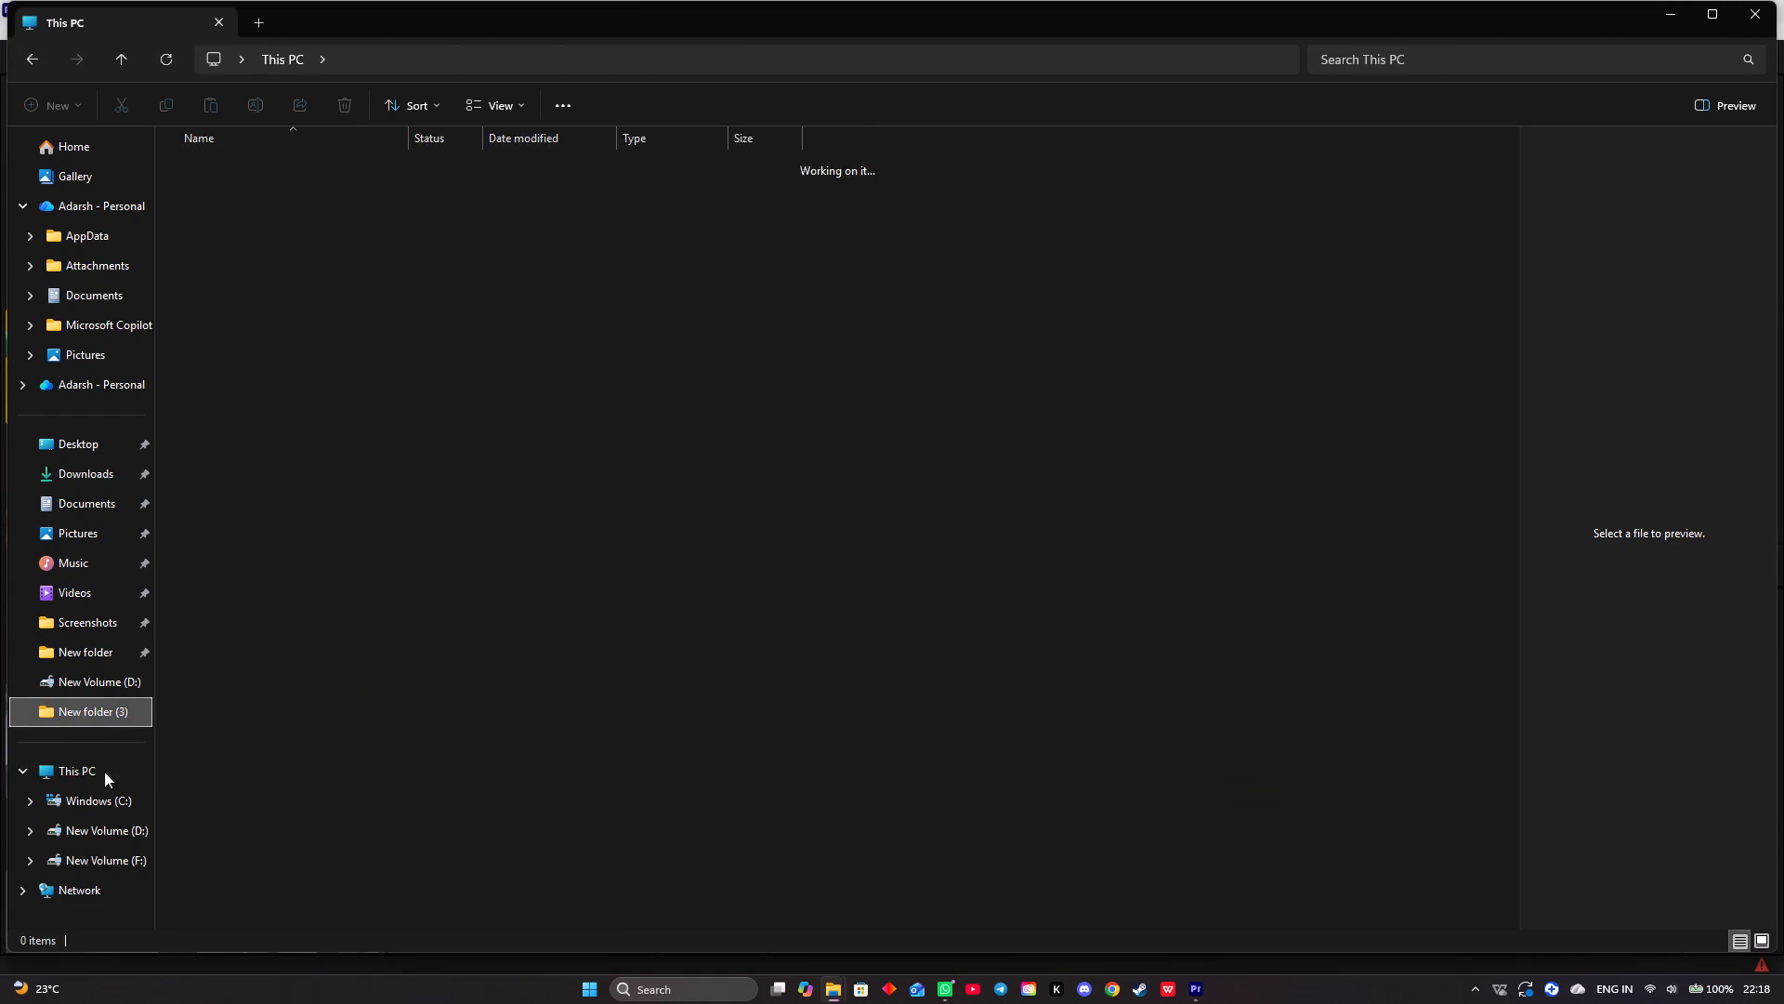
{"action": "left_click", "coordinate": [103, 773]}
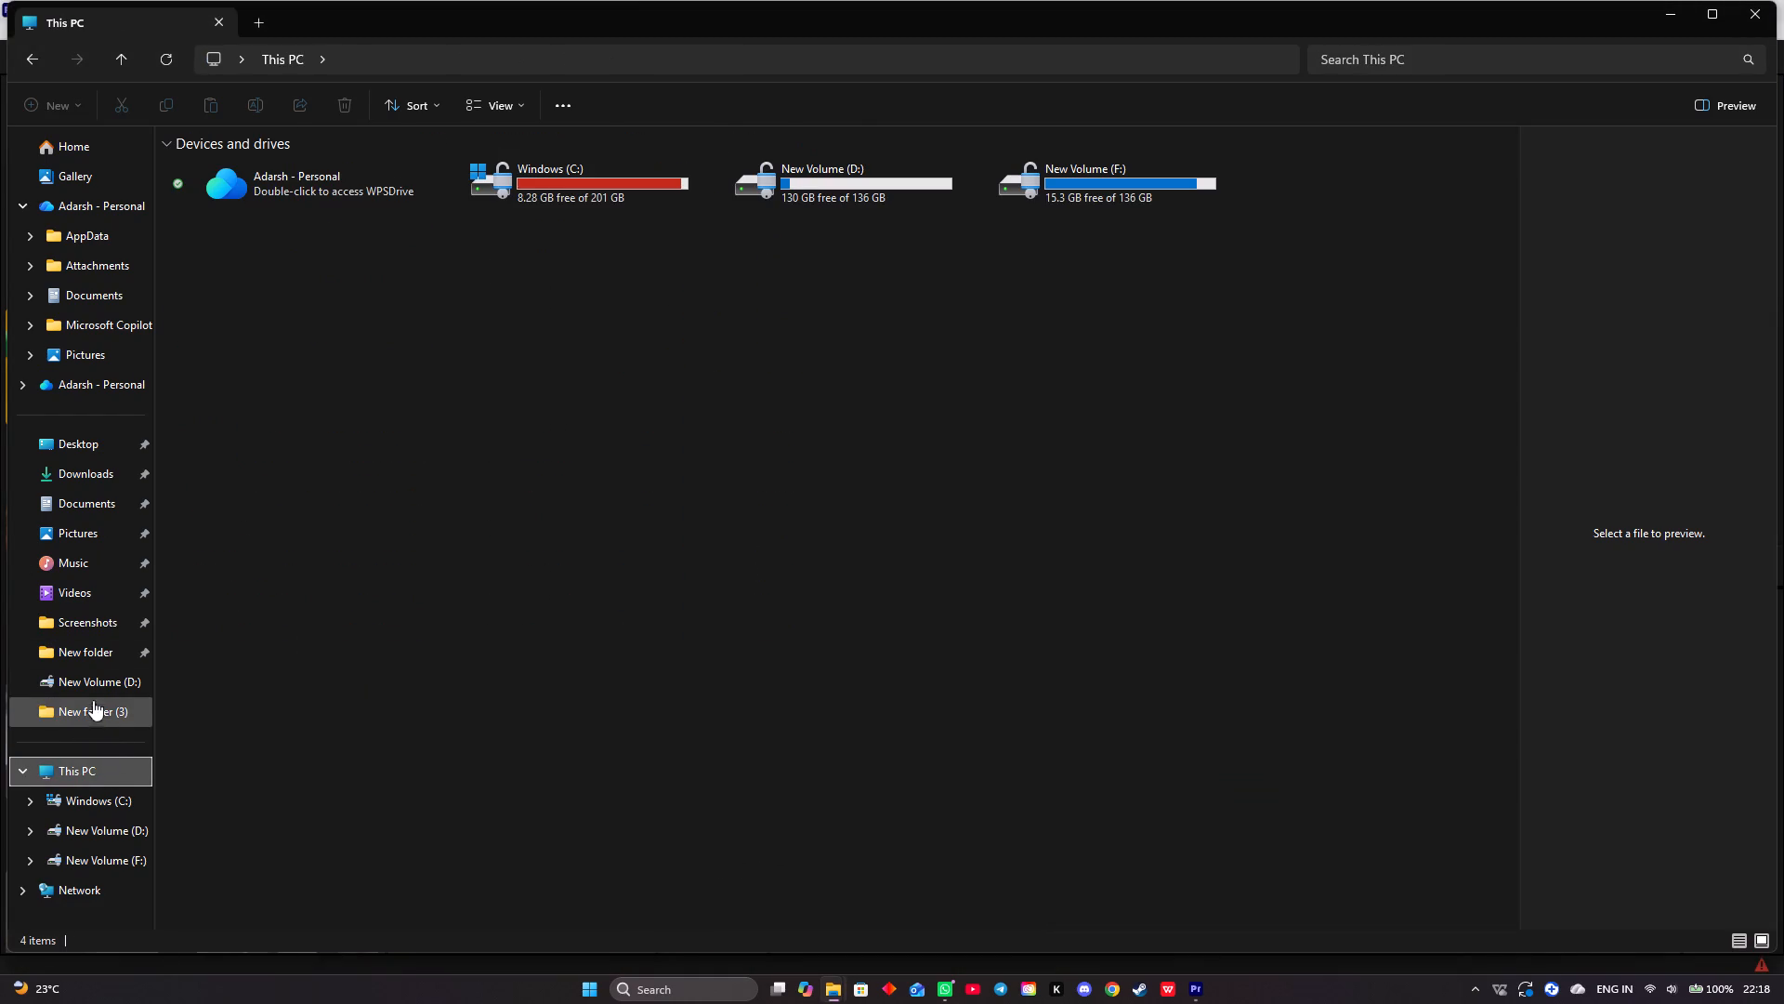
{"action": "left_click", "coordinate": [103, 654]}
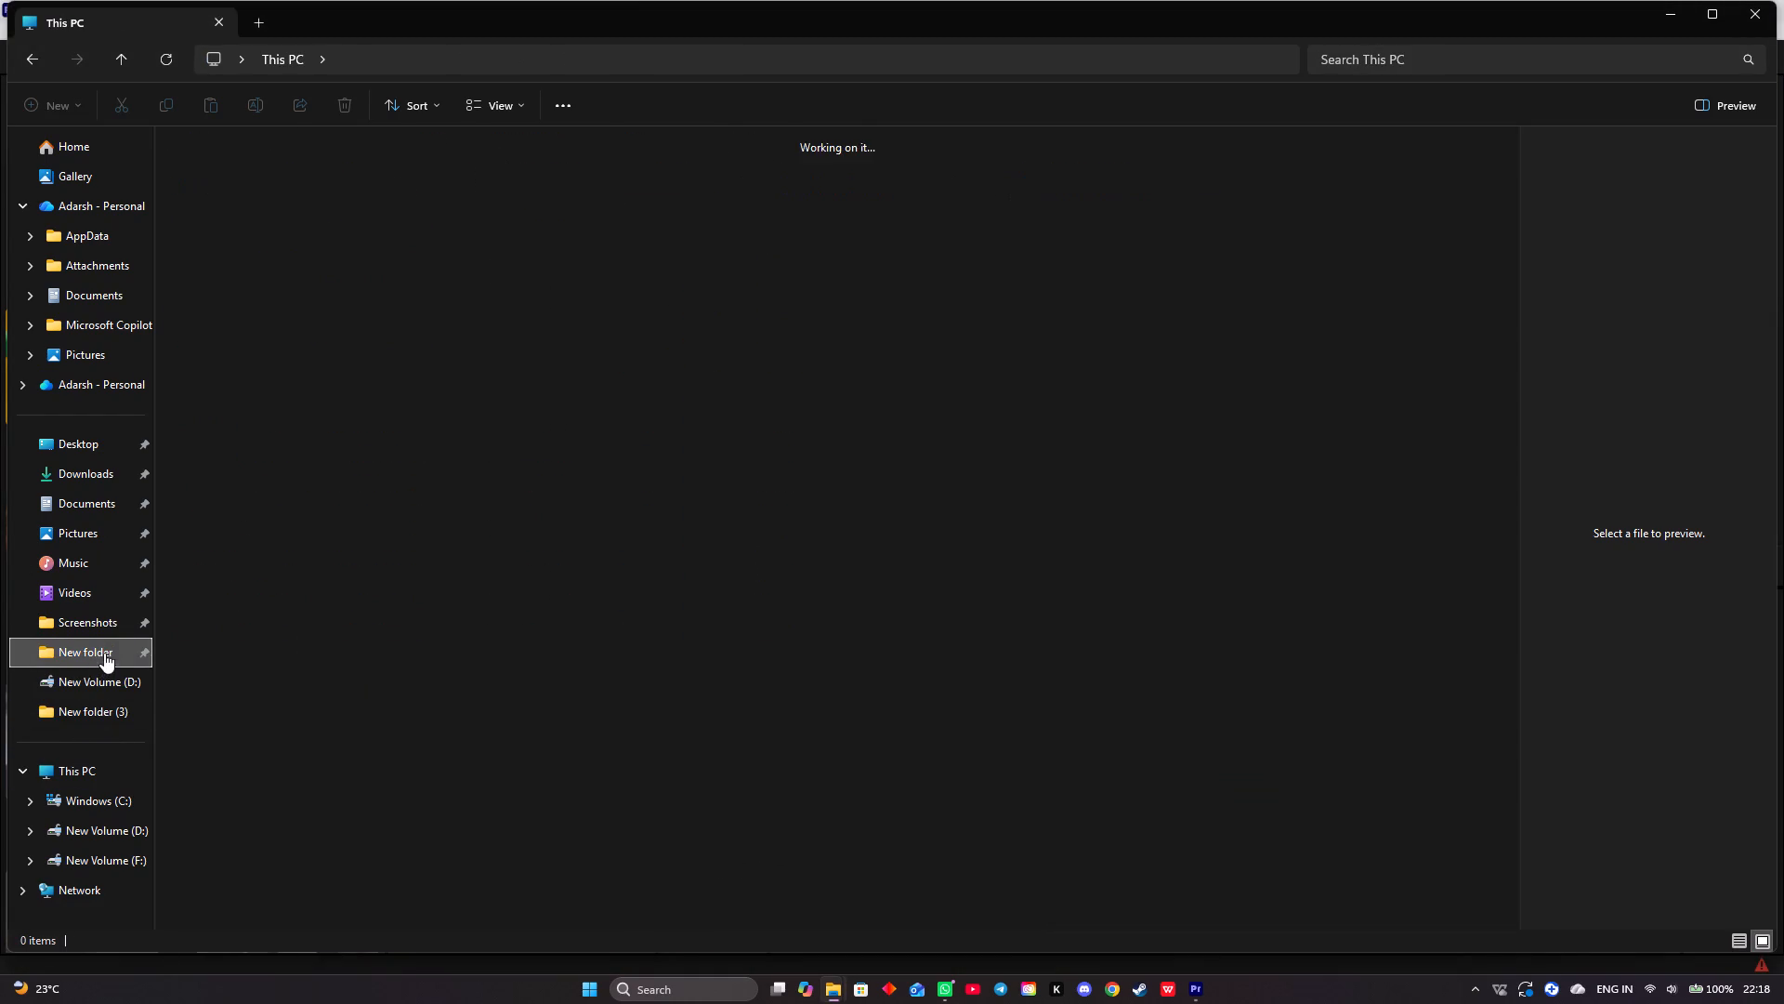
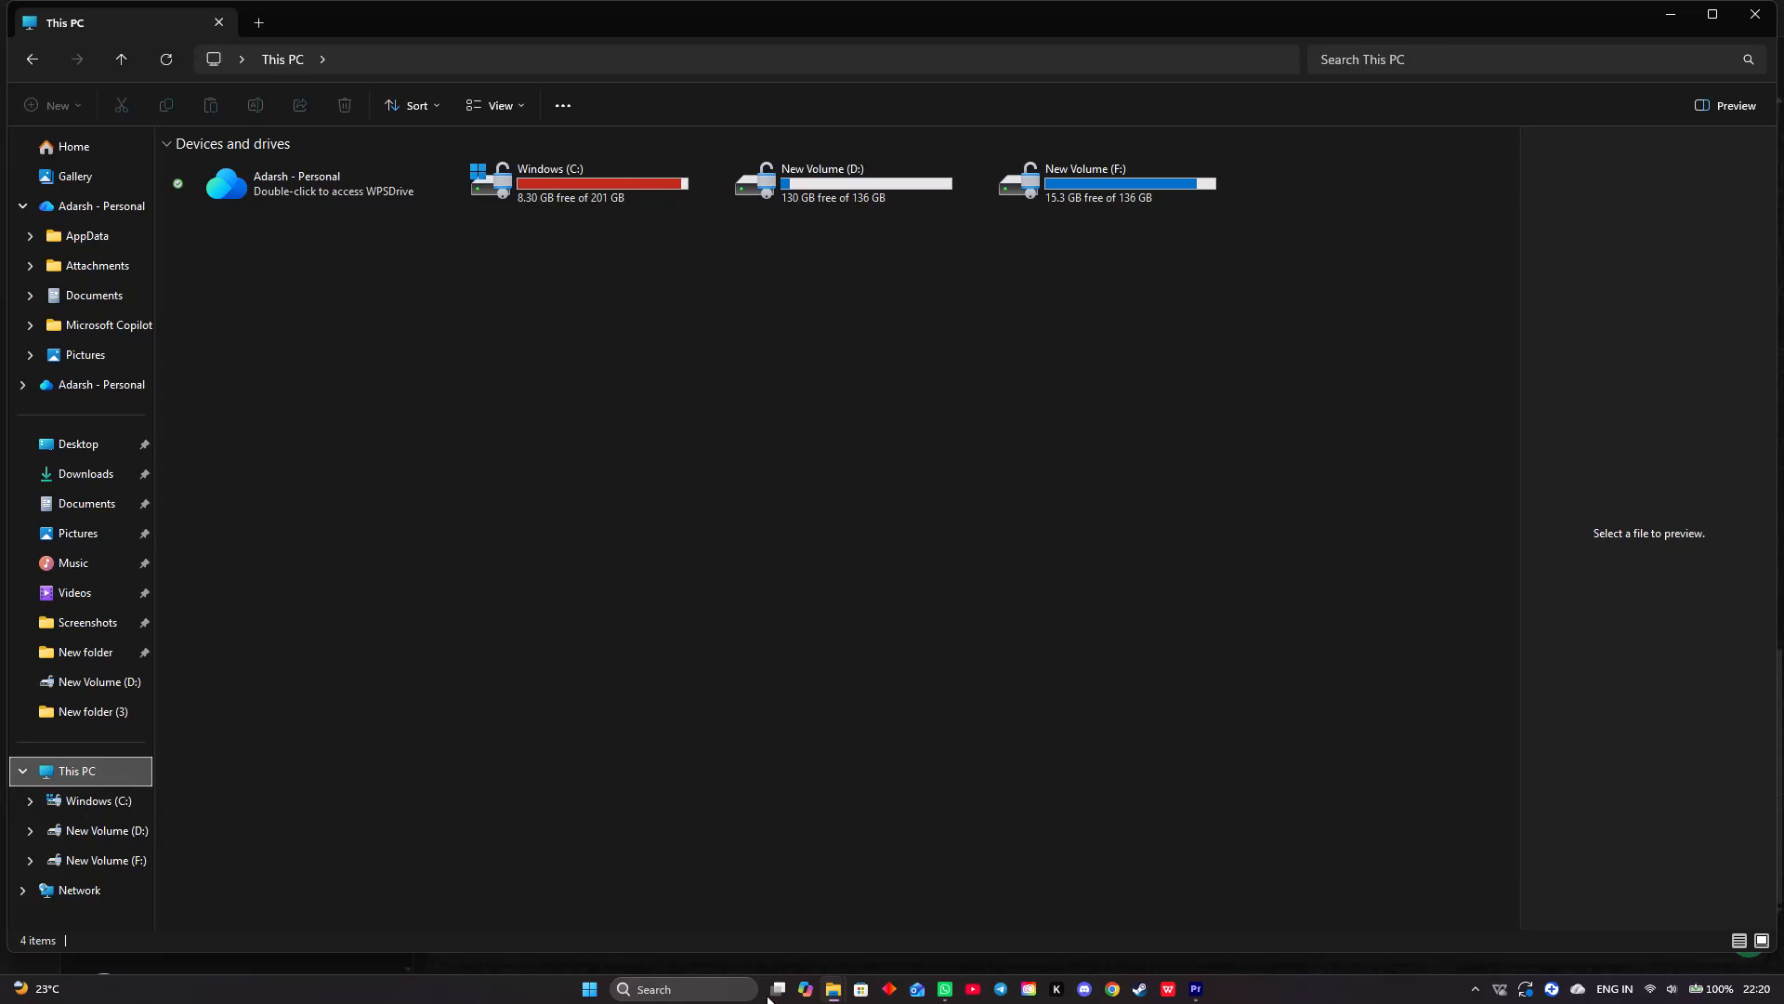
Check New folder (3) again for the missing source media, and return to This PC.
{"action": "left_click", "coordinate": [96, 715]}
{"action": "left_click", "coordinate": [110, 777]}
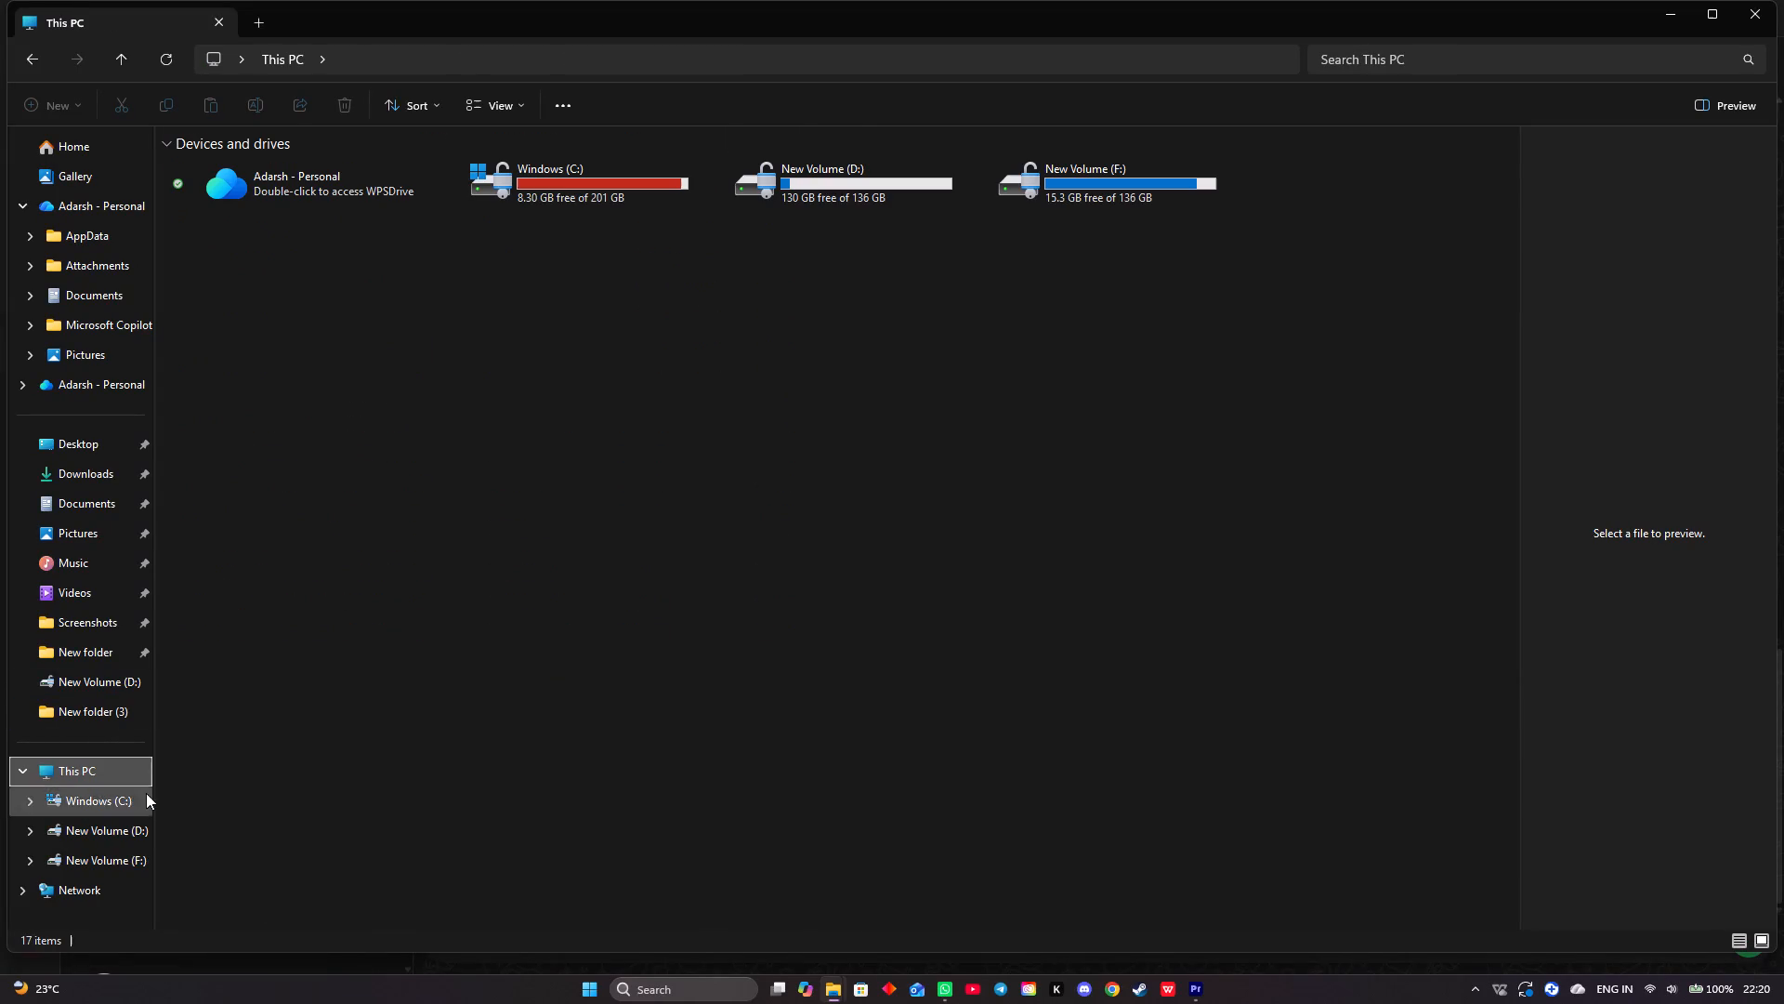
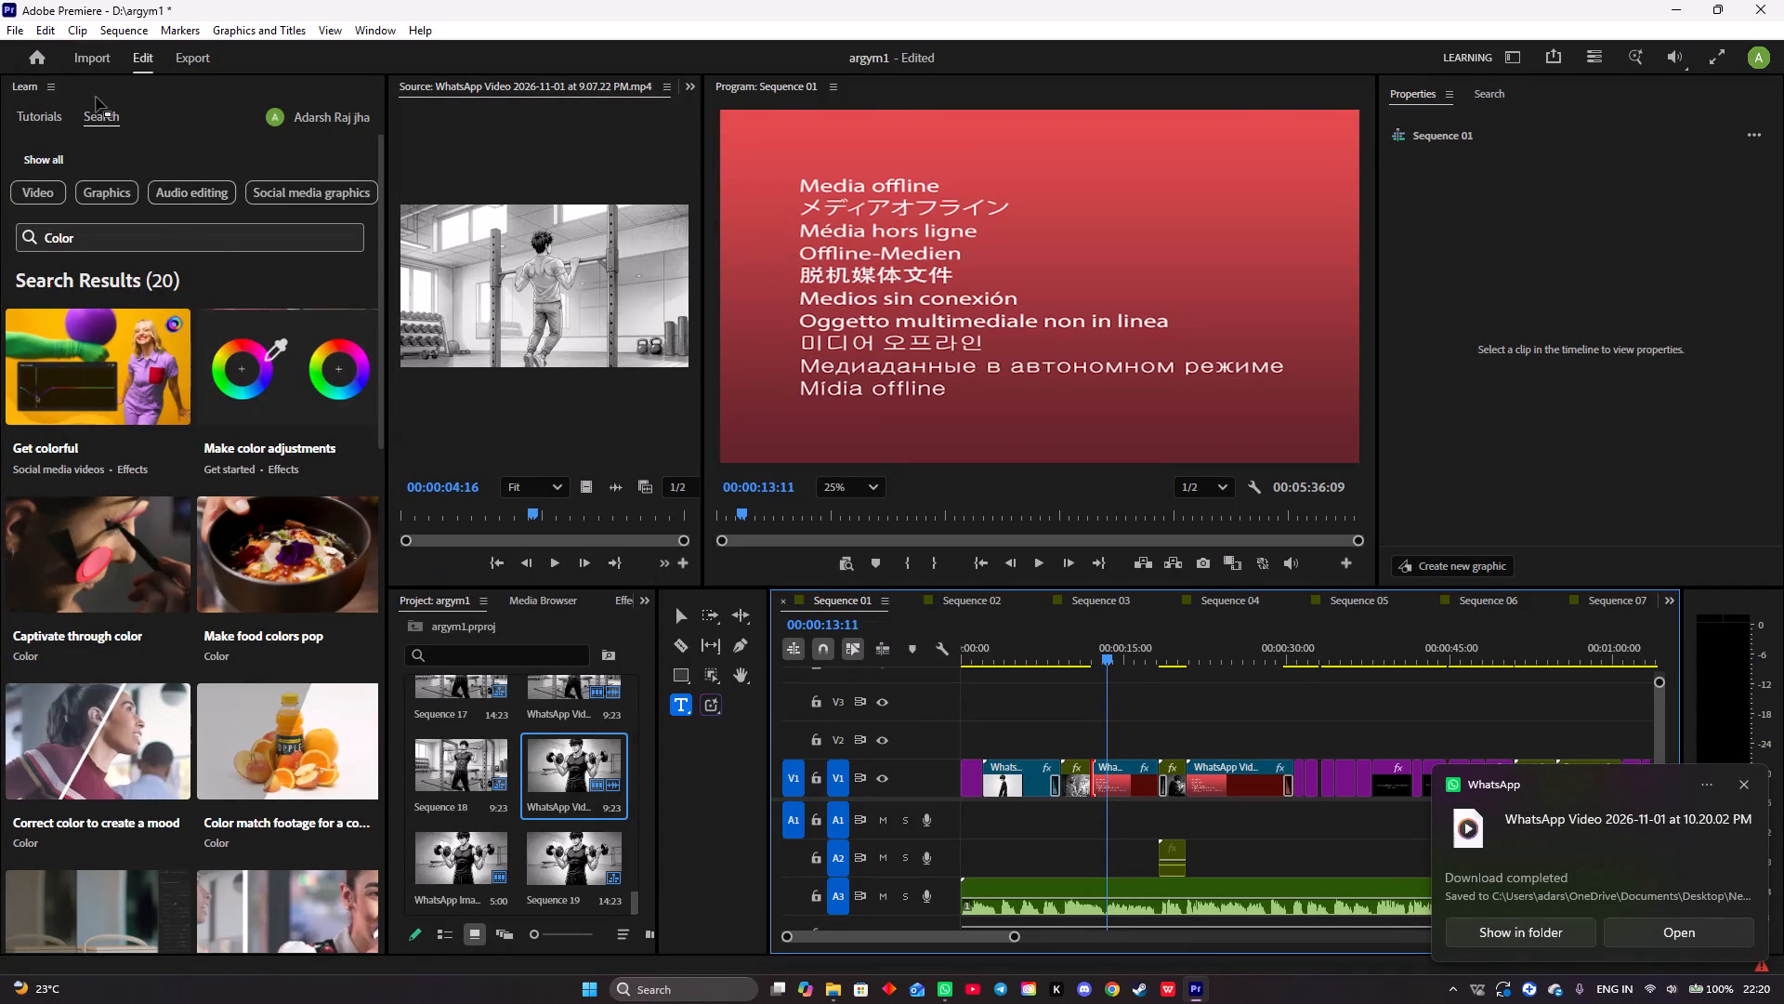
Import the clip WhatsApp Video 2026-11-01 at 10.20 from New folder (3) with a new sequence created for it.
{"action": "left_click", "coordinate": [94, 45]}
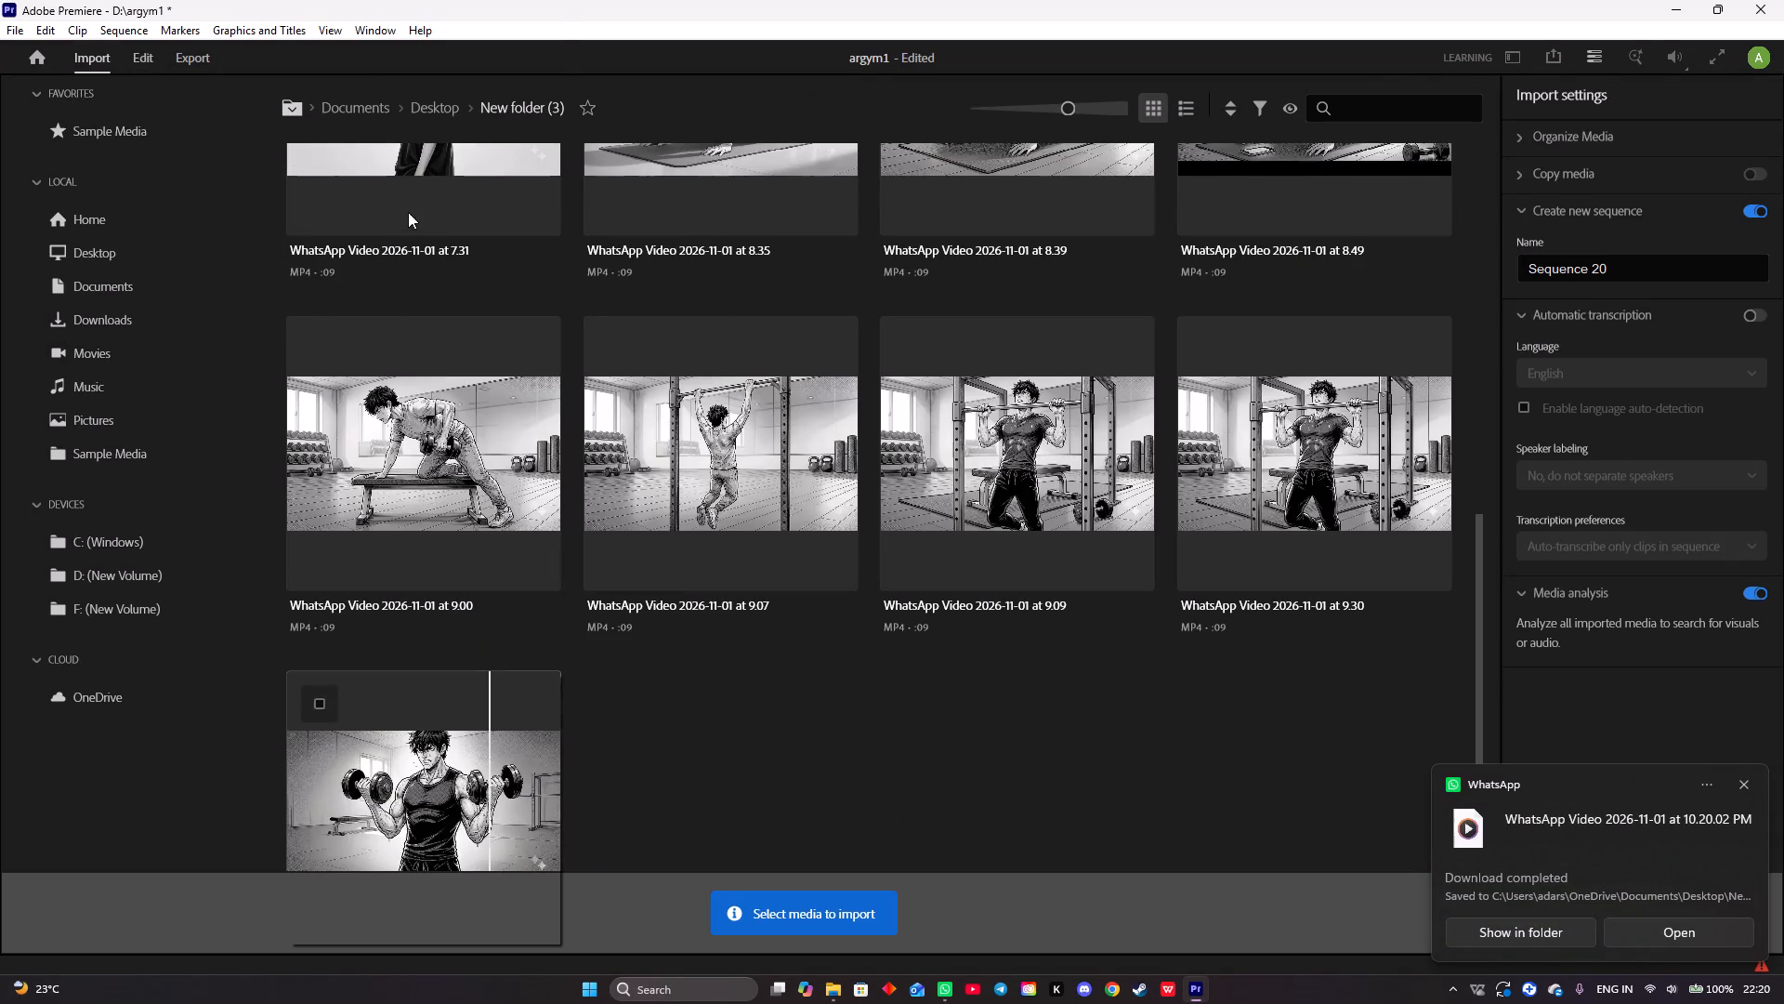
{"action": "left_click", "coordinate": [538, 103]}
{"action": "scroll", "coordinate": [840, 457], "scroll_direction": "down", "scroll_amount": 7}
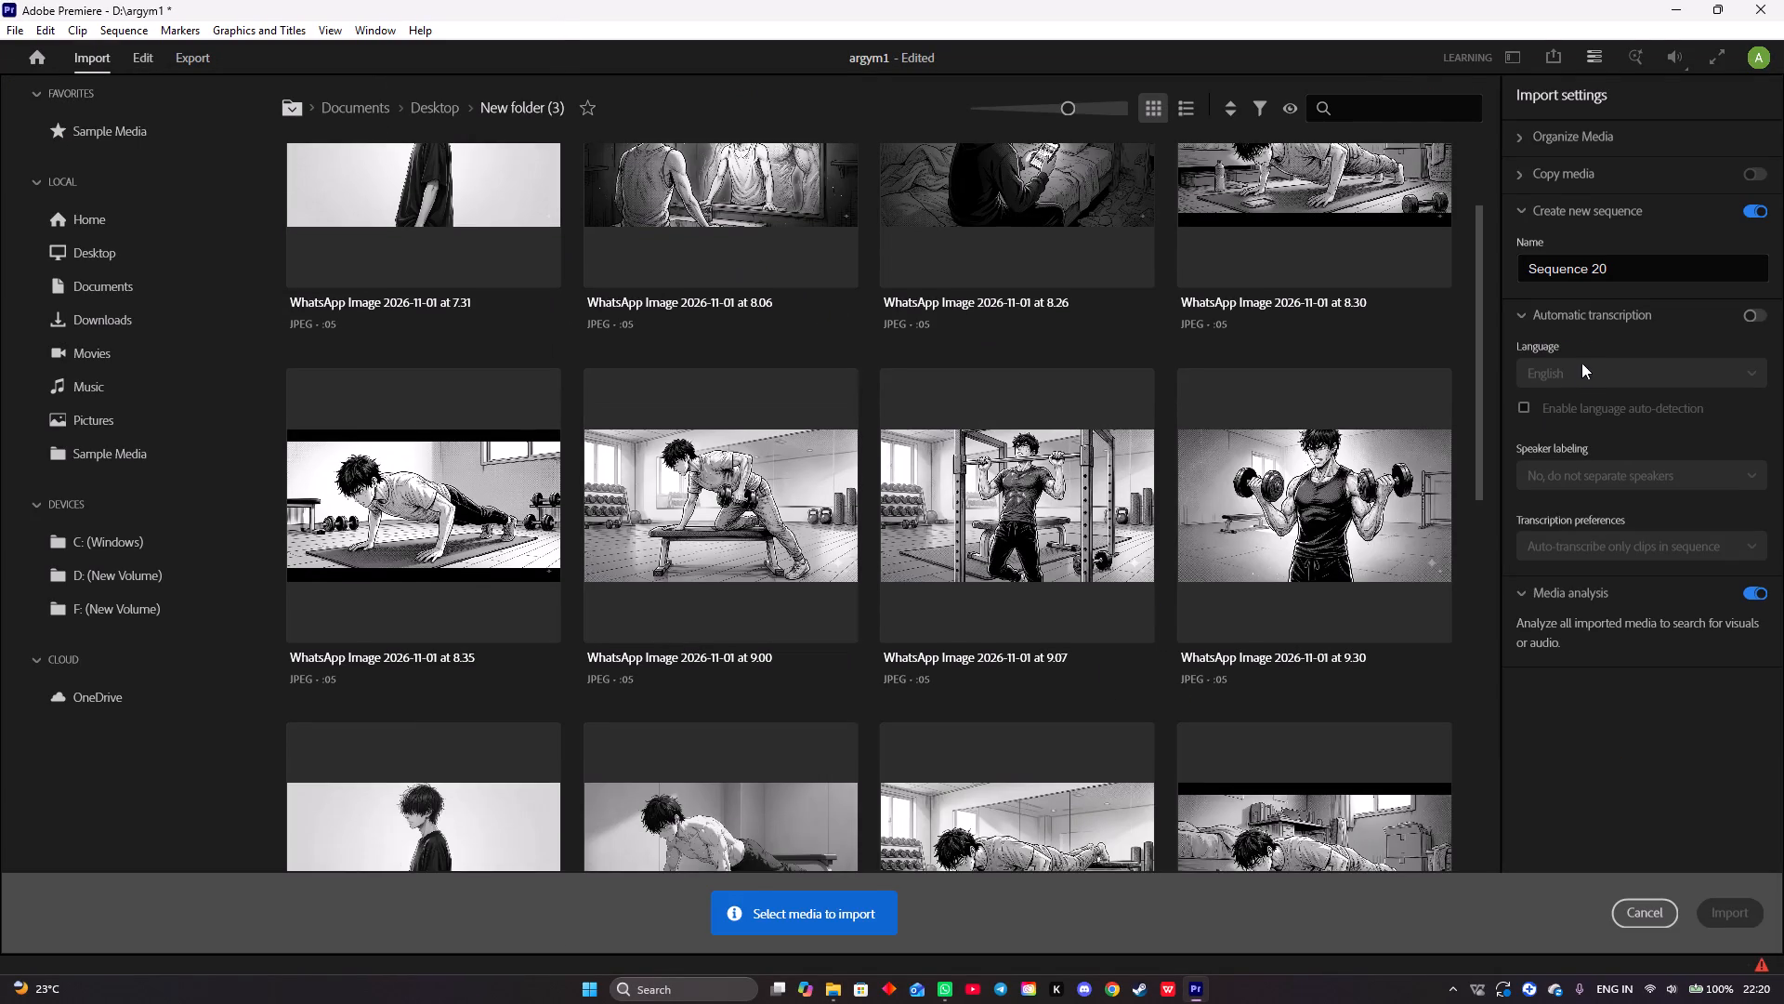
{"action": "left_click", "coordinate": [1470, 375]}
{"action": "left_click_drag", "start_coordinate": [1479, 375], "coordinate": [1452, 640]}
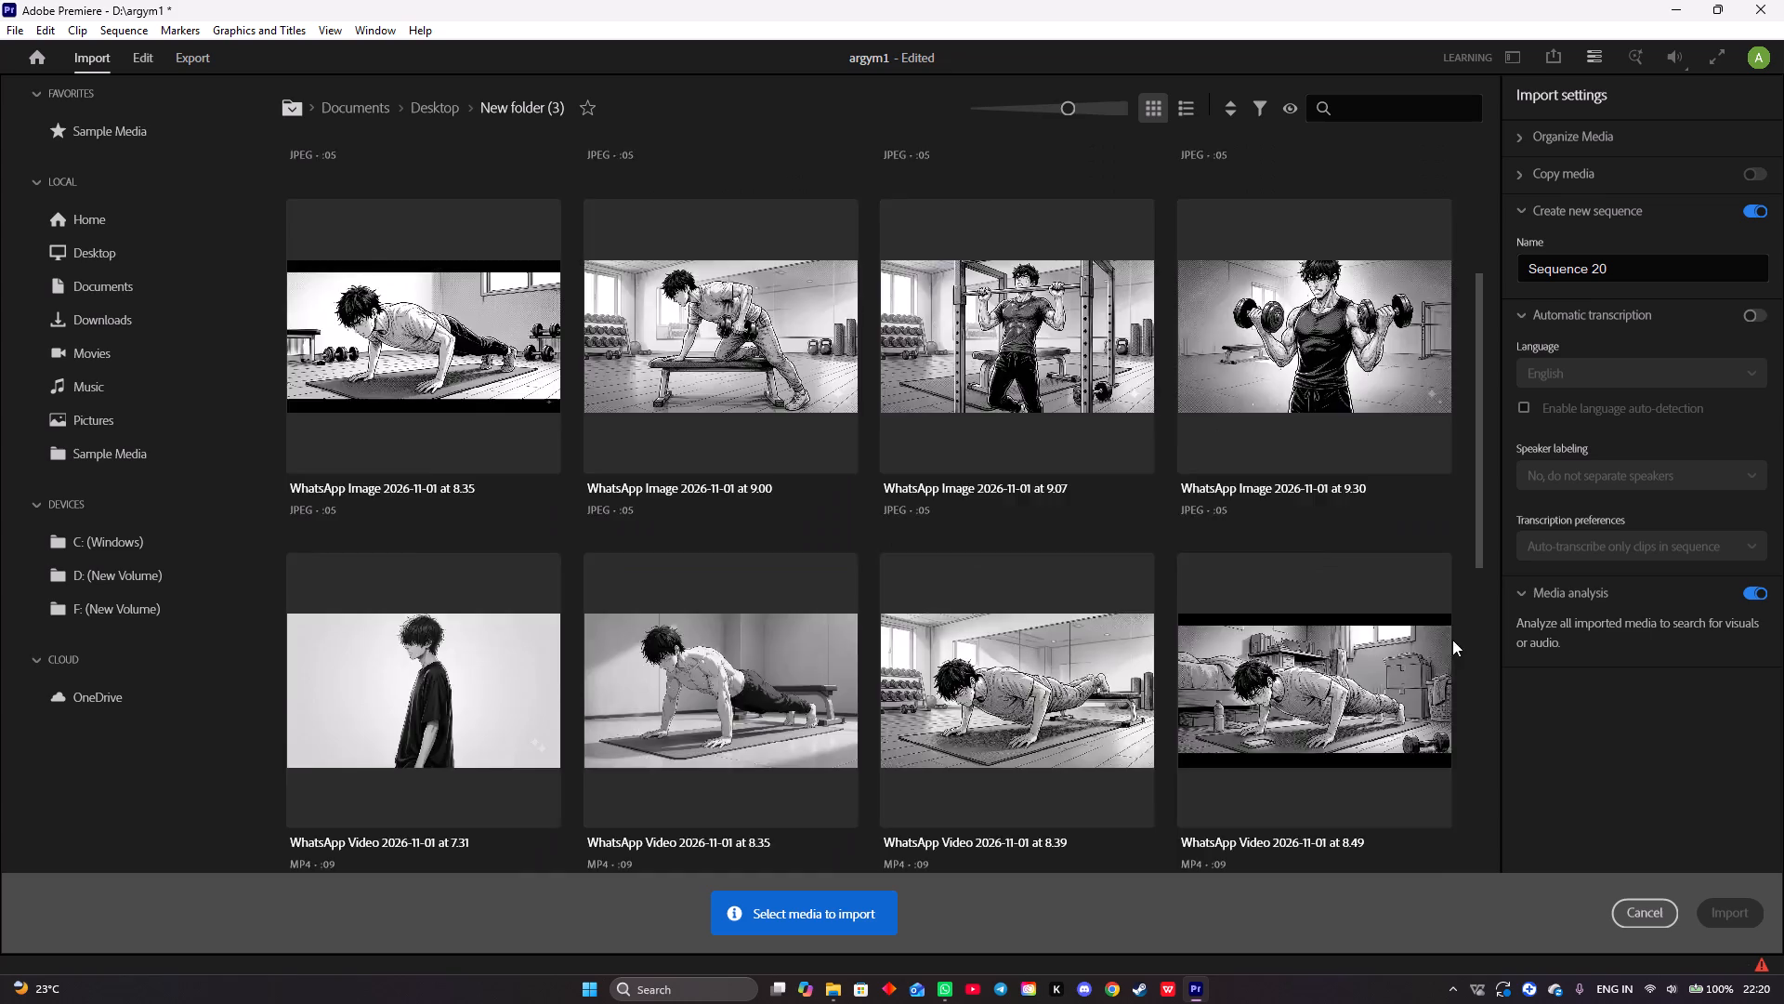
{"action": "left_click_drag", "start_coordinate": [1452, 640], "coordinate": [1476, 717]}
{"action": "left_click", "coordinate": [809, 678]}
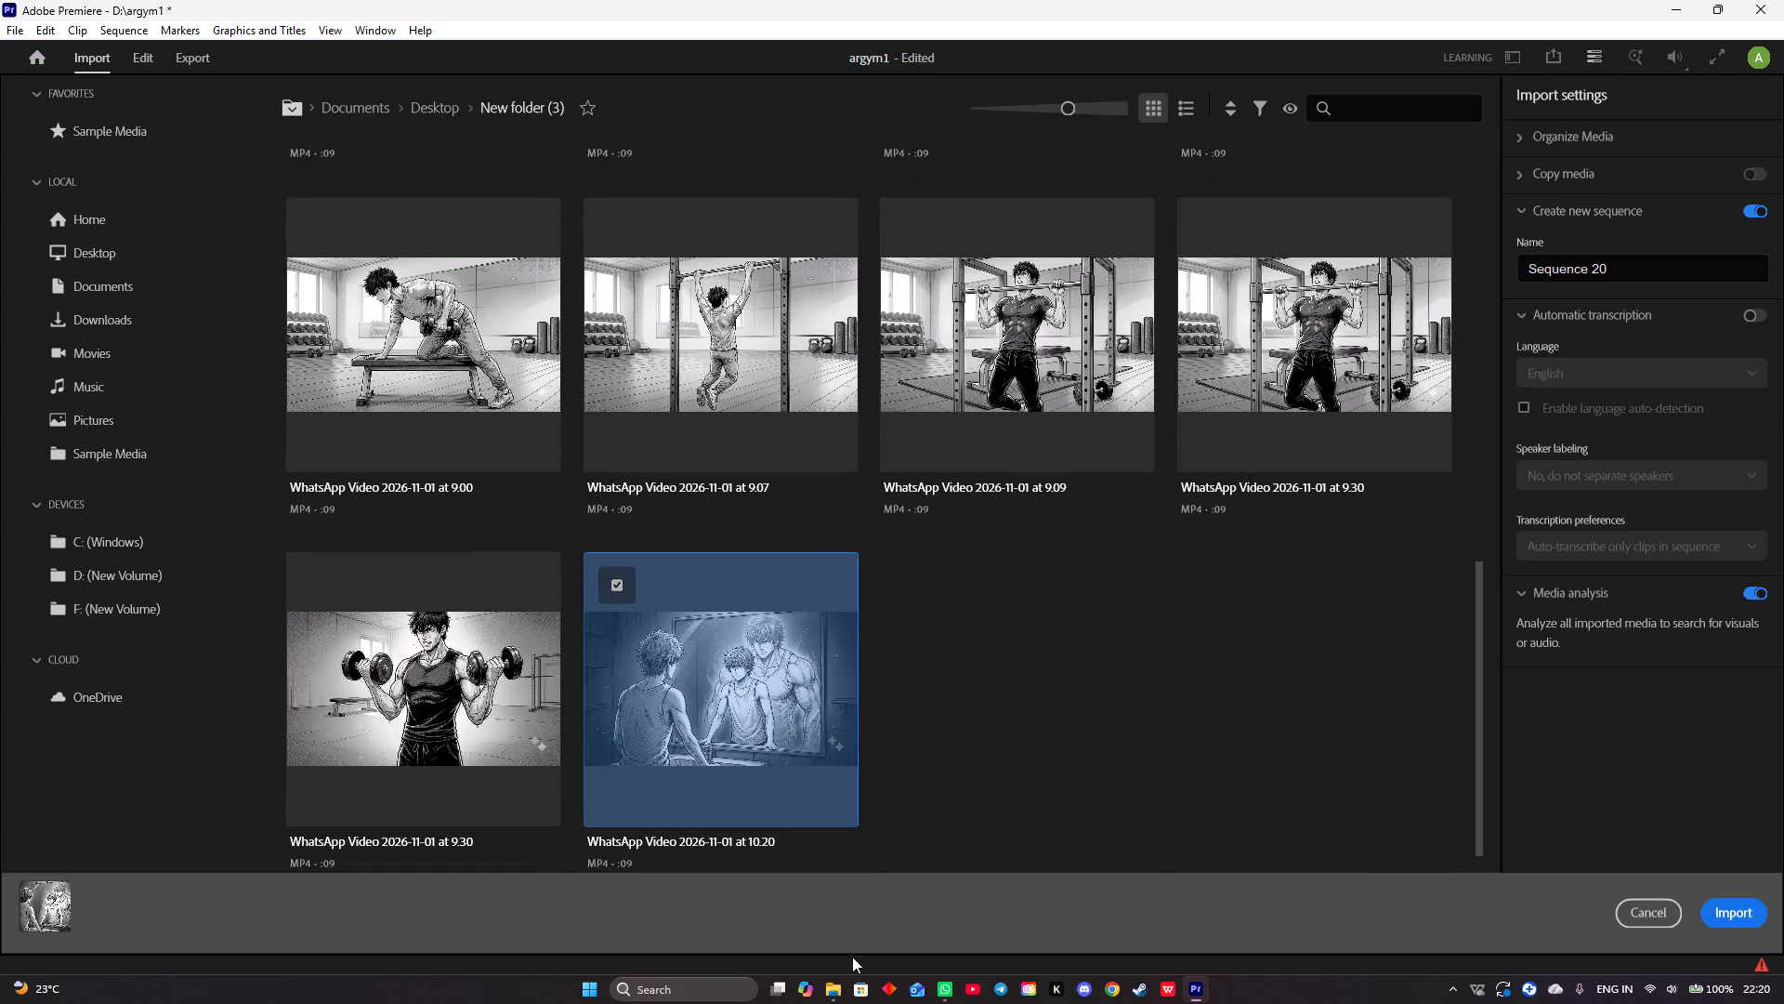
{"action": "left_click", "coordinate": [1738, 918]}
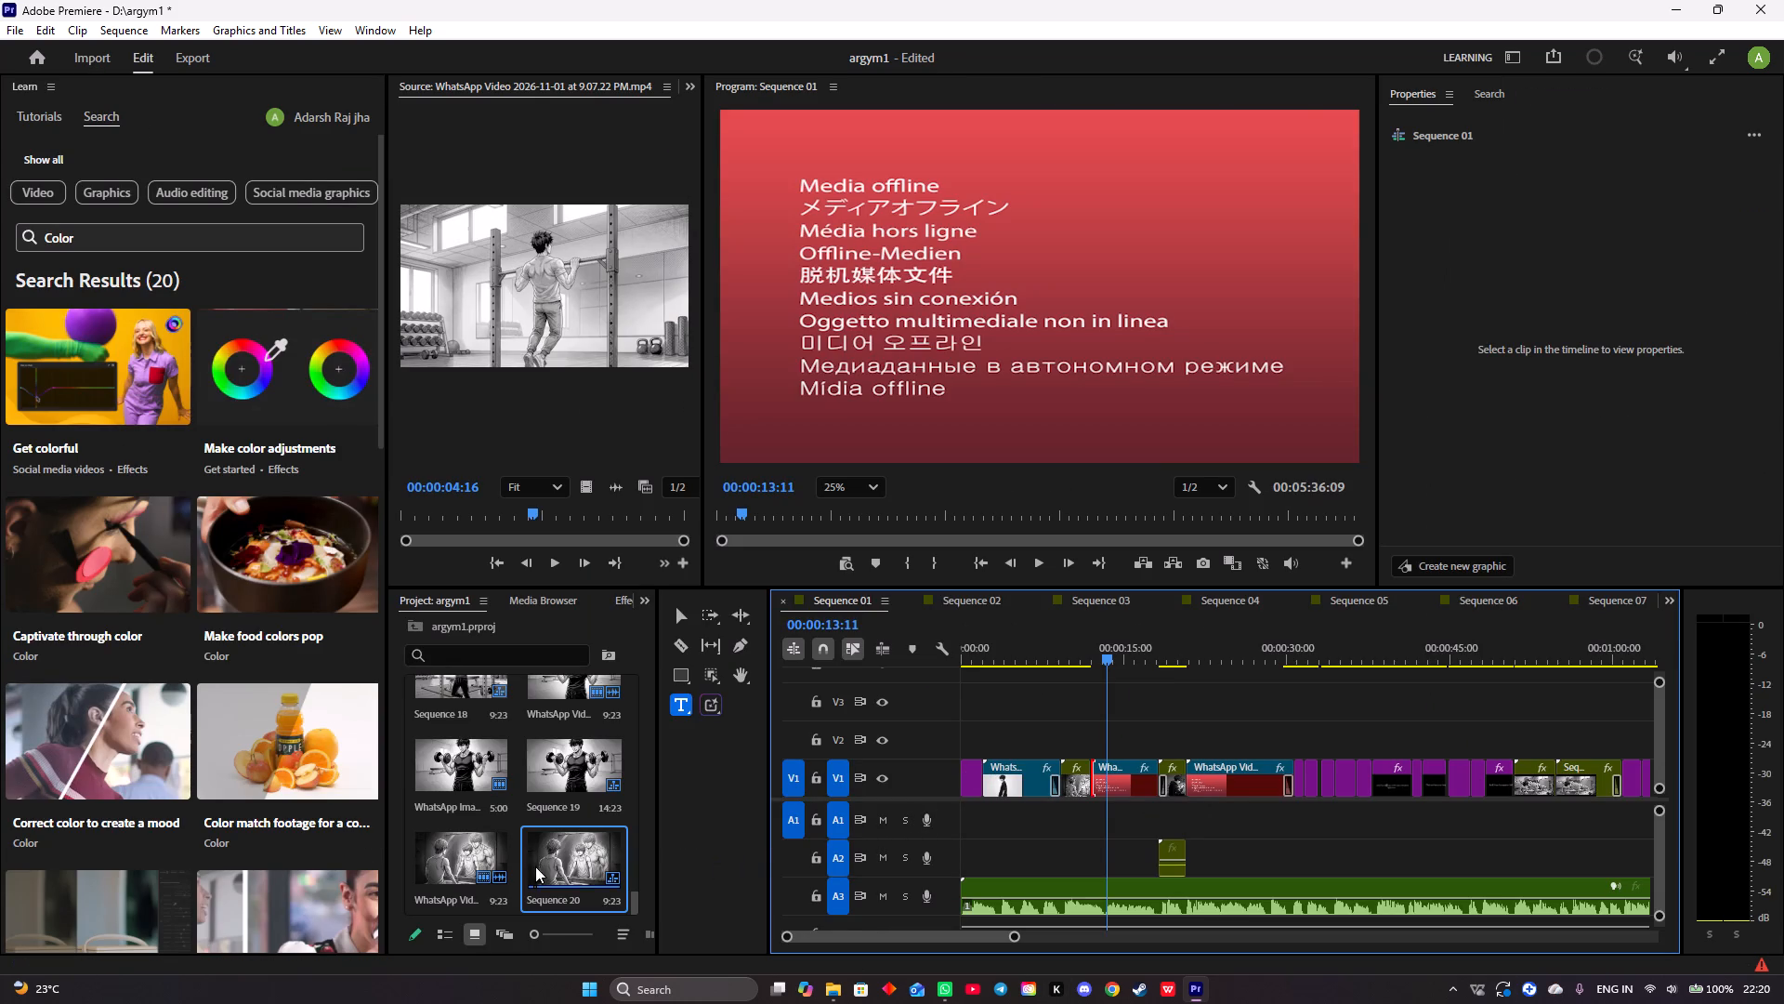
Place Sequence 20 on track V2 of Sequence 01, above the offline clip, starting at the playhead at 00:00:13:11.
{"action": "left_click_drag", "start_coordinate": [559, 863], "coordinate": [1097, 735]}
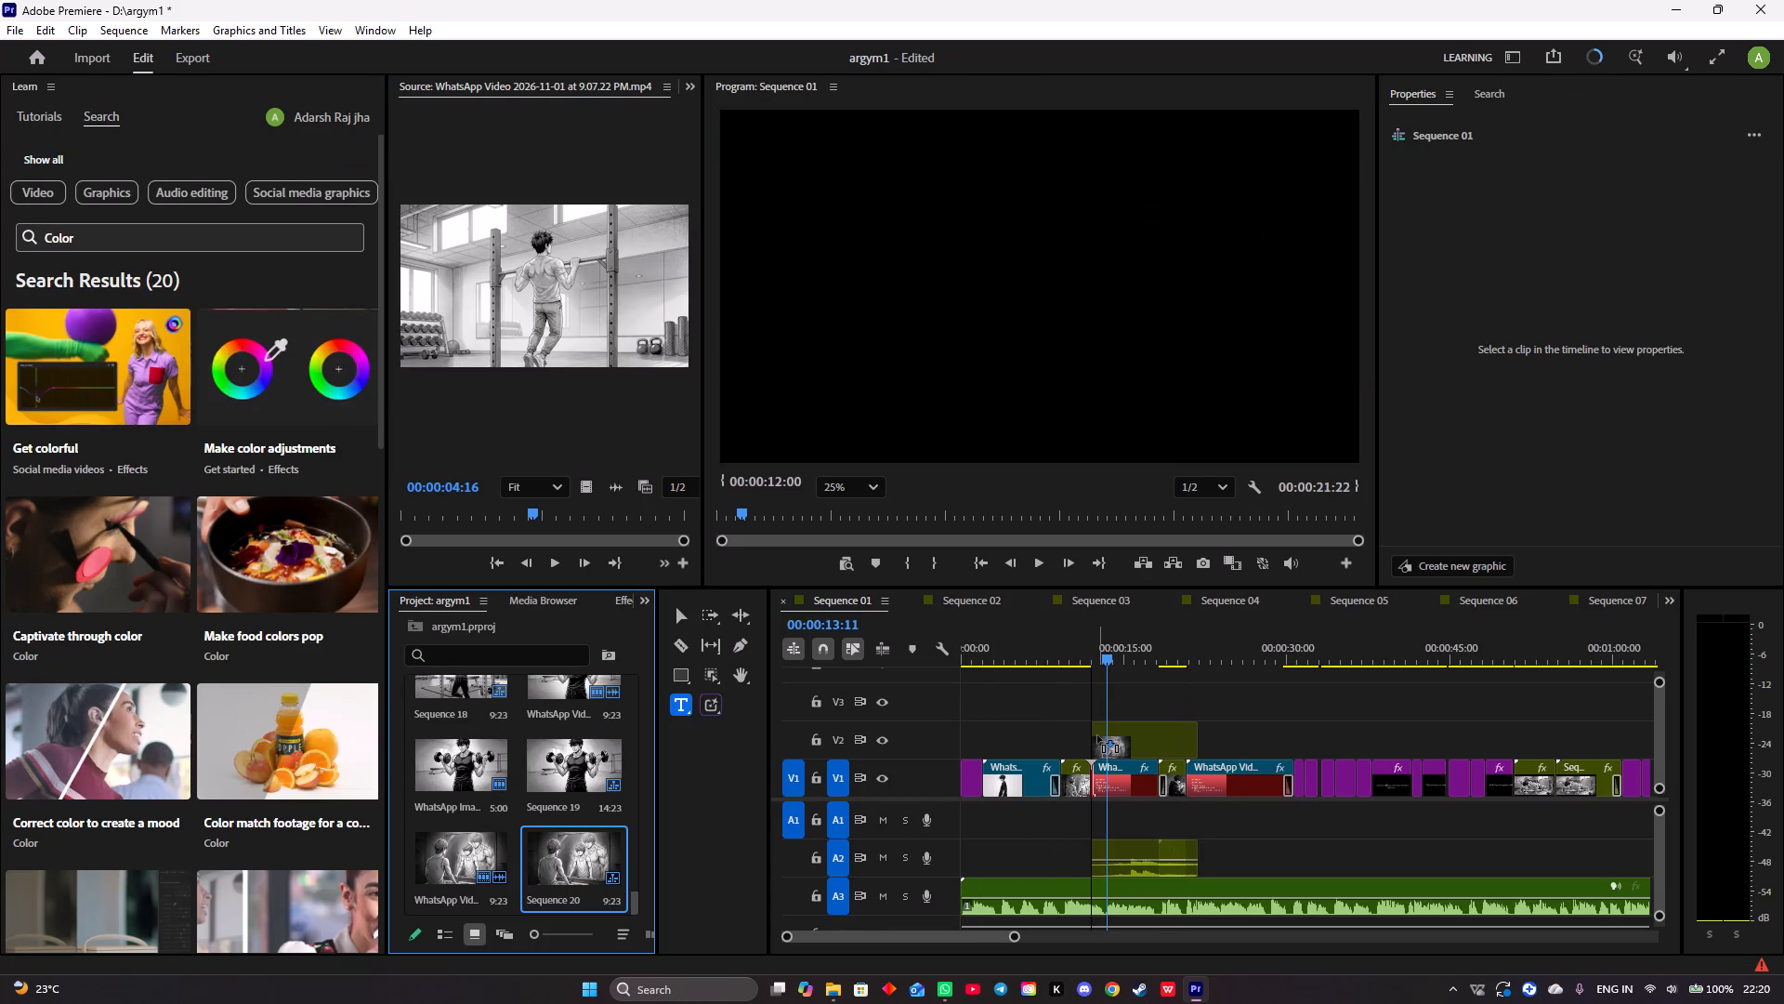
{"action": "left_click_drag", "start_coordinate": [1097, 735], "coordinate": [1099, 735]}
Unlink the Sequence 20 clip's video and audio, and select its audio part on track A2.
{"action": "right_click", "coordinate": [1135, 848]}
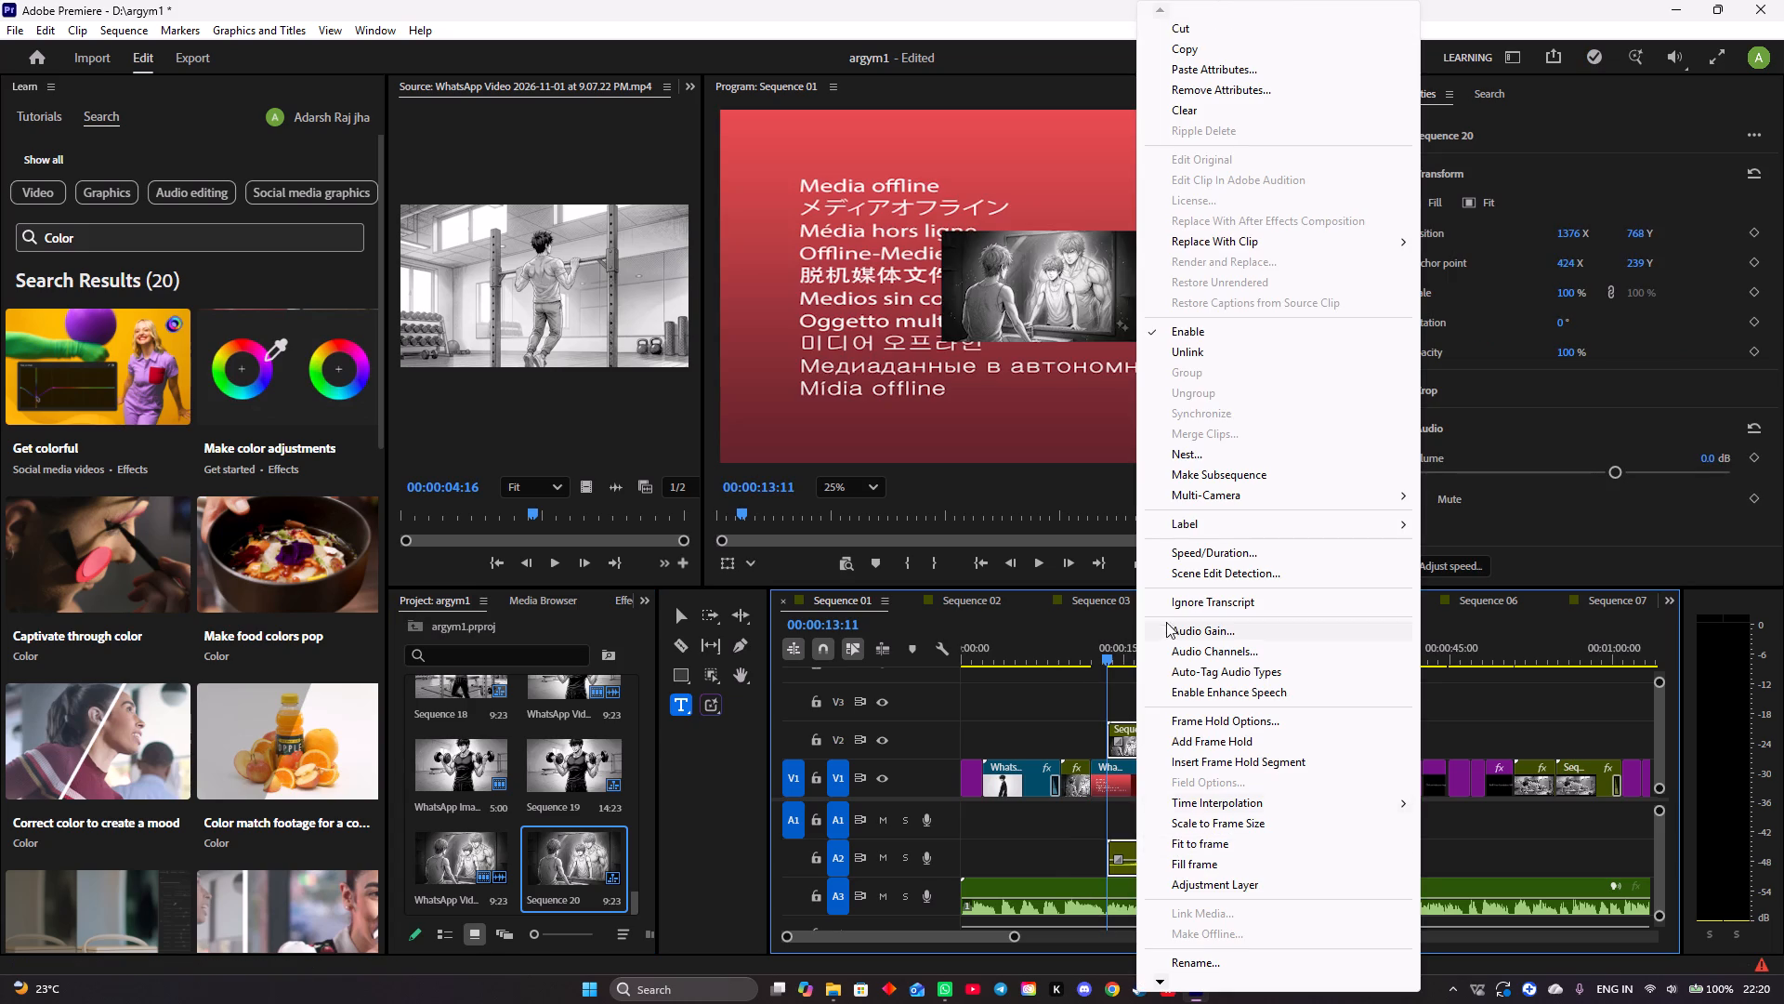
{"action": "left_click", "coordinate": [1192, 348]}
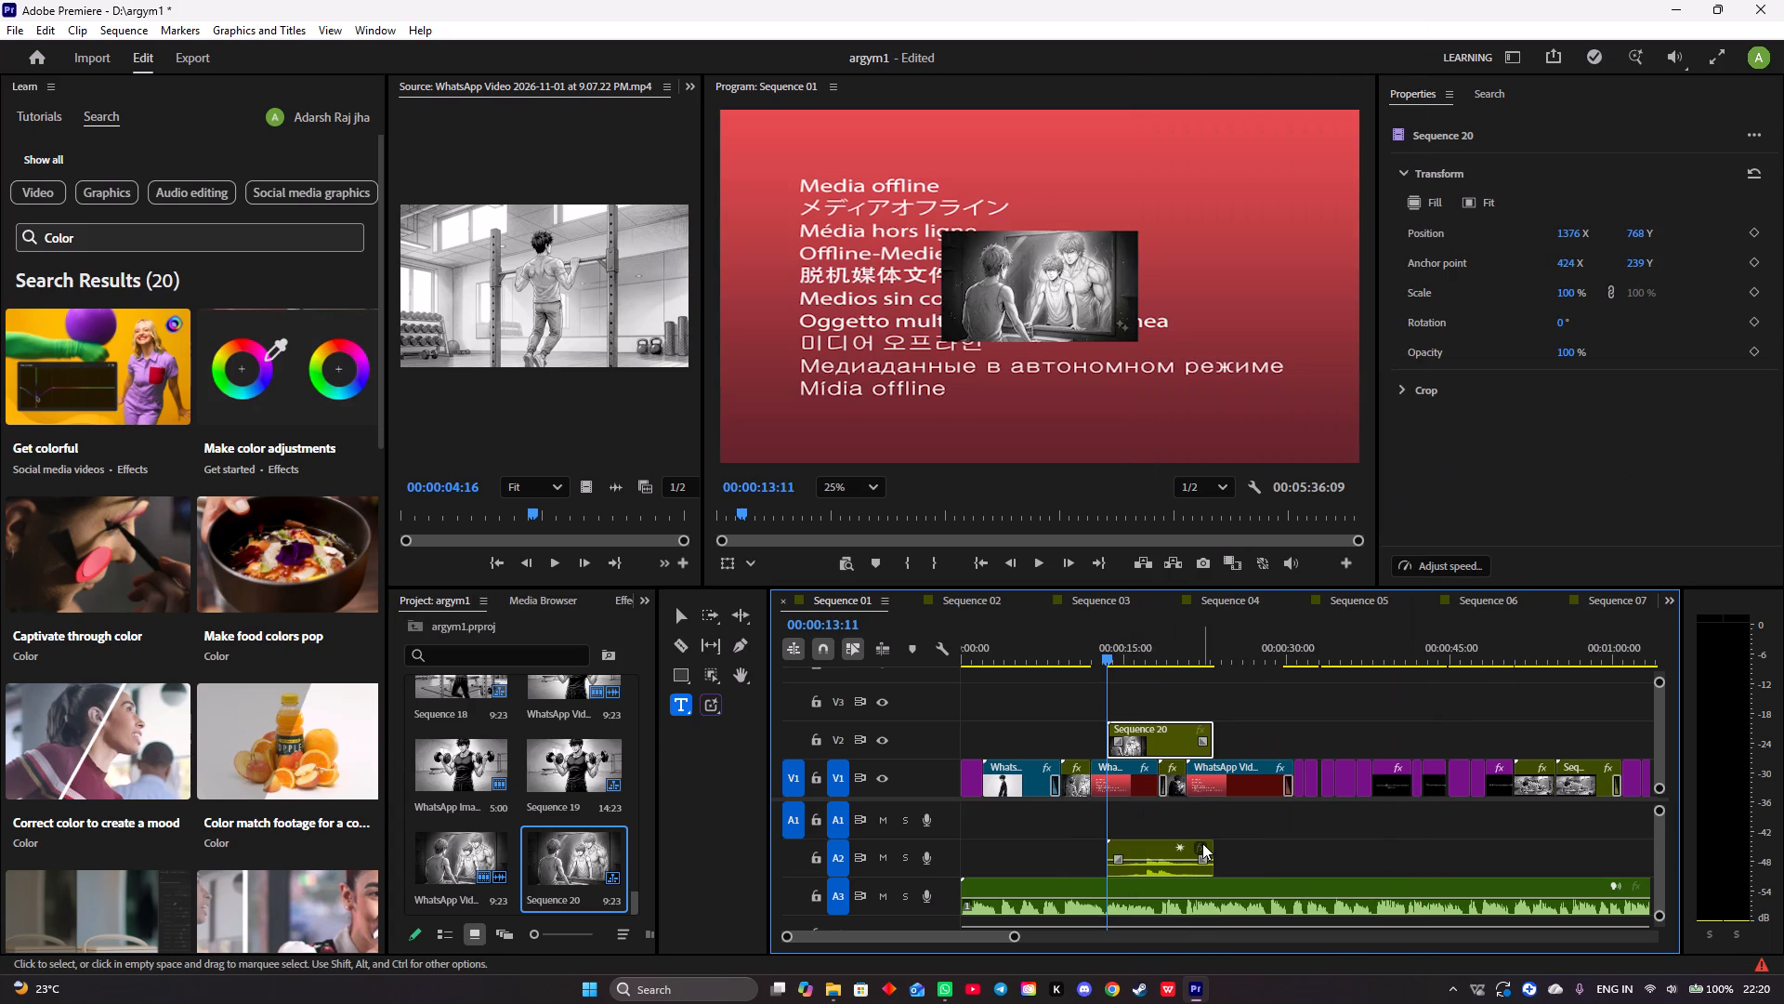
{"action": "right_click", "coordinate": [1185, 843]}
{"action": "right_click", "coordinate": [1159, 839]}
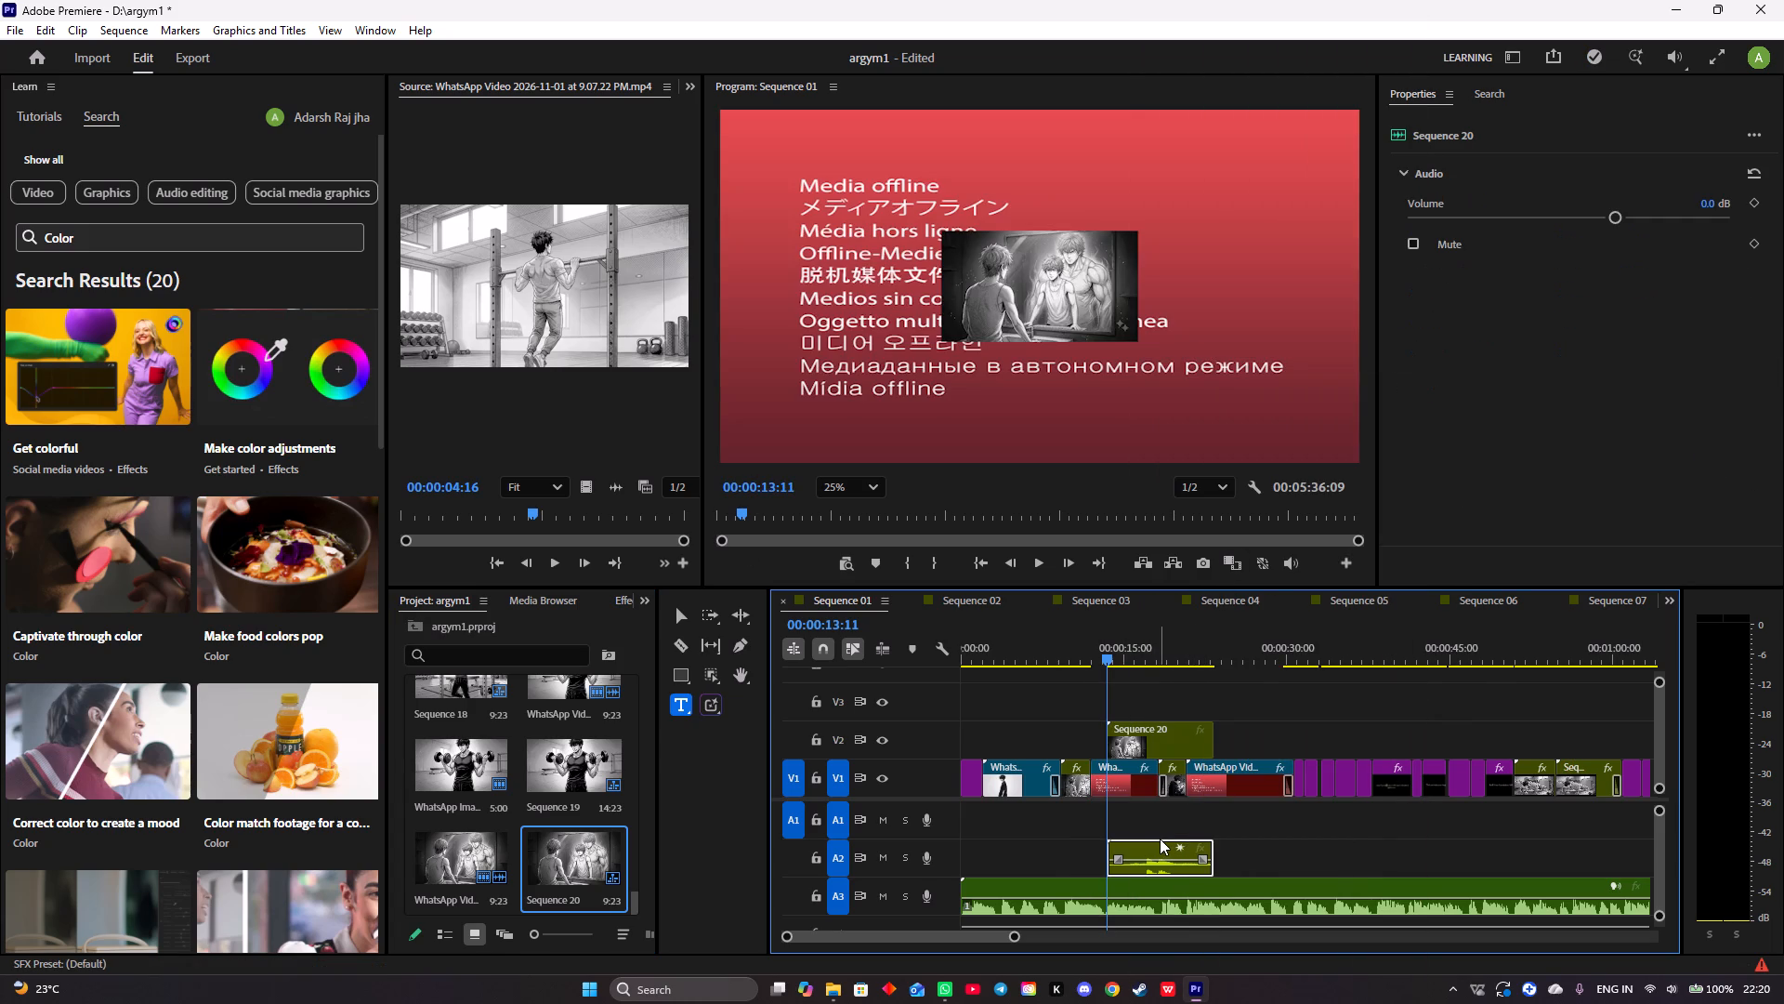
Cut the audio part of the Sequence 20 clip from track A2, leaving its video on V2.
{"action": "right_click", "coordinate": [1161, 846]}
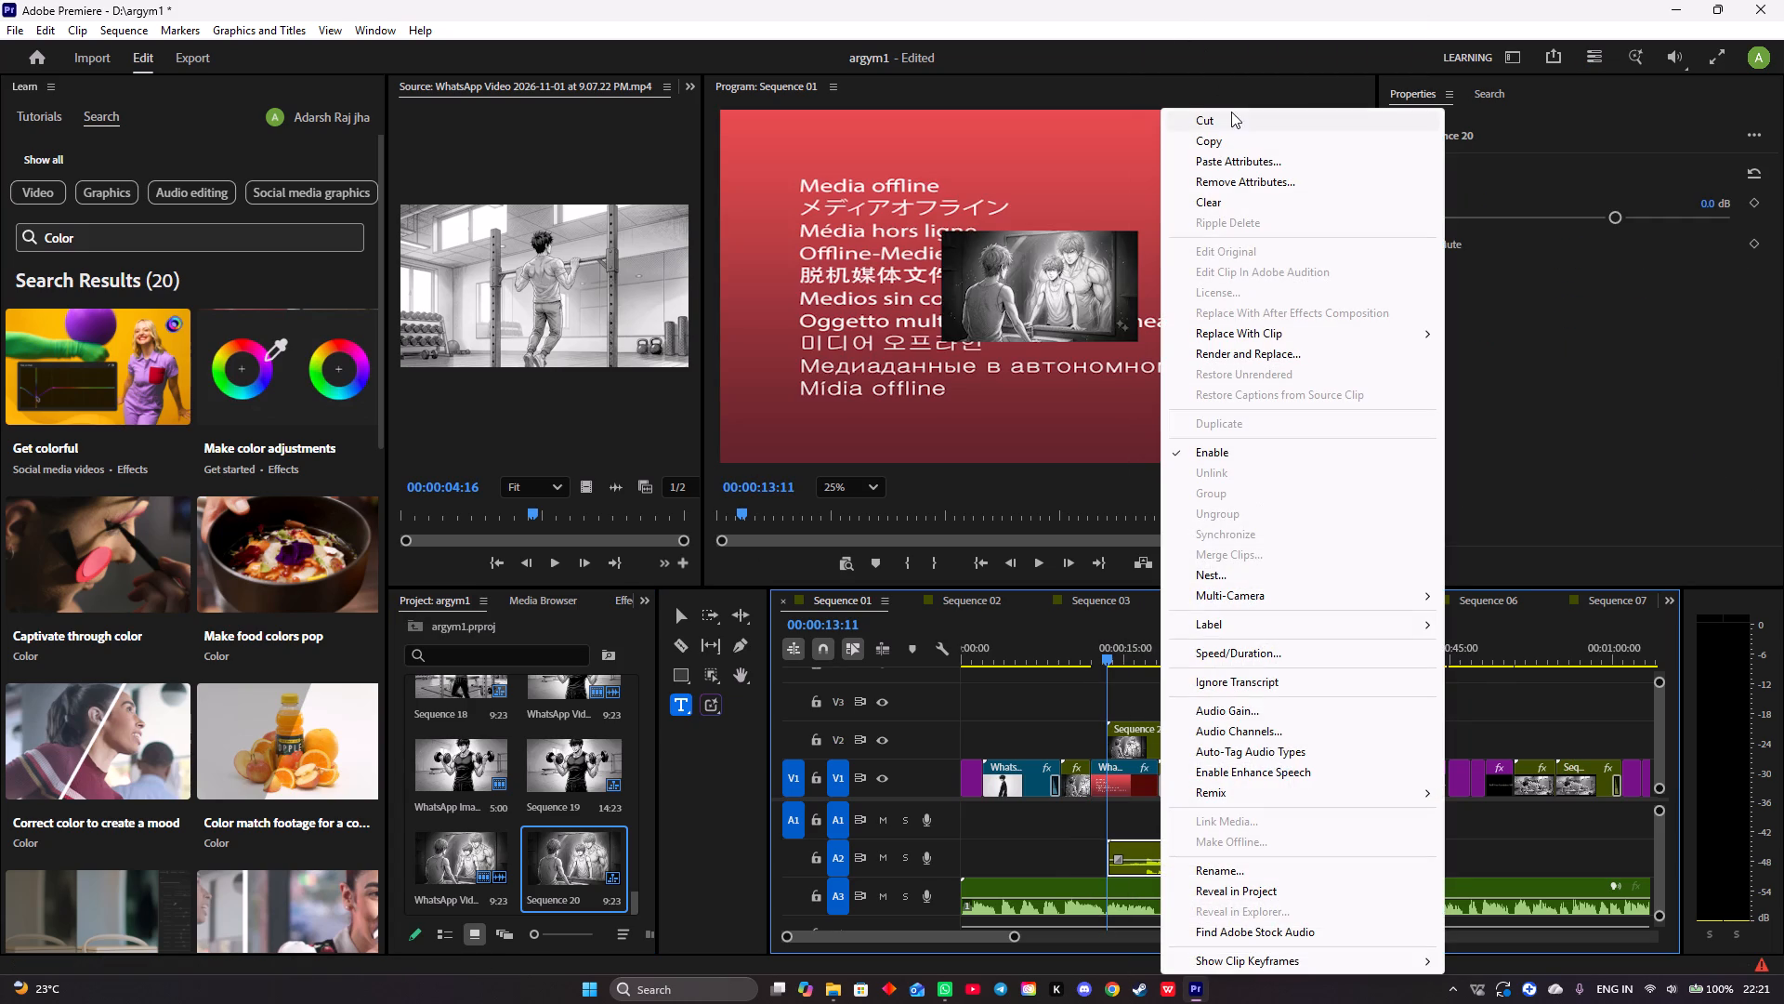
{"action": "left_click", "coordinate": [1231, 112]}
Move the Sequence 20 clip on V2 to start at 00:00:12:01 and trim its end to match the offline clip below.
{"action": "left_click_drag", "start_coordinate": [1151, 718], "coordinate": [1126, 720]}
{"action": "left_click_drag", "start_coordinate": [1103, 658], "coordinate": [1094, 656]}
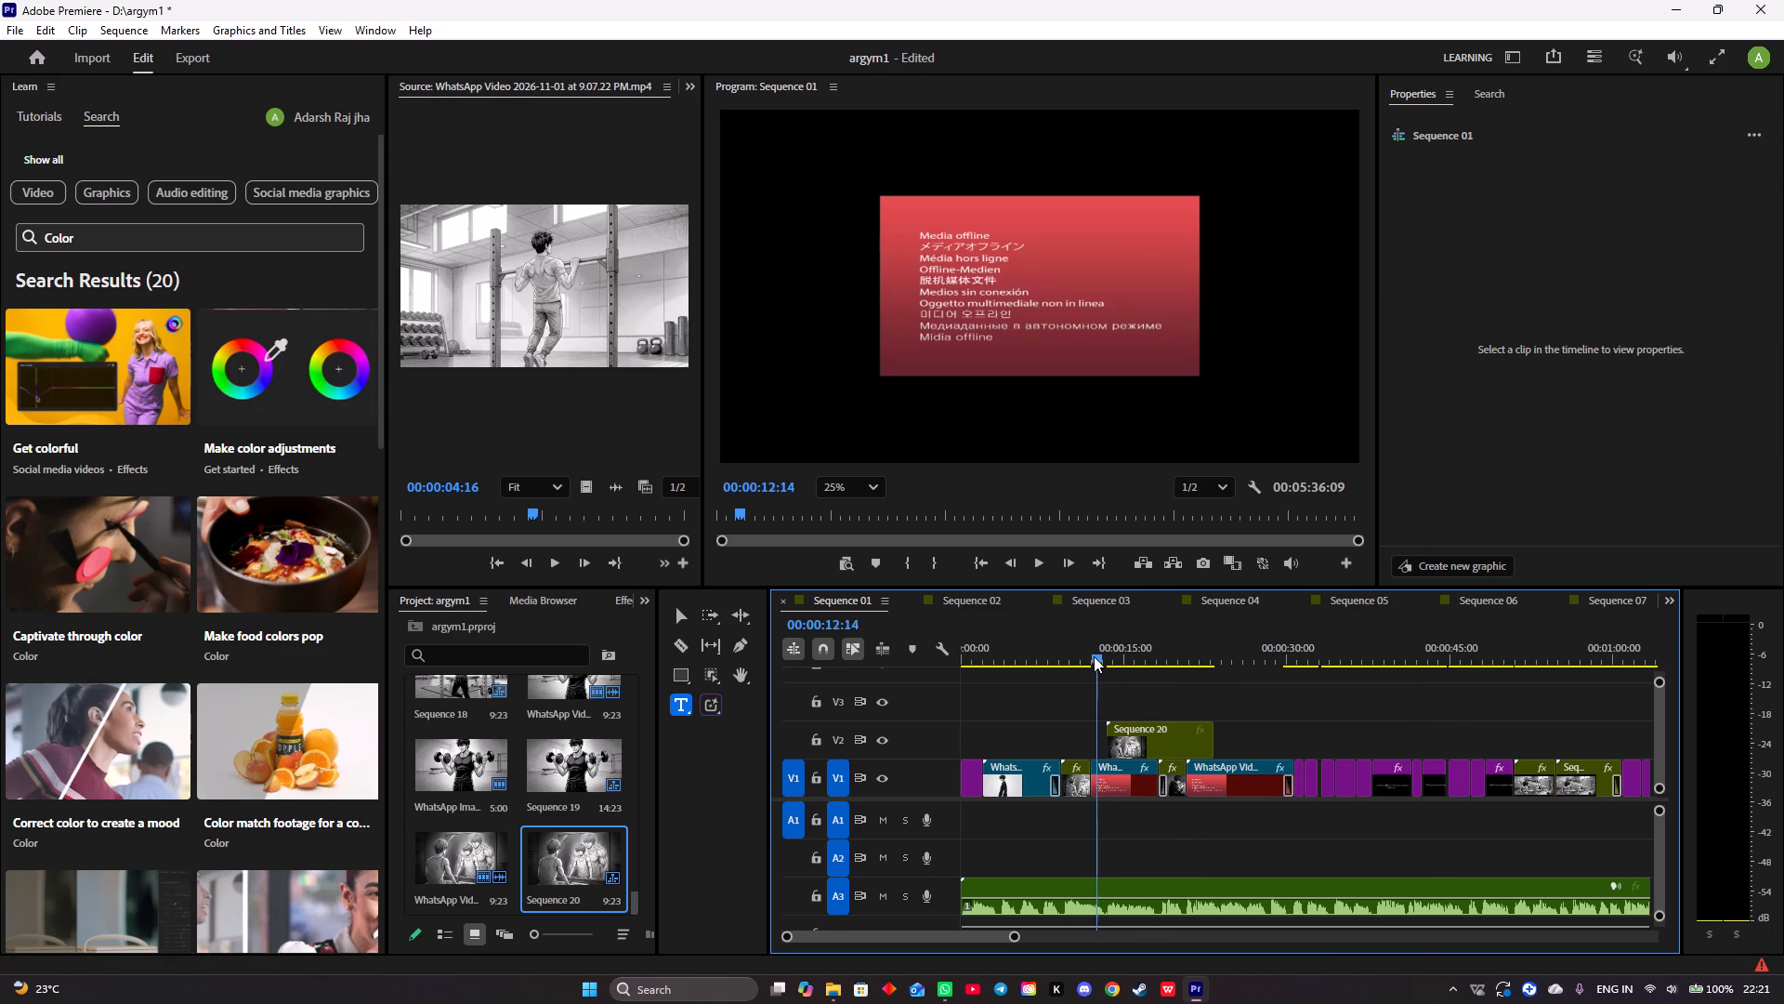
{"action": "left_click_drag", "start_coordinate": [1094, 656], "coordinate": [1088, 655]}
{"action": "left_click_drag", "start_coordinate": [1151, 722], "coordinate": [1139, 722]}
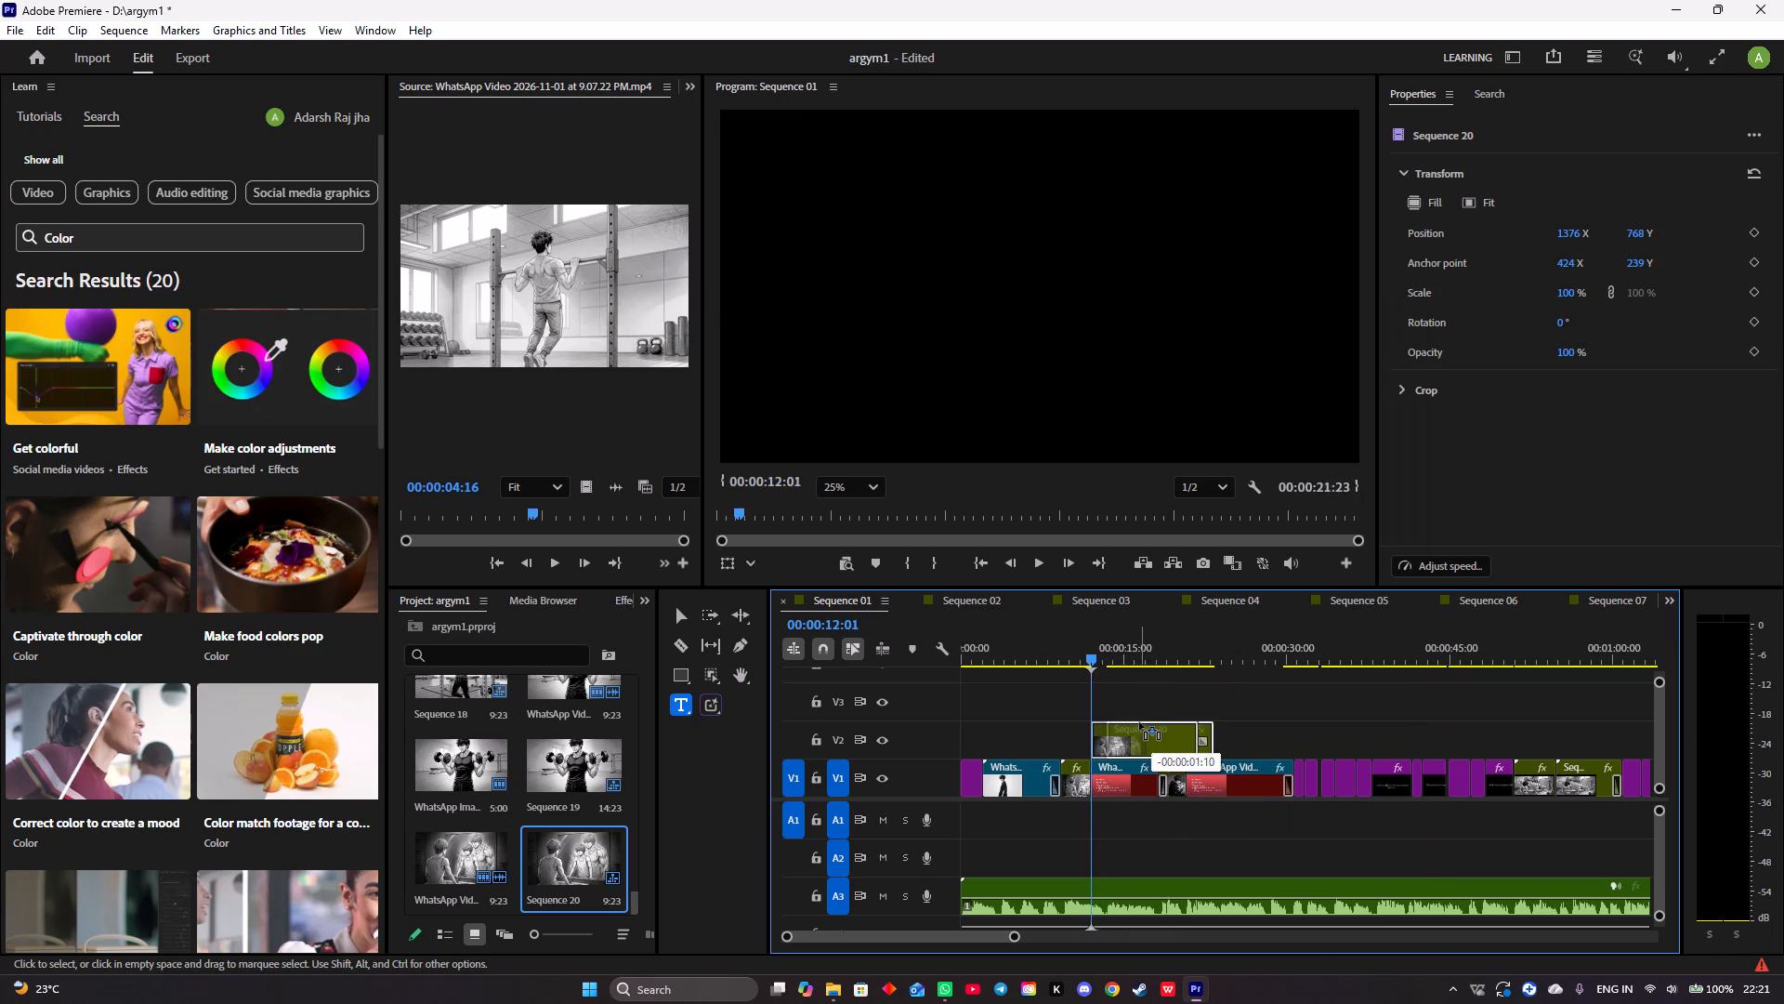
{"action": "left_click_drag", "start_coordinate": [1139, 722], "coordinate": [1135, 721]}
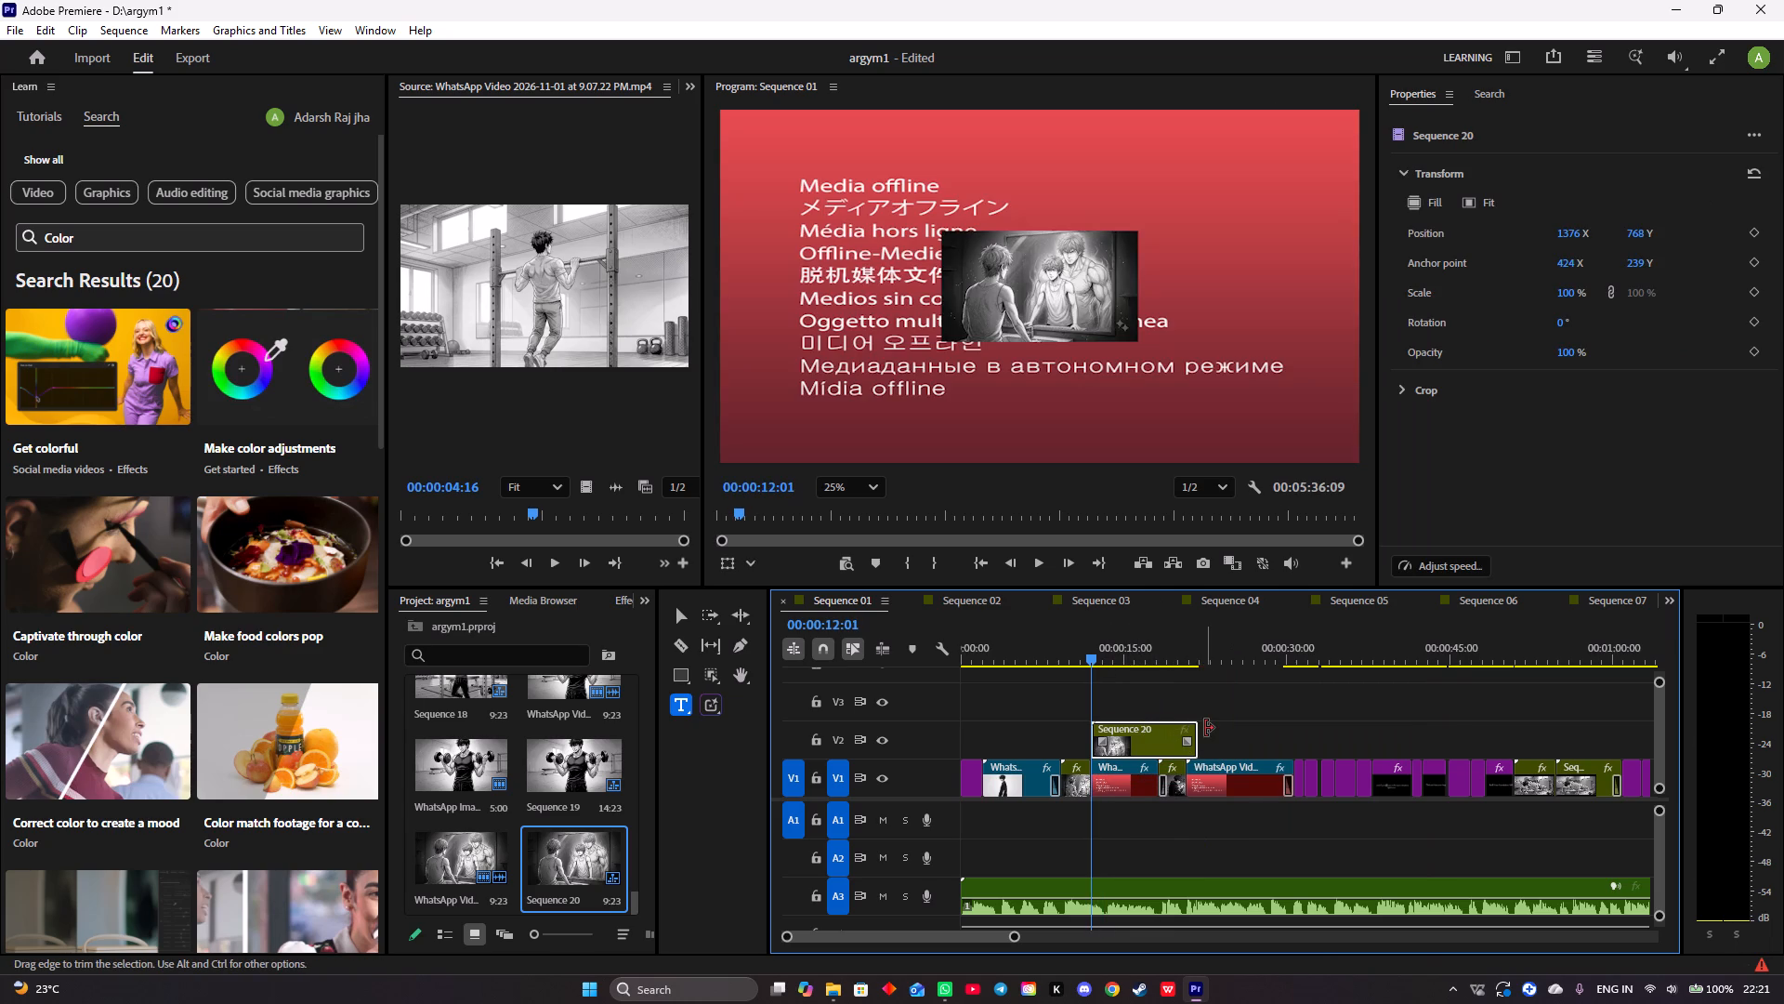
{"action": "left_click_drag", "start_coordinate": [1197, 728], "coordinate": [1184, 727]}
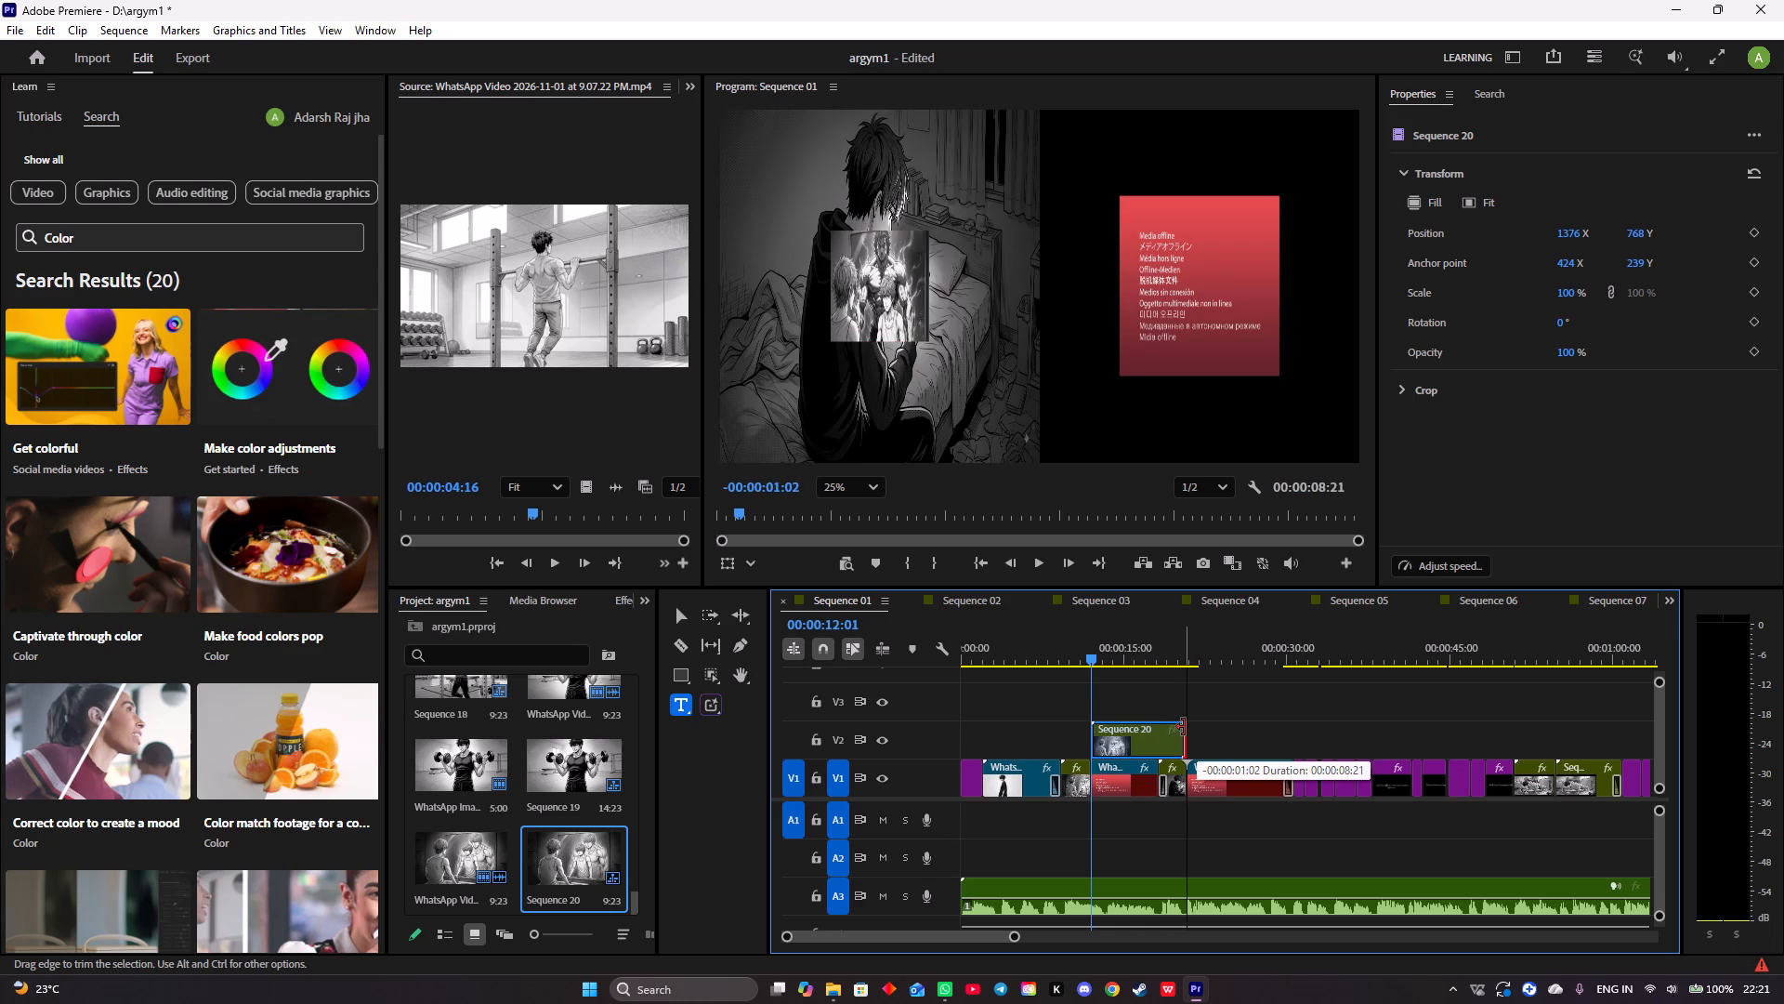
{"action": "left_click_drag", "start_coordinate": [1184, 727], "coordinate": [1157, 725]}
Cut the offline WhatsApp clip at 00:00:12:01 from V1 and move the Sequence 20 clip down into its gap.
{"action": "right_click", "coordinate": [1130, 764]}
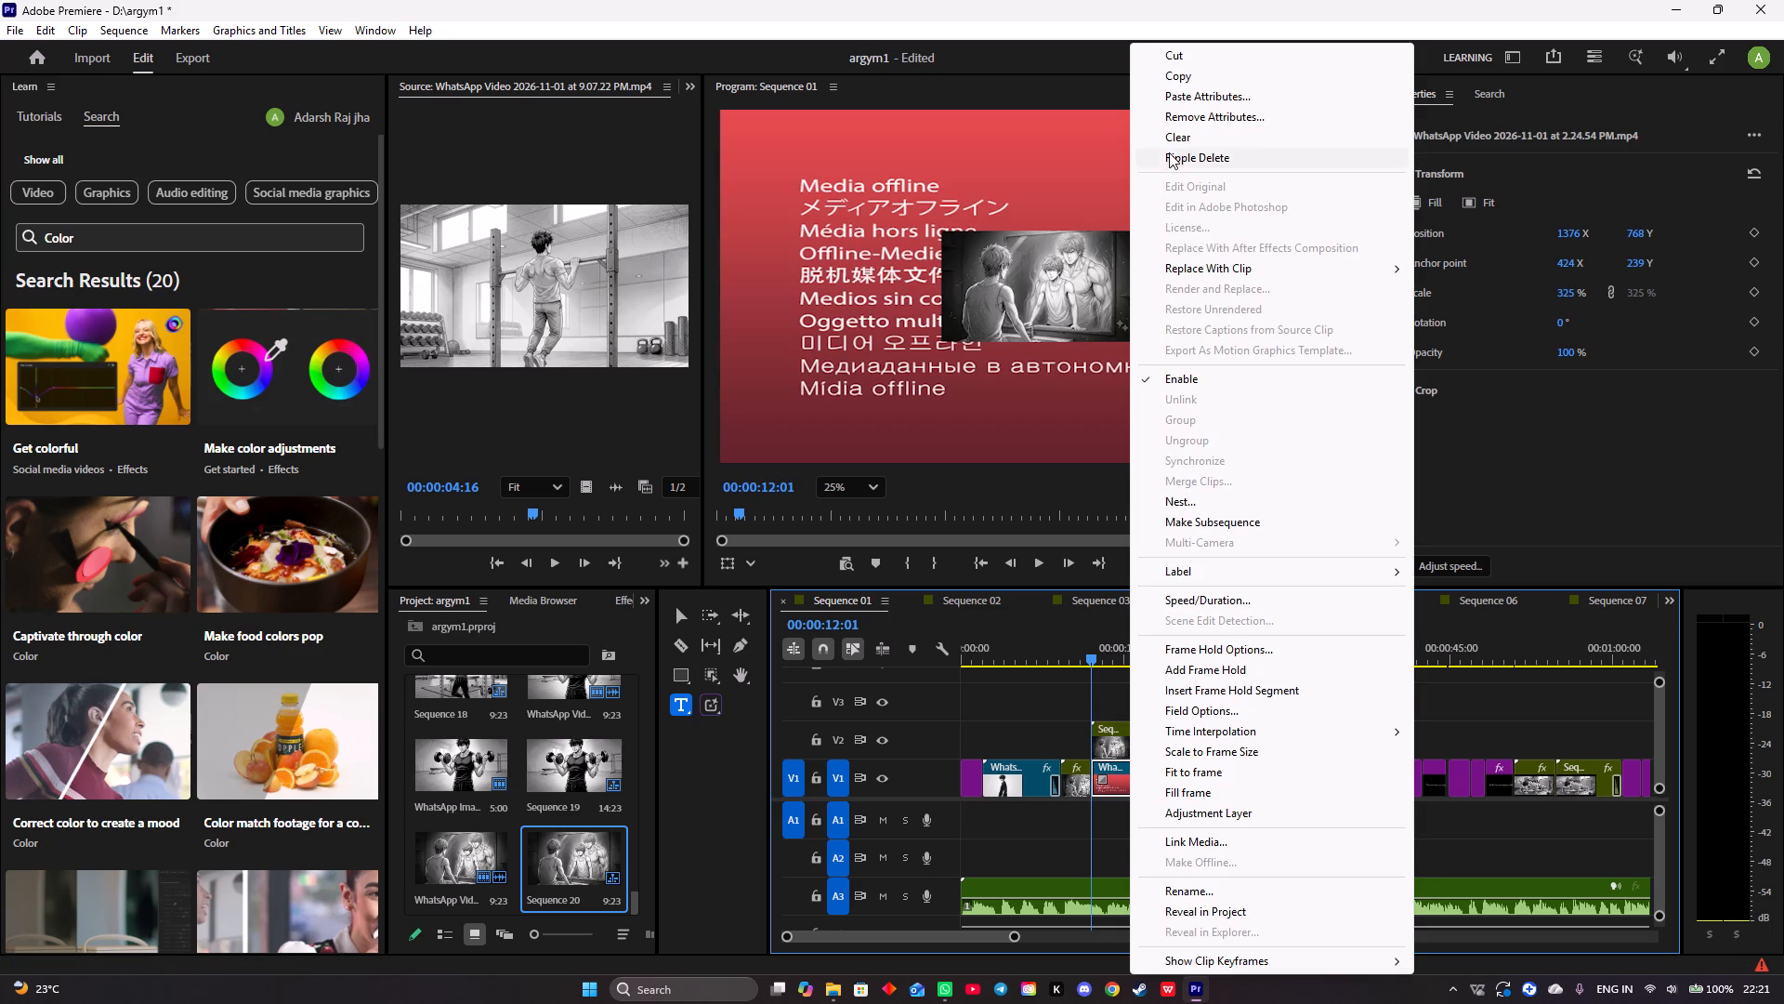
{"action": "left_click", "coordinate": [1190, 46]}
{"action": "left_click_drag", "start_coordinate": [1134, 723], "coordinate": [1131, 761]}
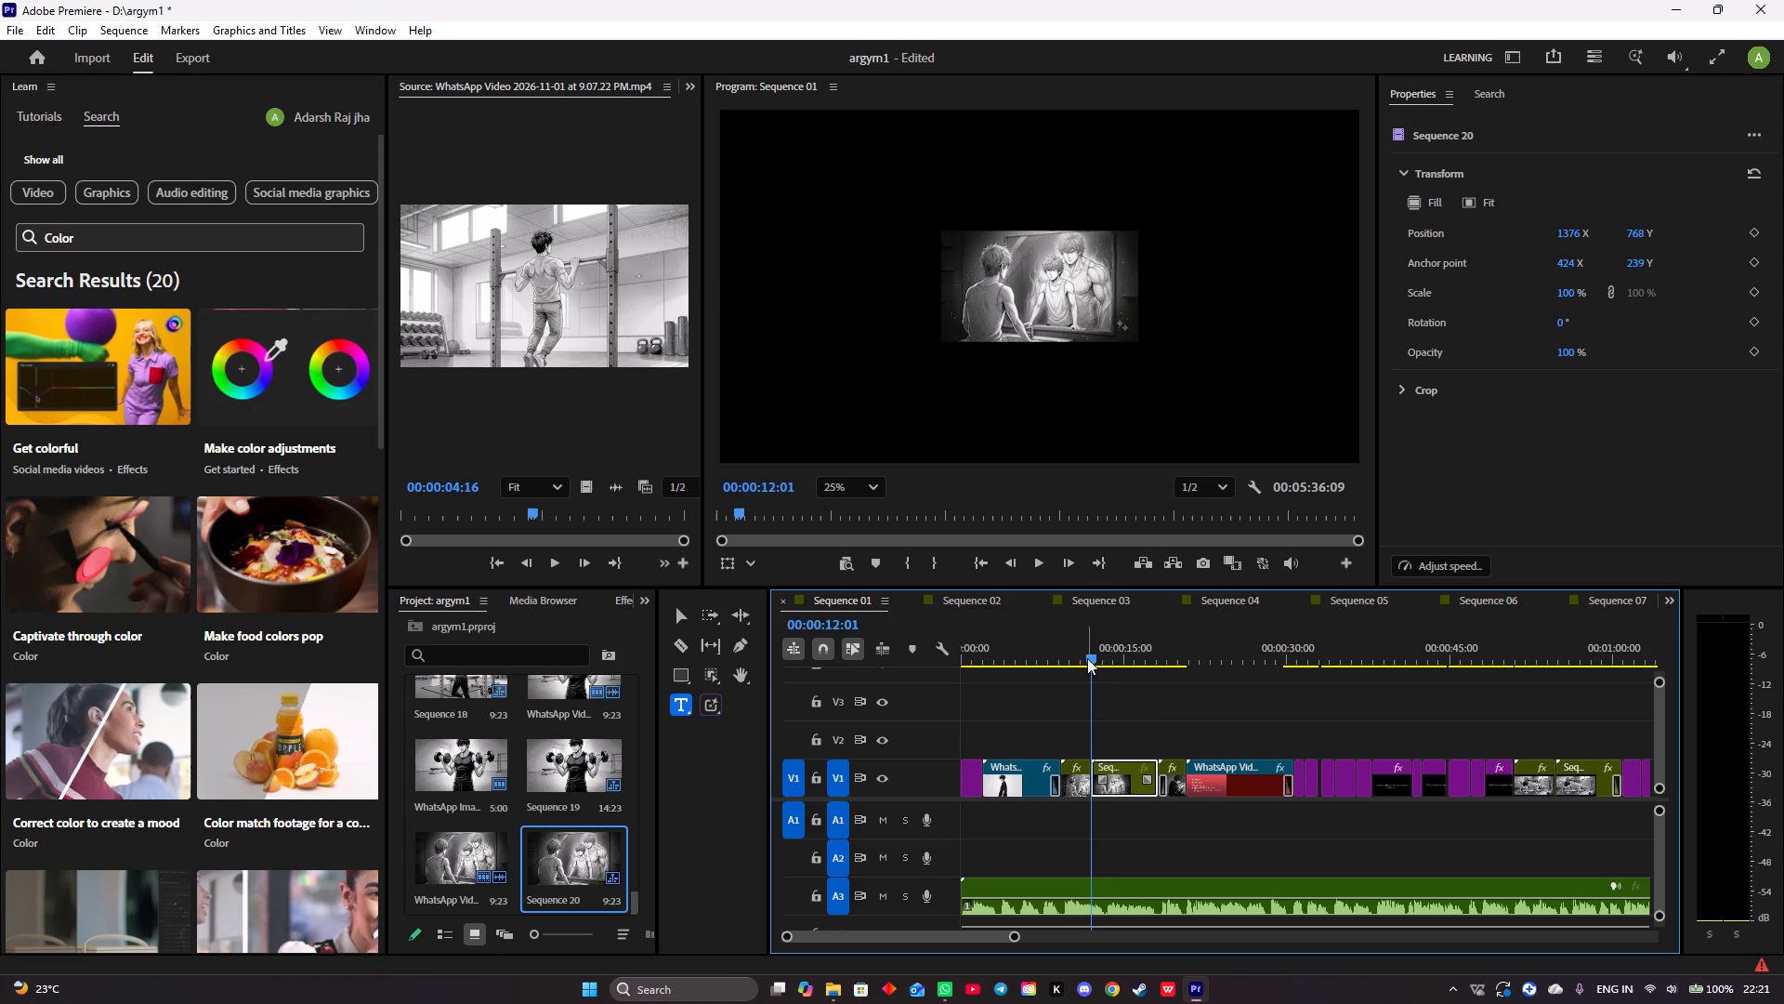
Scale the Sequence 20 clip on V1 to fill the frame.
{"action": "left_click", "coordinate": [1469, 200]}
{"action": "left_click", "coordinate": [1424, 203]}
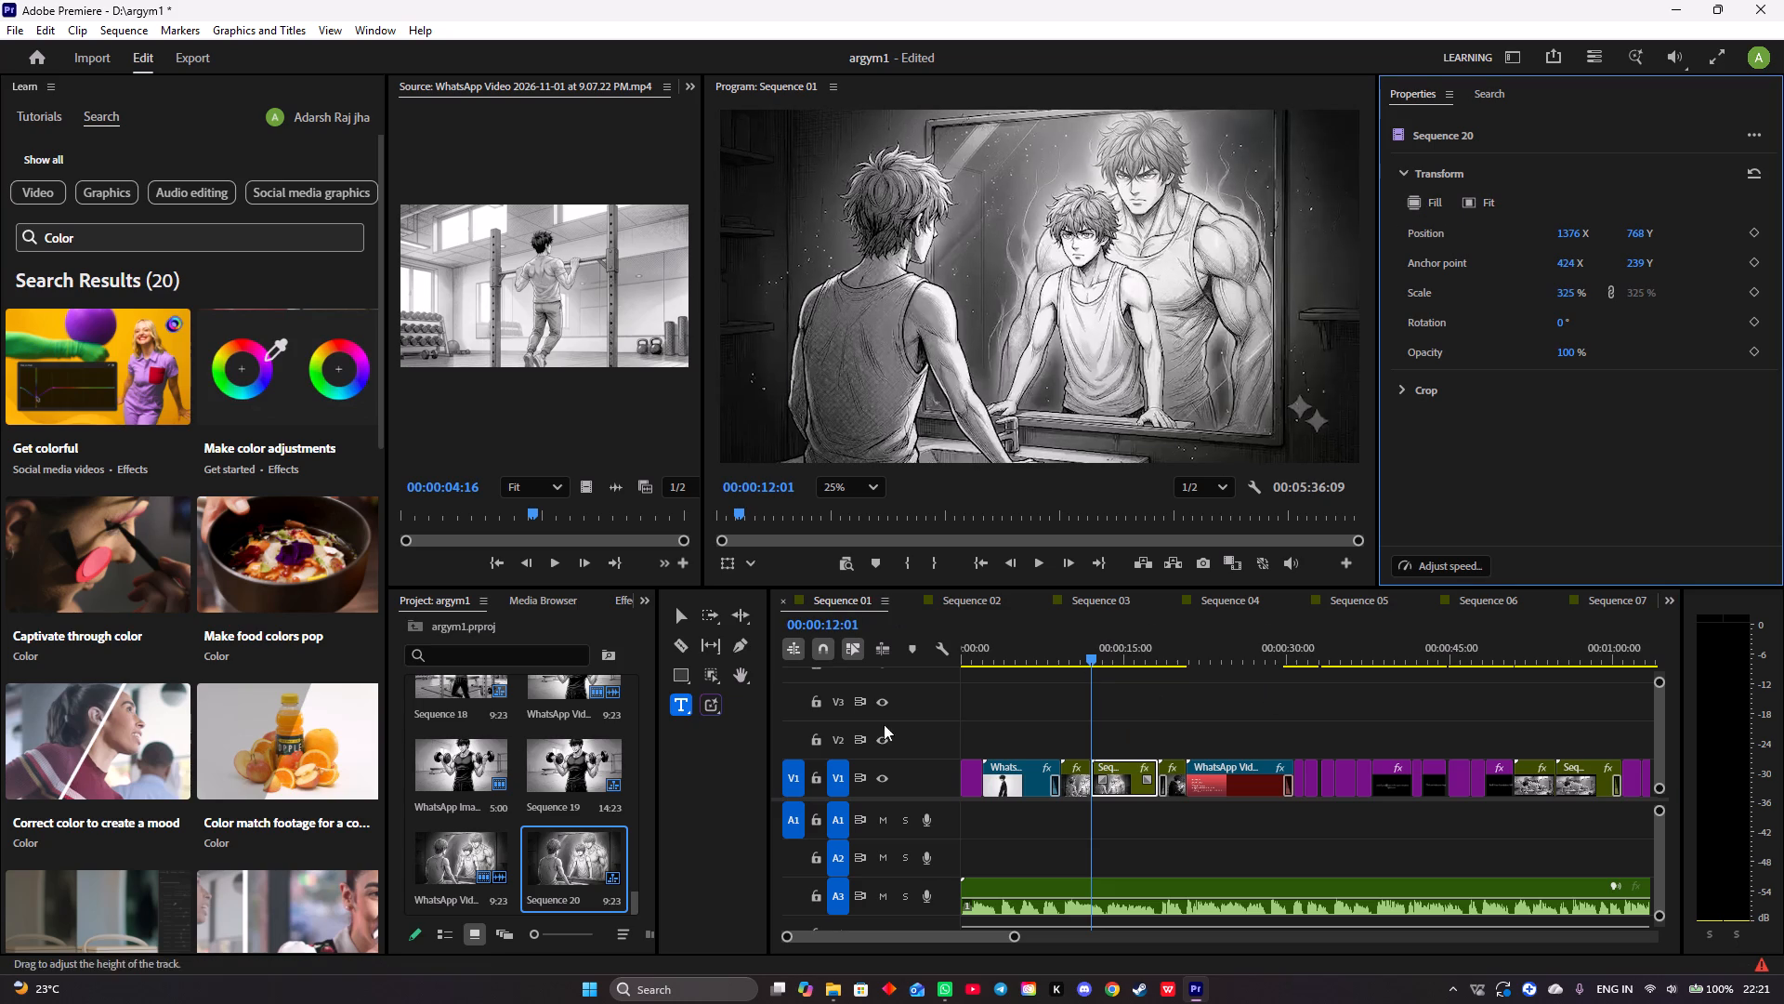
Play Sequence 01 from 00:00:09:06 to review the replaced clip and the clips that follow it.
{"action": "left_click_drag", "start_coordinate": [1090, 655], "coordinate": [1060, 655]}
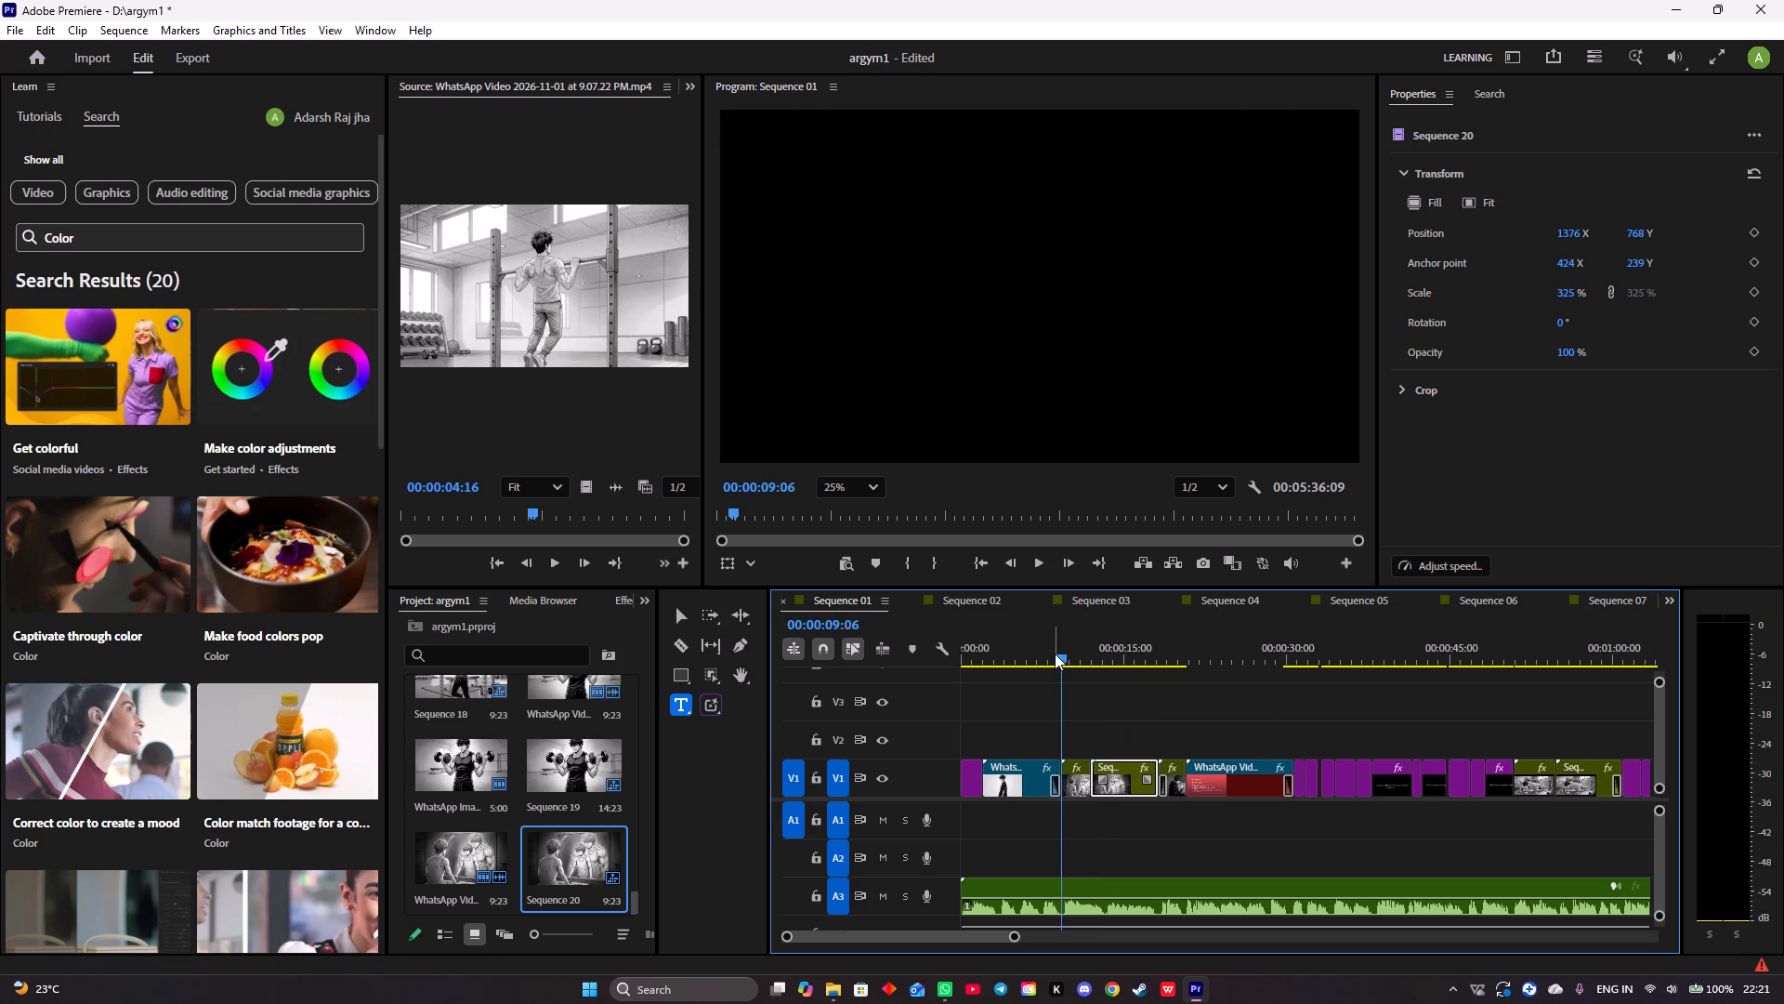
{"action": "key", "text": "space"}
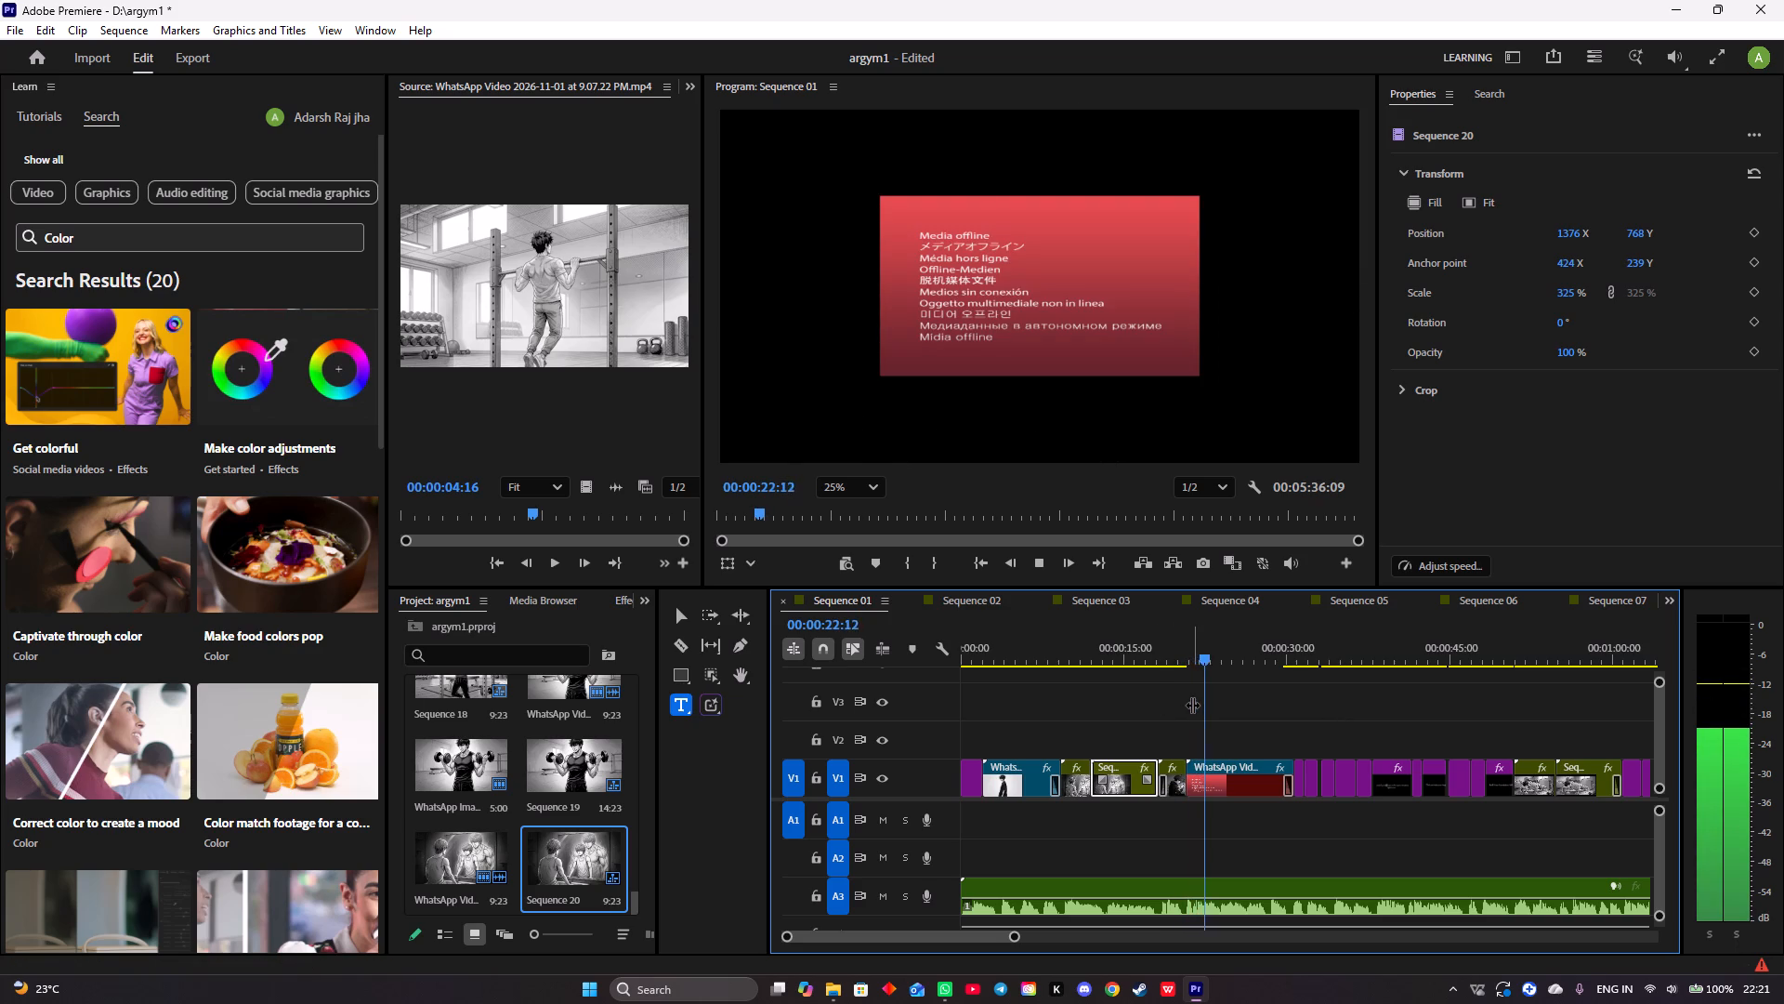
Stop playback of Sequence 01 at 00:00:22:17, over the next offline WhatsApp clip on V1.
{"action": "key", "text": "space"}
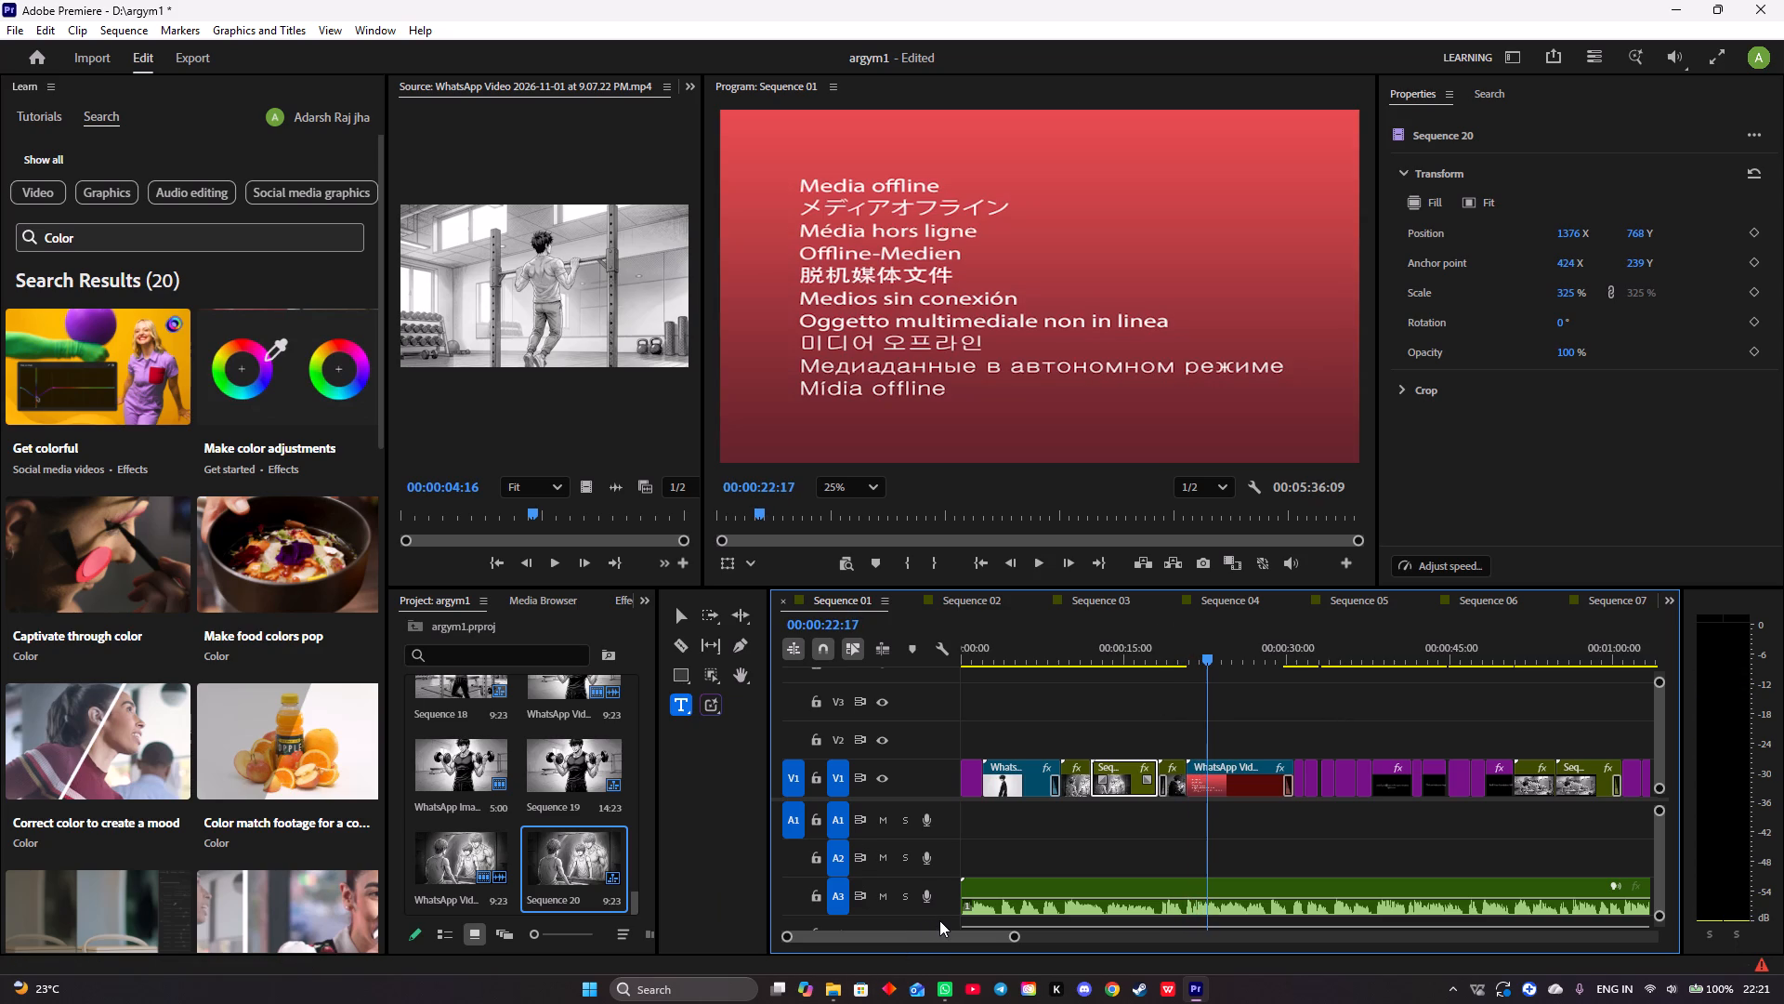
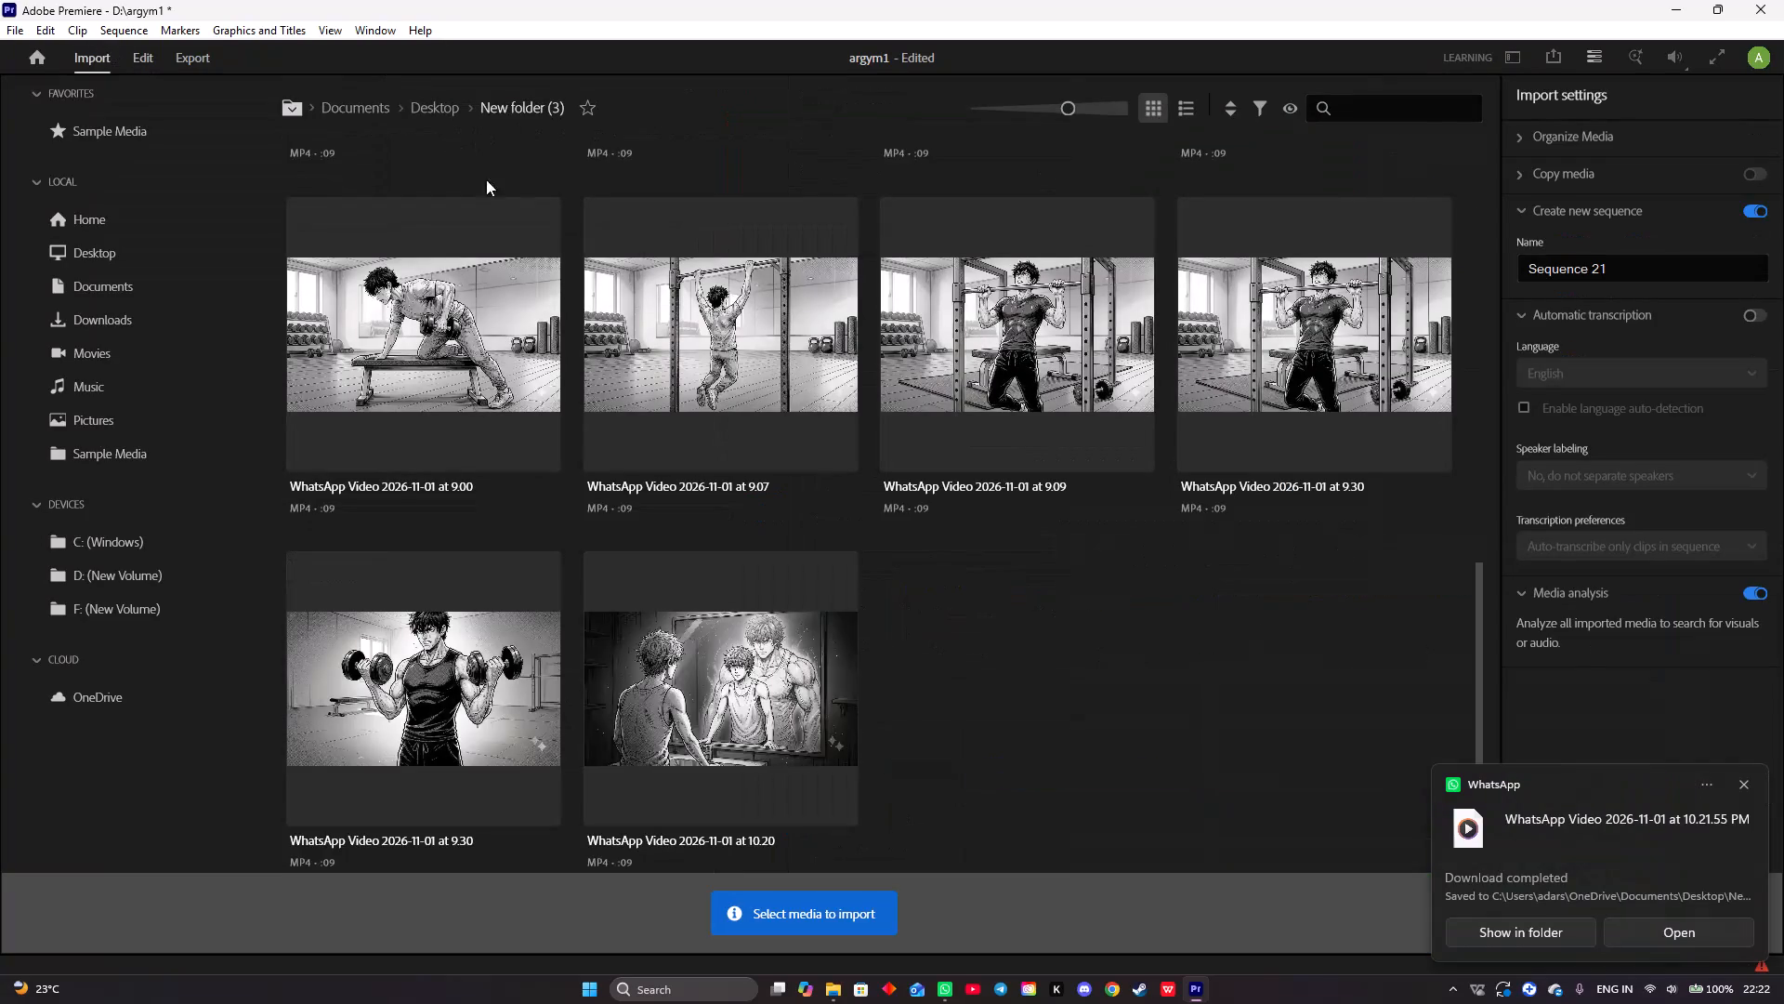
Import WhatsApp Video 2026-11-01 at 10.21 from New folder (3), creating a new sequence named Sequence 21.
{"action": "left_click", "coordinate": [517, 112]}
{"action": "left_click_drag", "start_coordinate": [1480, 325], "coordinate": [1481, 330]}
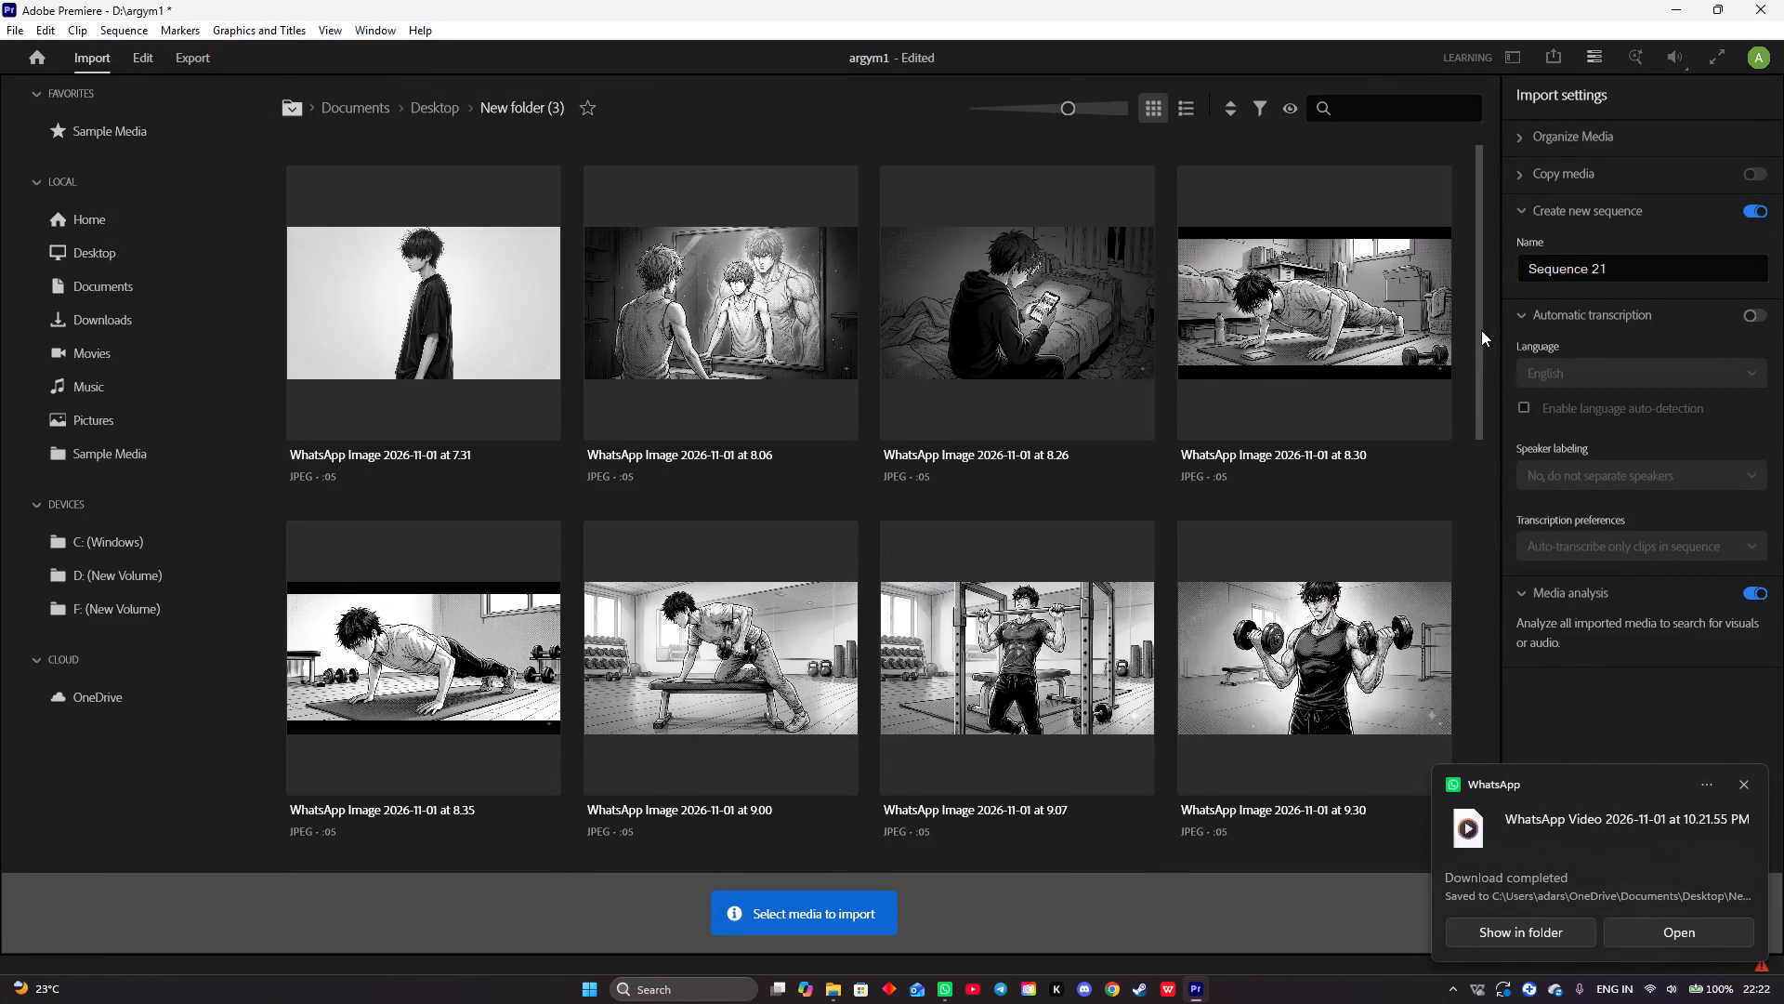
{"action": "left_click_drag", "start_coordinate": [1481, 330], "coordinate": [1493, 785]}
{"action": "left_click", "coordinate": [1093, 716]}
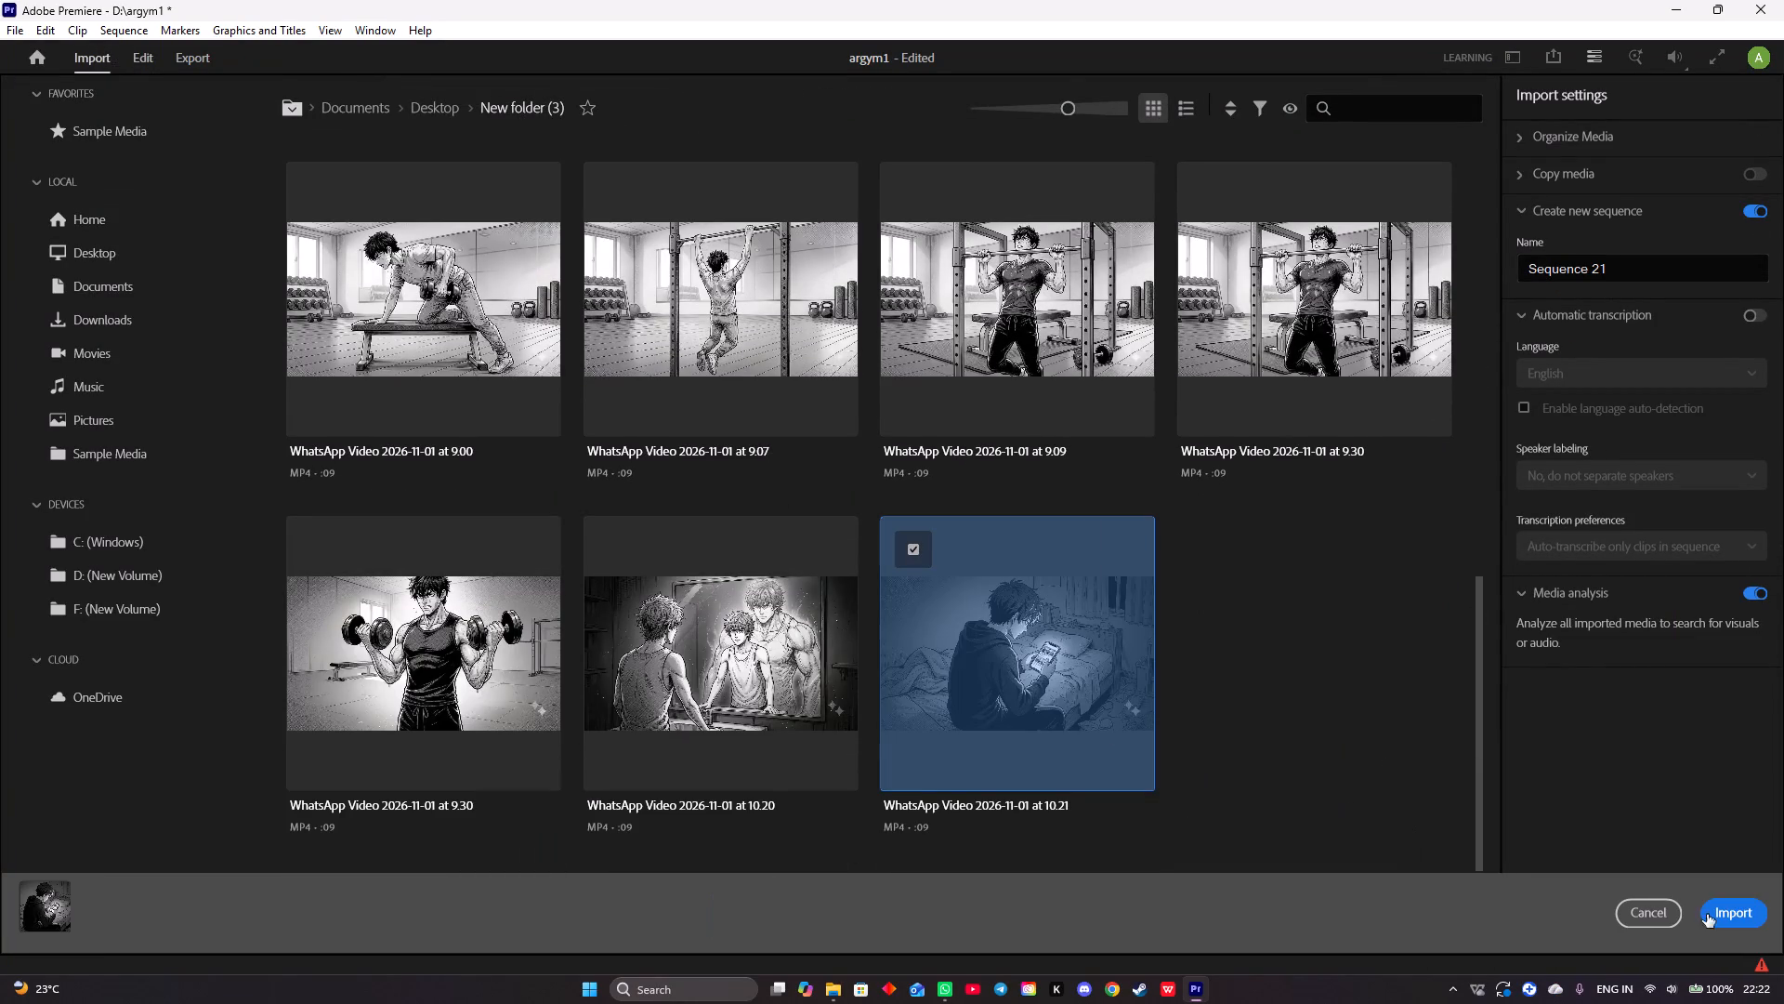
{"action": "left_click", "coordinate": [1752, 915]}
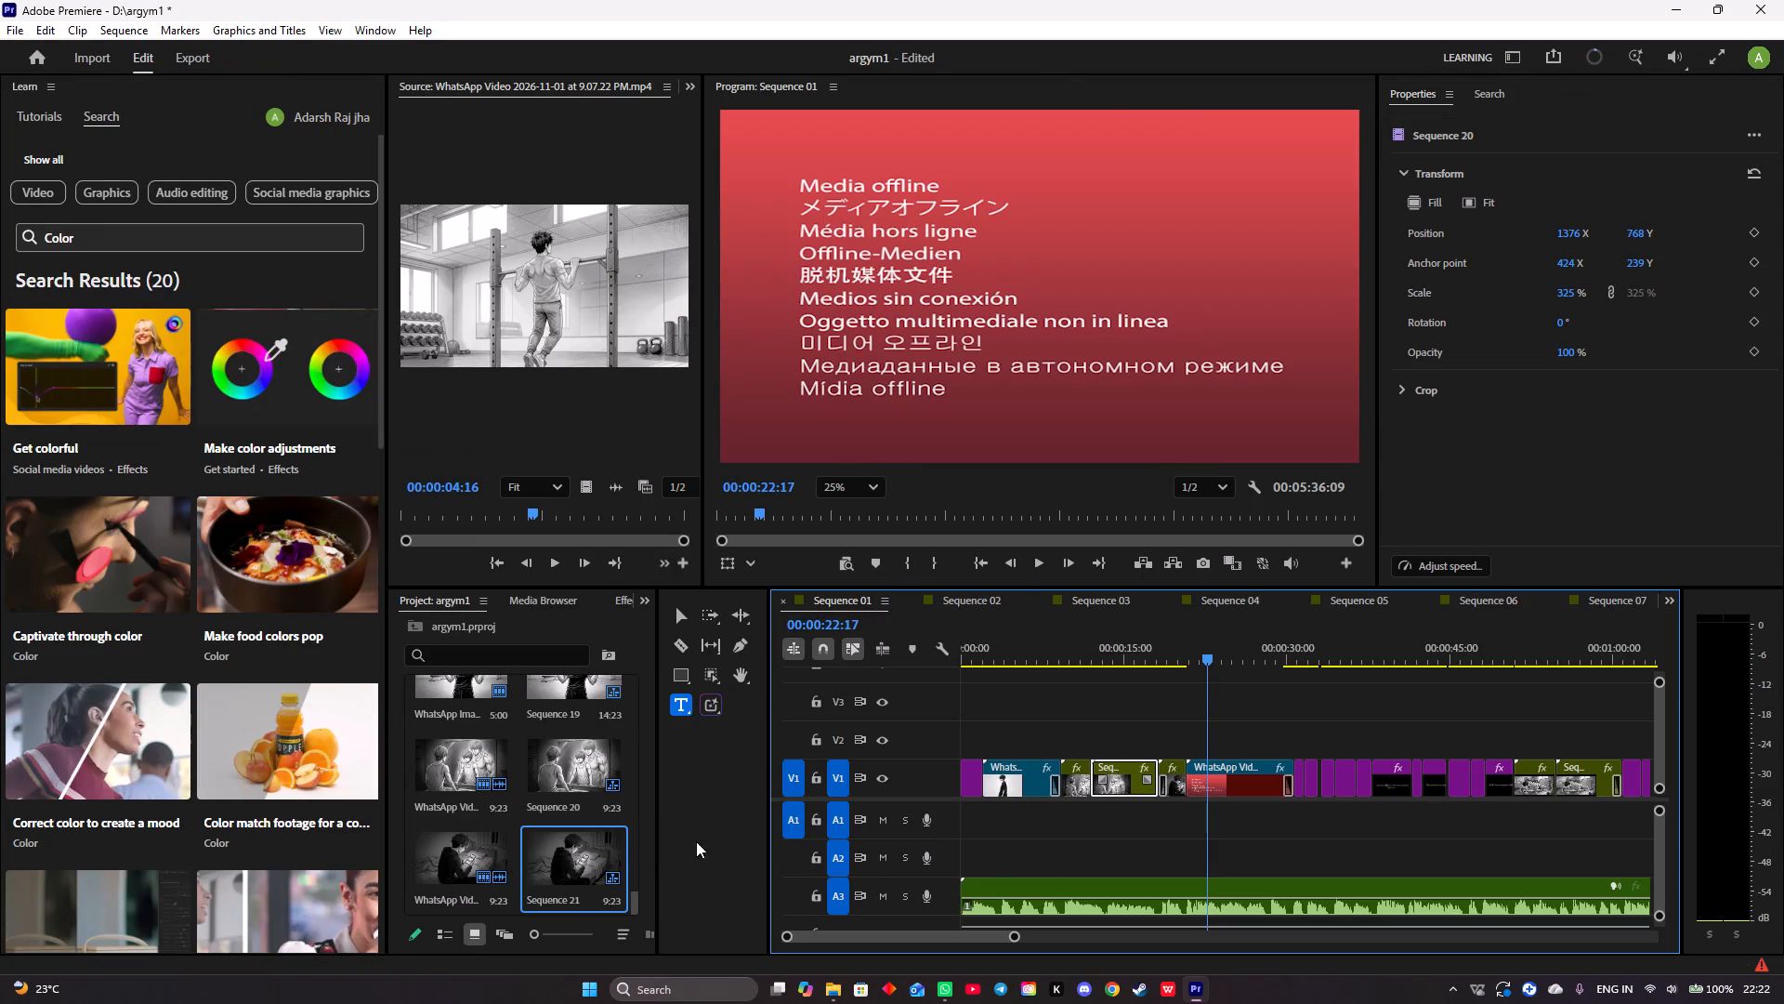
Place Sequence 21 on V2 in Sequence 01, aligned with the start of the offline WhatsApp clip at the playhead.
{"action": "left_click_drag", "start_coordinate": [567, 848], "coordinate": [1209, 747]}
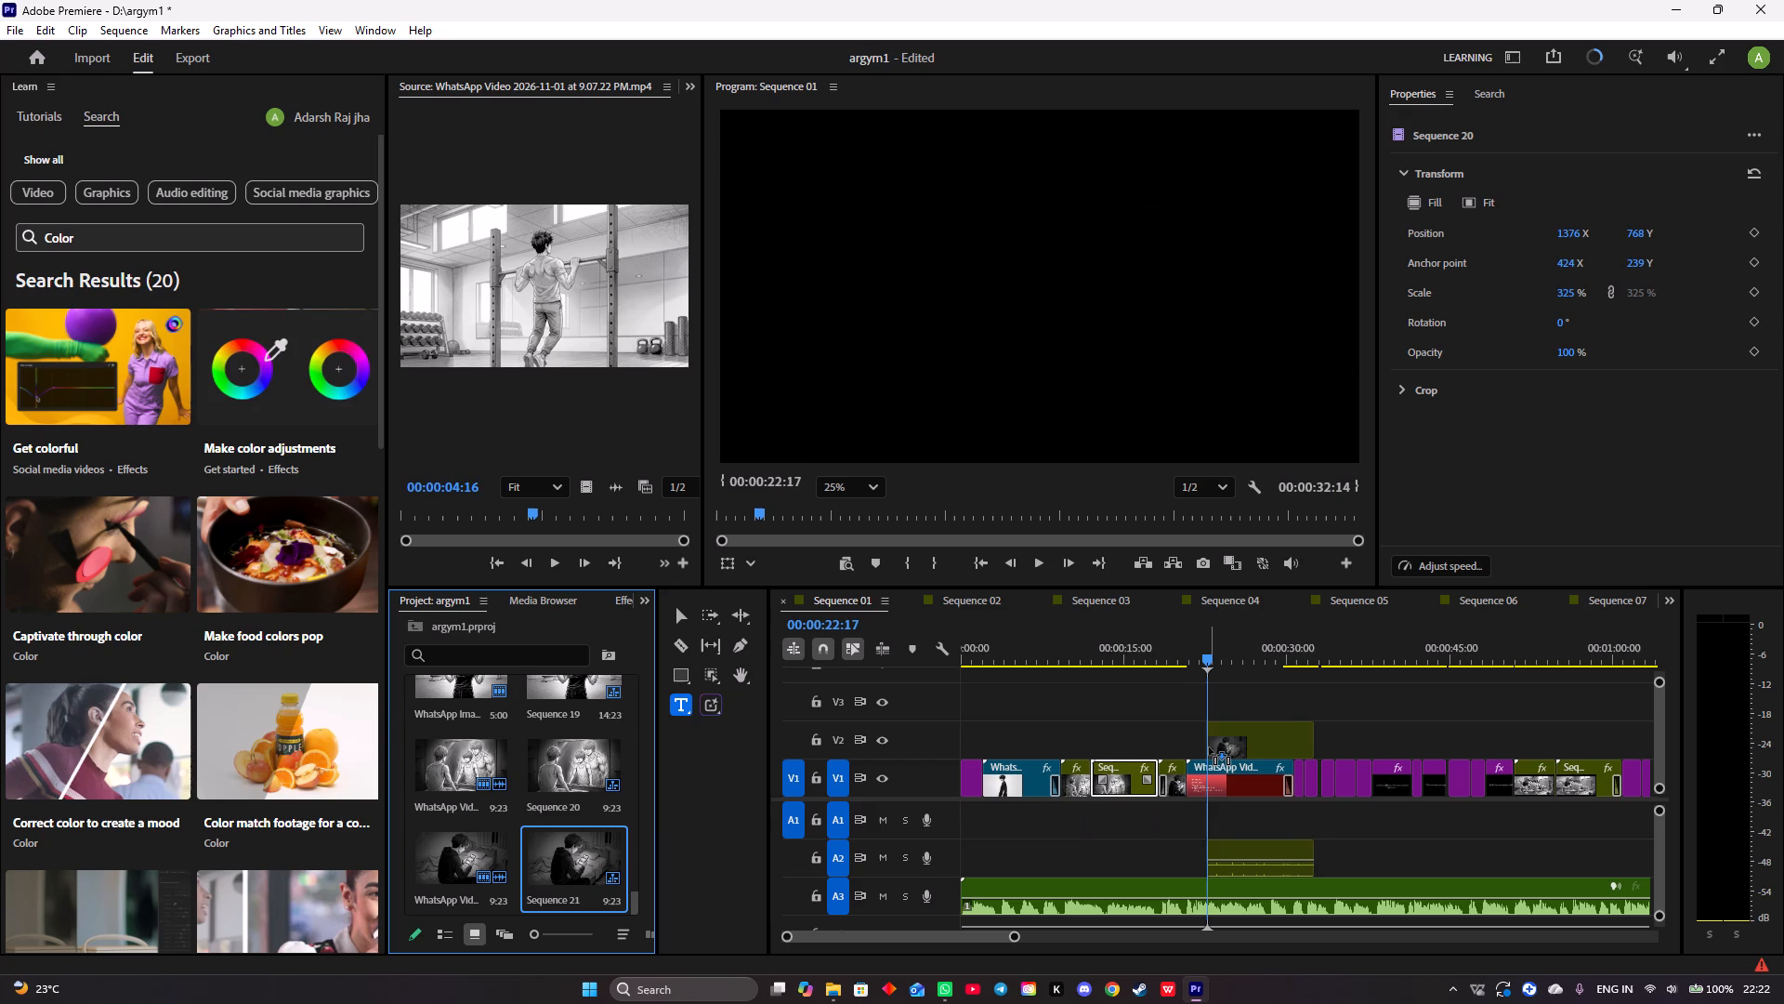
{"action": "left_click_drag", "start_coordinate": [1209, 747], "coordinate": [1187, 739]}
Unlink the Sequence 21 clip's video and audio, and cut its audio from A2.
{"action": "right_click", "coordinate": [1243, 848]}
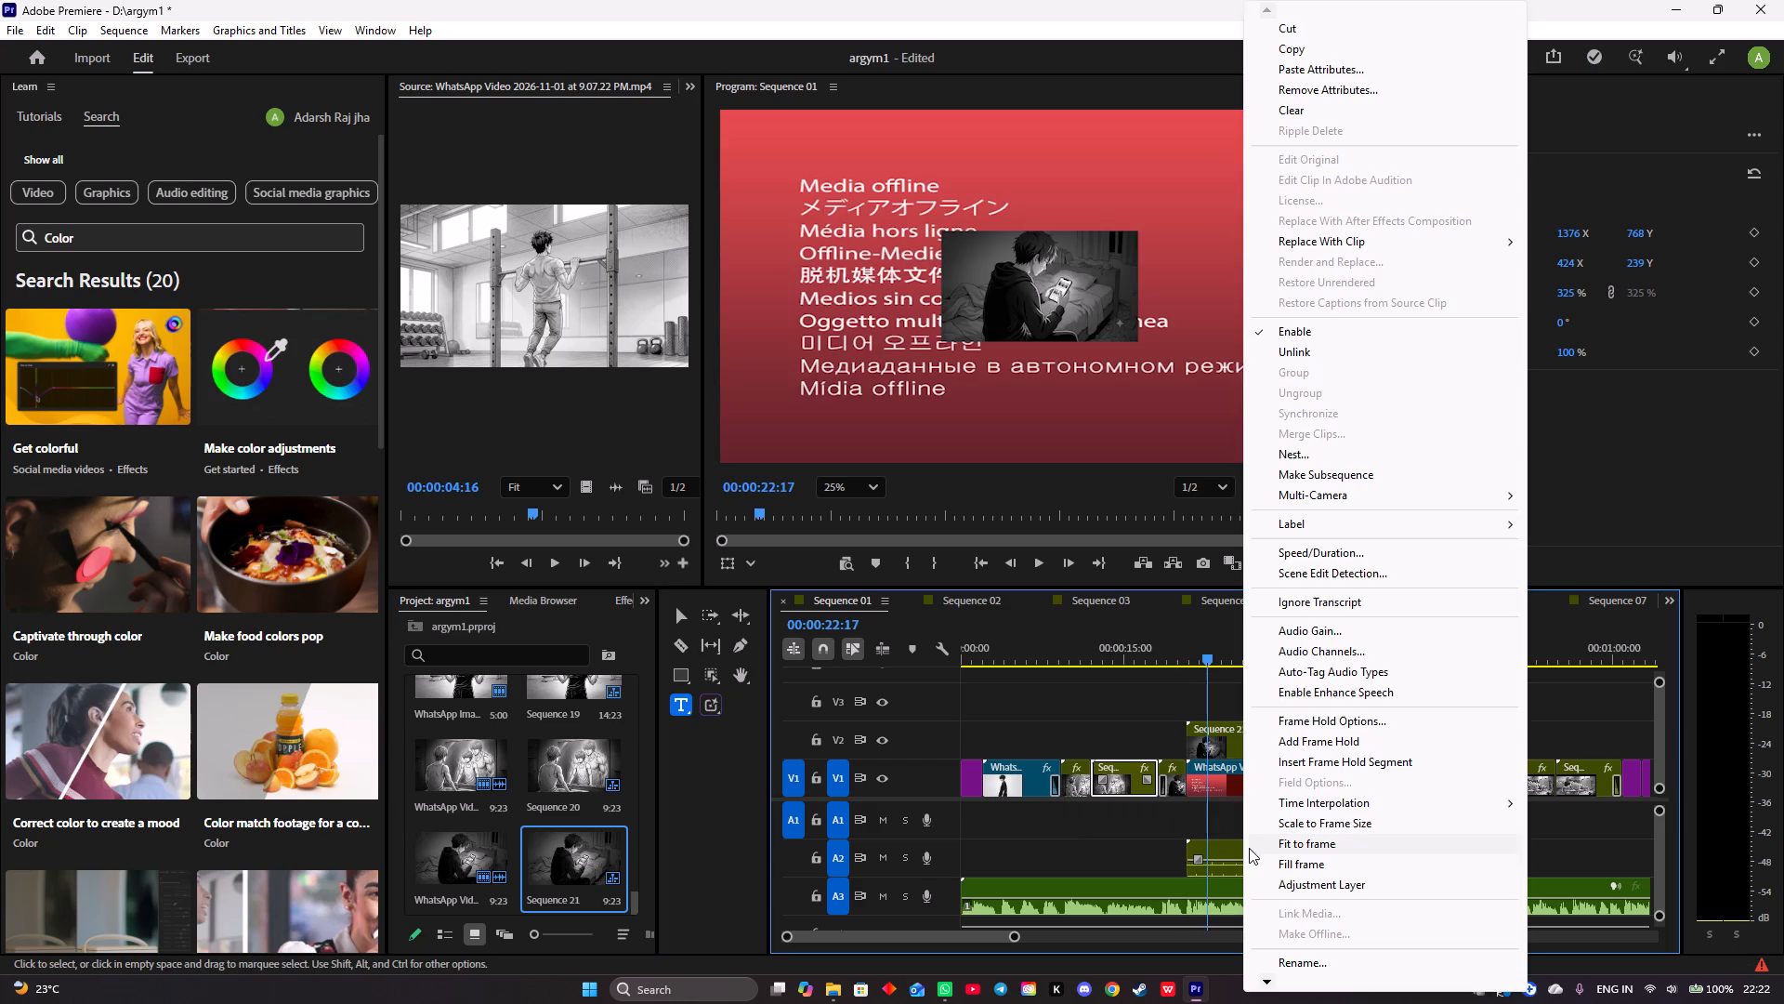
{"action": "left_click", "coordinate": [1302, 347]}
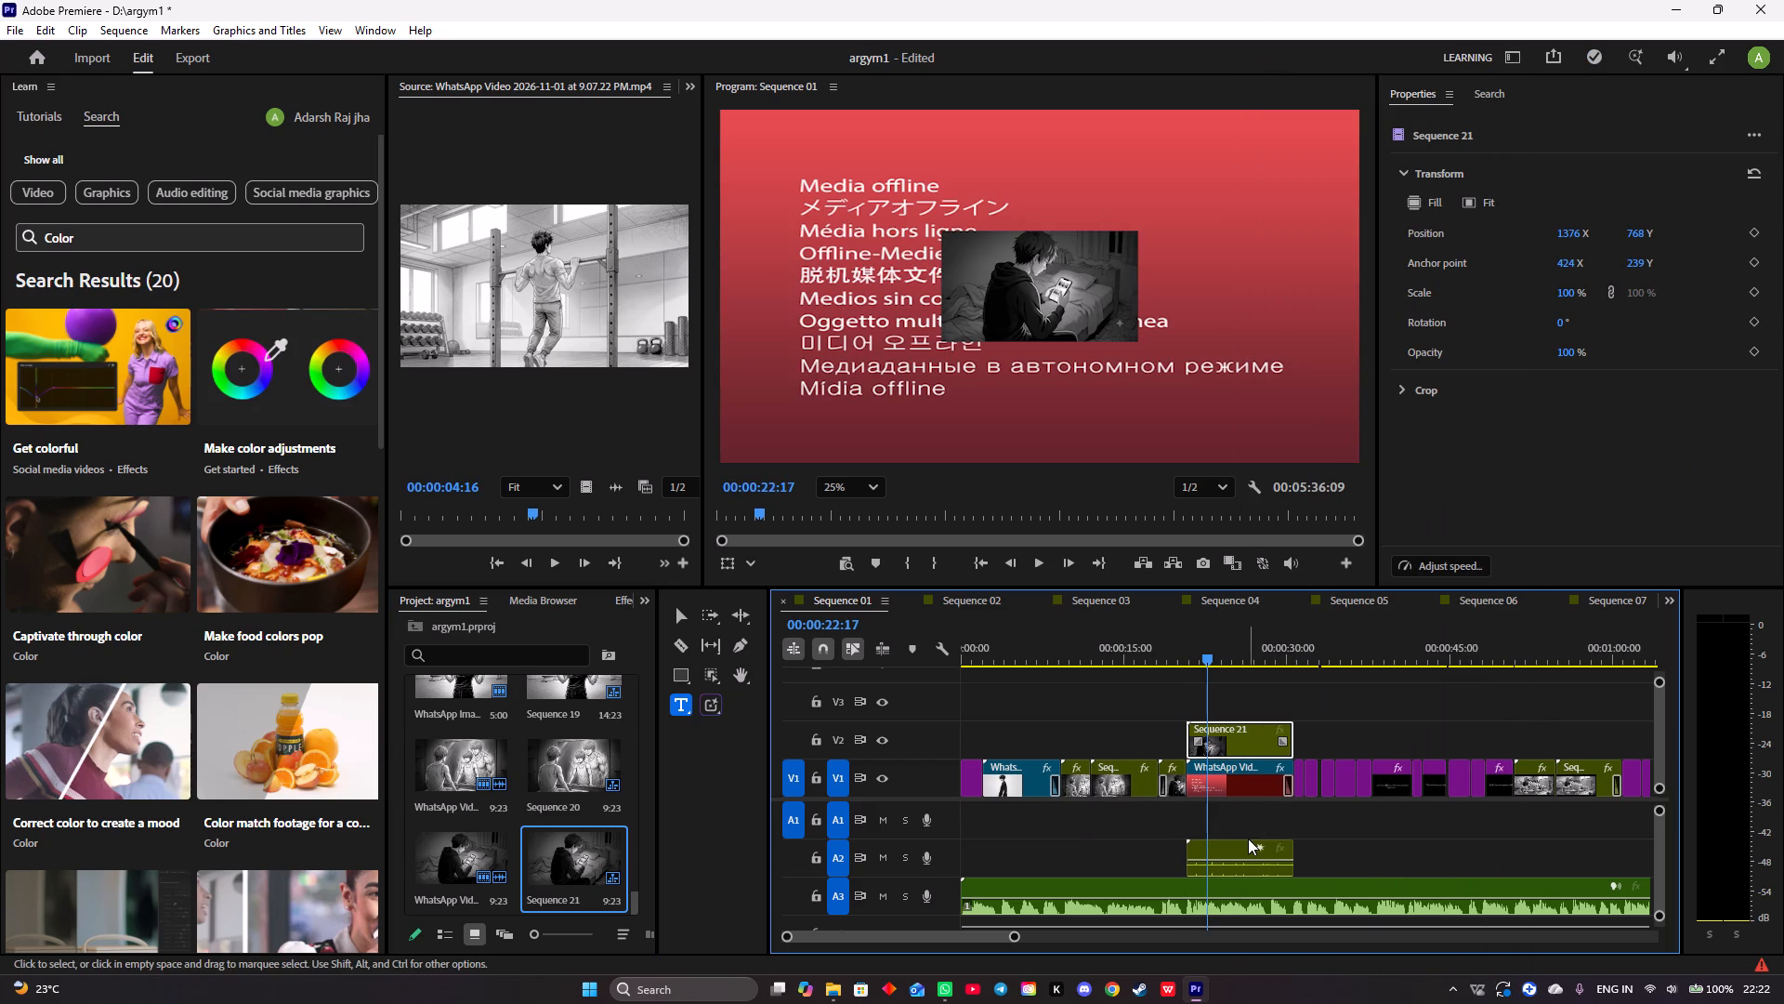
{"action": "right_click", "coordinate": [1248, 839]}
{"action": "right_click", "coordinate": [1236, 851]}
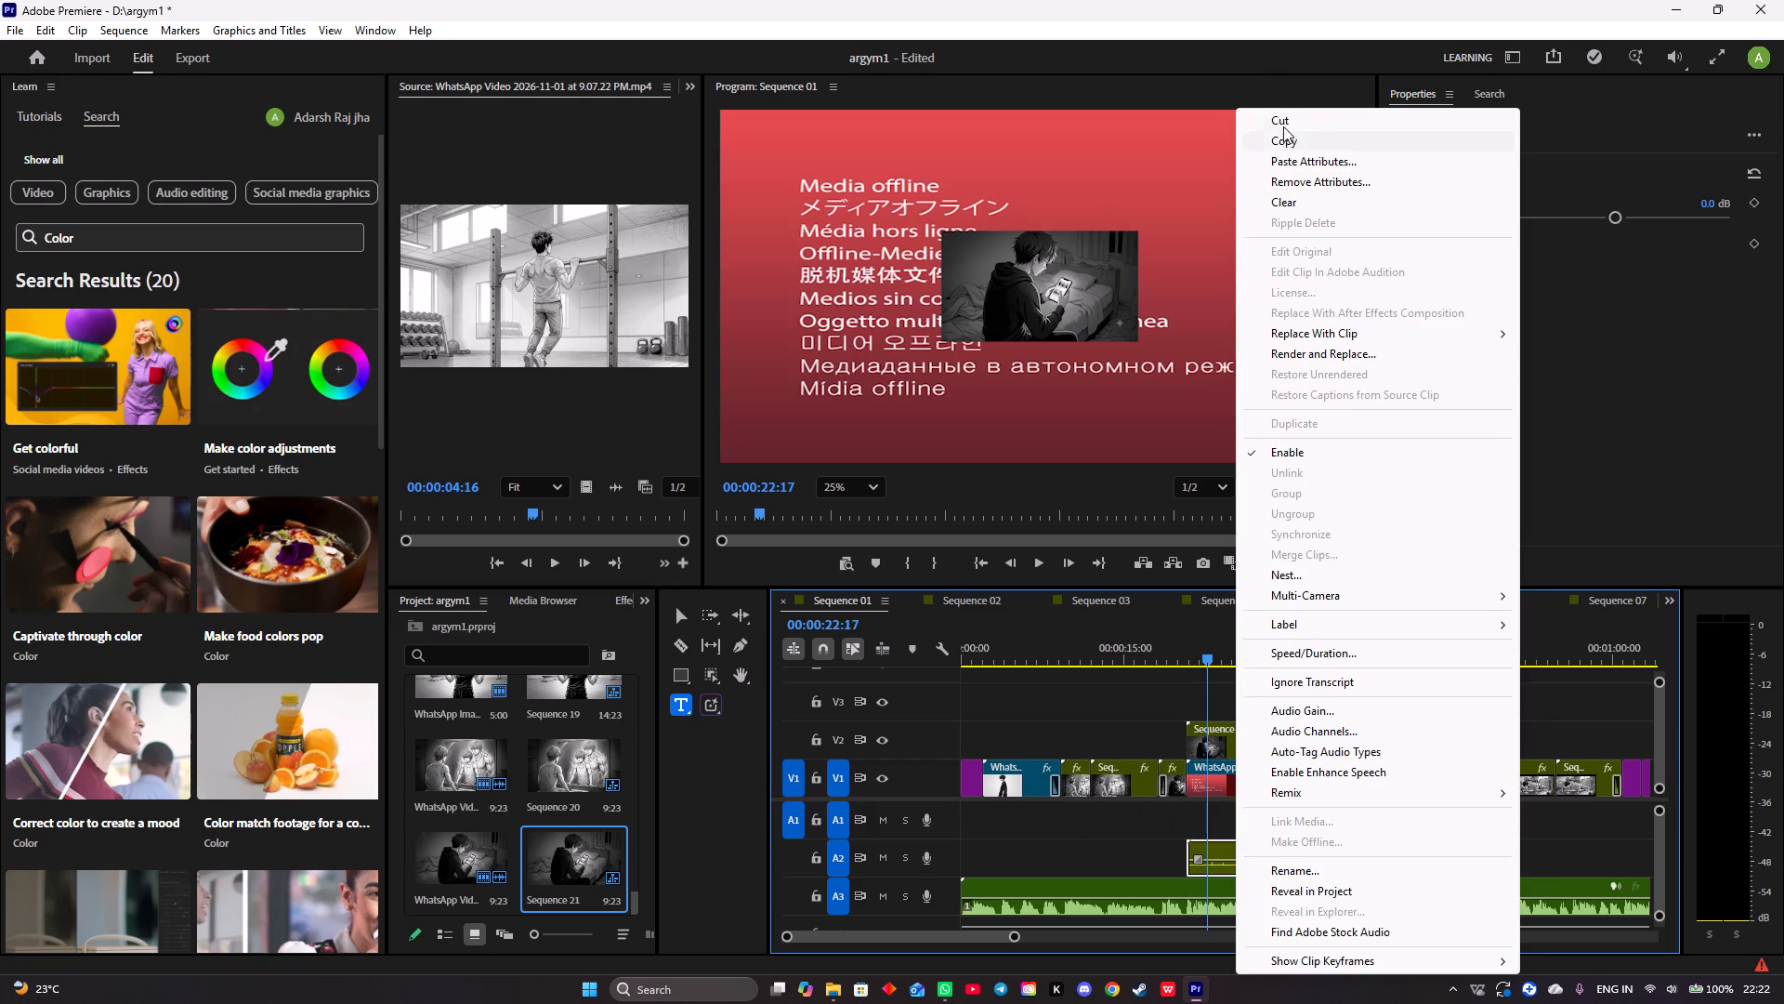
{"action": "left_click", "coordinate": [1285, 115]}
Remove the offline WhatsApp clip beneath the Sequence 21 clip from V1.
{"action": "right_click", "coordinate": [1223, 780]}
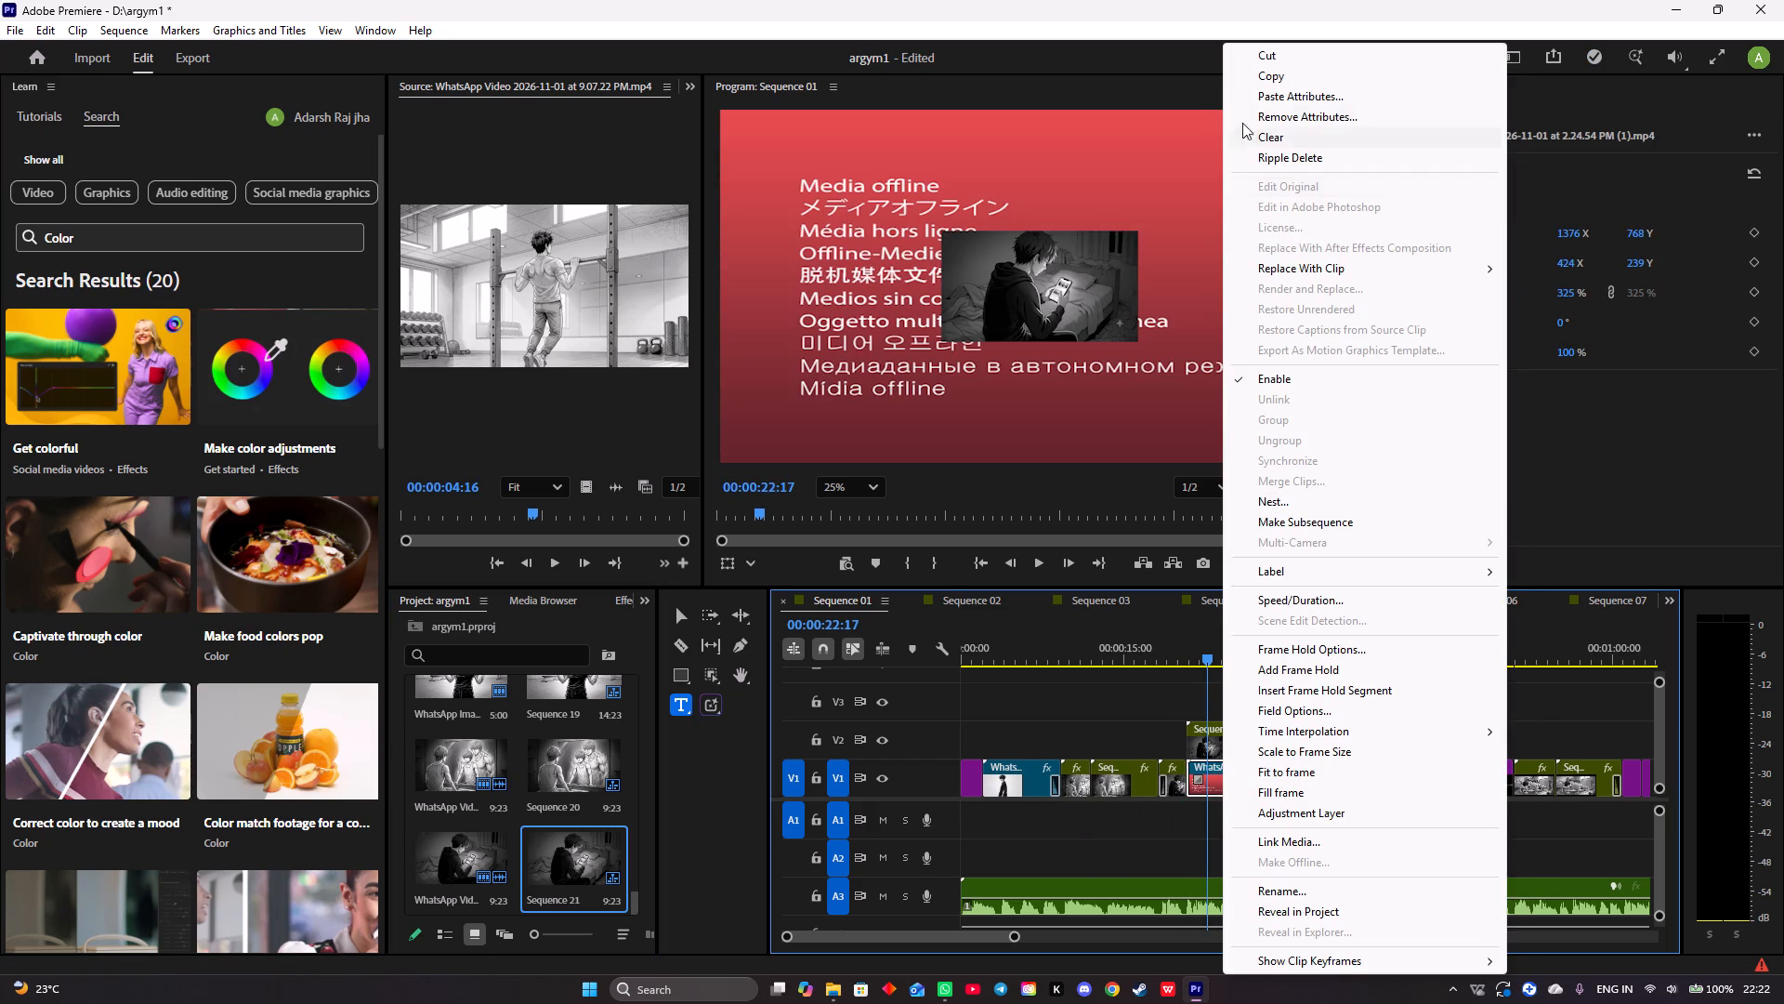
Cut the offline WhatsApp clip beneath Sequence 21 from V1 and move the Sequence 21 clip down into its gap.
{"action": "left_click", "coordinate": [1281, 45]}
{"action": "left_click", "coordinate": [1283, 54]}
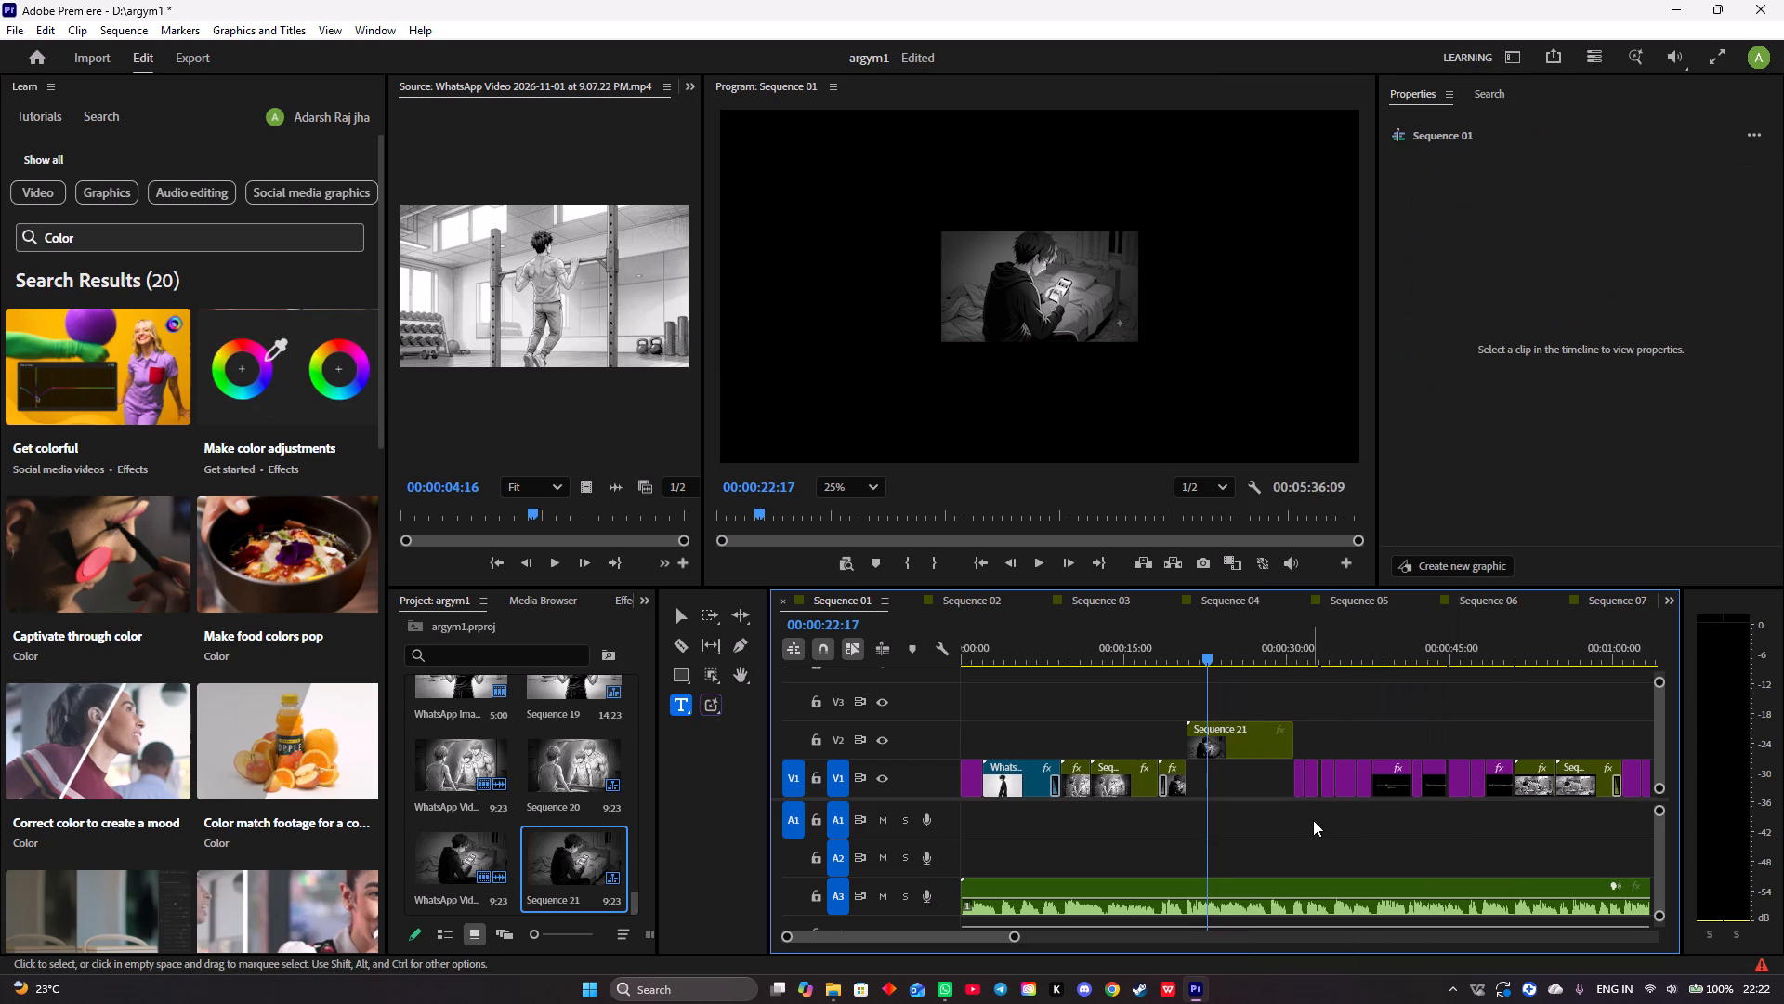
{"action": "left_click_drag", "start_coordinate": [1230, 740], "coordinate": [1223, 773]}
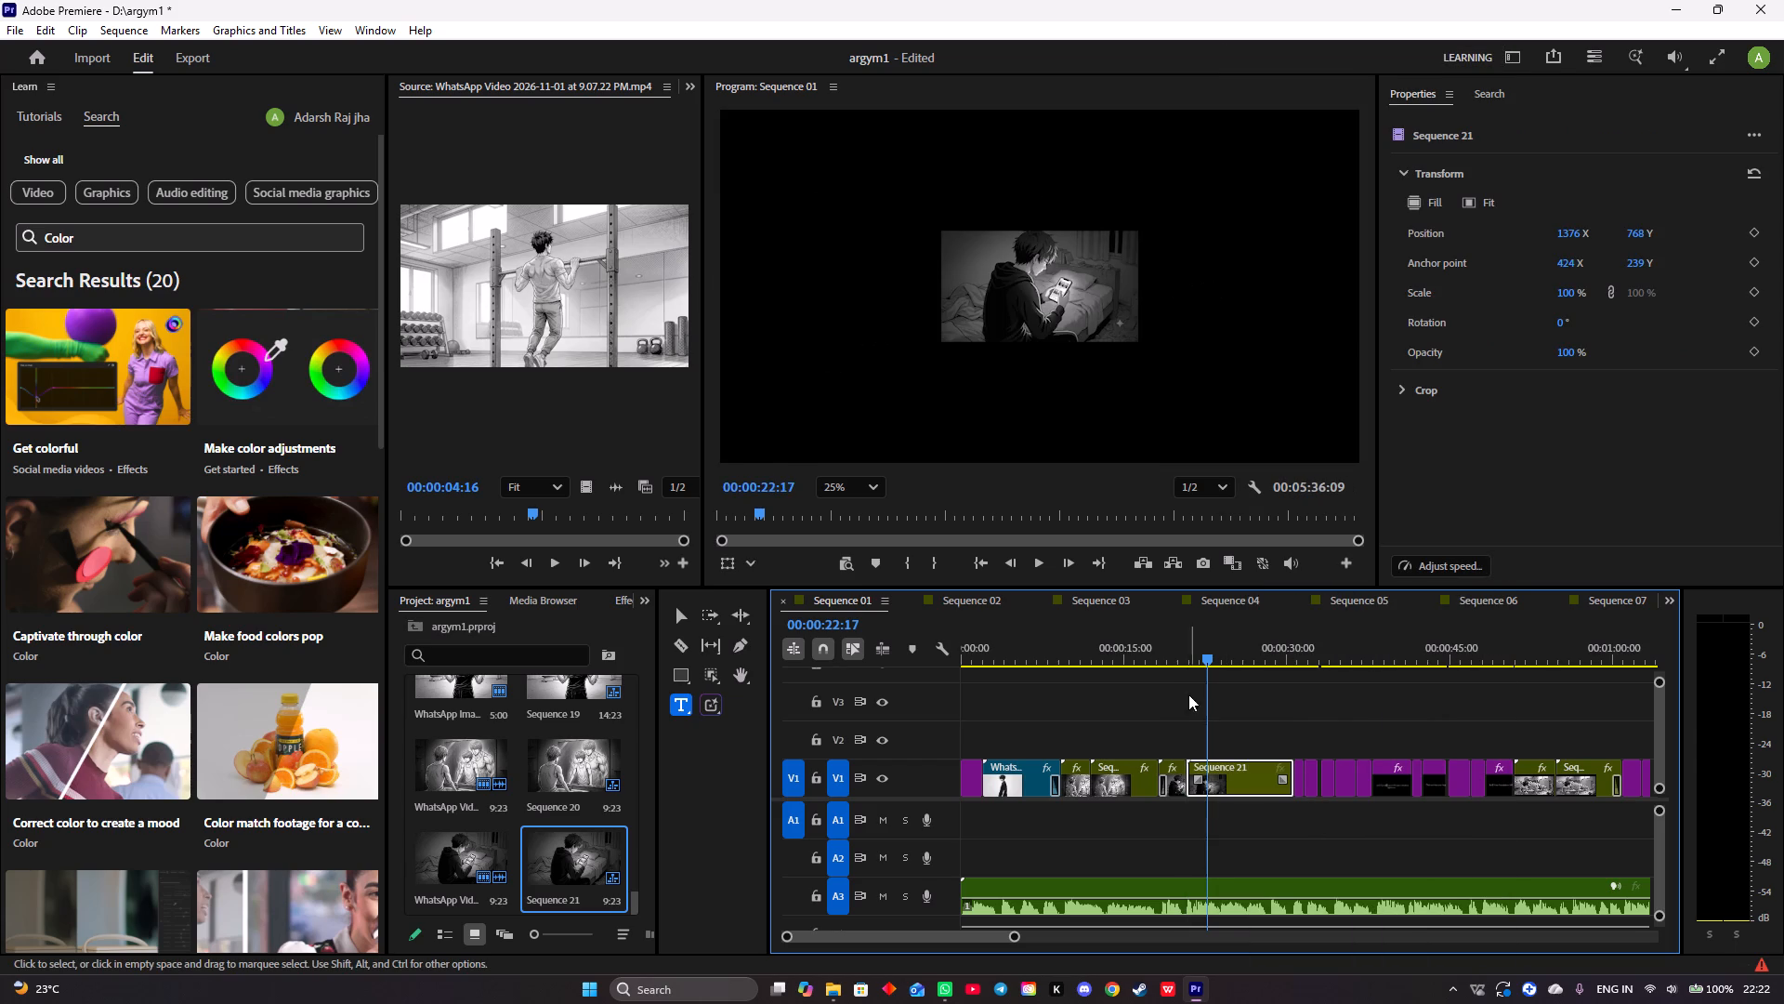
Scale the Sequence 21 clip on V1 to fill the frame.
{"action": "left_click_drag", "start_coordinate": [1206, 662], "coordinate": [1172, 660]}
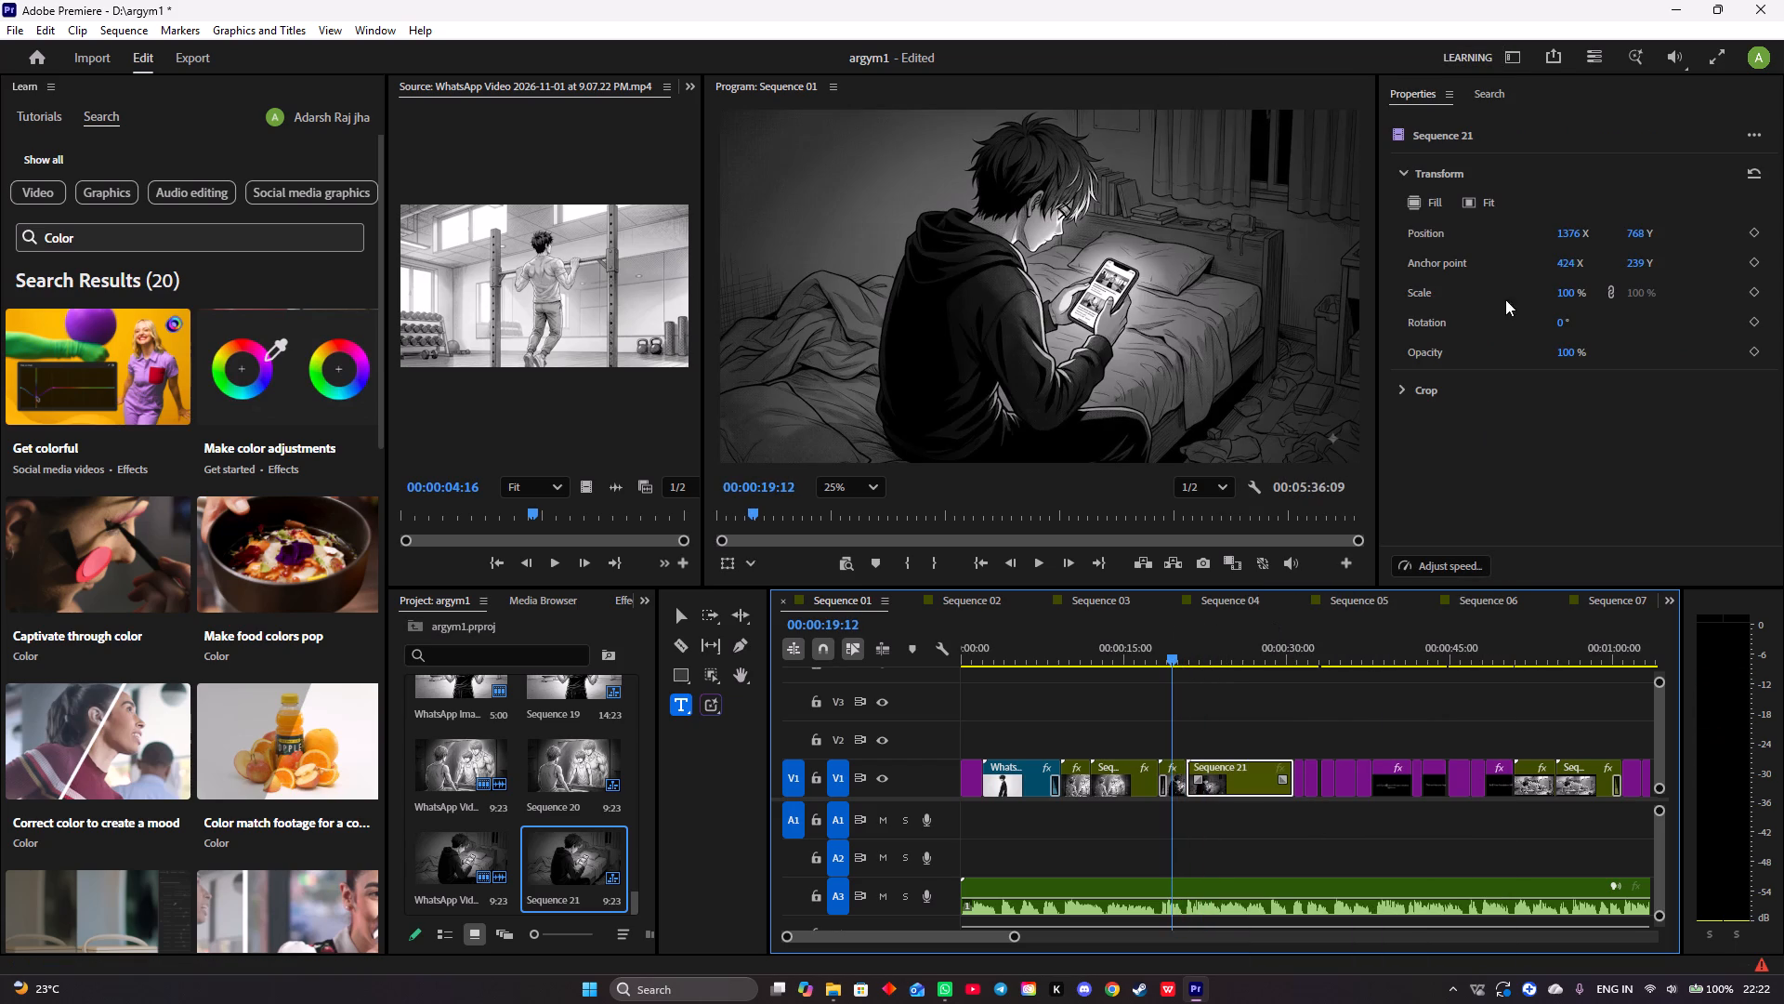
{"action": "left_click", "coordinate": [1470, 208]}
{"action": "left_click", "coordinate": [1422, 202]}
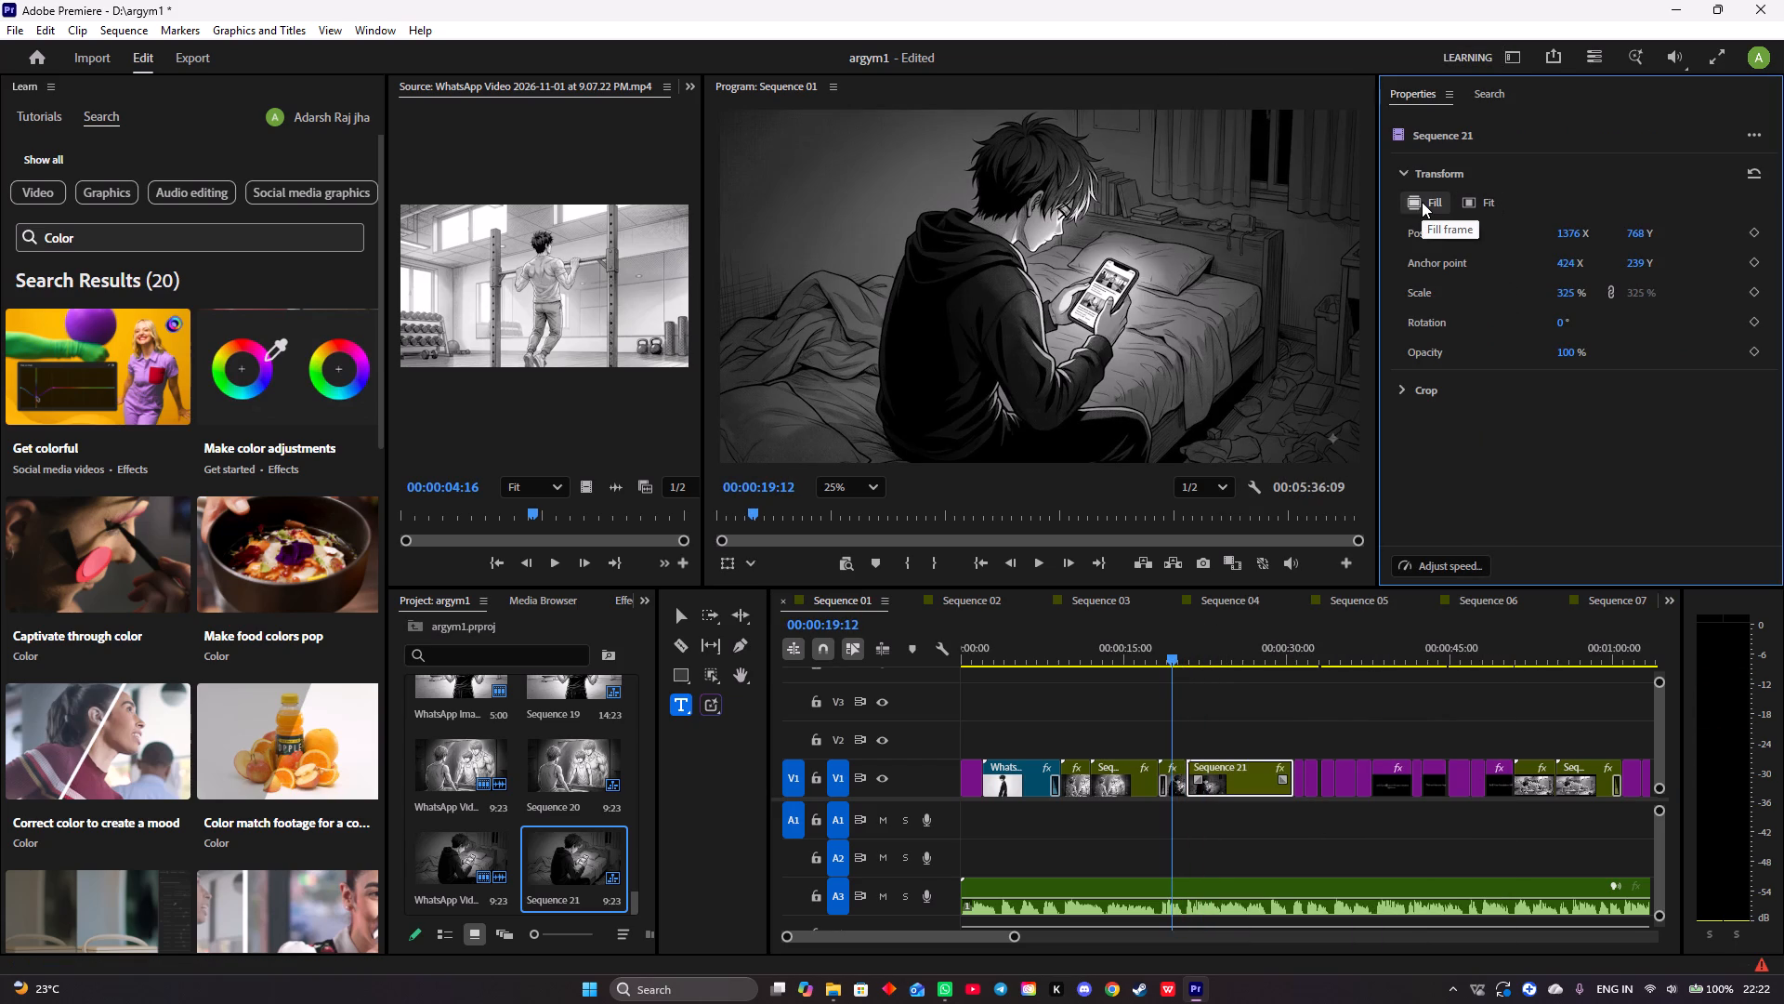
{"action": "left_click", "coordinate": [1244, 717]}
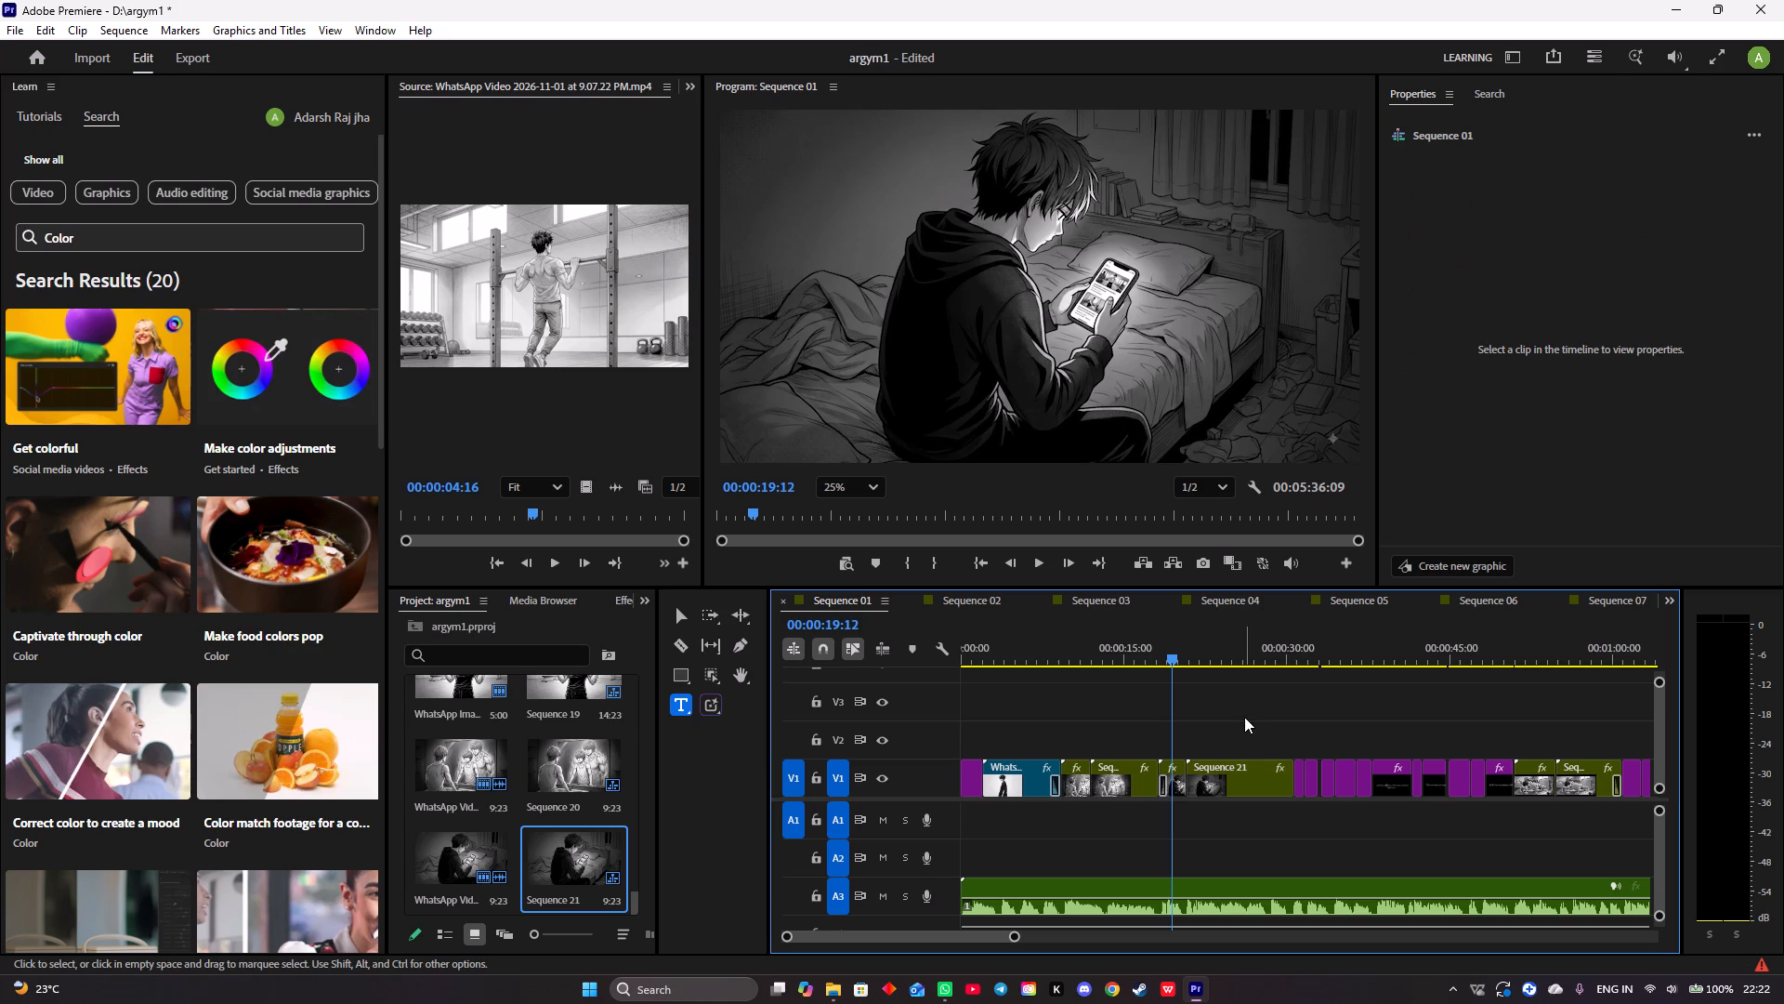
Play through the Sequence 21 clip and add a 00:00:01:04 transition at its end on V1.
{"action": "key", "text": "space"}
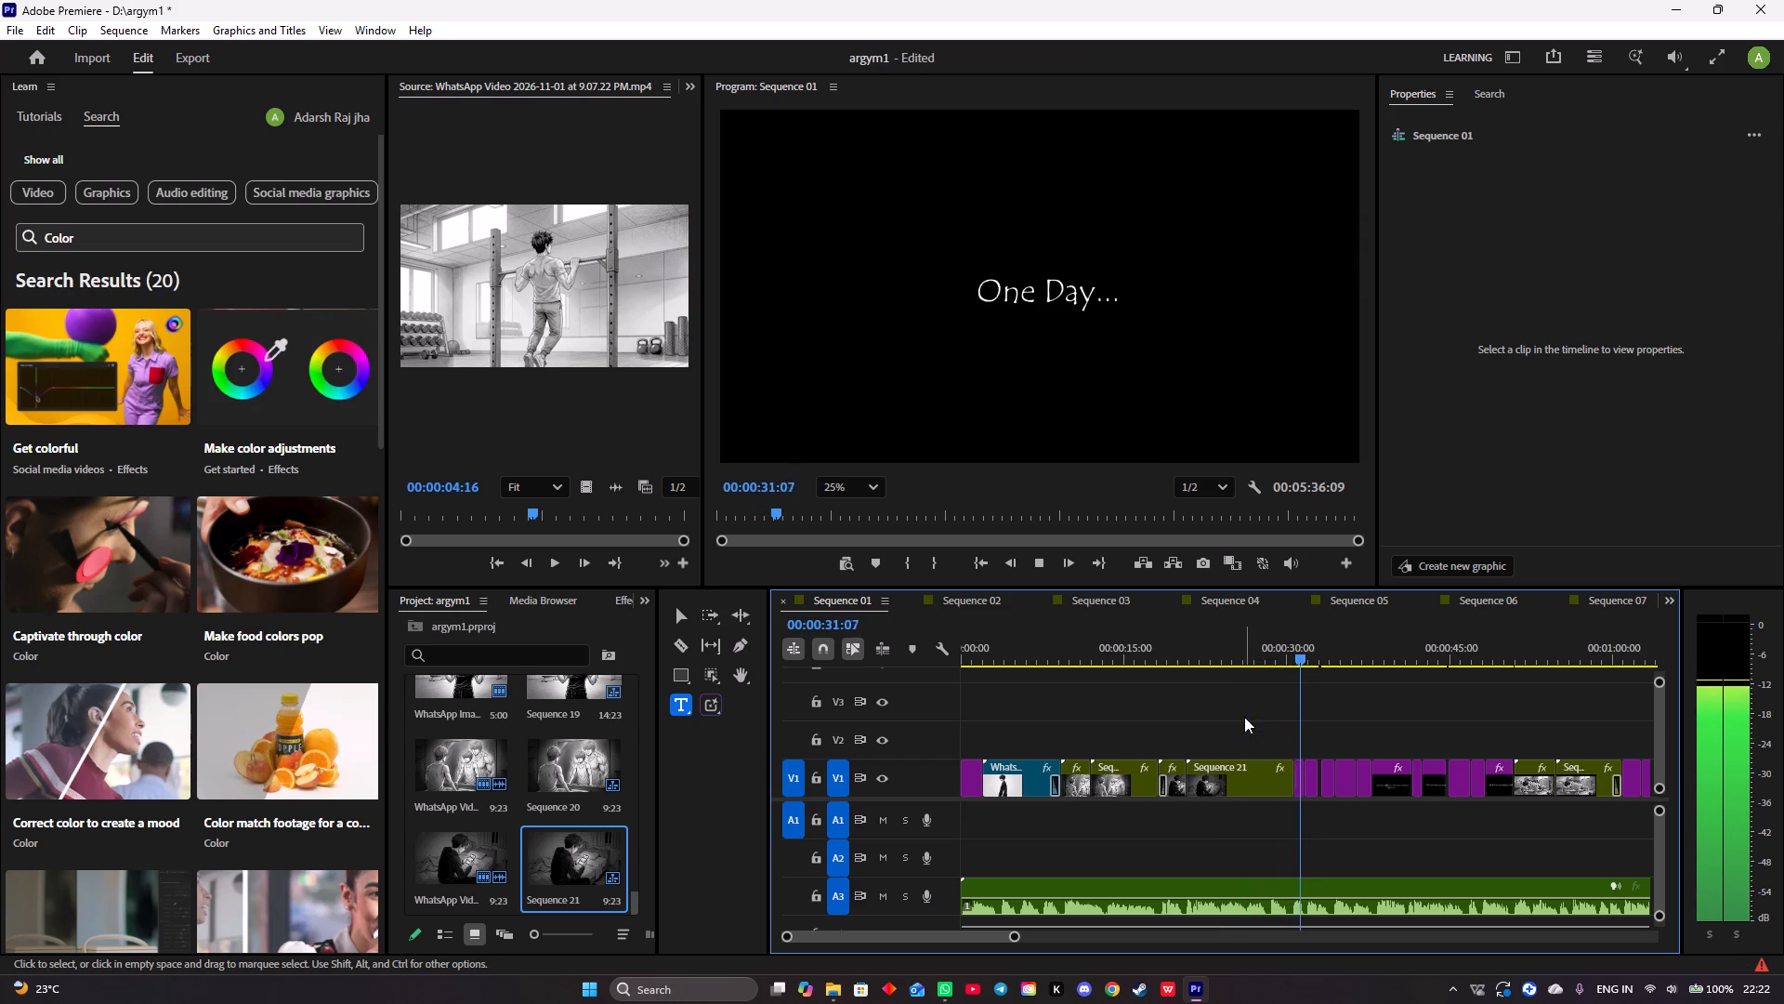
{"action": "key", "text": "space"}
{"action": "left_click", "coordinate": [1285, 778]}
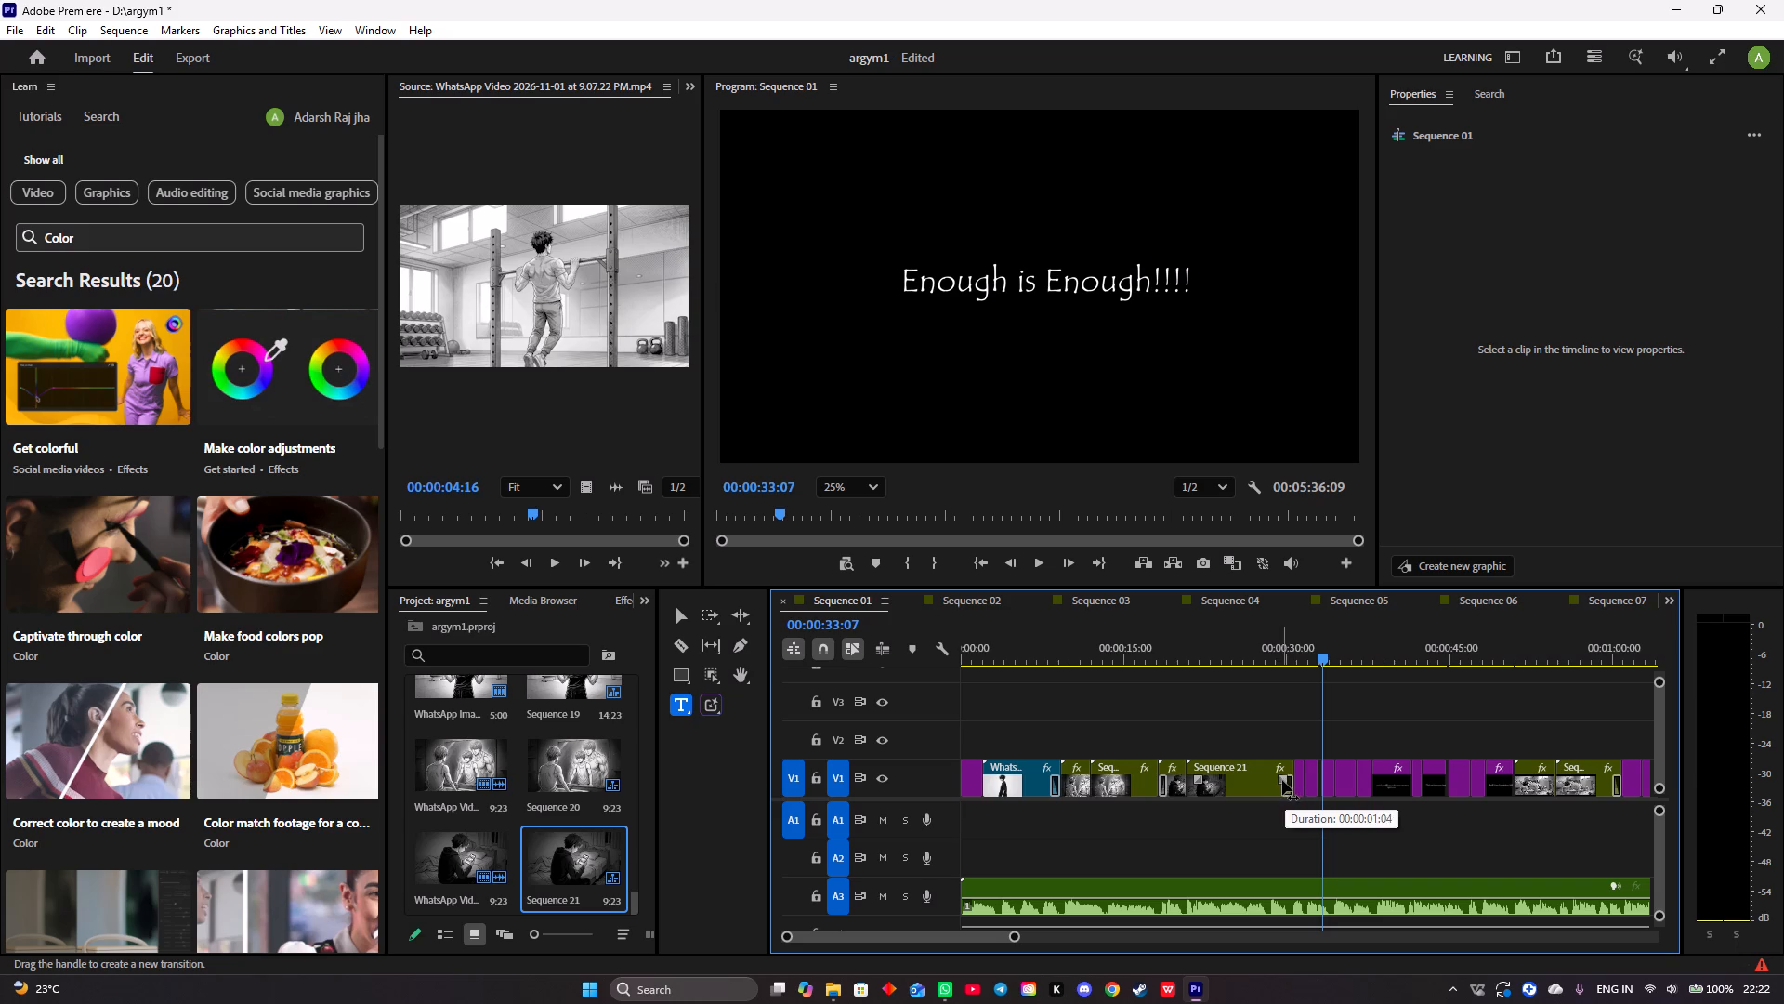
Review Sequence 01 from 00:00:29:06, skipping ahead to 00:01:15:21, to check the new transition and look for remaining offline clips.
{"action": "left_click_drag", "start_coordinate": [1322, 660], "coordinate": [1279, 656]}
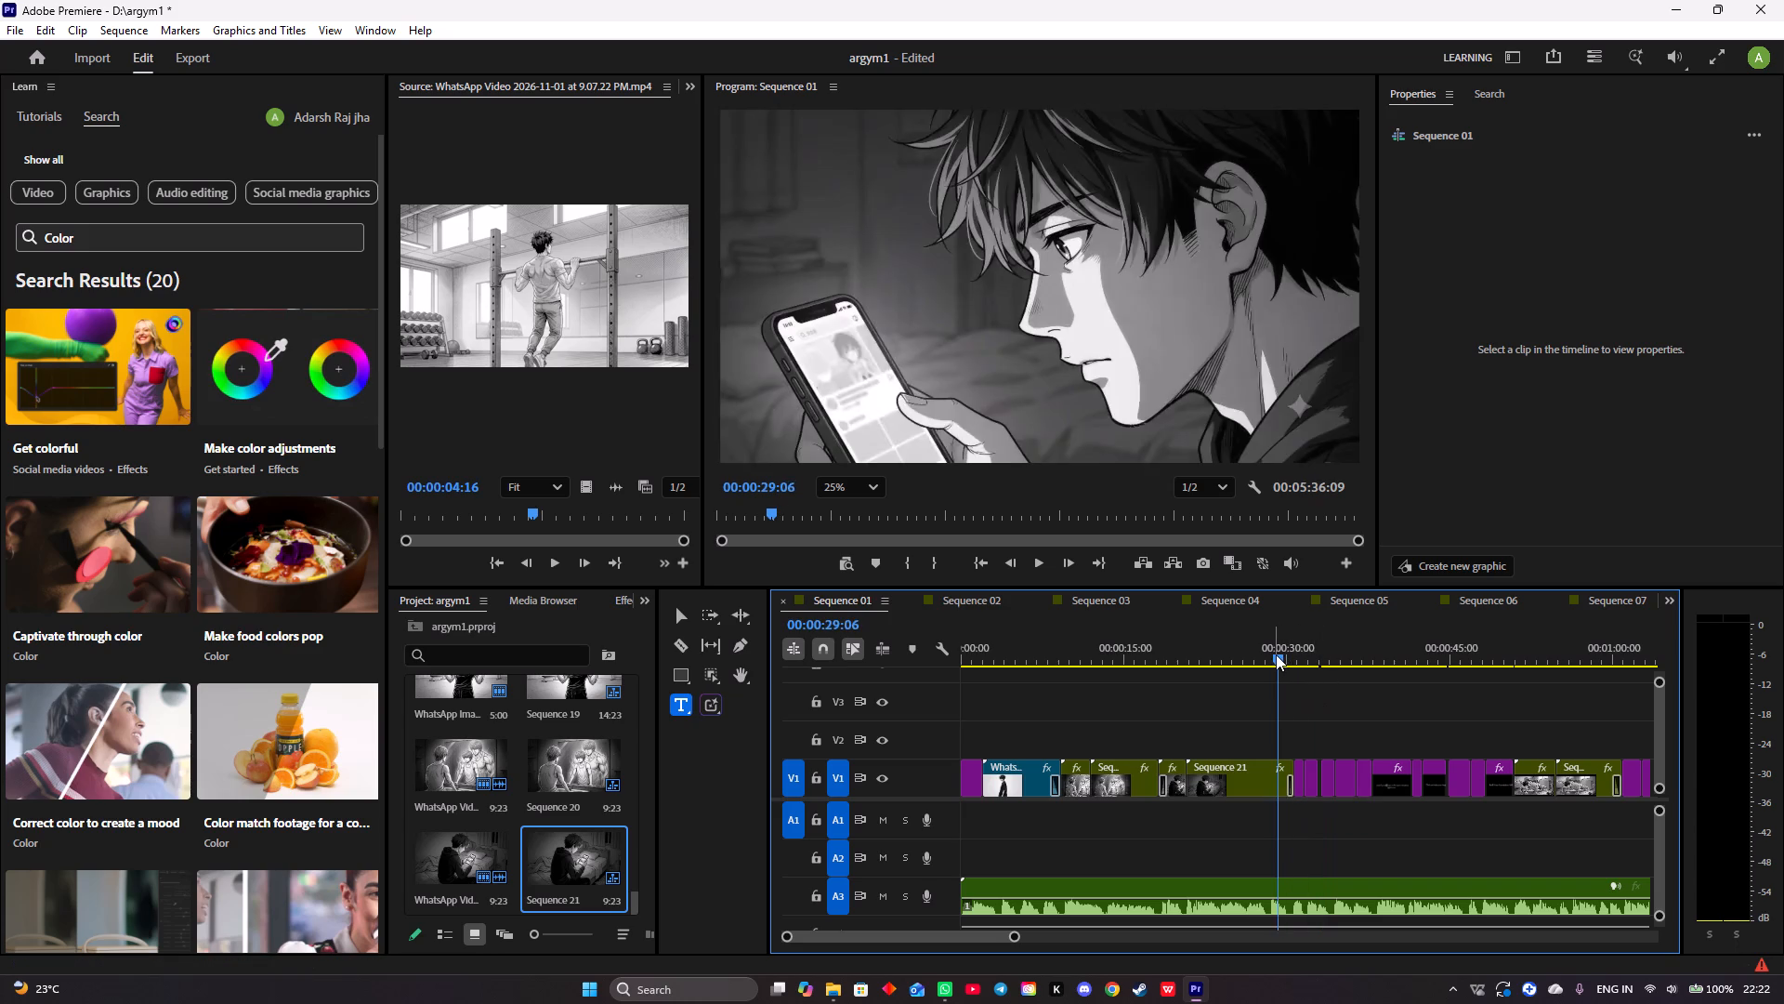
{"action": "key", "text": "space"}
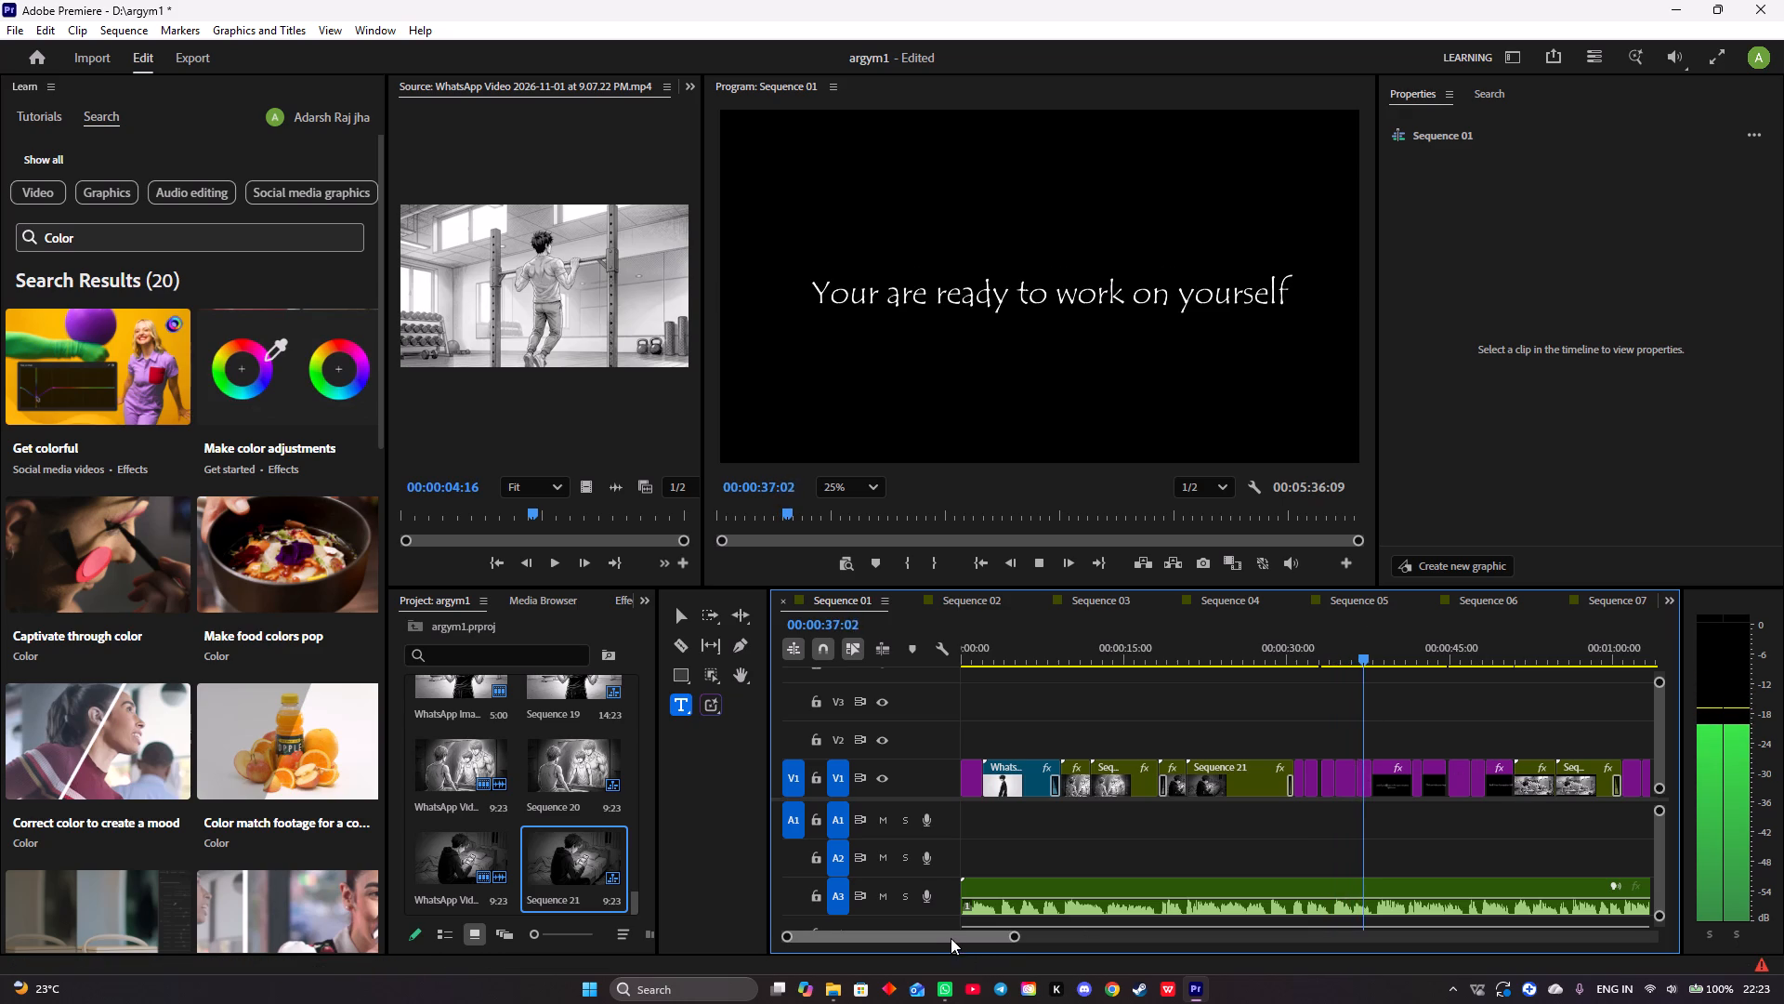
{"action": "left_click_drag", "start_coordinate": [945, 936], "coordinate": [980, 935]}
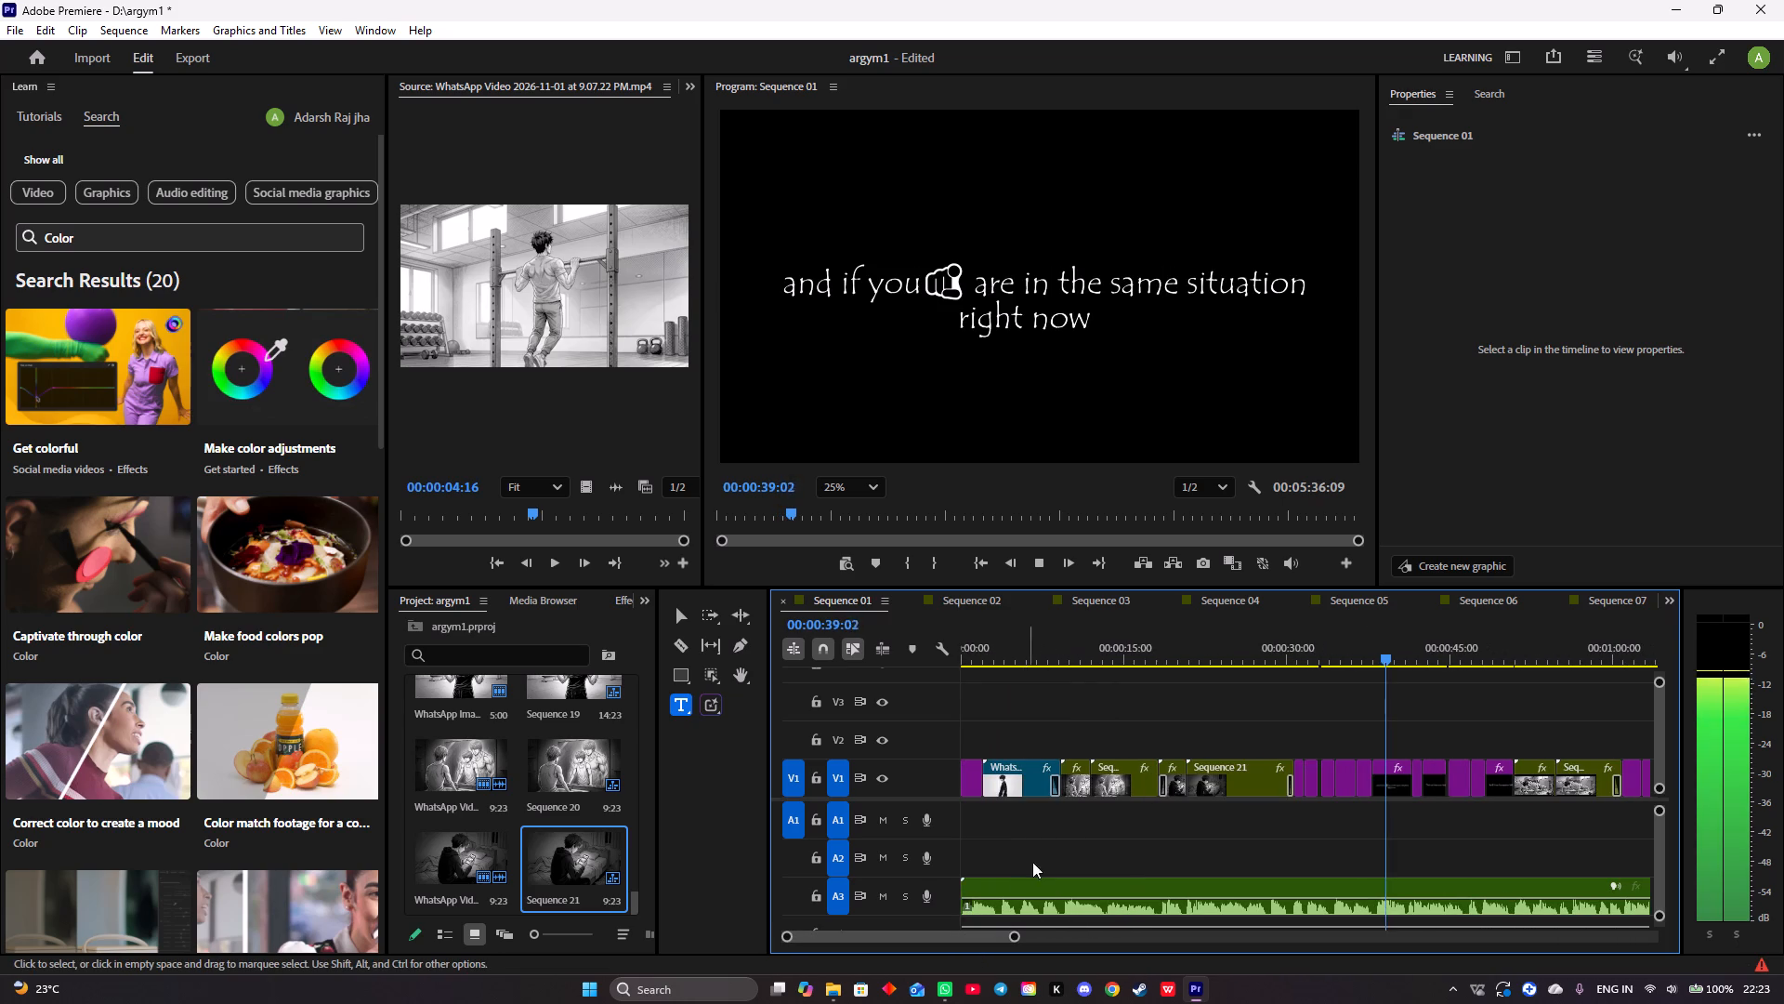
{"action": "left_click_drag", "start_coordinate": [990, 934], "coordinate": [994, 934]}
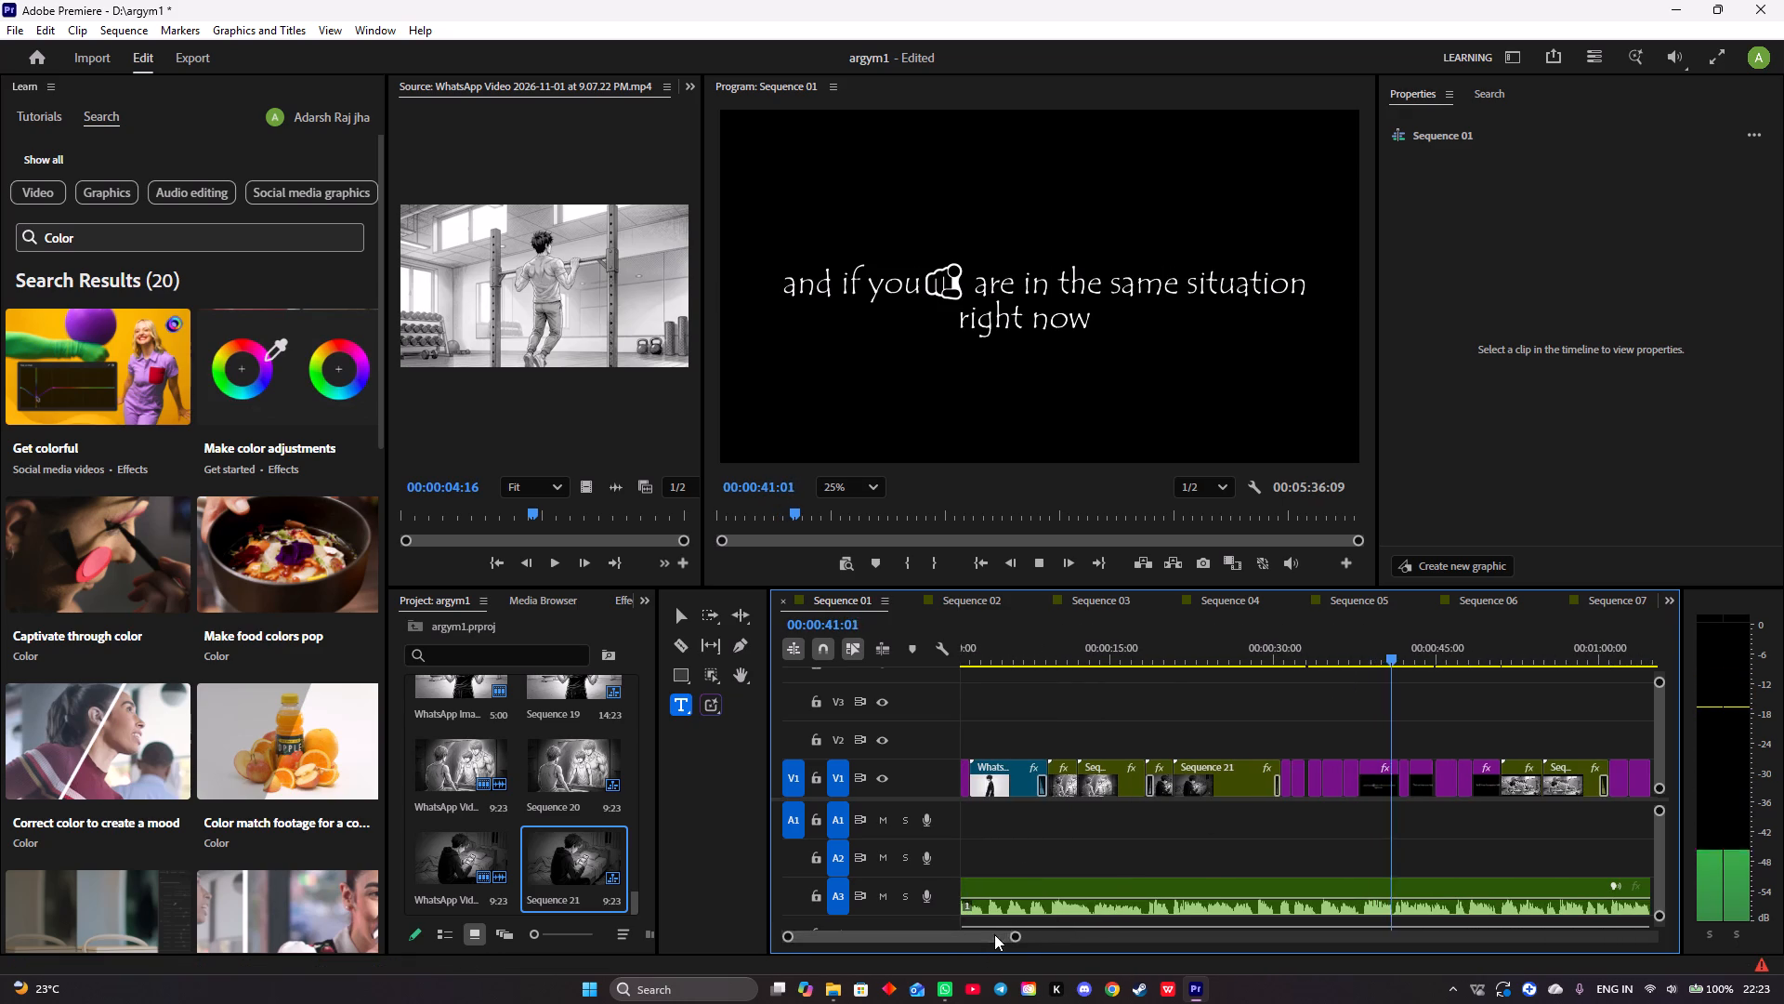
{"action": "left_click_drag", "start_coordinate": [994, 934], "coordinate": [1013, 935]}
{"action": "left_click_drag", "start_coordinate": [1076, 659], "coordinate": [1210, 685]}
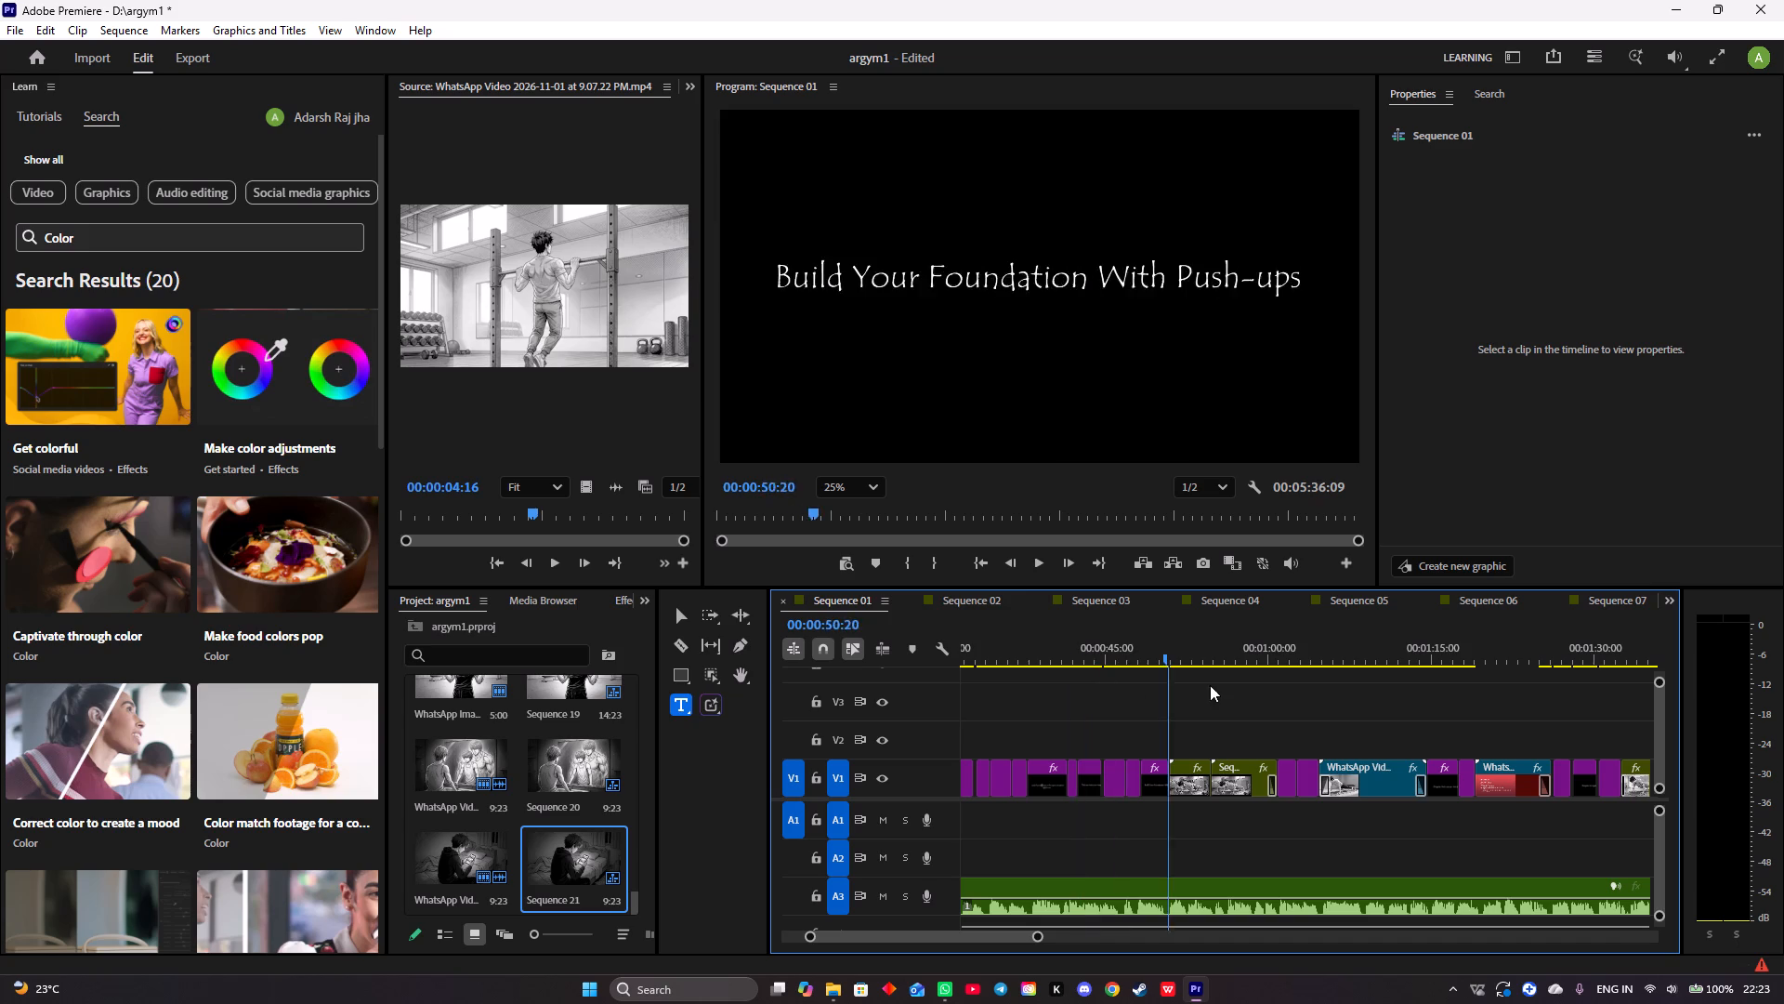
{"action": "left_click_drag", "start_coordinate": [1210, 685], "coordinate": [1436, 694]}
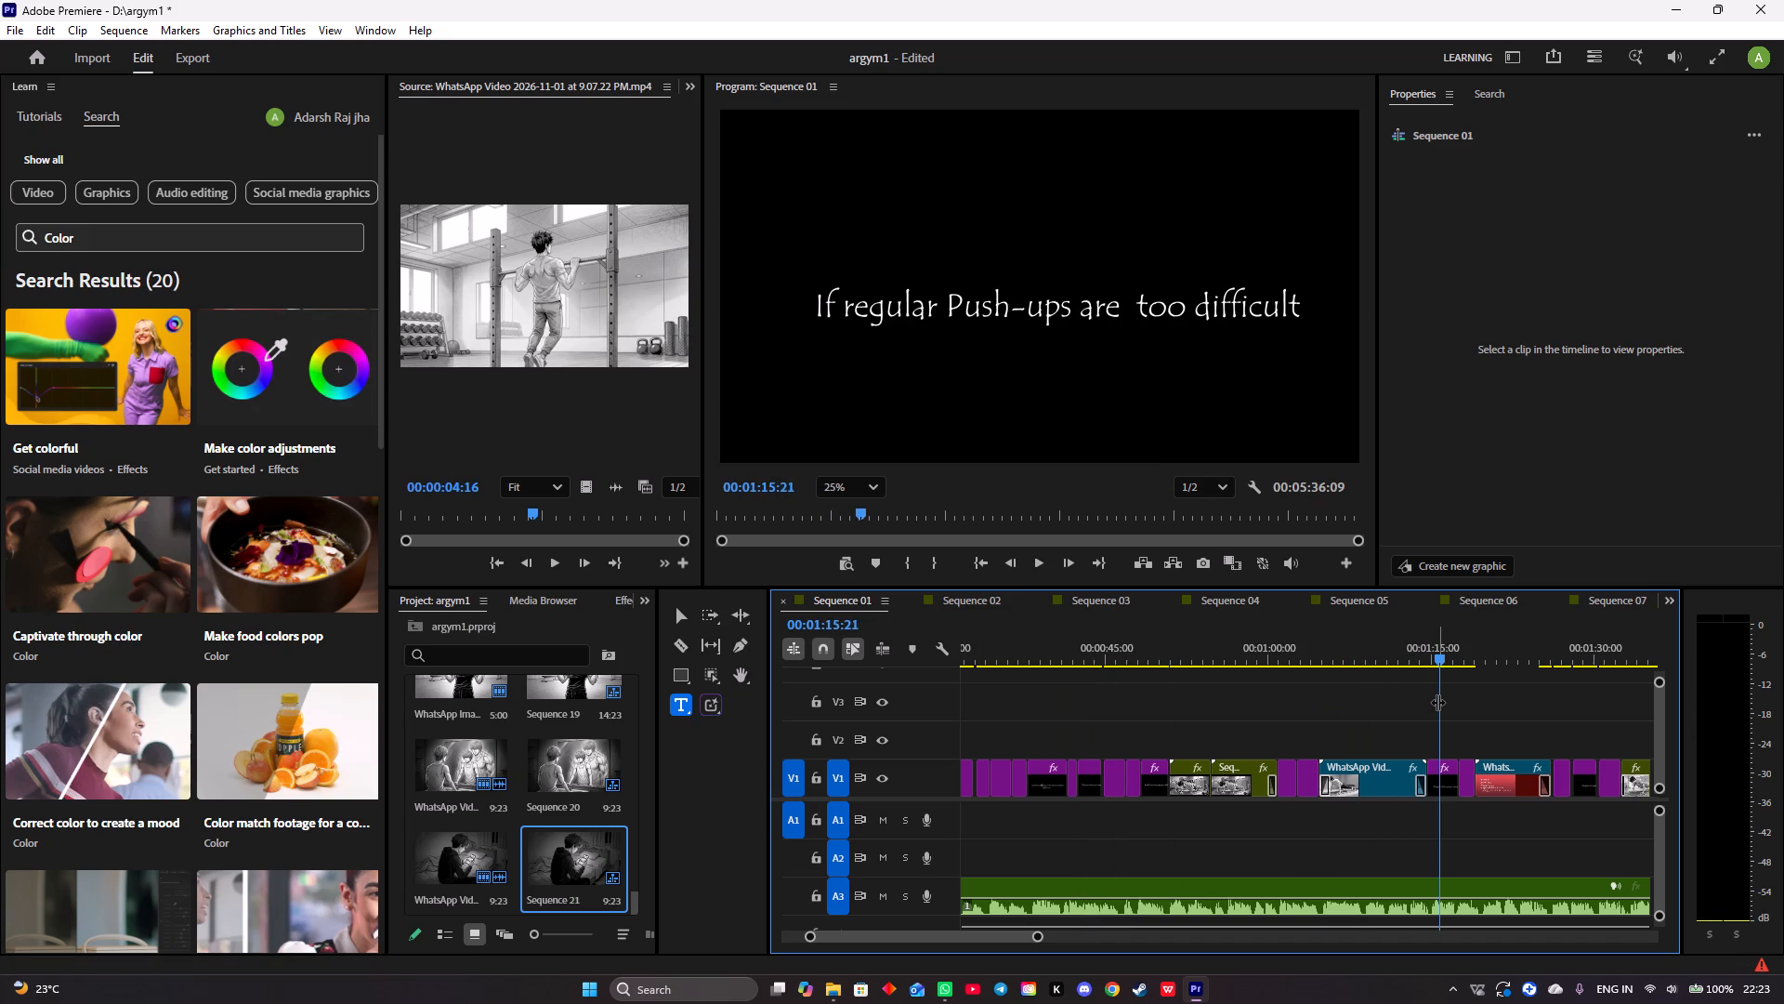
{"action": "key", "text": "space"}
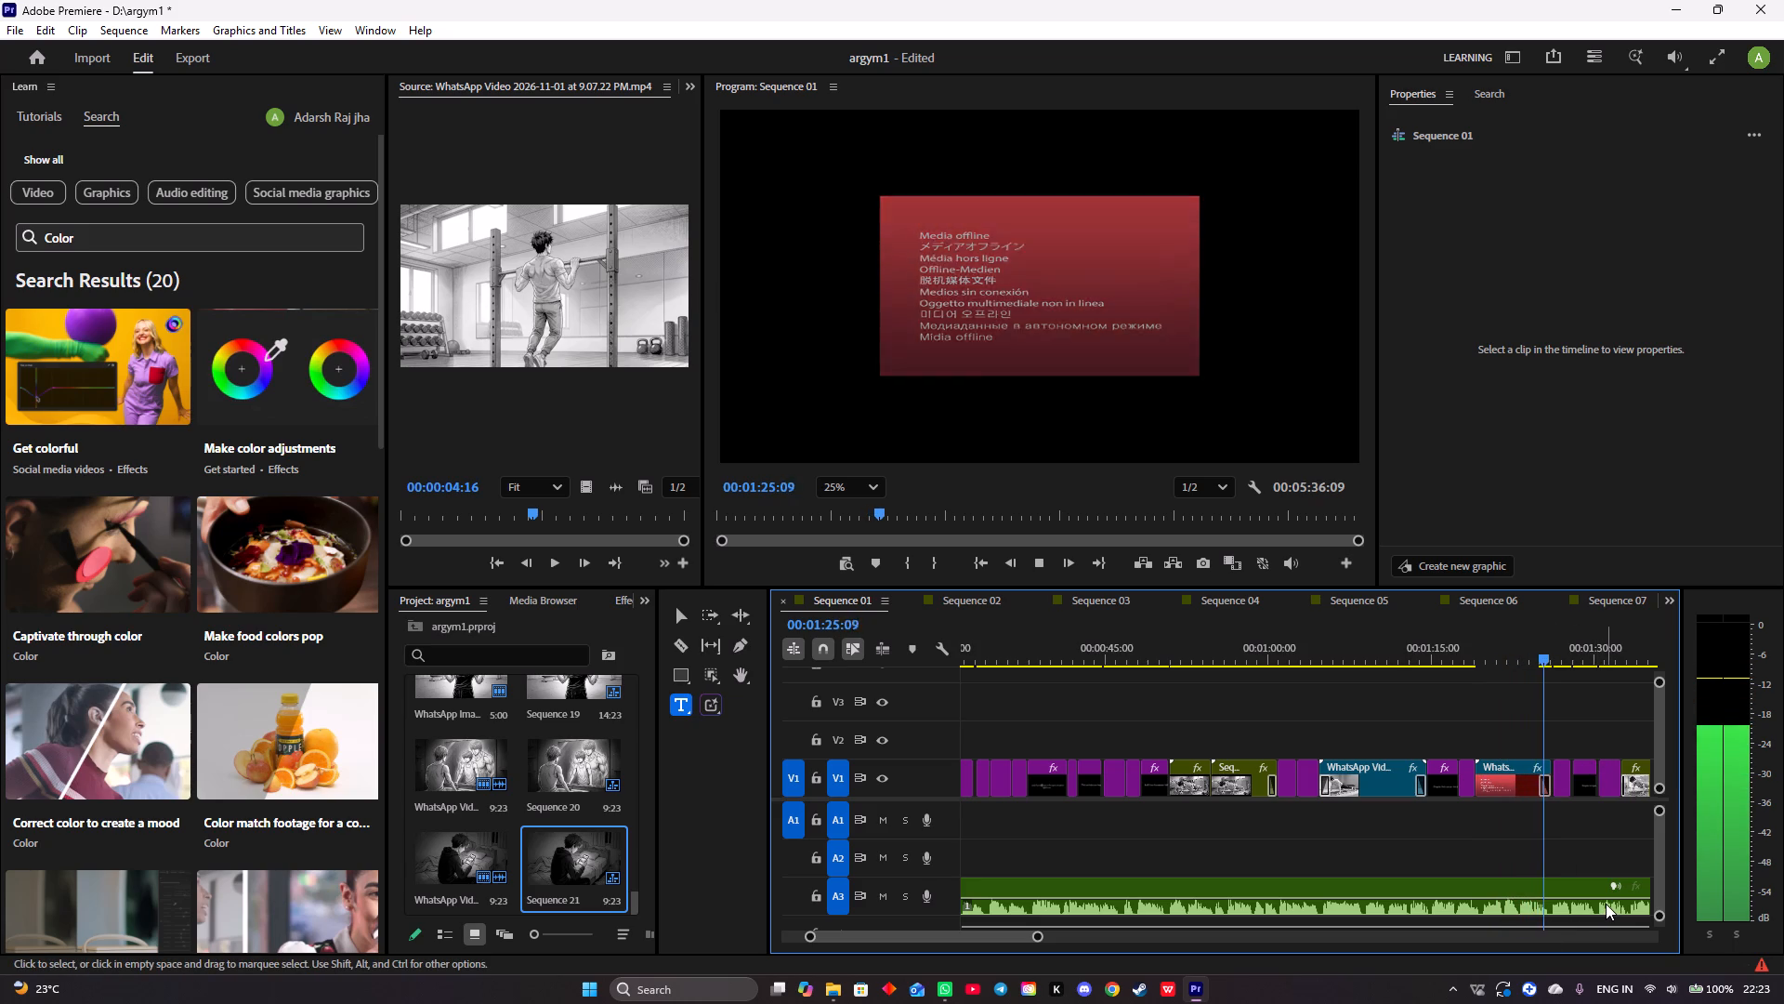
{"action": "key", "text": "space"}
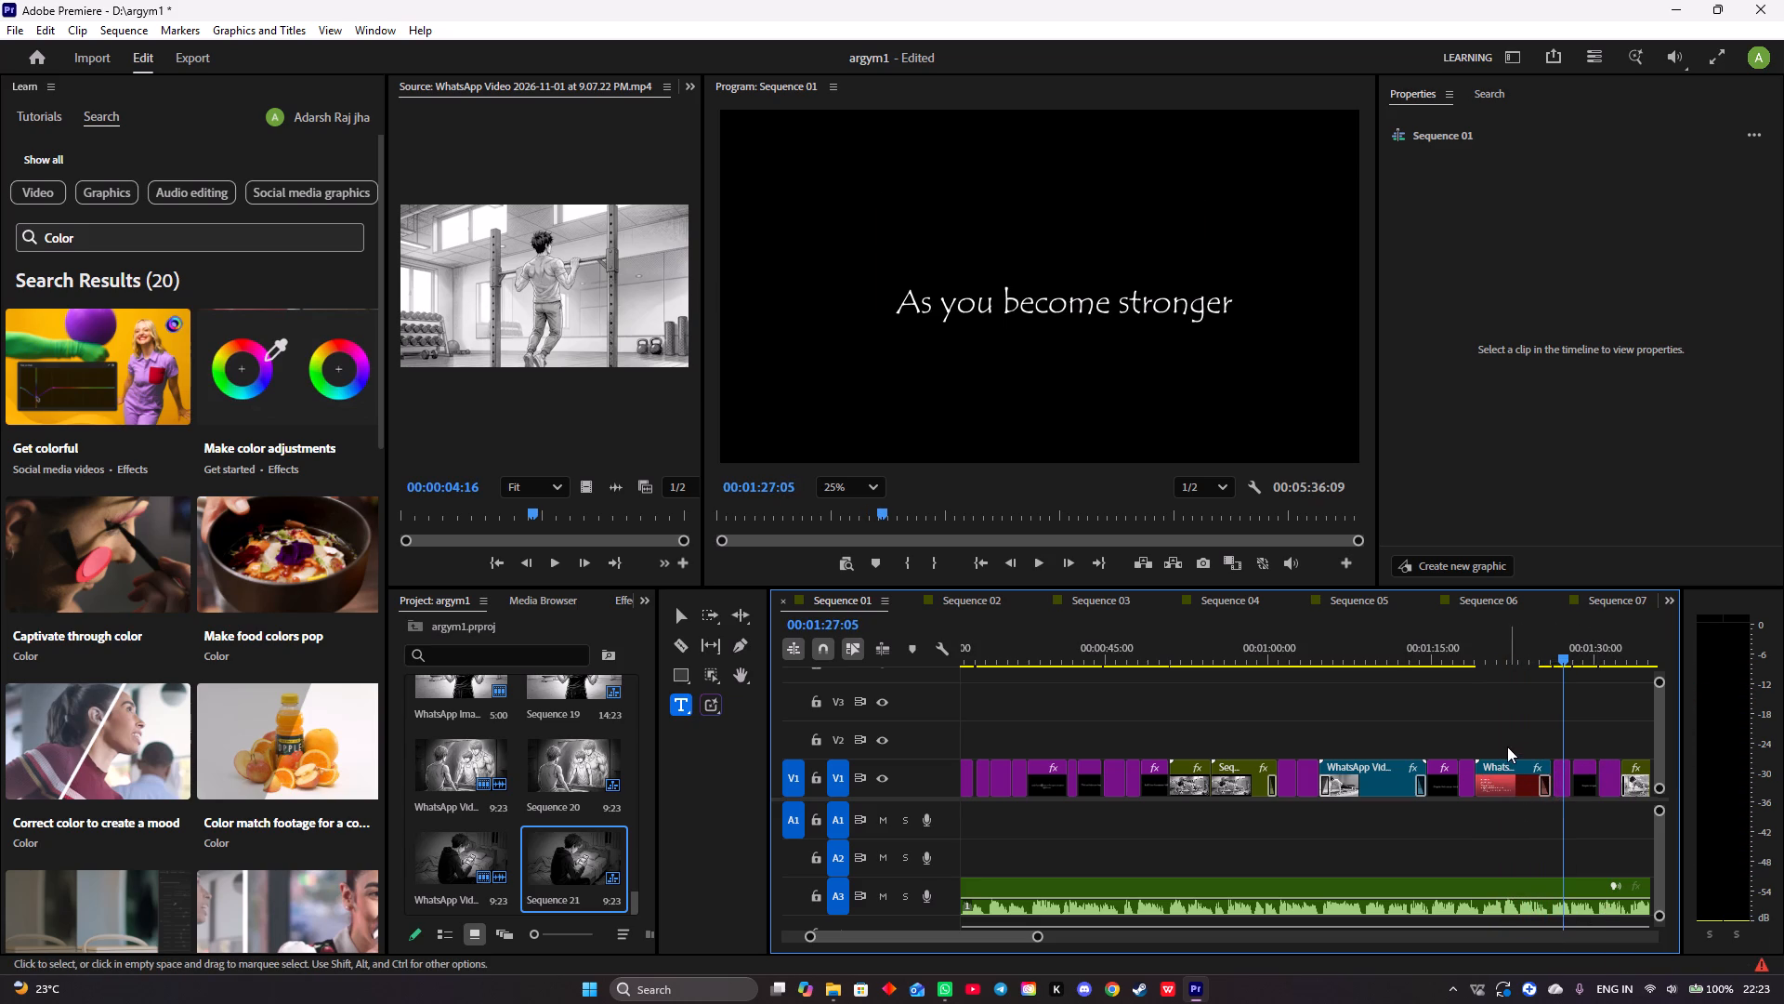
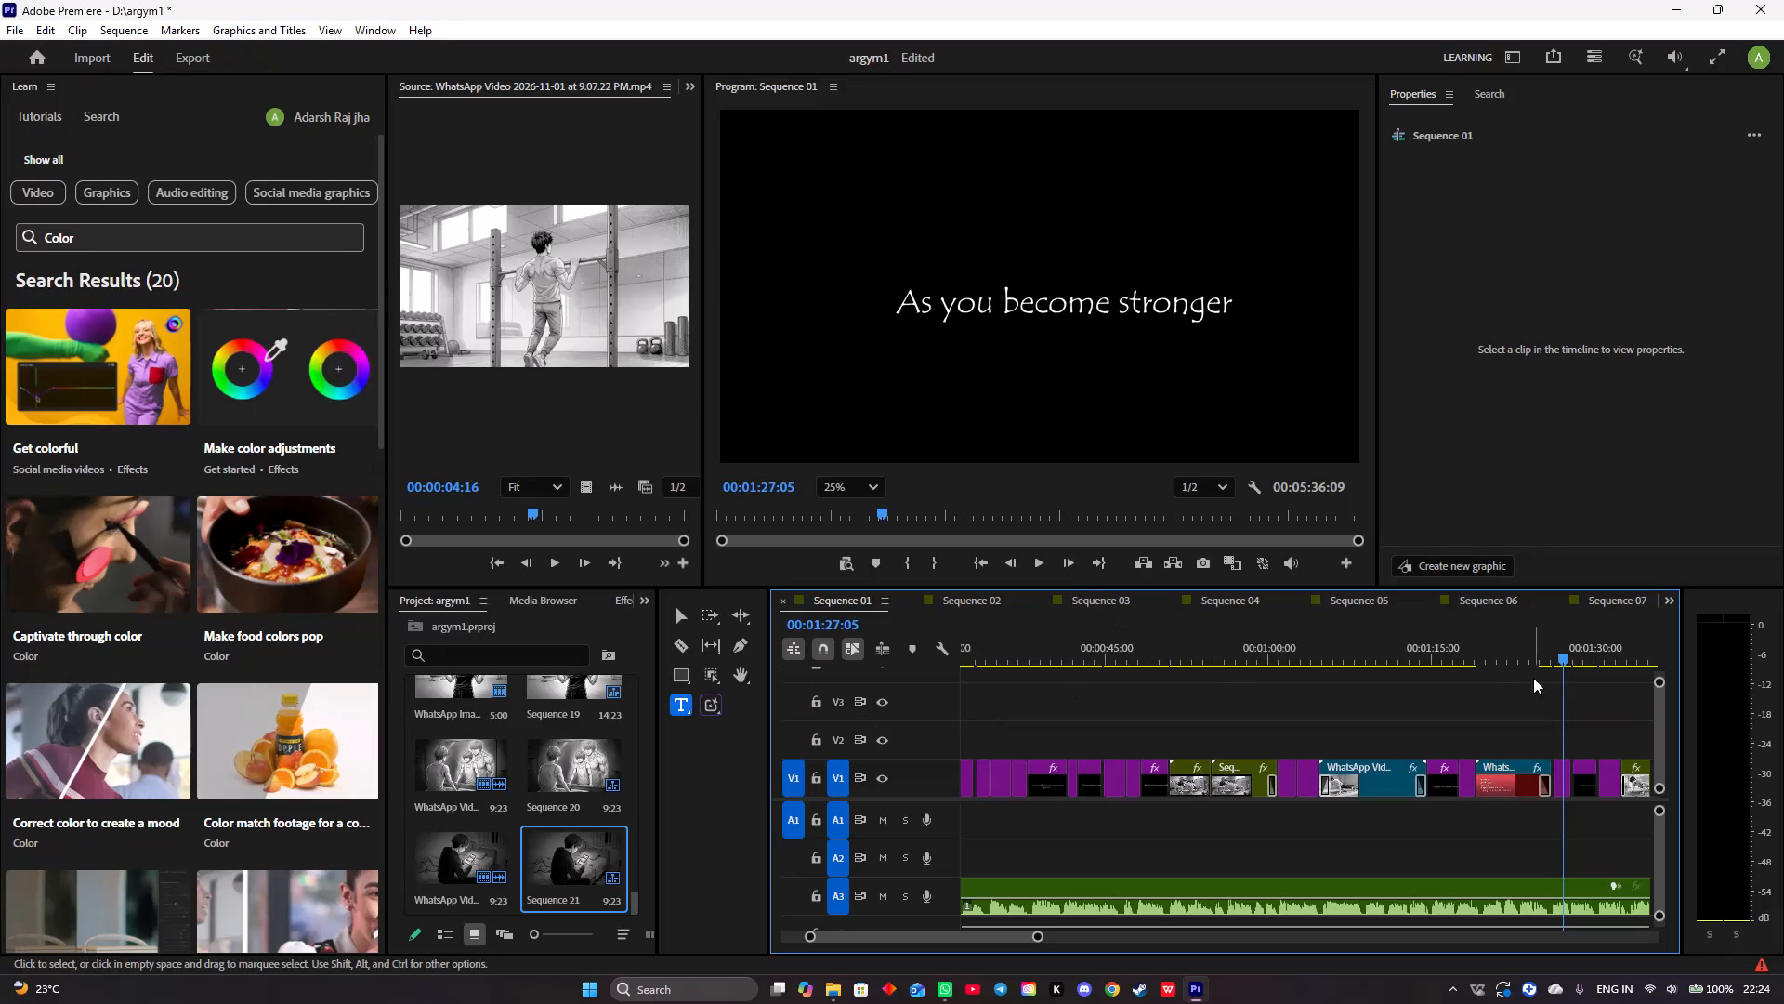
Go back in Sequence 01 and play into the remaining offline WhatsApp clip on V1, stopping at 00:01:19:18.
{"action": "left_click_drag", "start_coordinate": [1558, 655], "coordinate": [1555, 655]}
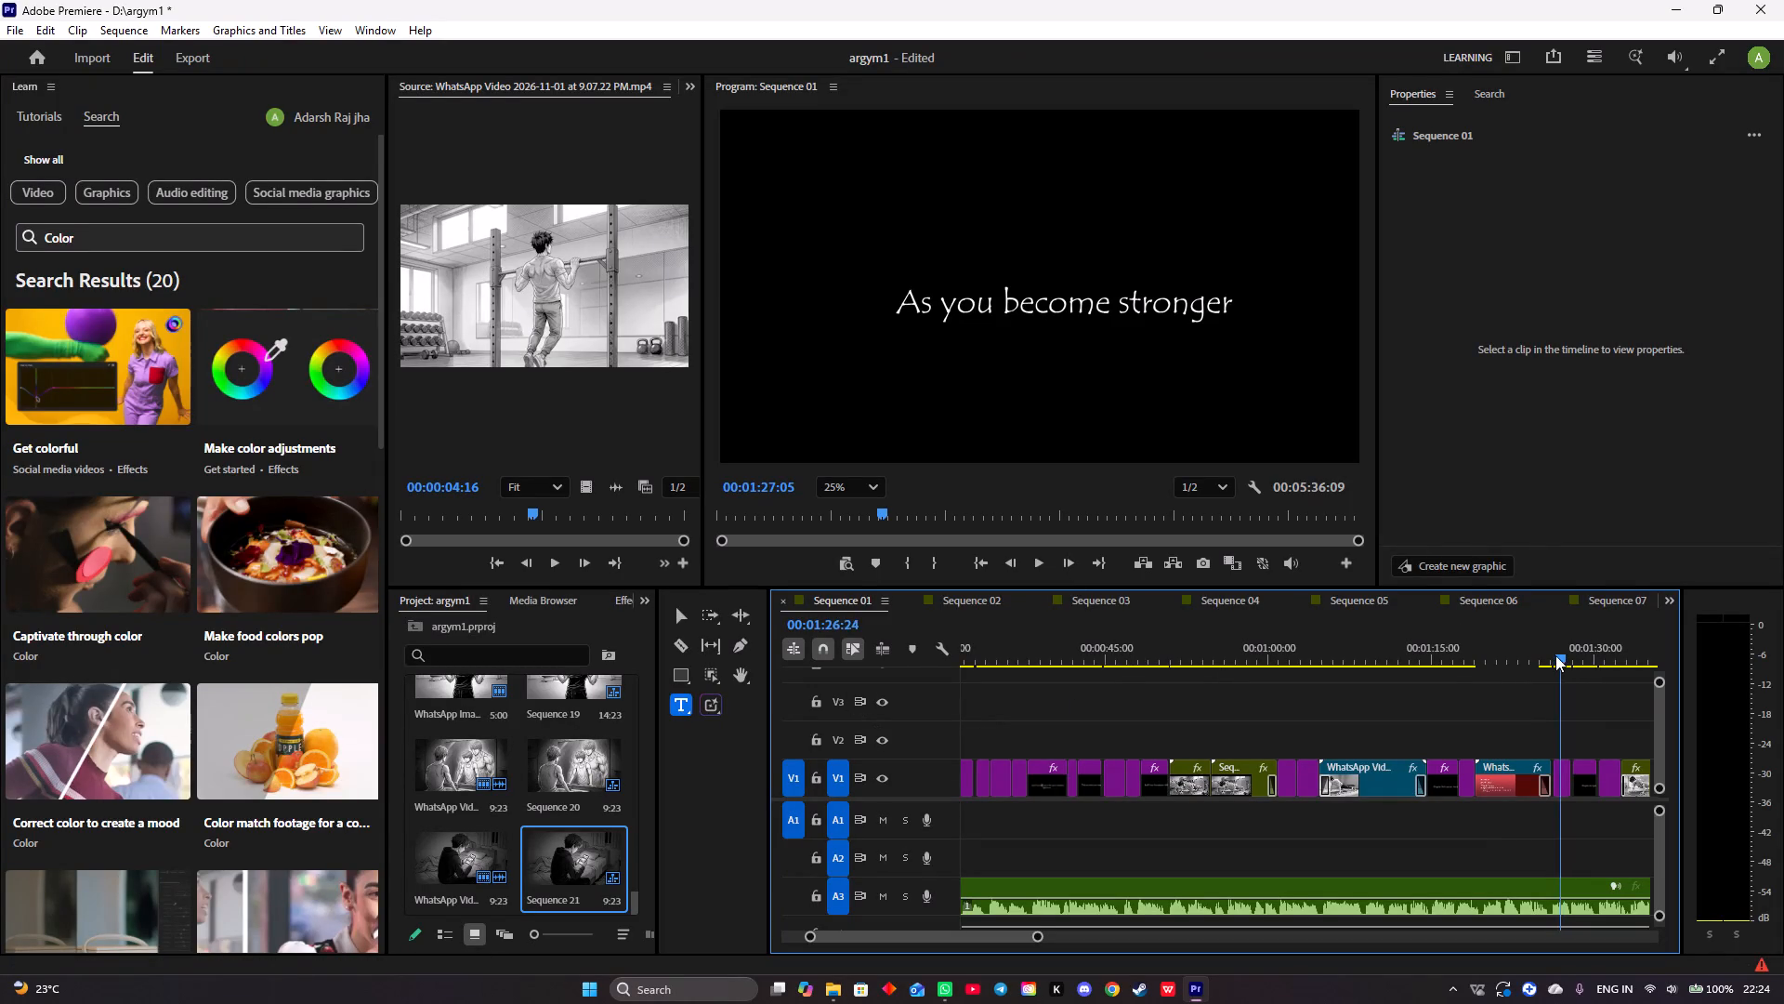
{"action": "left_click_drag", "start_coordinate": [1555, 655], "coordinate": [1528, 656]}
{"action": "left_click_drag", "start_coordinate": [1528, 656], "coordinate": [1453, 657]}
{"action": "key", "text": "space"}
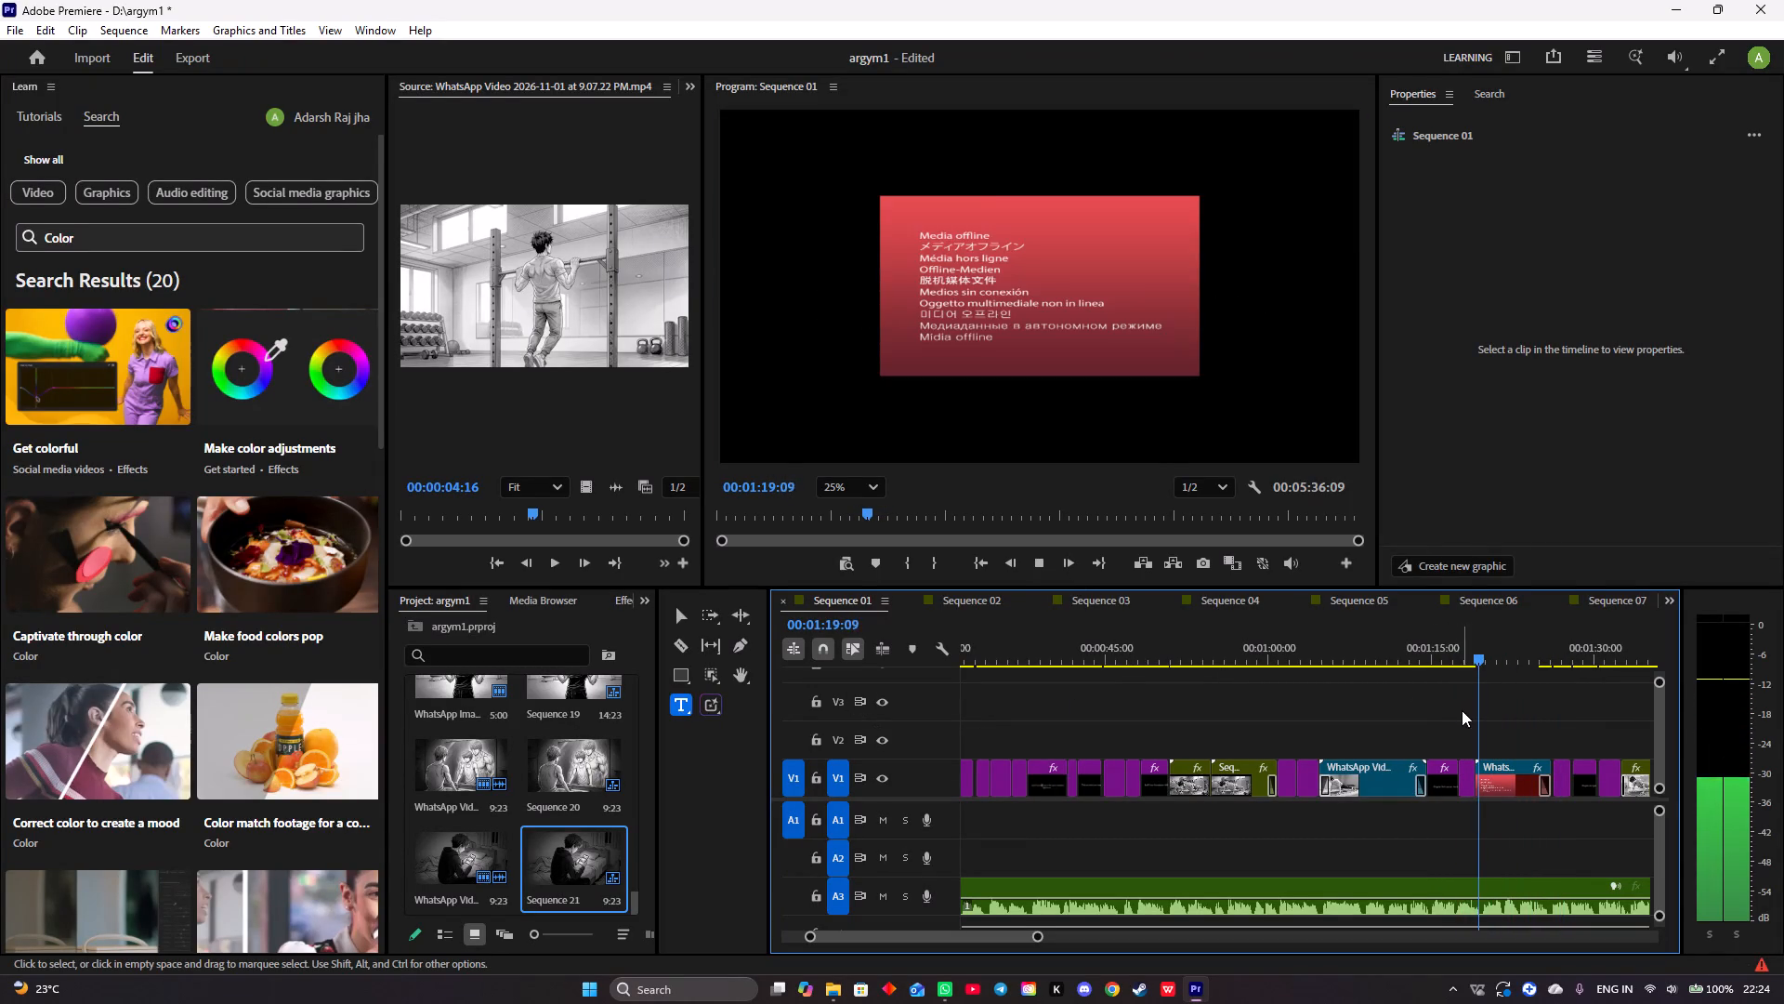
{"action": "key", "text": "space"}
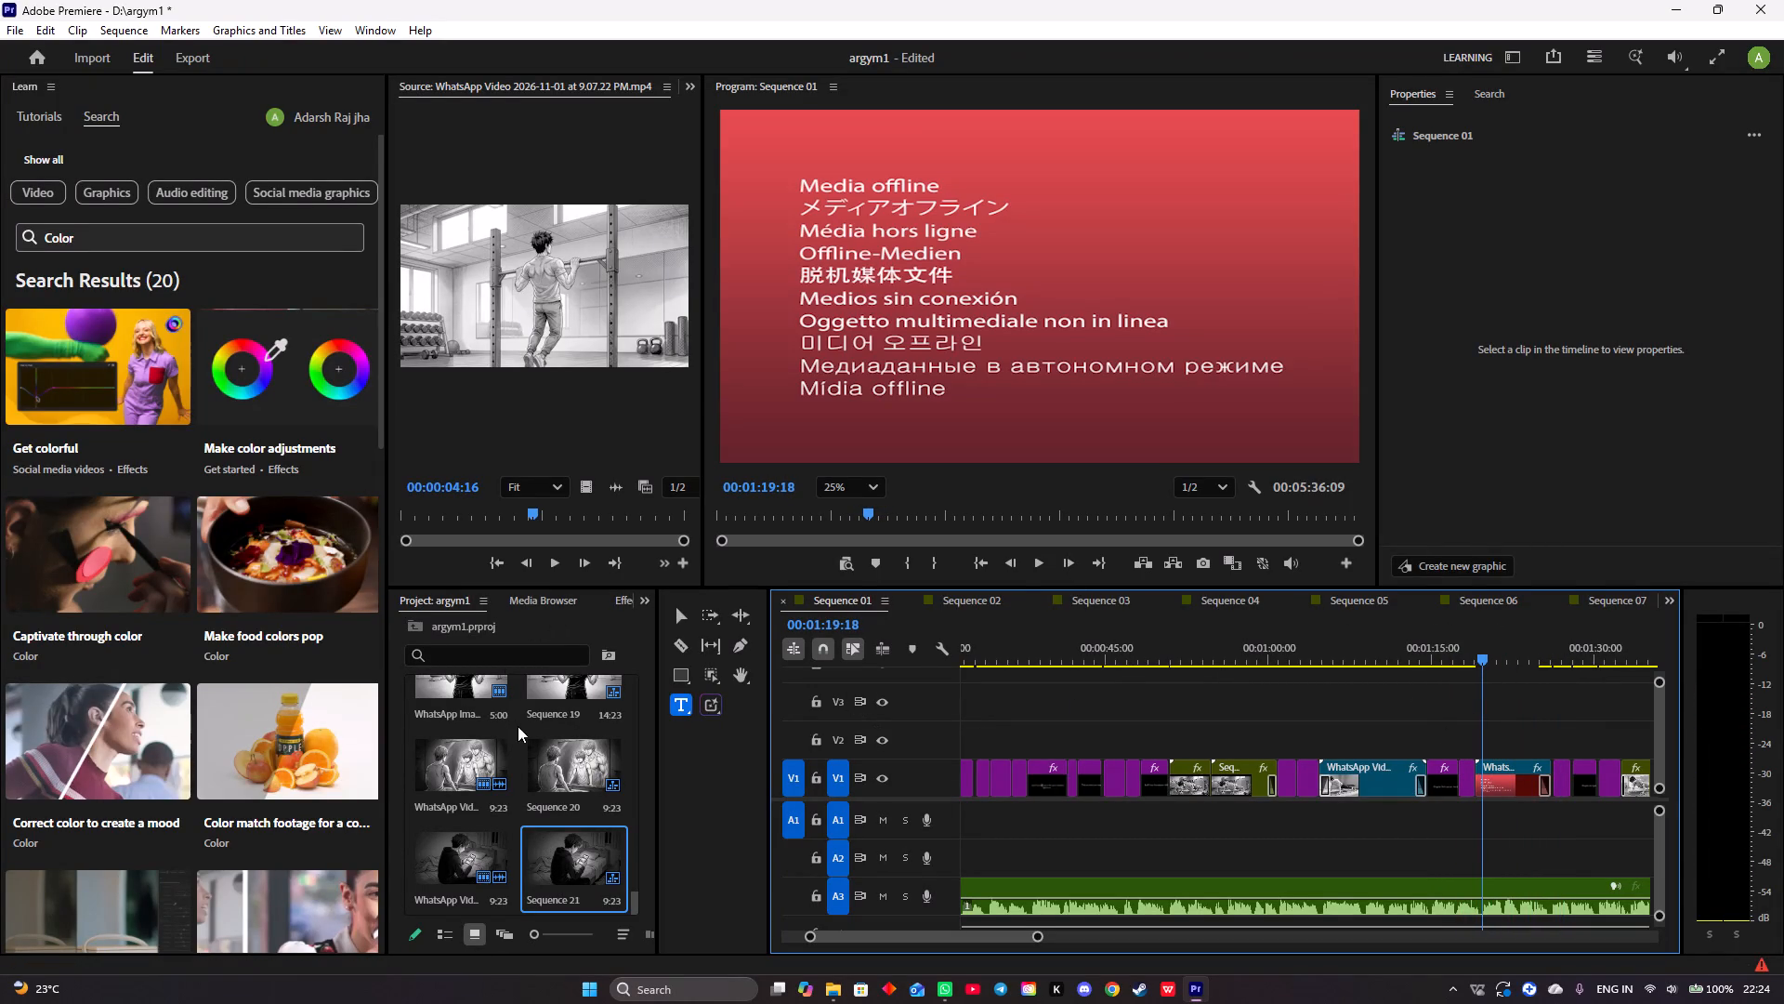
Look through the argym1 project's media for footage to replace the offline WhatsApp clip at 00:01:19:18.
{"action": "scroll", "coordinate": [524, 798], "scroll_direction": "up", "scroll_amount": 6}
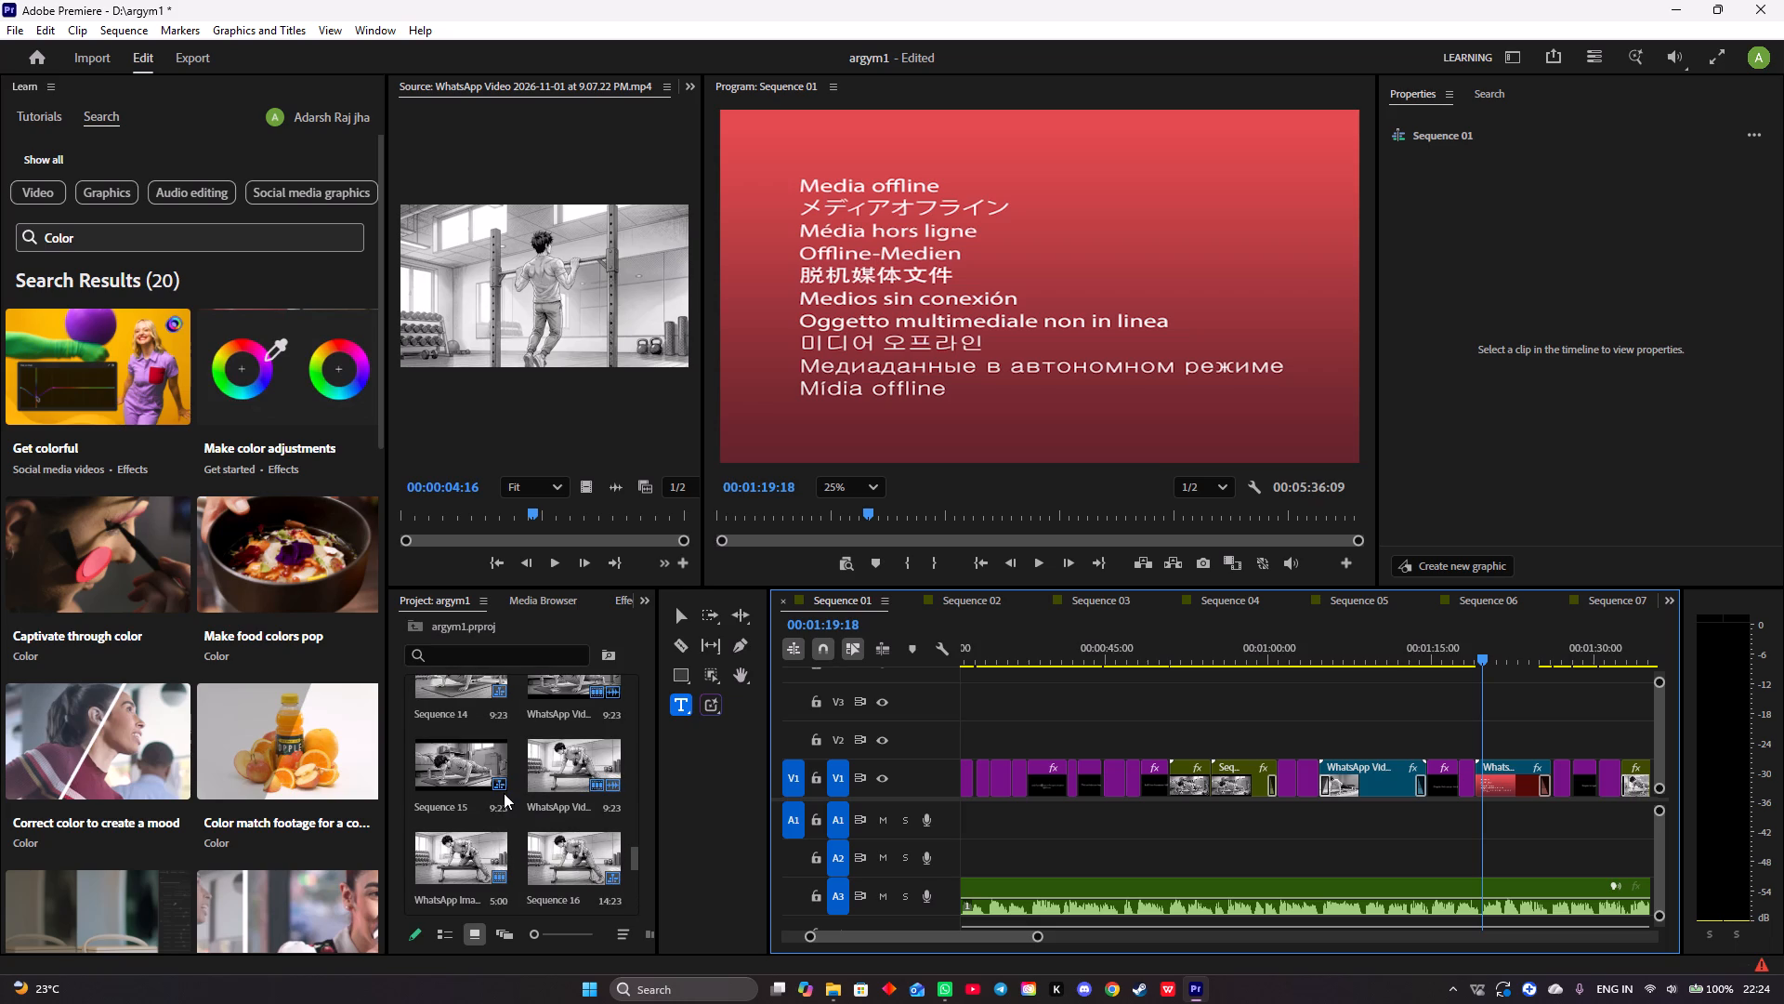
{"action": "scroll", "coordinate": [503, 793], "scroll_direction": "up", "scroll_amount": 1}
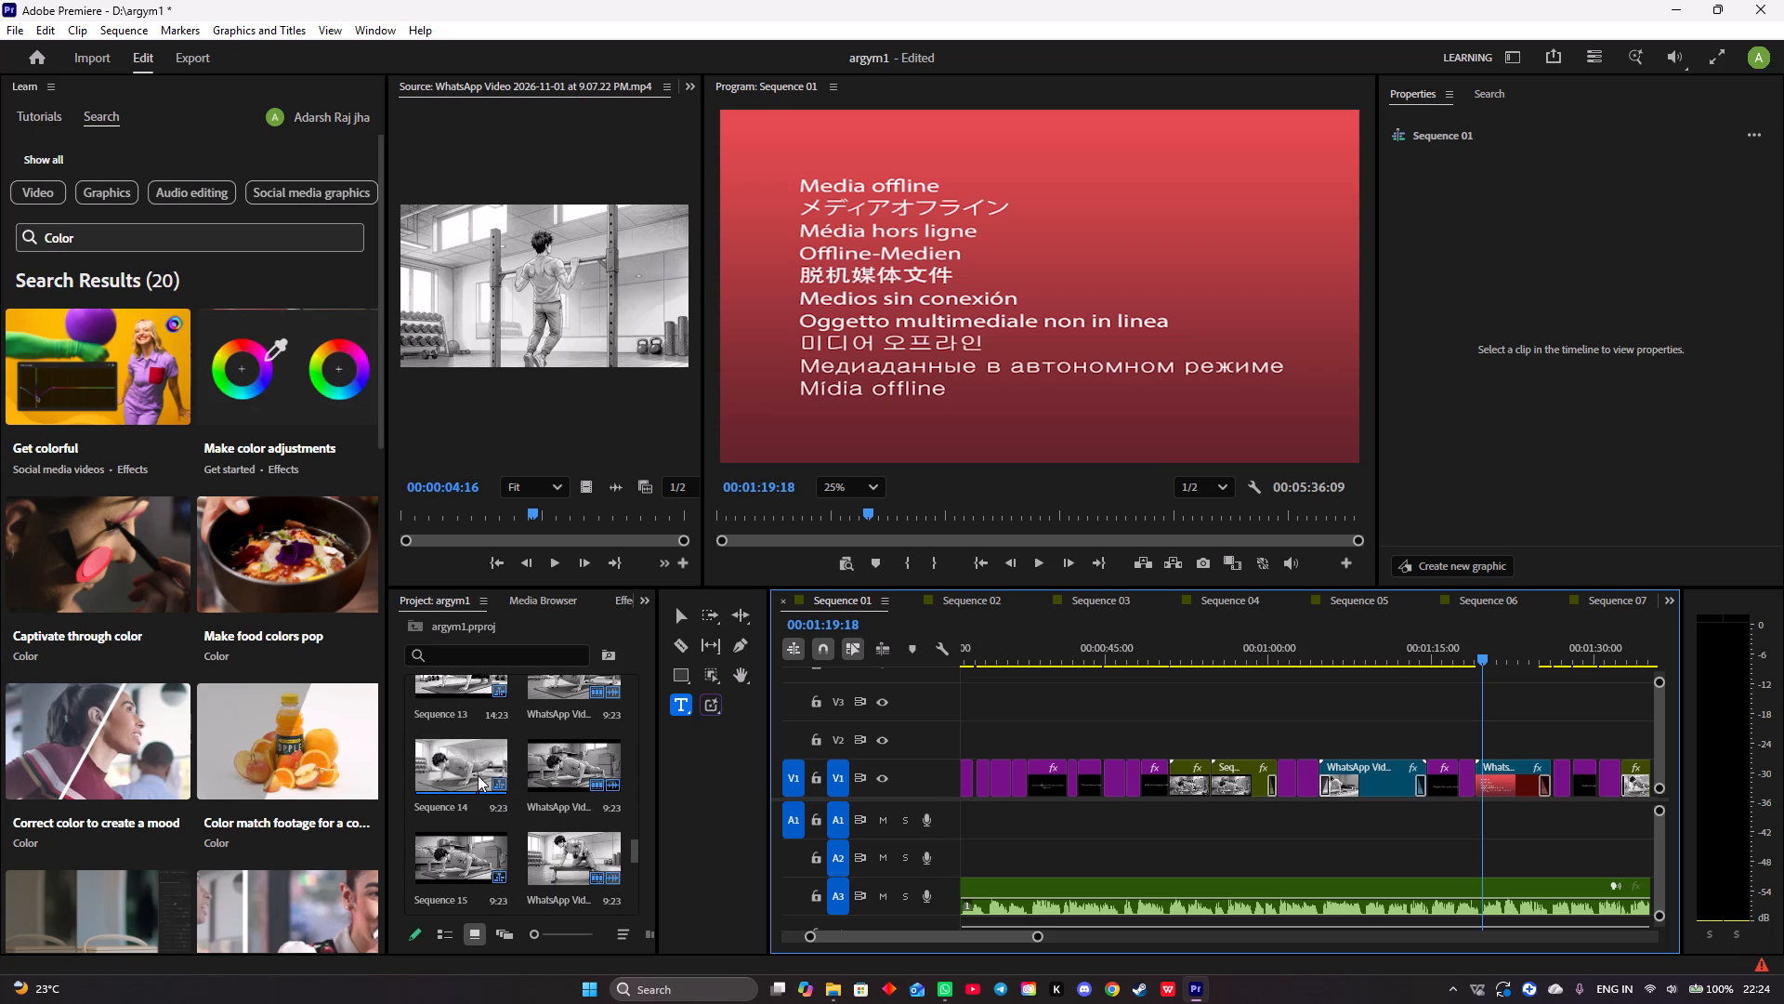
Place Sequence 14 from the project on V2, aligned with the start of the offline WhatsApp clip at 00:01:19:03.
{"action": "left_click_drag", "start_coordinate": [460, 765], "coordinate": [1208, 736]}
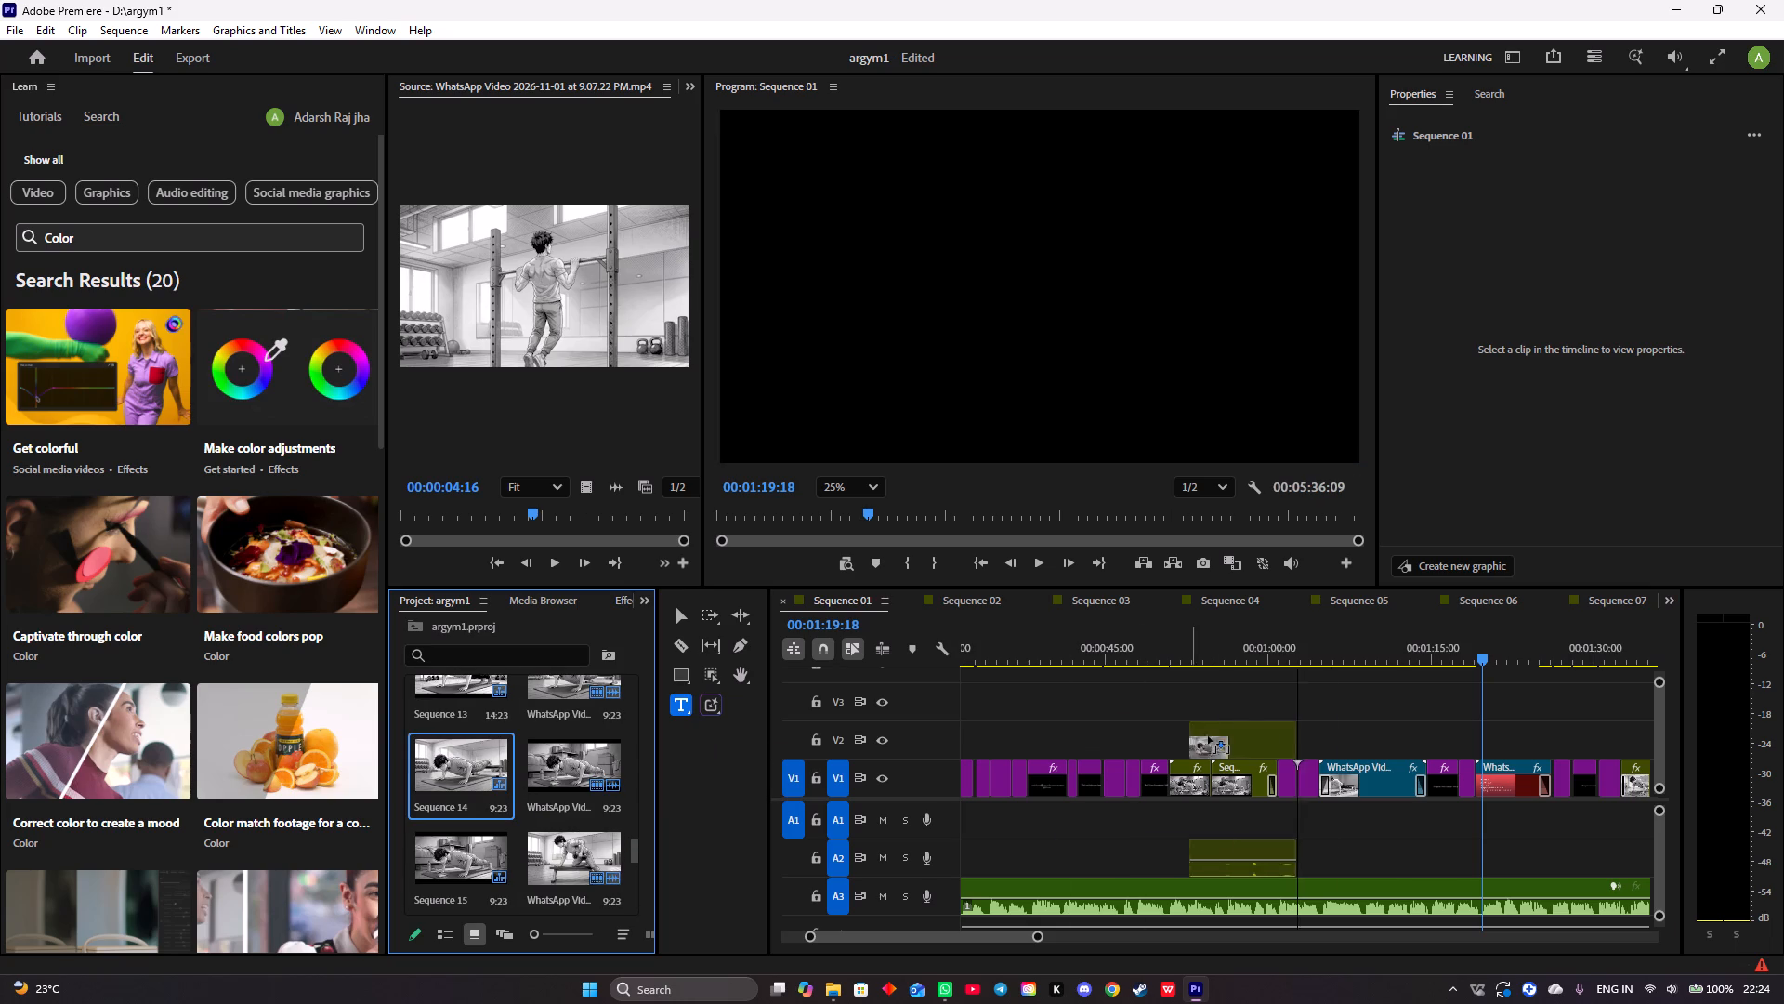
{"action": "left_click_drag", "start_coordinate": [1208, 736], "coordinate": [1477, 736]}
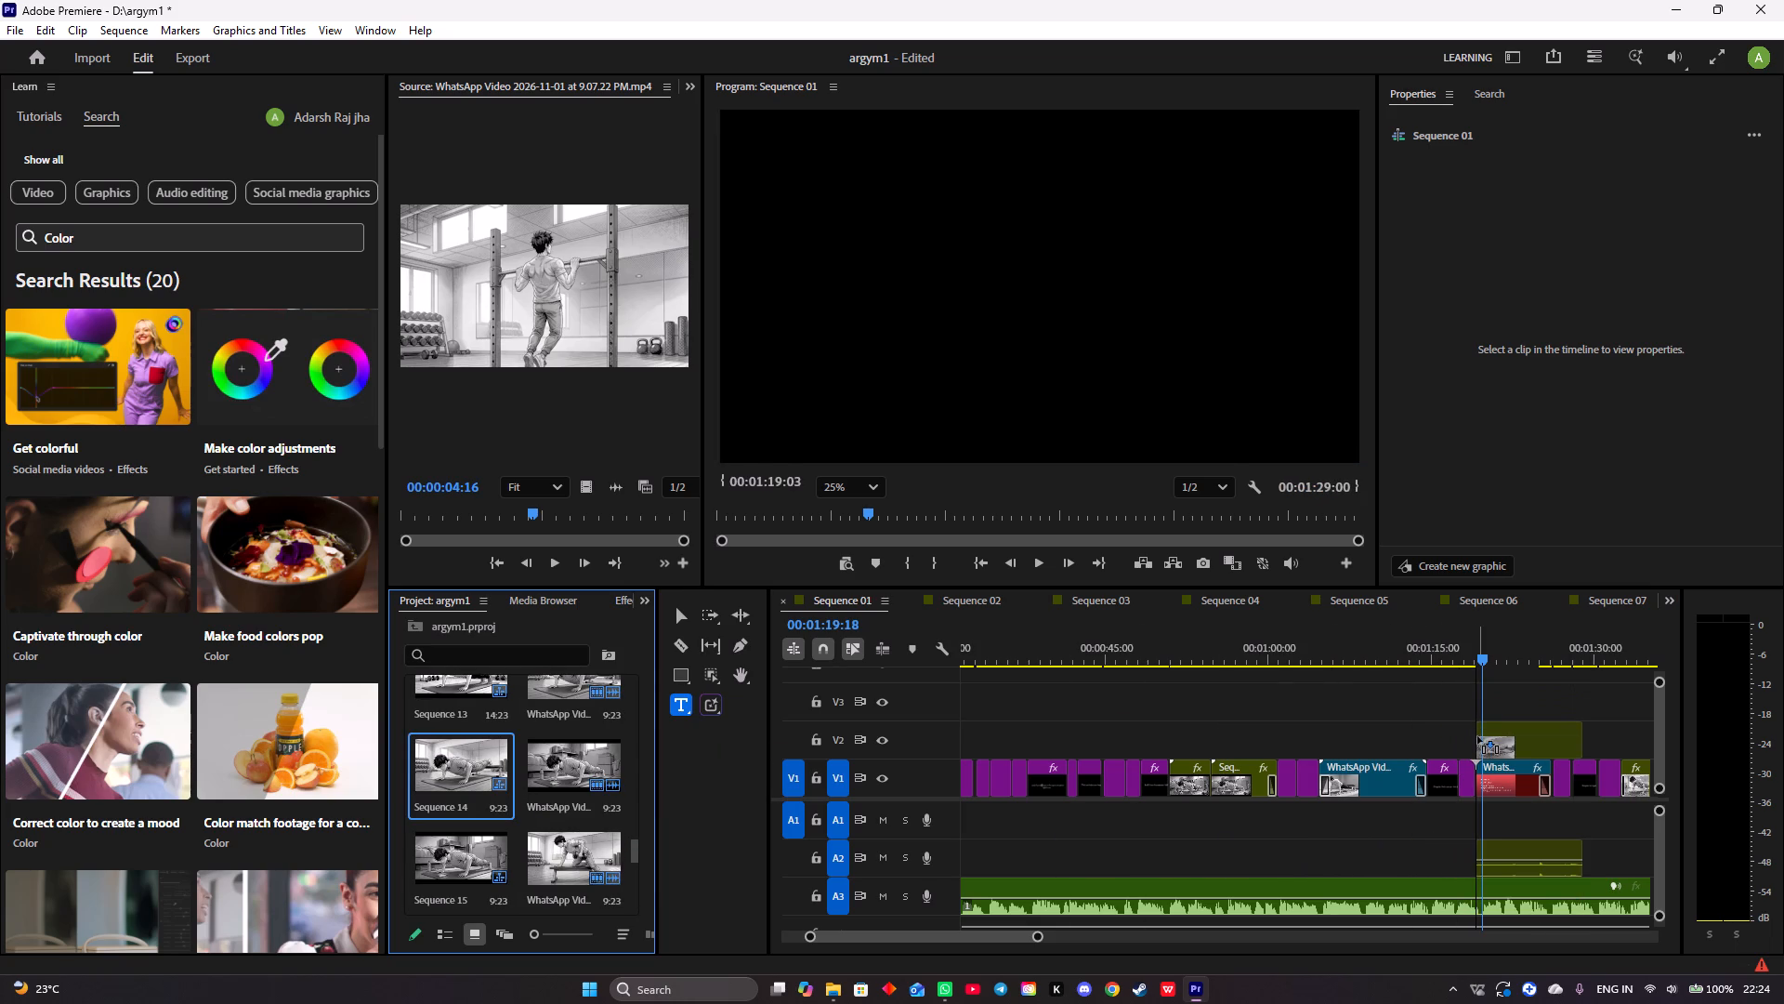
{"action": "left_click_drag", "start_coordinate": [1477, 736], "coordinate": [1488, 736]}
{"action": "left_click_drag", "start_coordinate": [1508, 733], "coordinate": [1491, 735]}
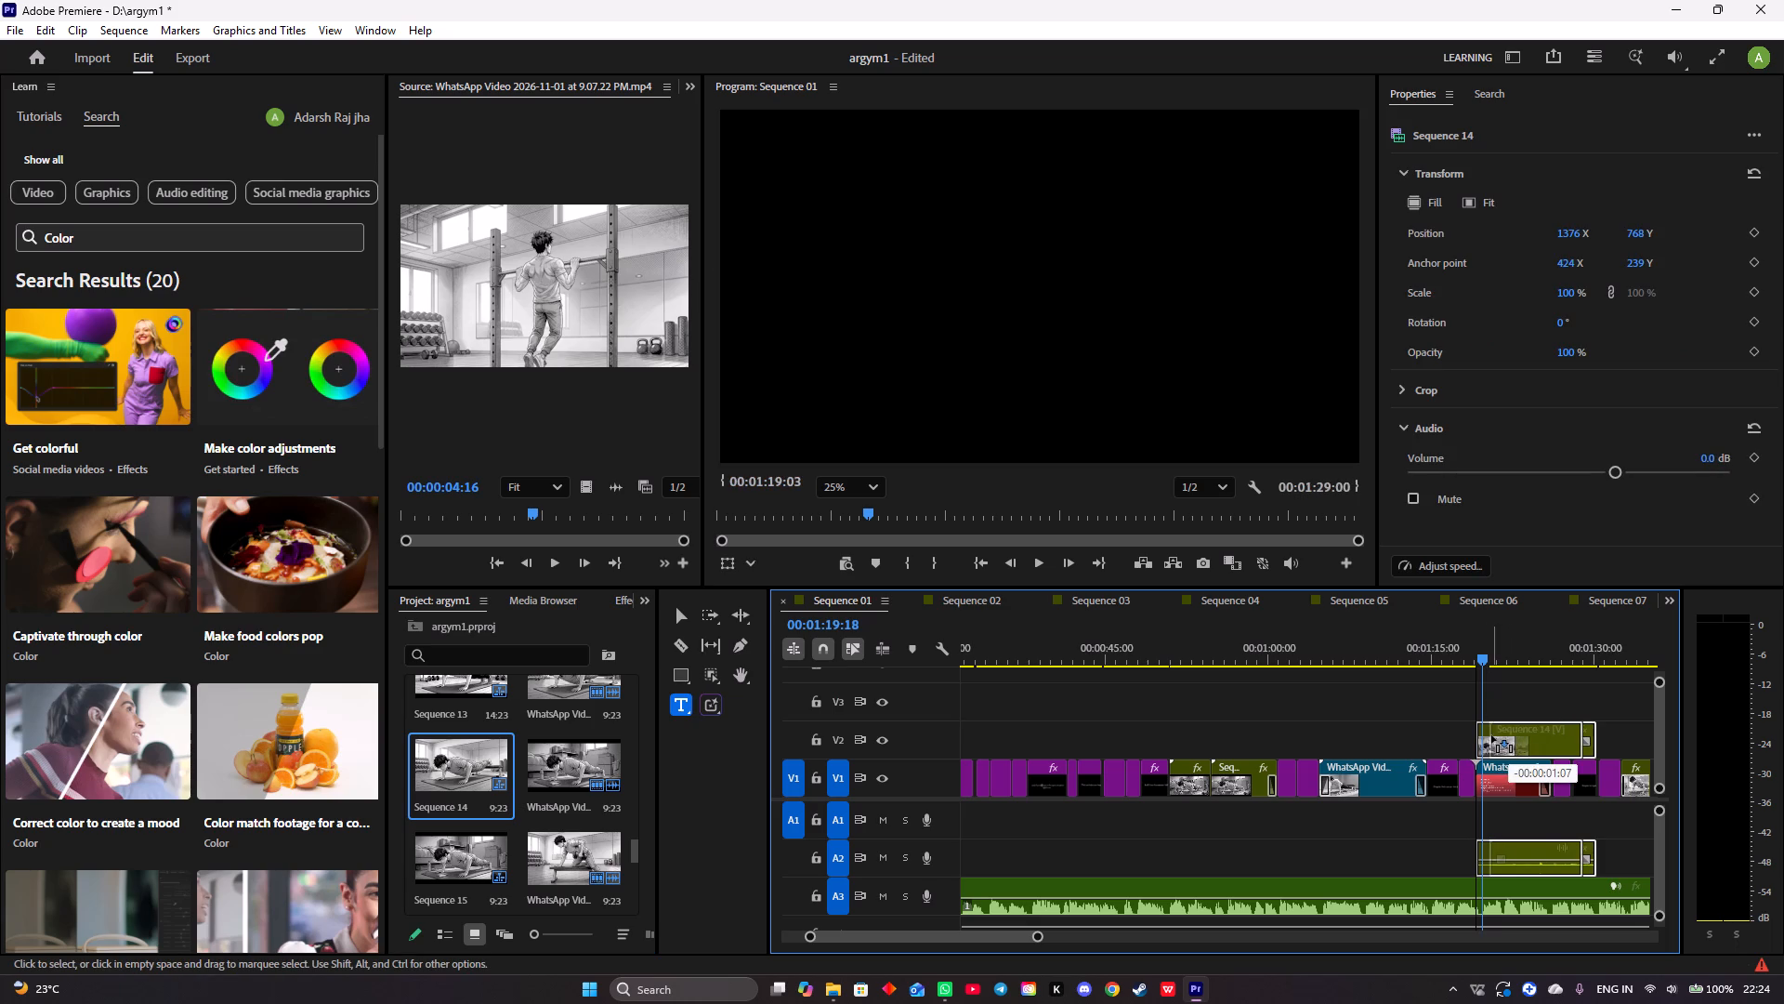
{"action": "left_click_drag", "start_coordinate": [1491, 735], "coordinate": [1495, 735]}
Unlink the Sequence 14 clip's audio from its video and cut the audio portion from A2.
{"action": "right_click", "coordinate": [1492, 839]}
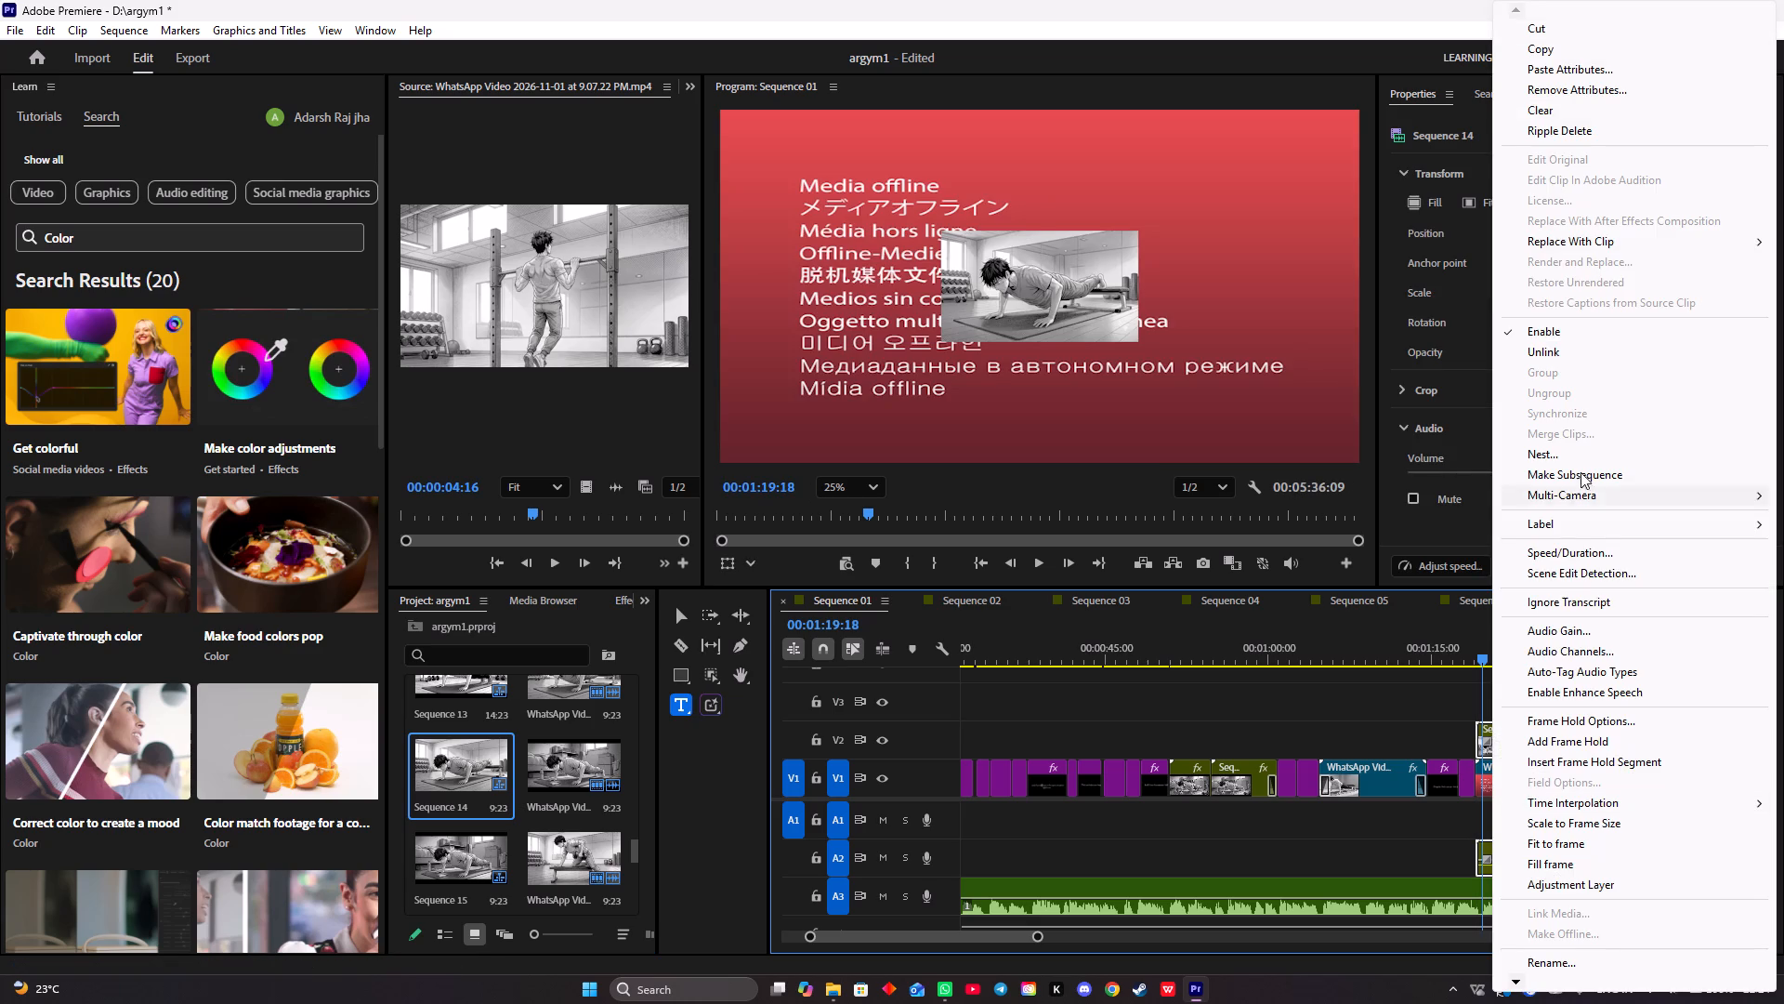
{"action": "left_click", "coordinate": [1557, 345]}
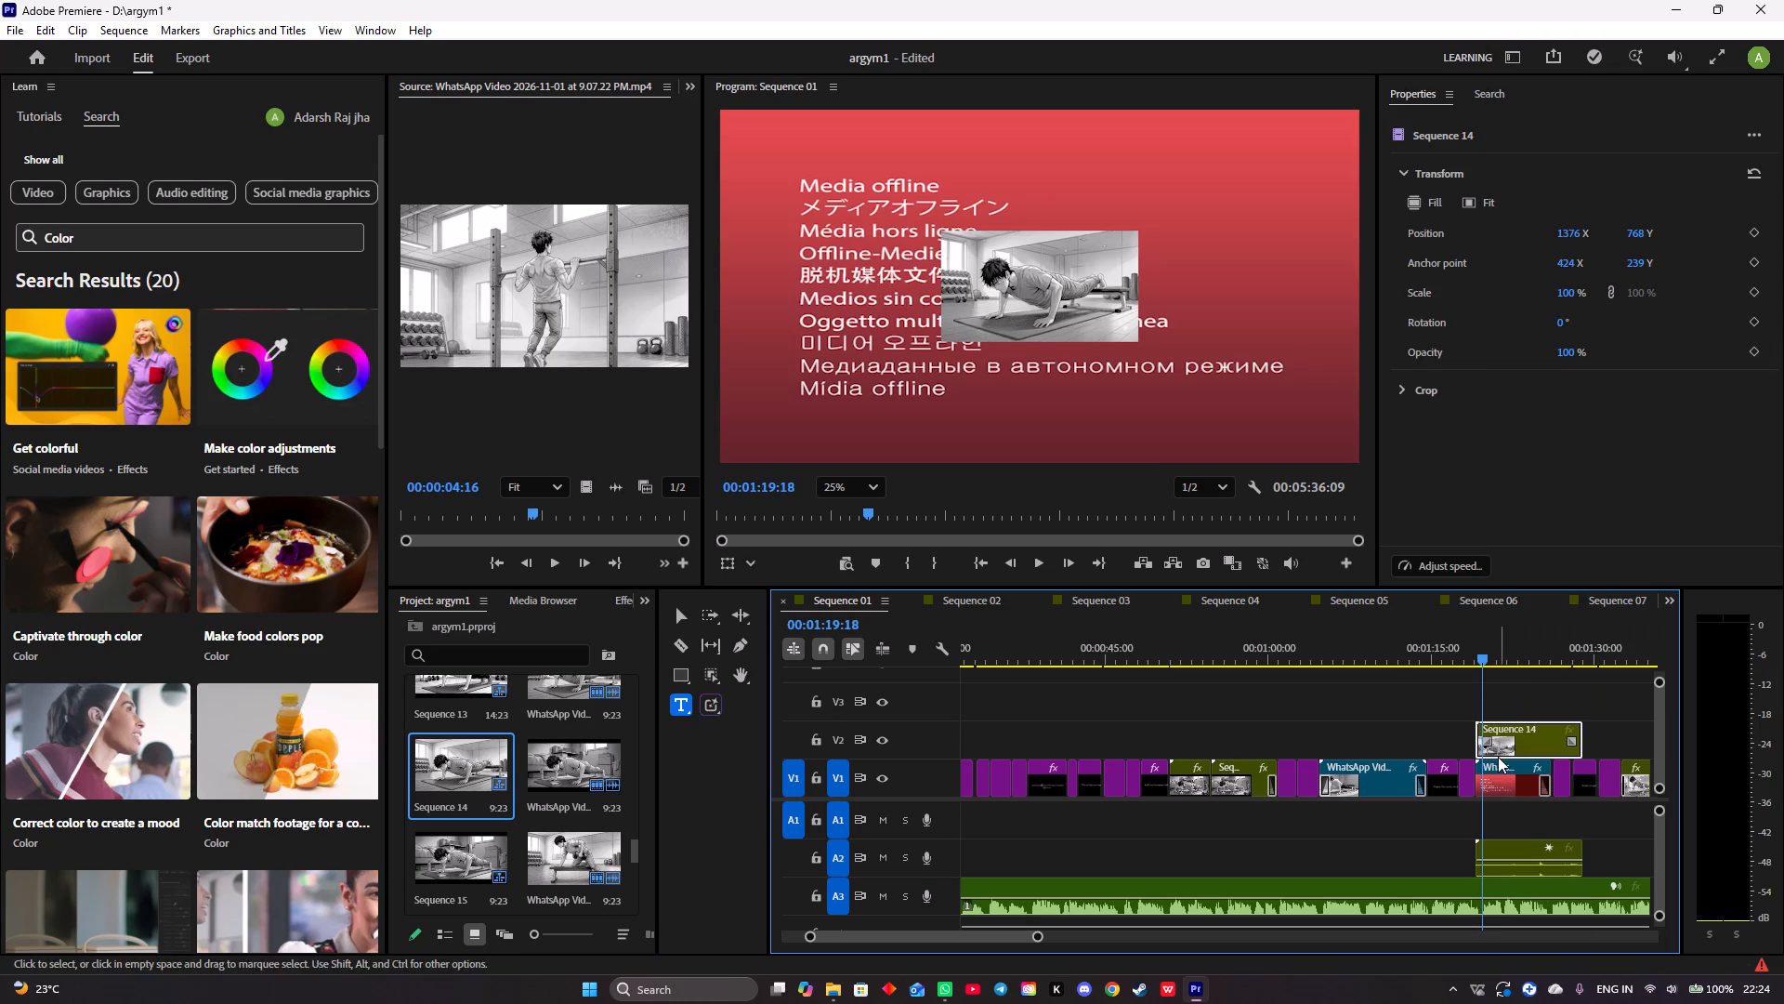
{"action": "right_click", "coordinate": [1512, 842]}
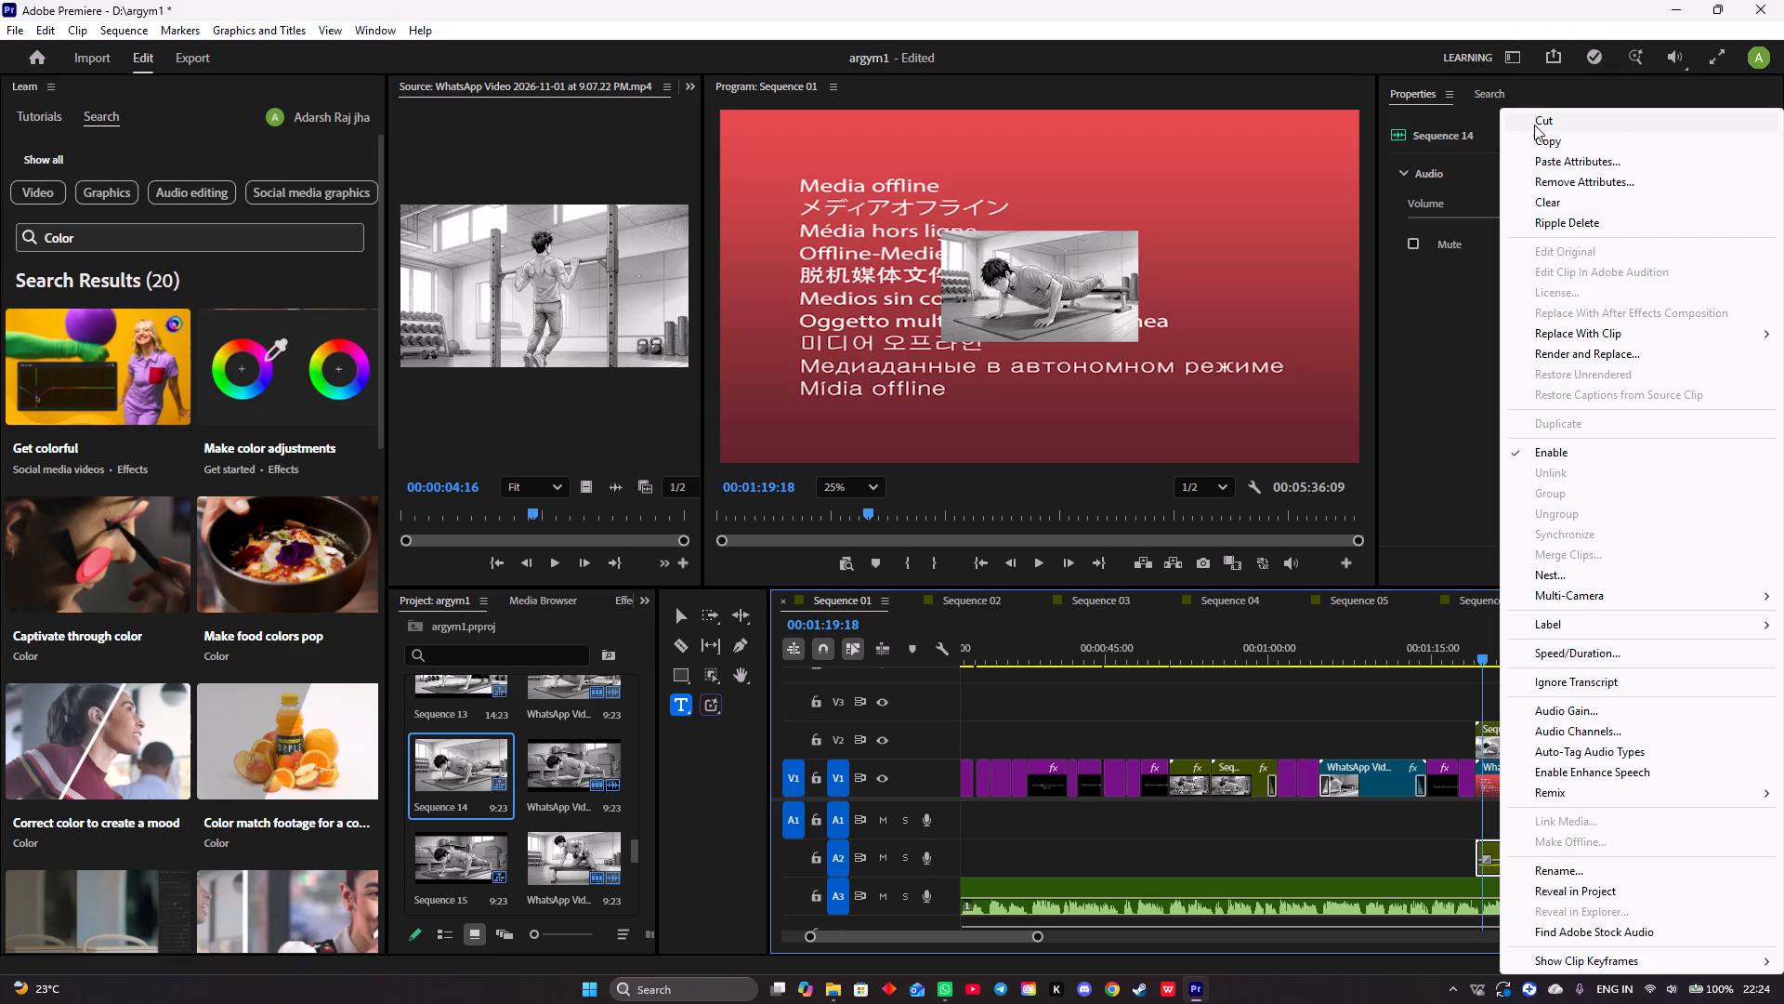
{"action": "left_click", "coordinate": [1535, 119]}
Trim the end of the Sequence 14 clip on V2 to match the end of the offline clip beneath it.
{"action": "left_click_drag", "start_coordinate": [1577, 733], "coordinate": [1552, 733]}
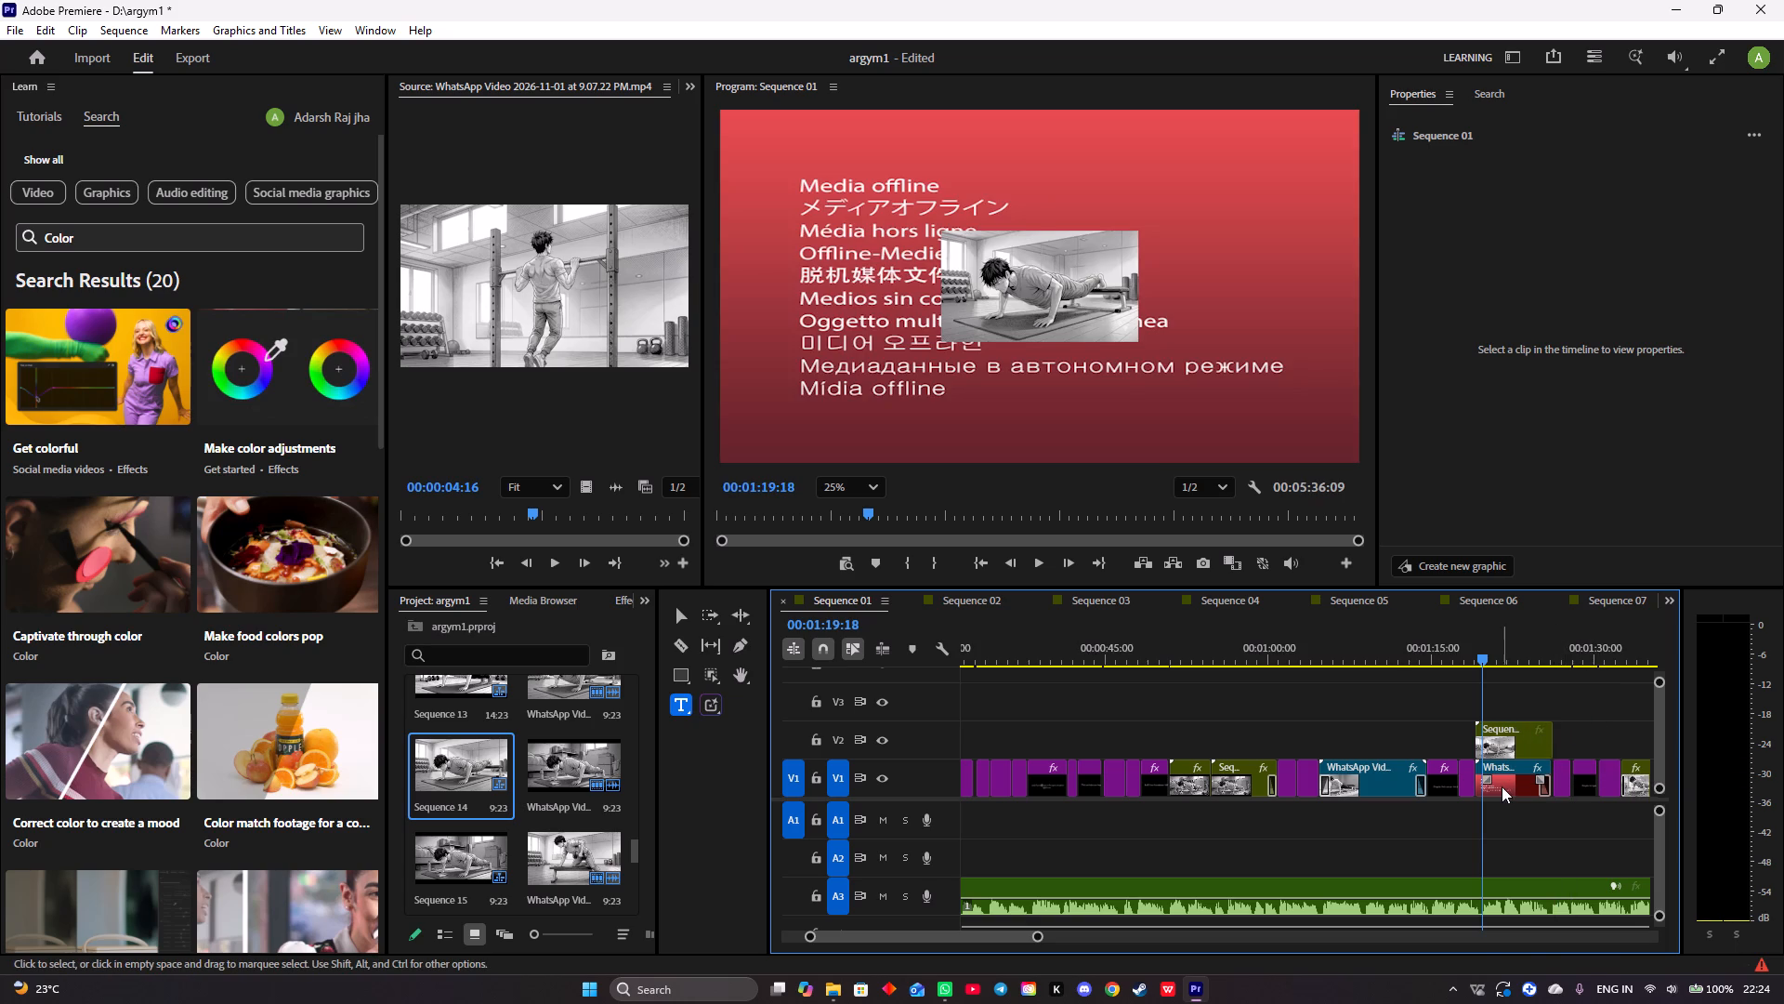
Cut the offline WhatsApp clip beneath Sequence 14 from V1 and move the Sequence 14 clip down into its gap.
{"action": "right_click", "coordinate": [1502, 786]}
{"action": "left_click", "coordinate": [1536, 53]}
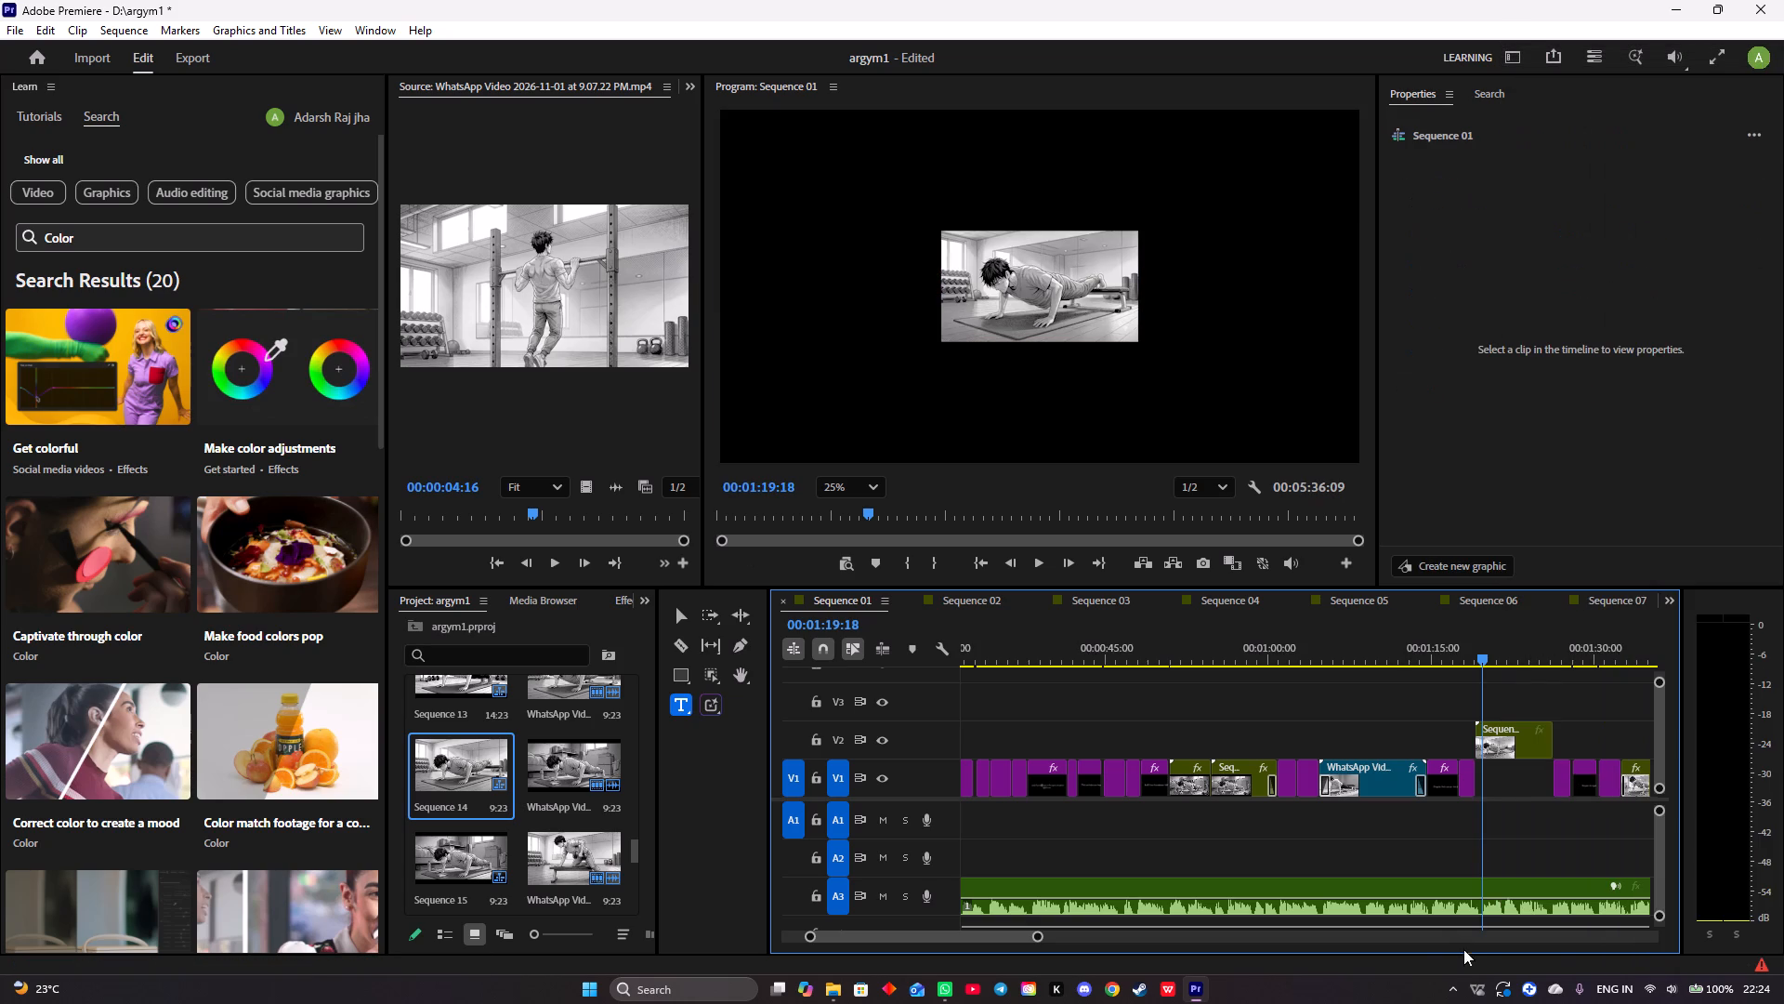
{"action": "left_click_drag", "start_coordinate": [1528, 749], "coordinate": [1527, 773]}
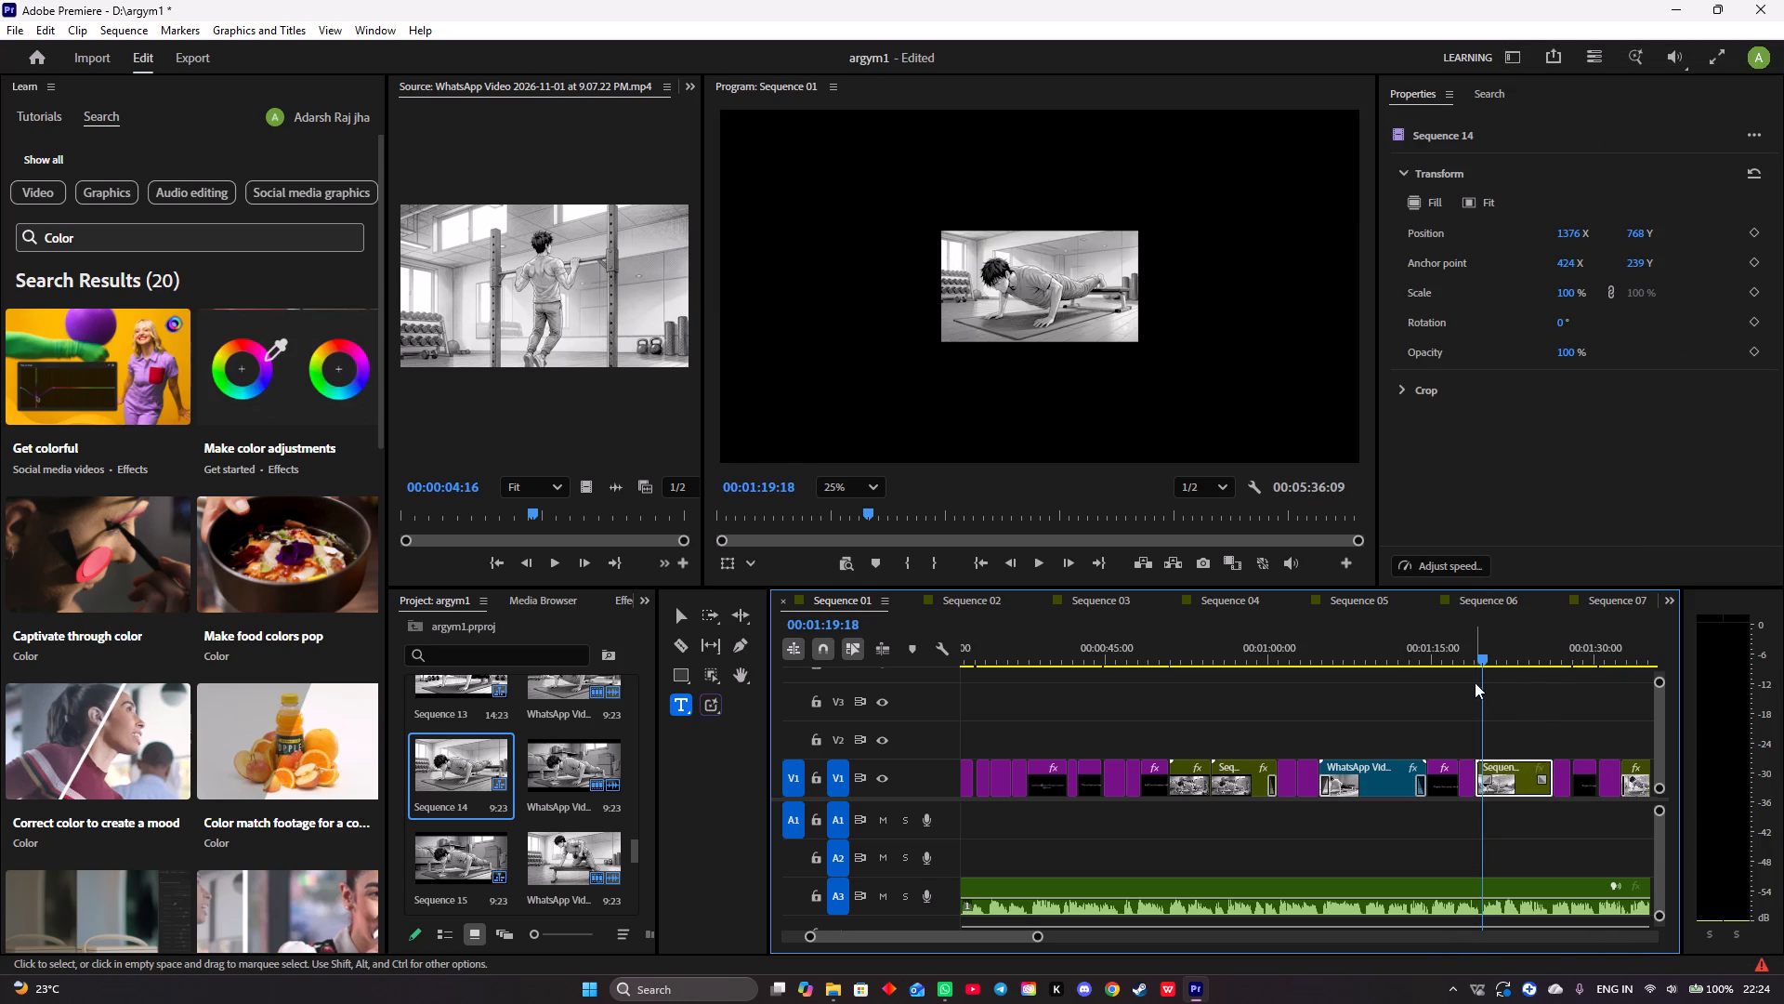
Scale the Sequence 14 clip on V1 to fill the frame.
{"action": "left_click", "coordinate": [1481, 191]}
{"action": "left_click", "coordinate": [1461, 205]}
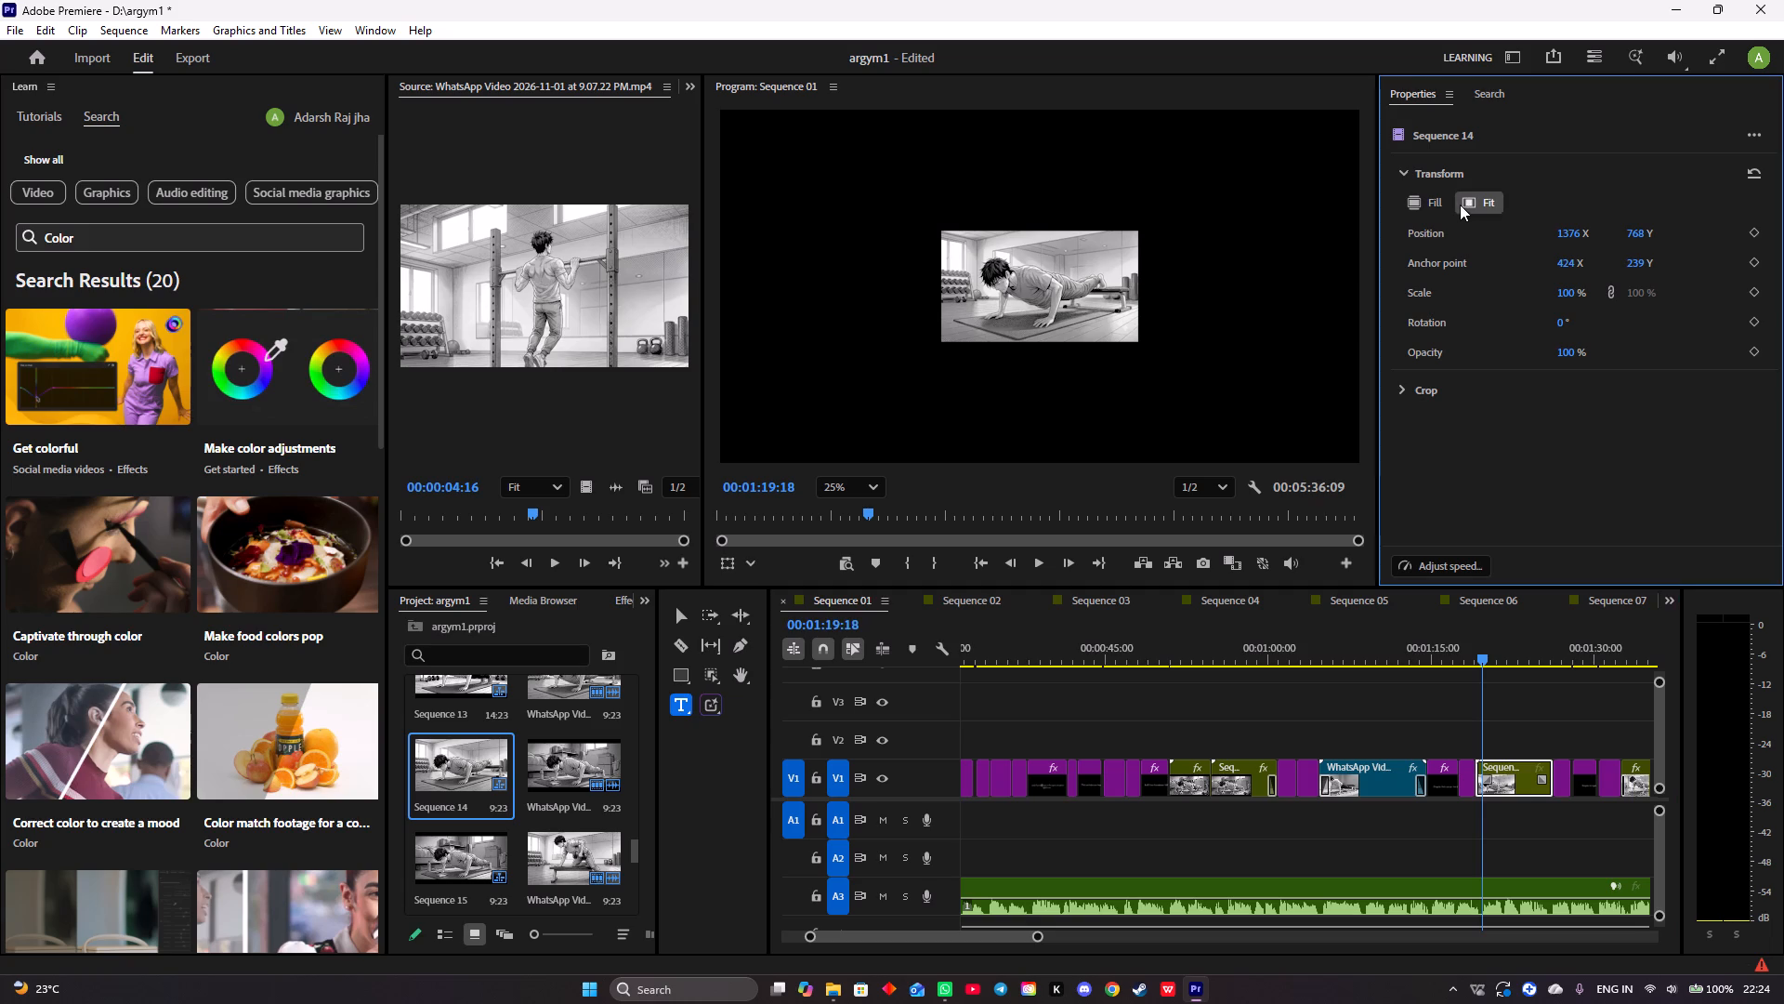
{"action": "left_click", "coordinate": [1431, 197]}
Play Sequence 01 from just before the Sequence 14 clip to 00:01:31:14 to check the replacement and the clips after it.
{"action": "left_click_drag", "start_coordinate": [1486, 657], "coordinate": [1455, 654]}
{"action": "key", "text": "space"}
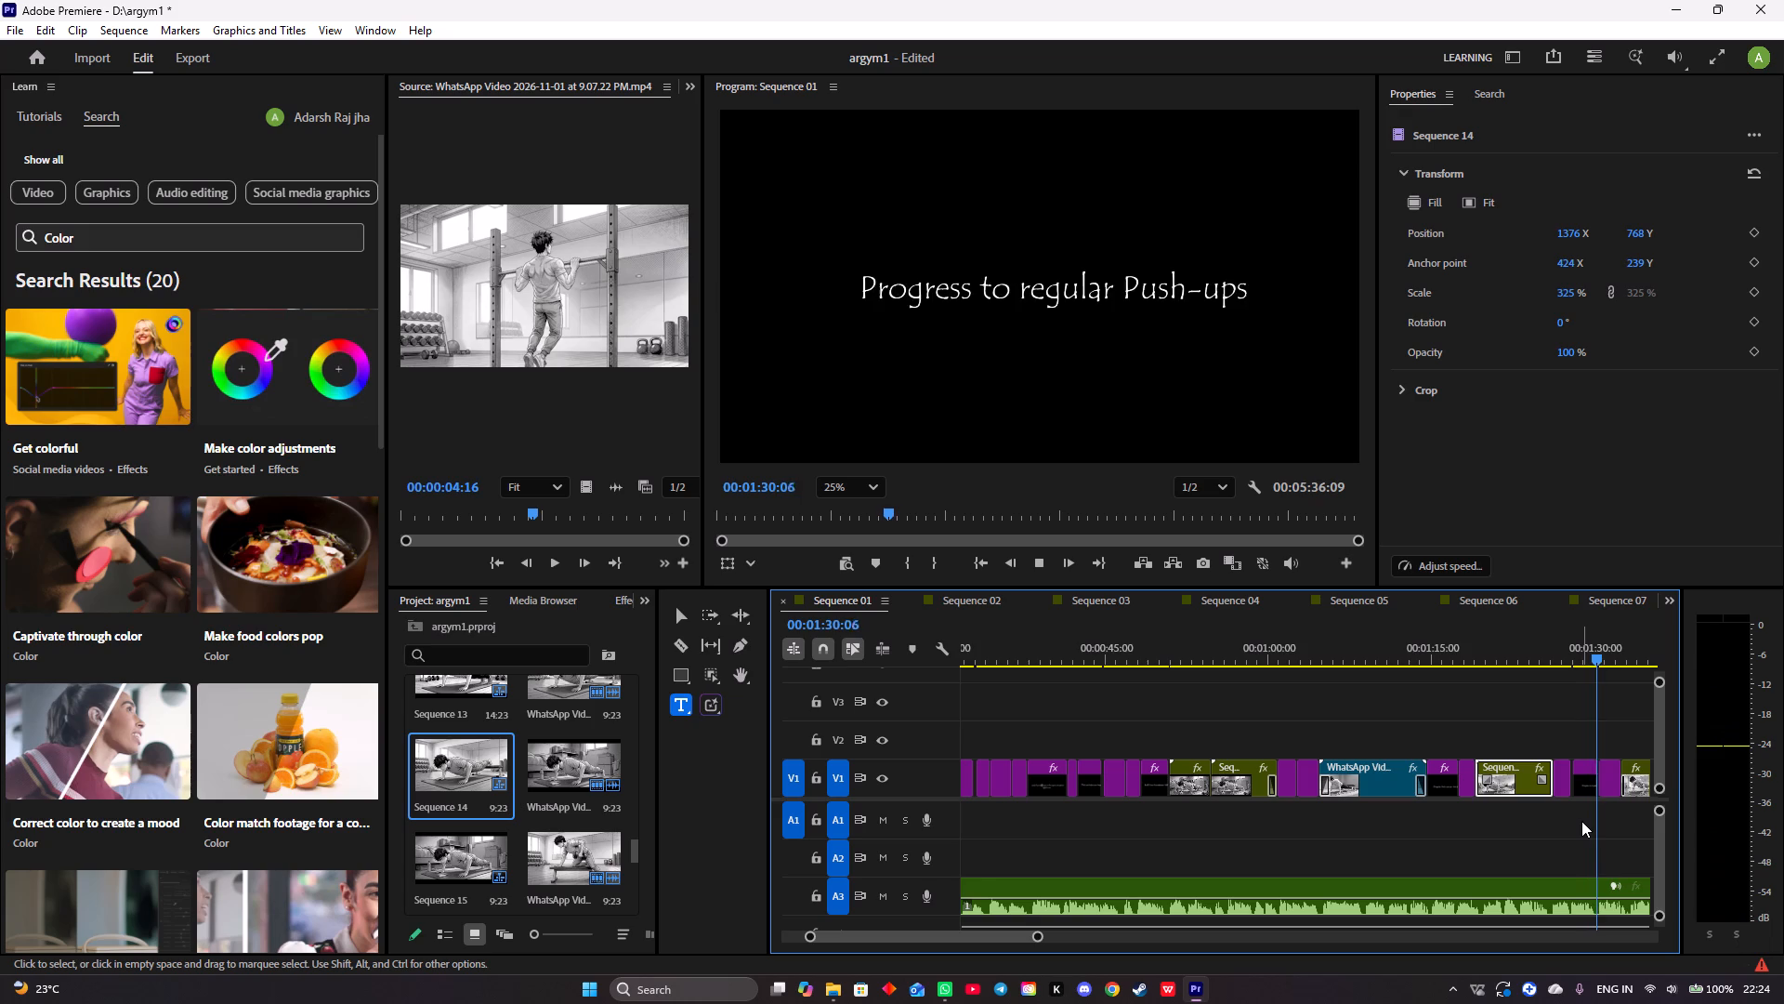
{"action": "key", "text": "space"}
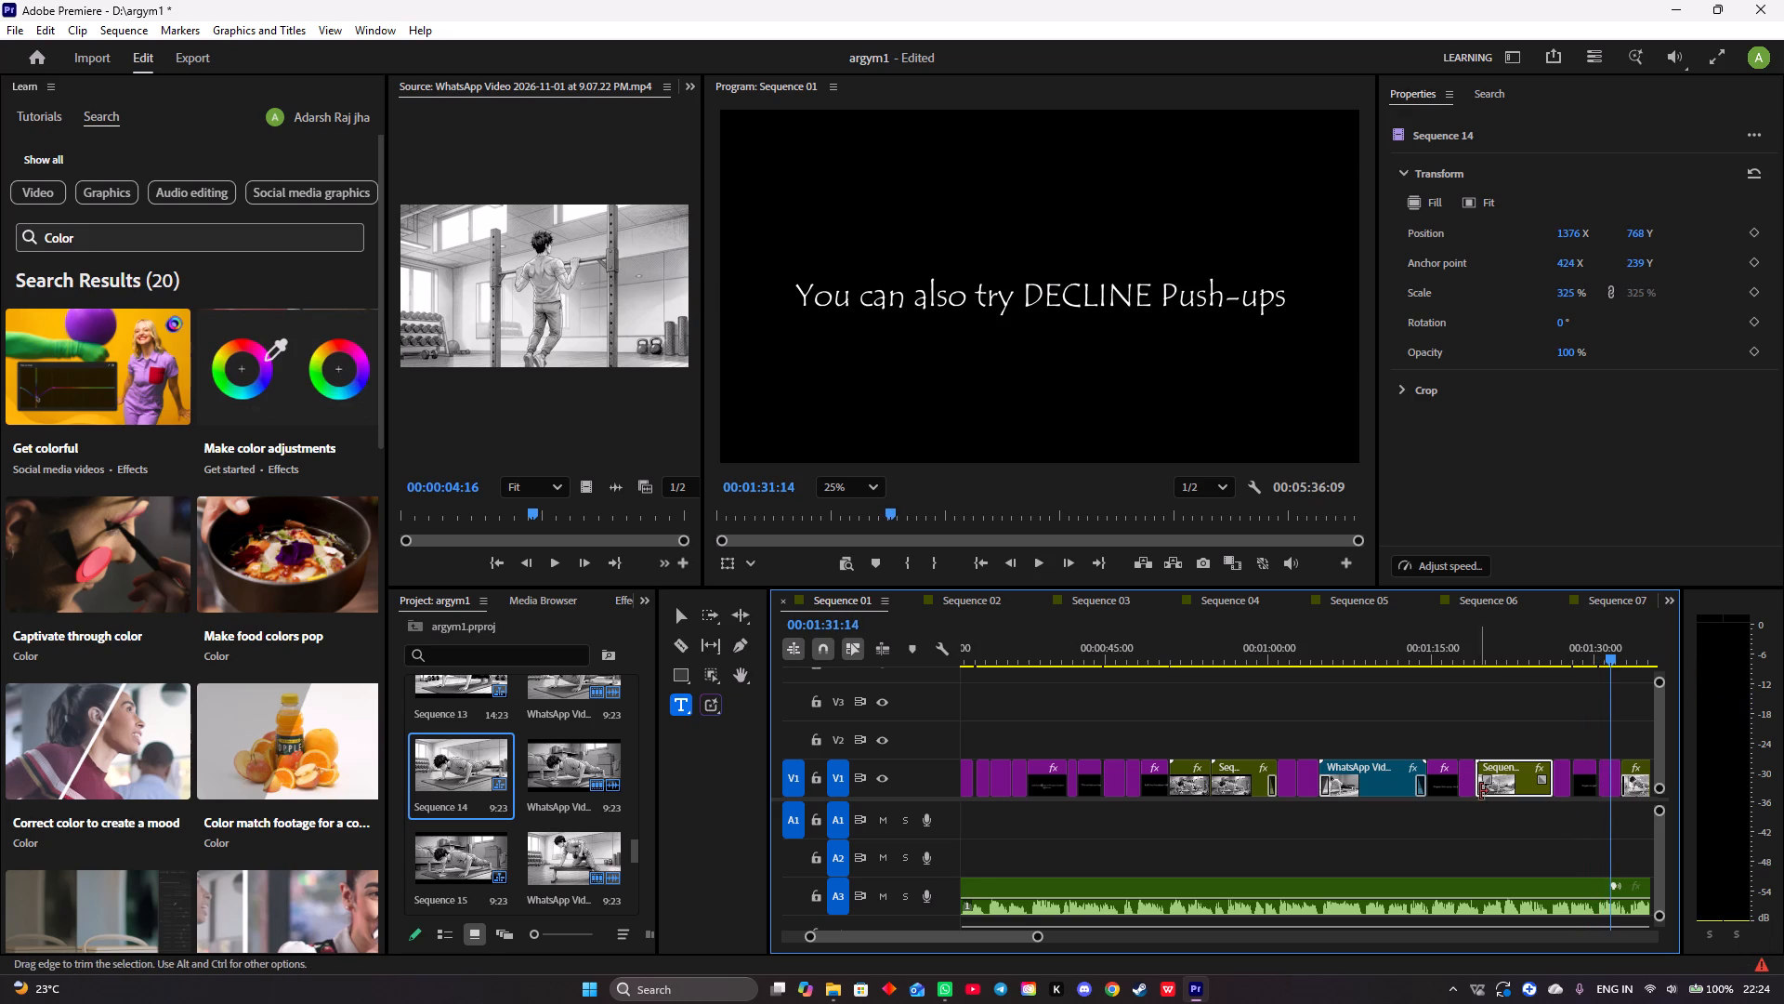
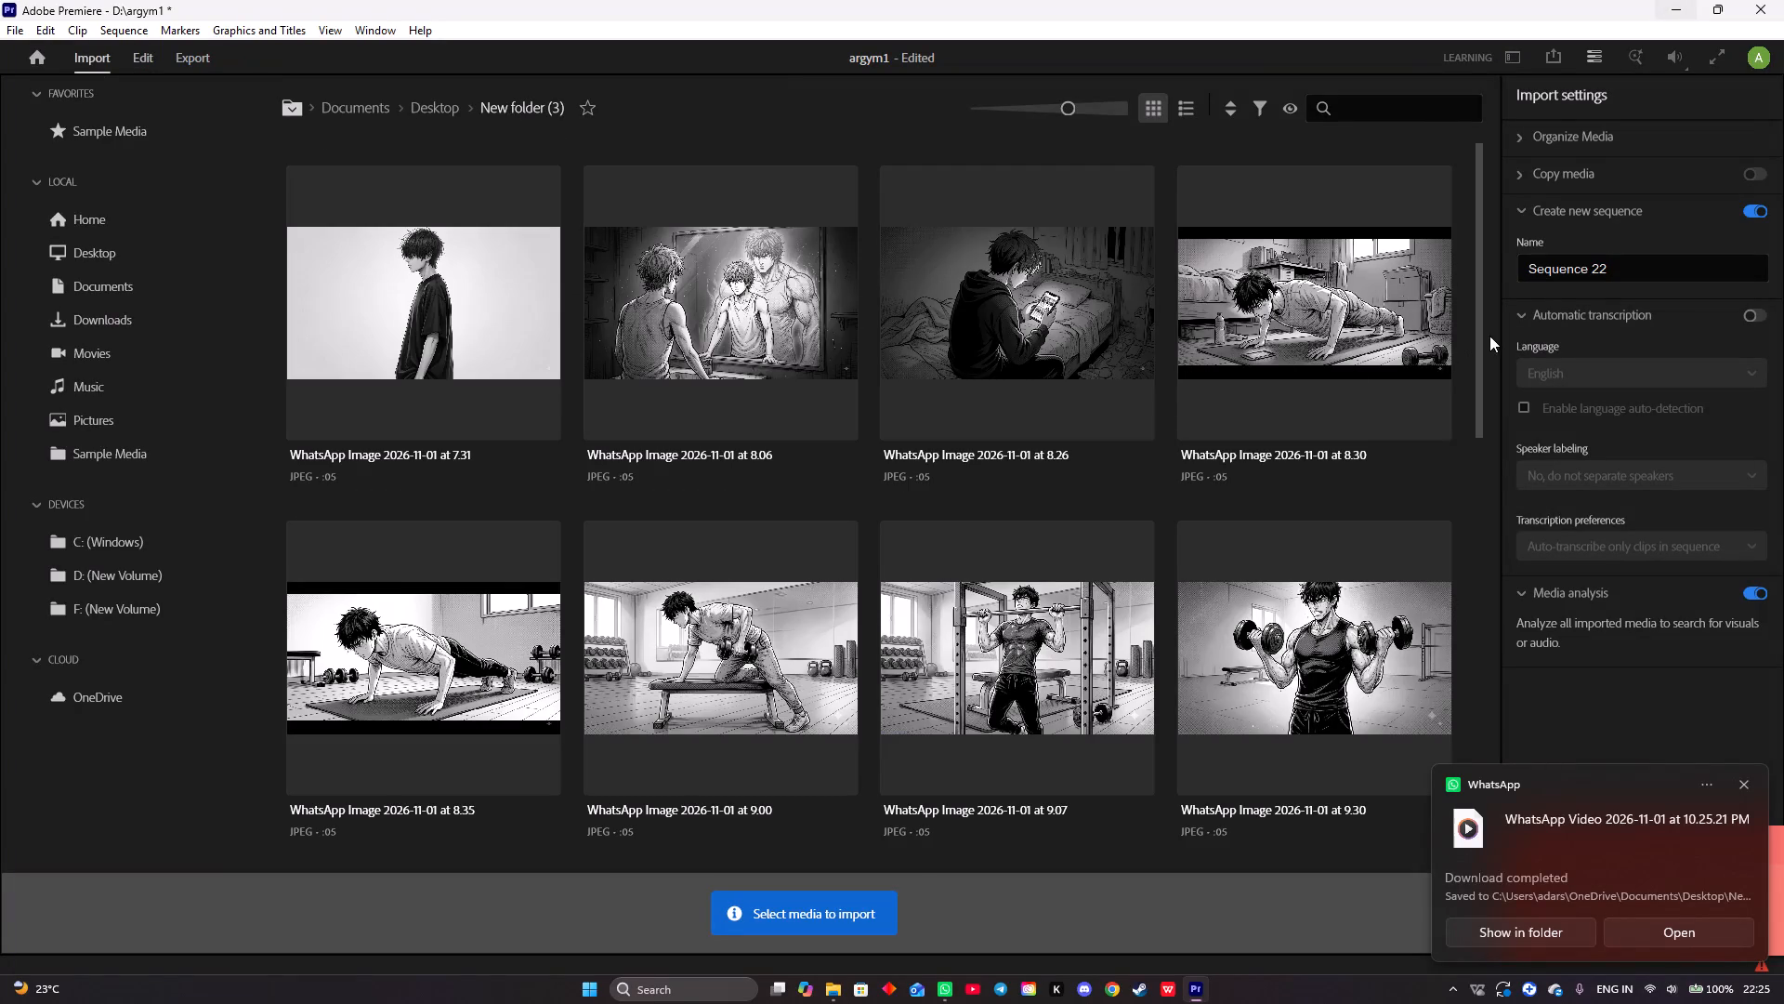
Import the WhatsApp Video 2026-11-01 at 10.25 from New folder (3), creating a new sequence named Sequence 22.
{"action": "left_click_drag", "start_coordinate": [1474, 334], "coordinate": [1482, 575]}
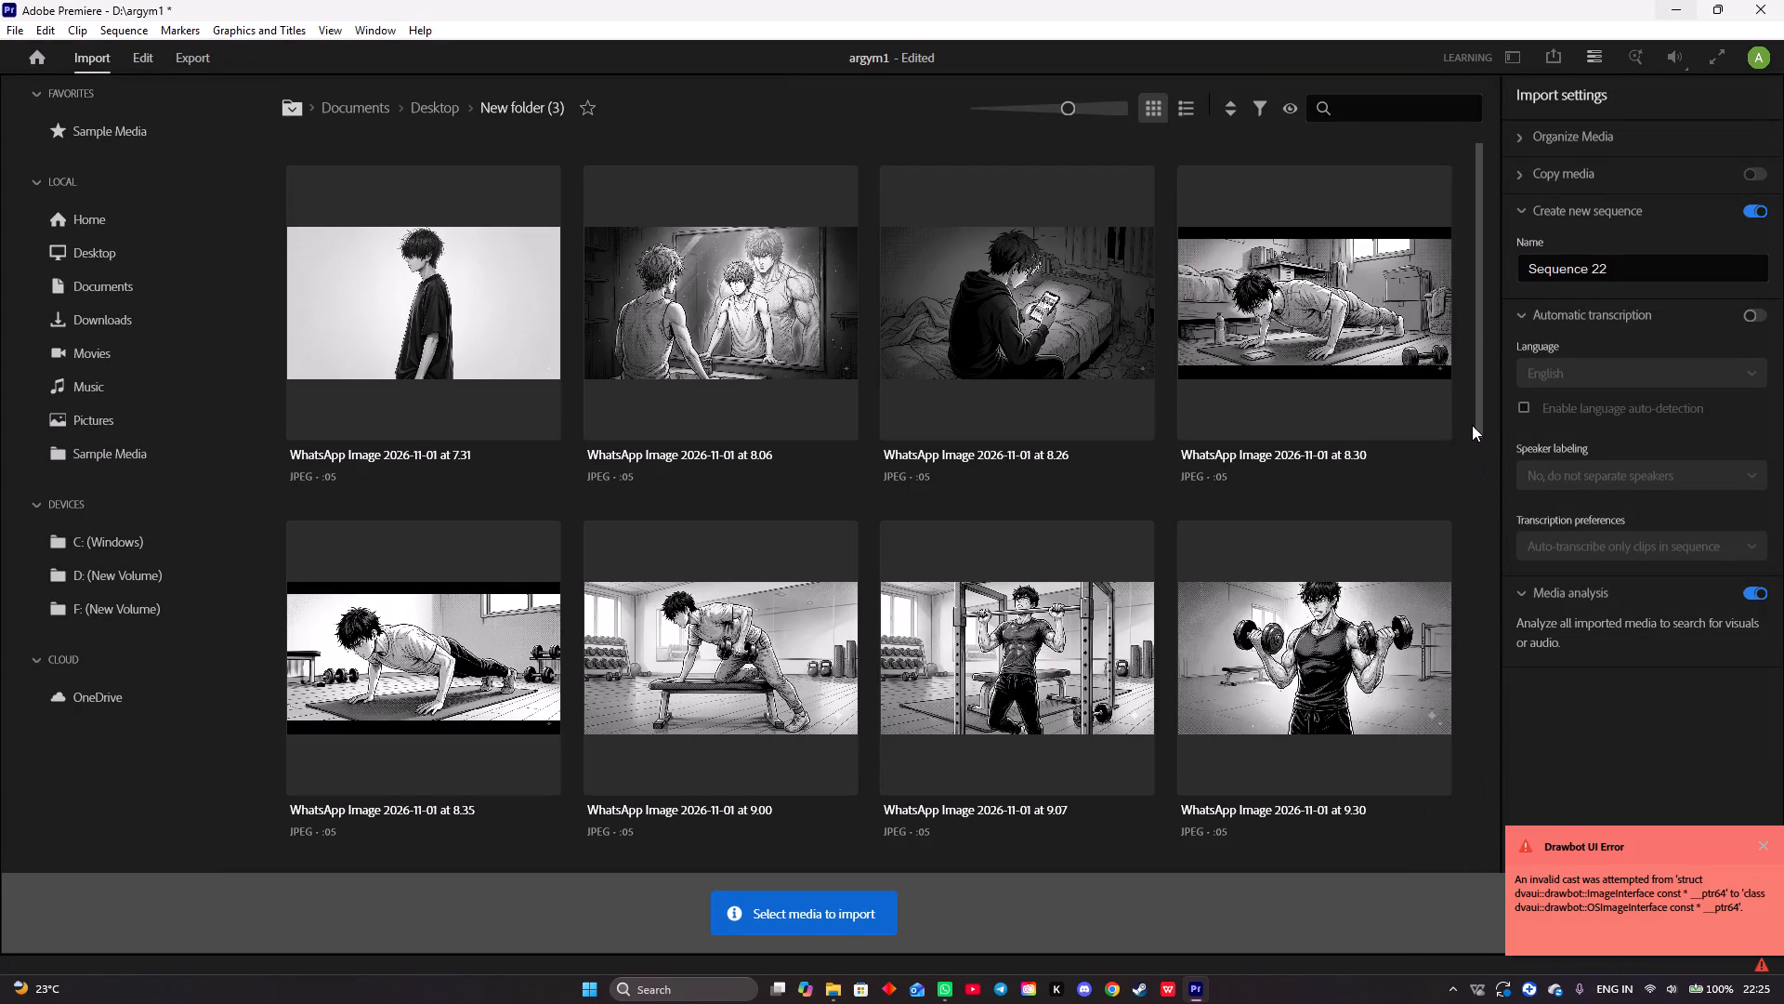
{"action": "left_click_drag", "start_coordinate": [1475, 425], "coordinate": [1471, 563]}
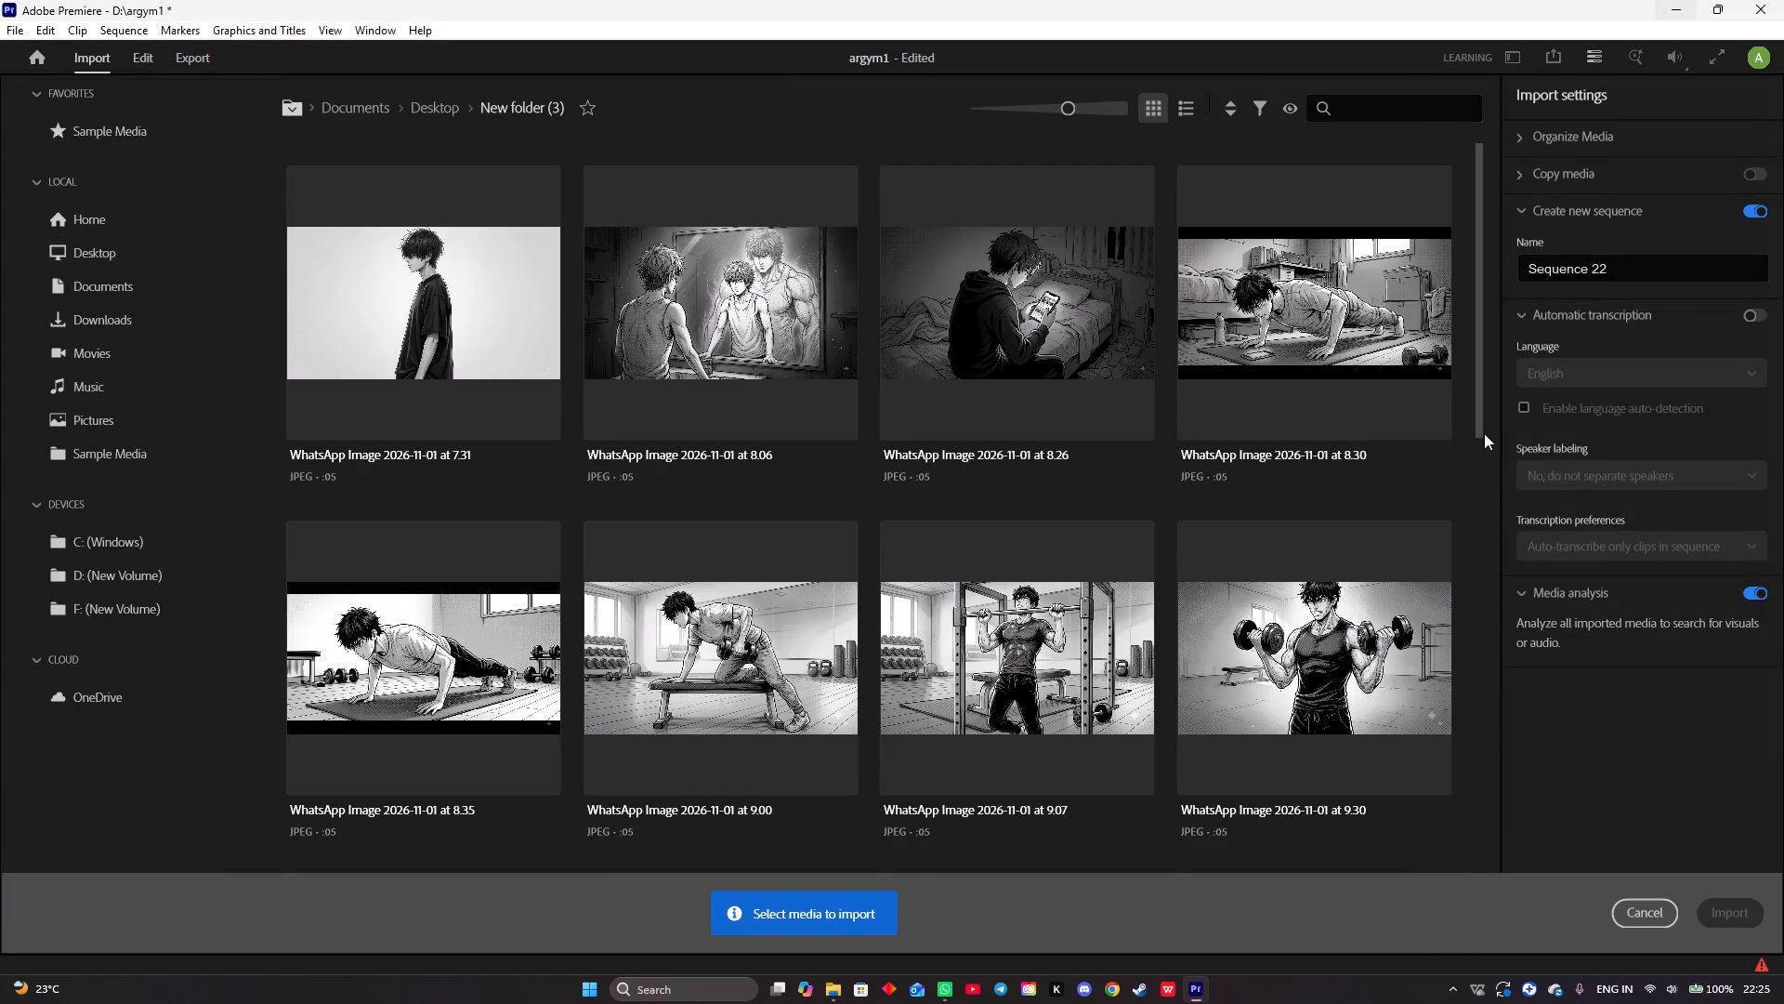
{"action": "left_click_drag", "start_coordinate": [1479, 424], "coordinate": [1509, 925]}
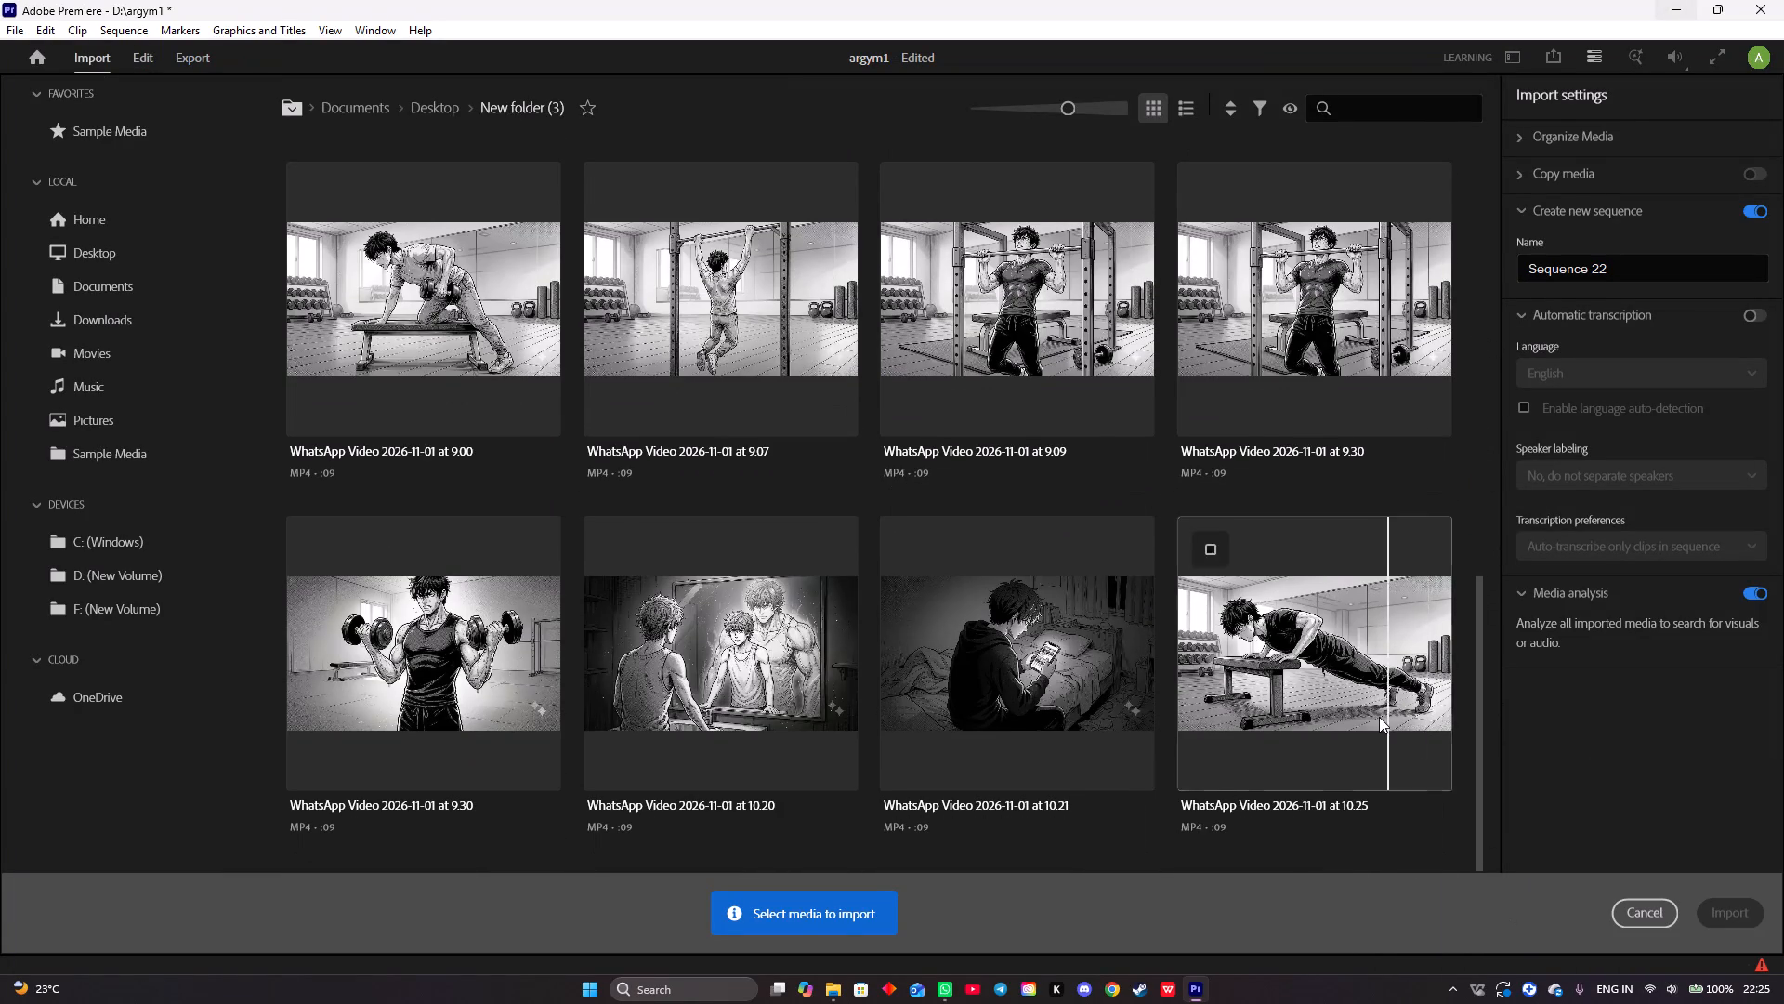
{"action": "left_click", "coordinate": [1379, 717]}
{"action": "left_click", "coordinate": [1737, 917]}
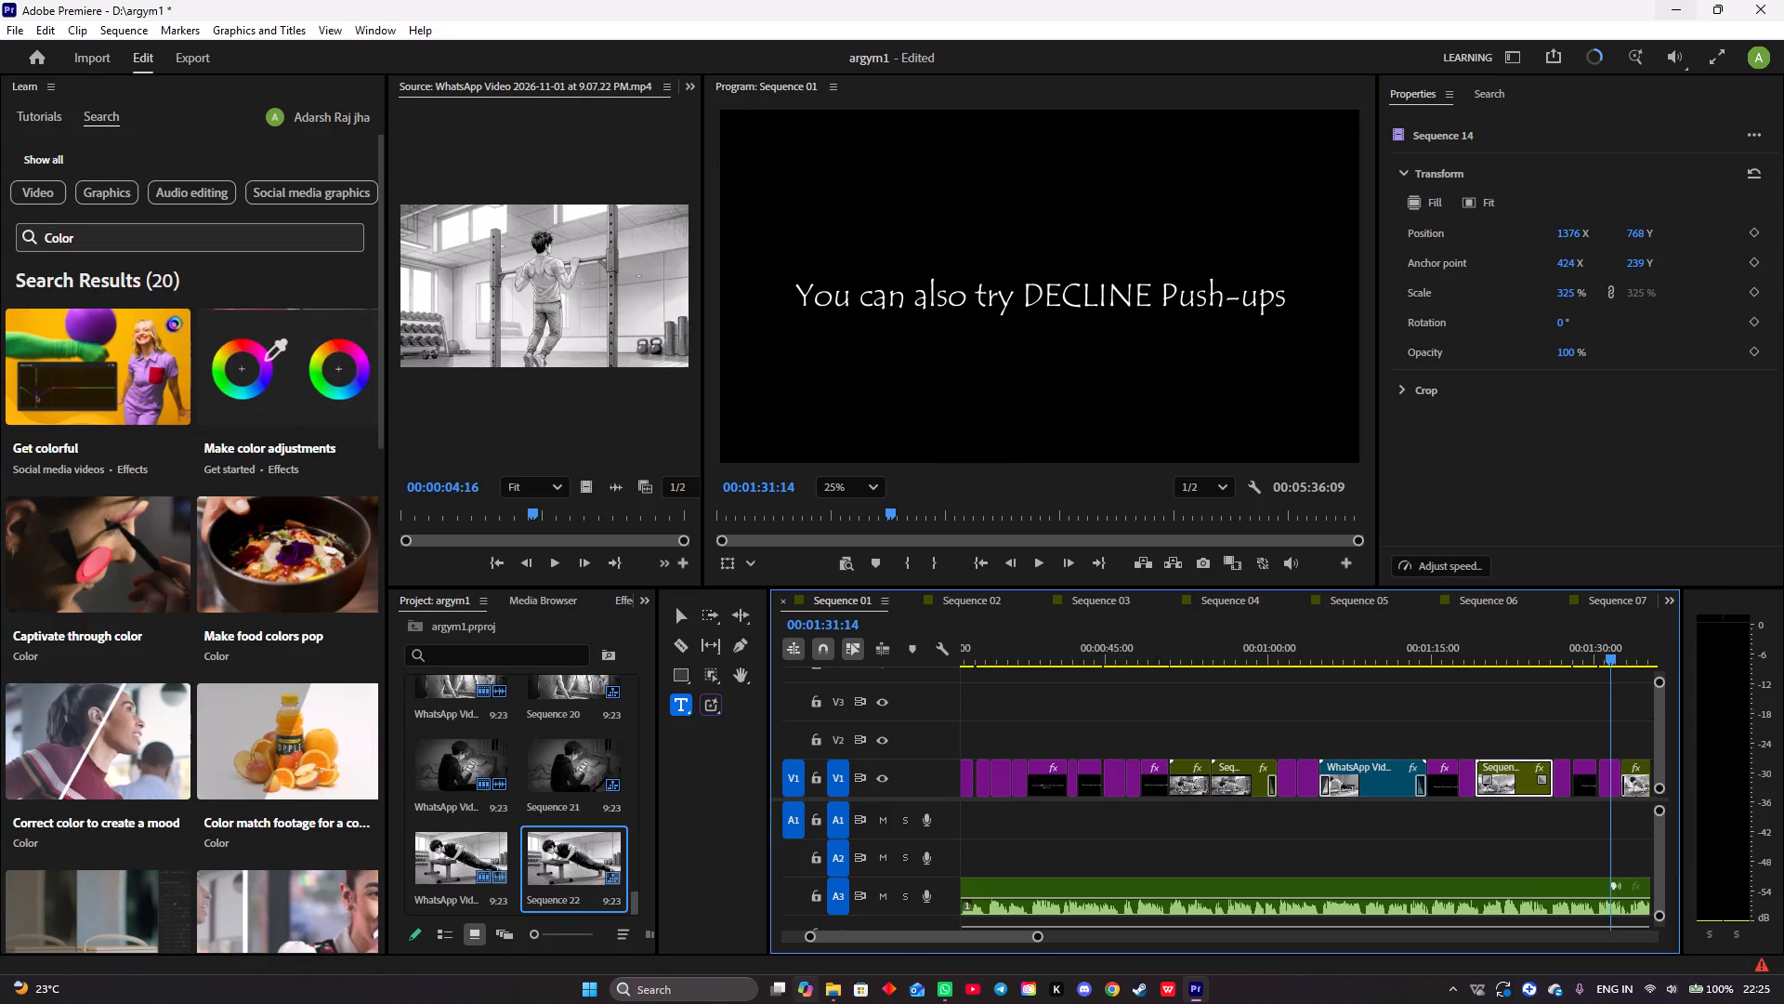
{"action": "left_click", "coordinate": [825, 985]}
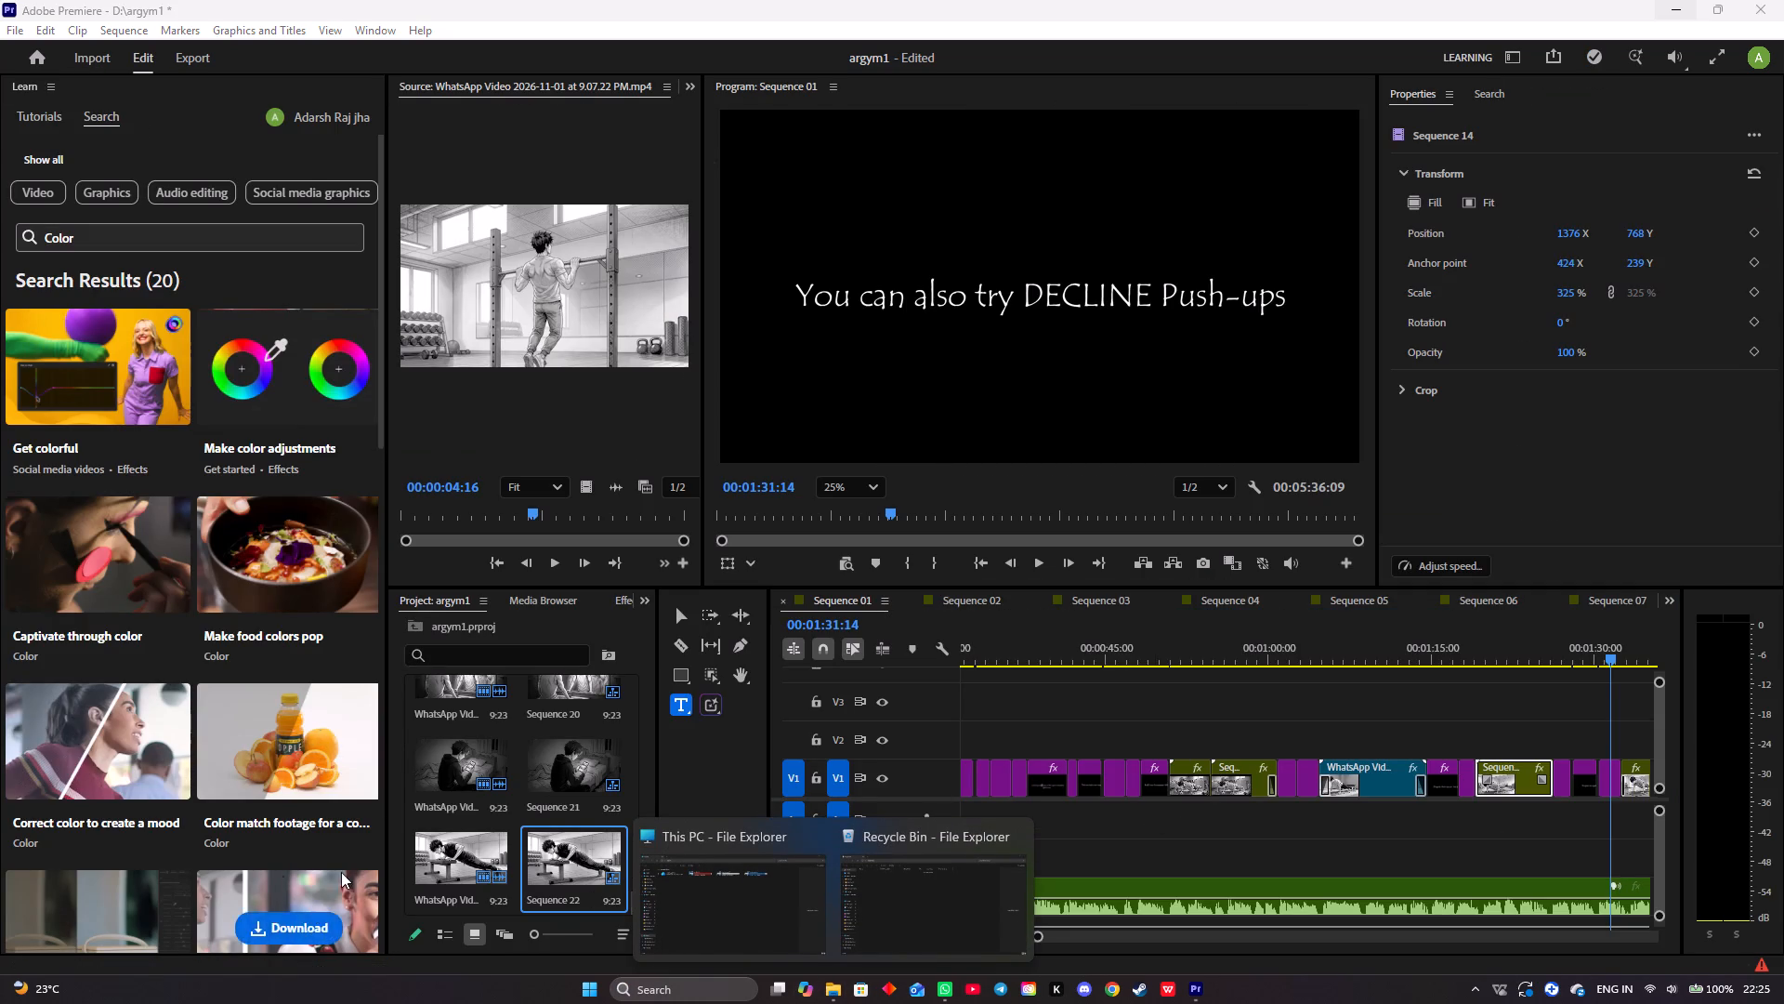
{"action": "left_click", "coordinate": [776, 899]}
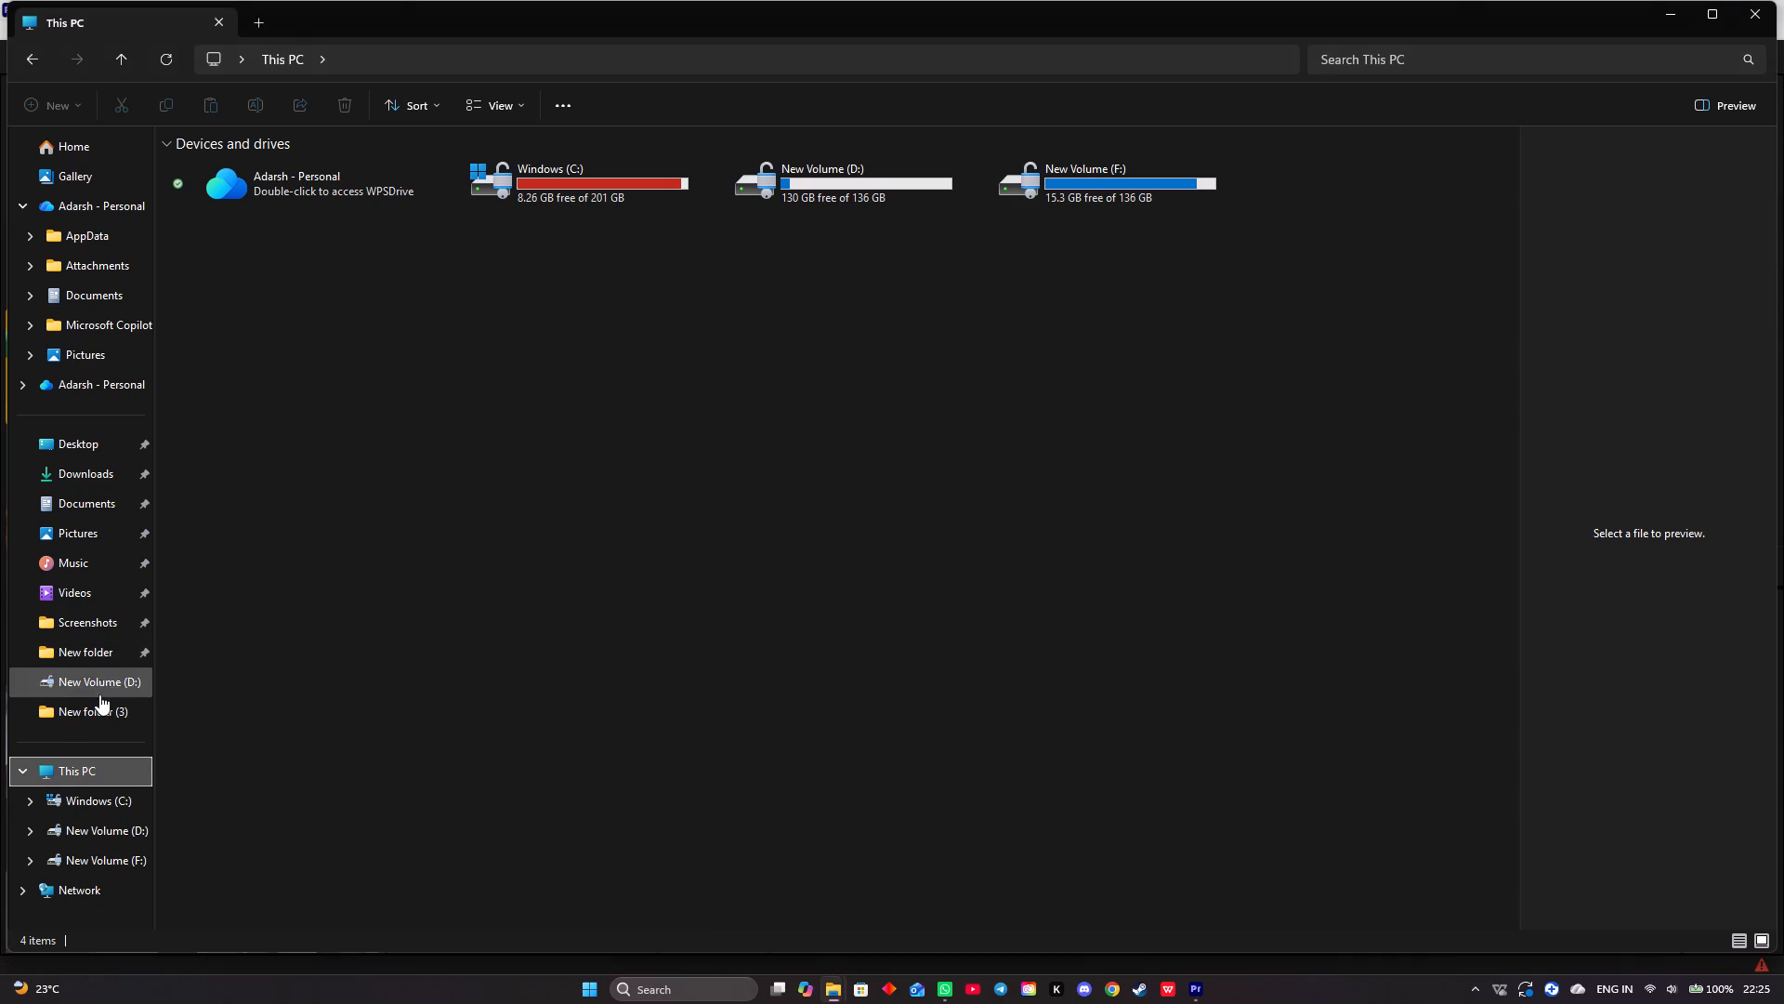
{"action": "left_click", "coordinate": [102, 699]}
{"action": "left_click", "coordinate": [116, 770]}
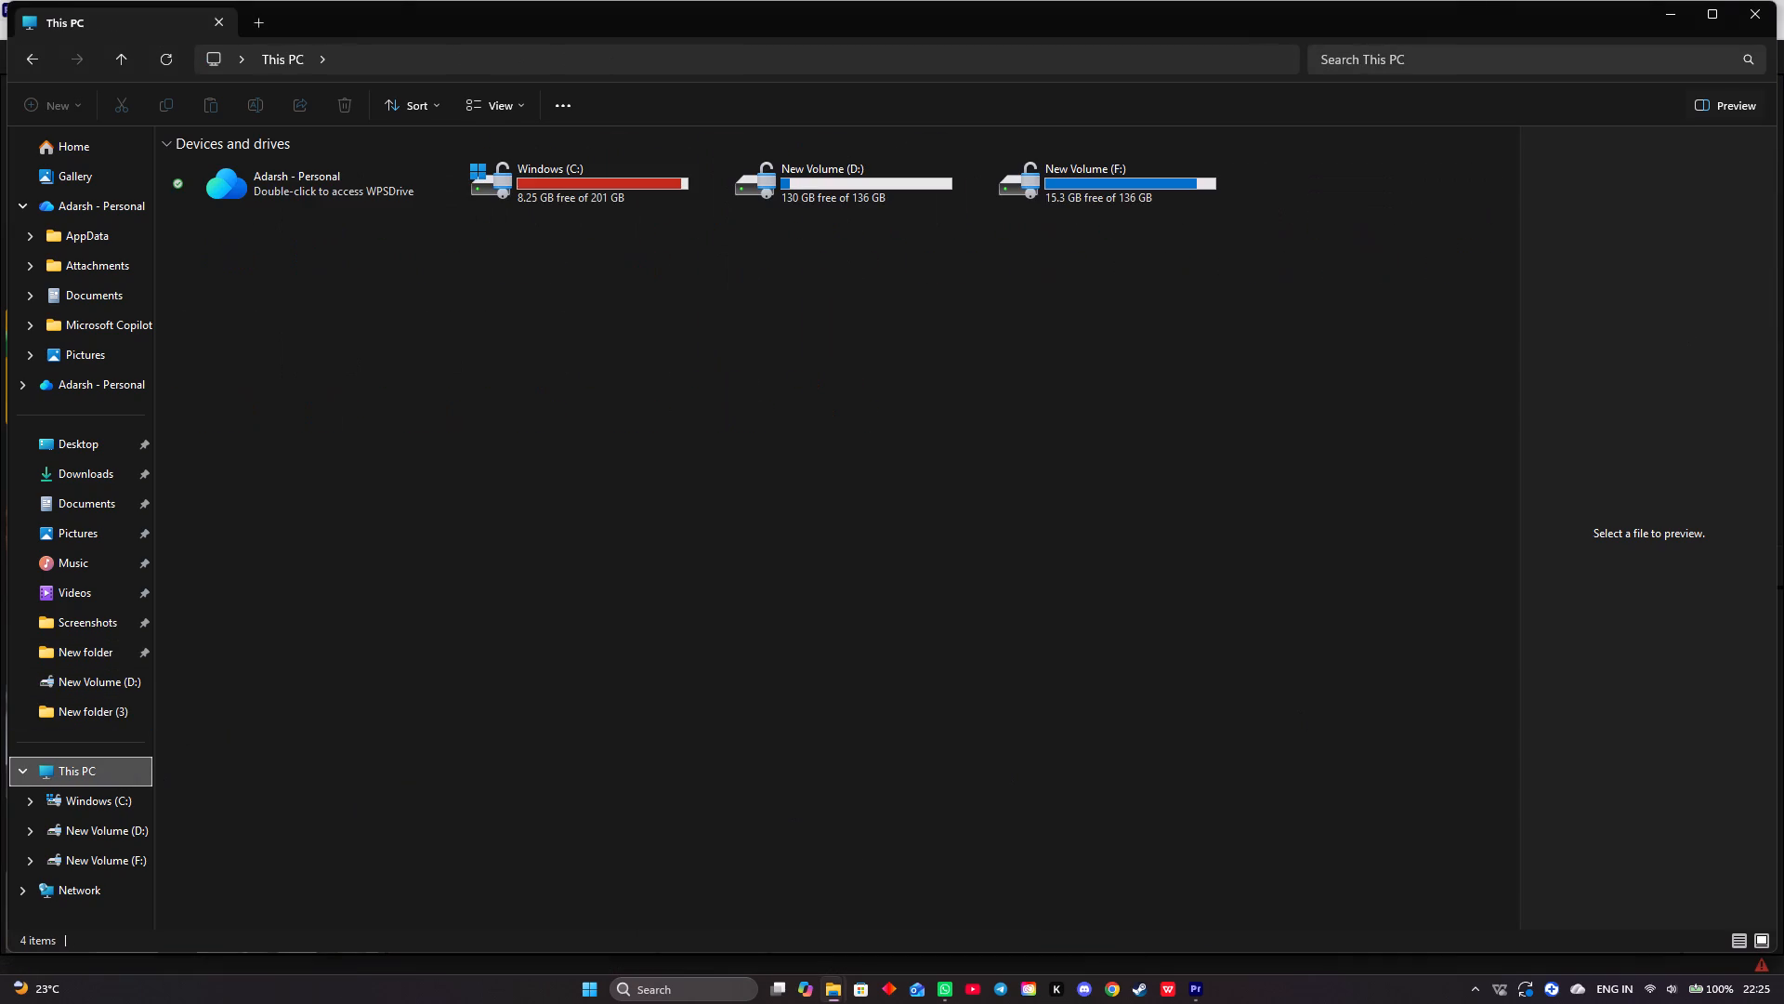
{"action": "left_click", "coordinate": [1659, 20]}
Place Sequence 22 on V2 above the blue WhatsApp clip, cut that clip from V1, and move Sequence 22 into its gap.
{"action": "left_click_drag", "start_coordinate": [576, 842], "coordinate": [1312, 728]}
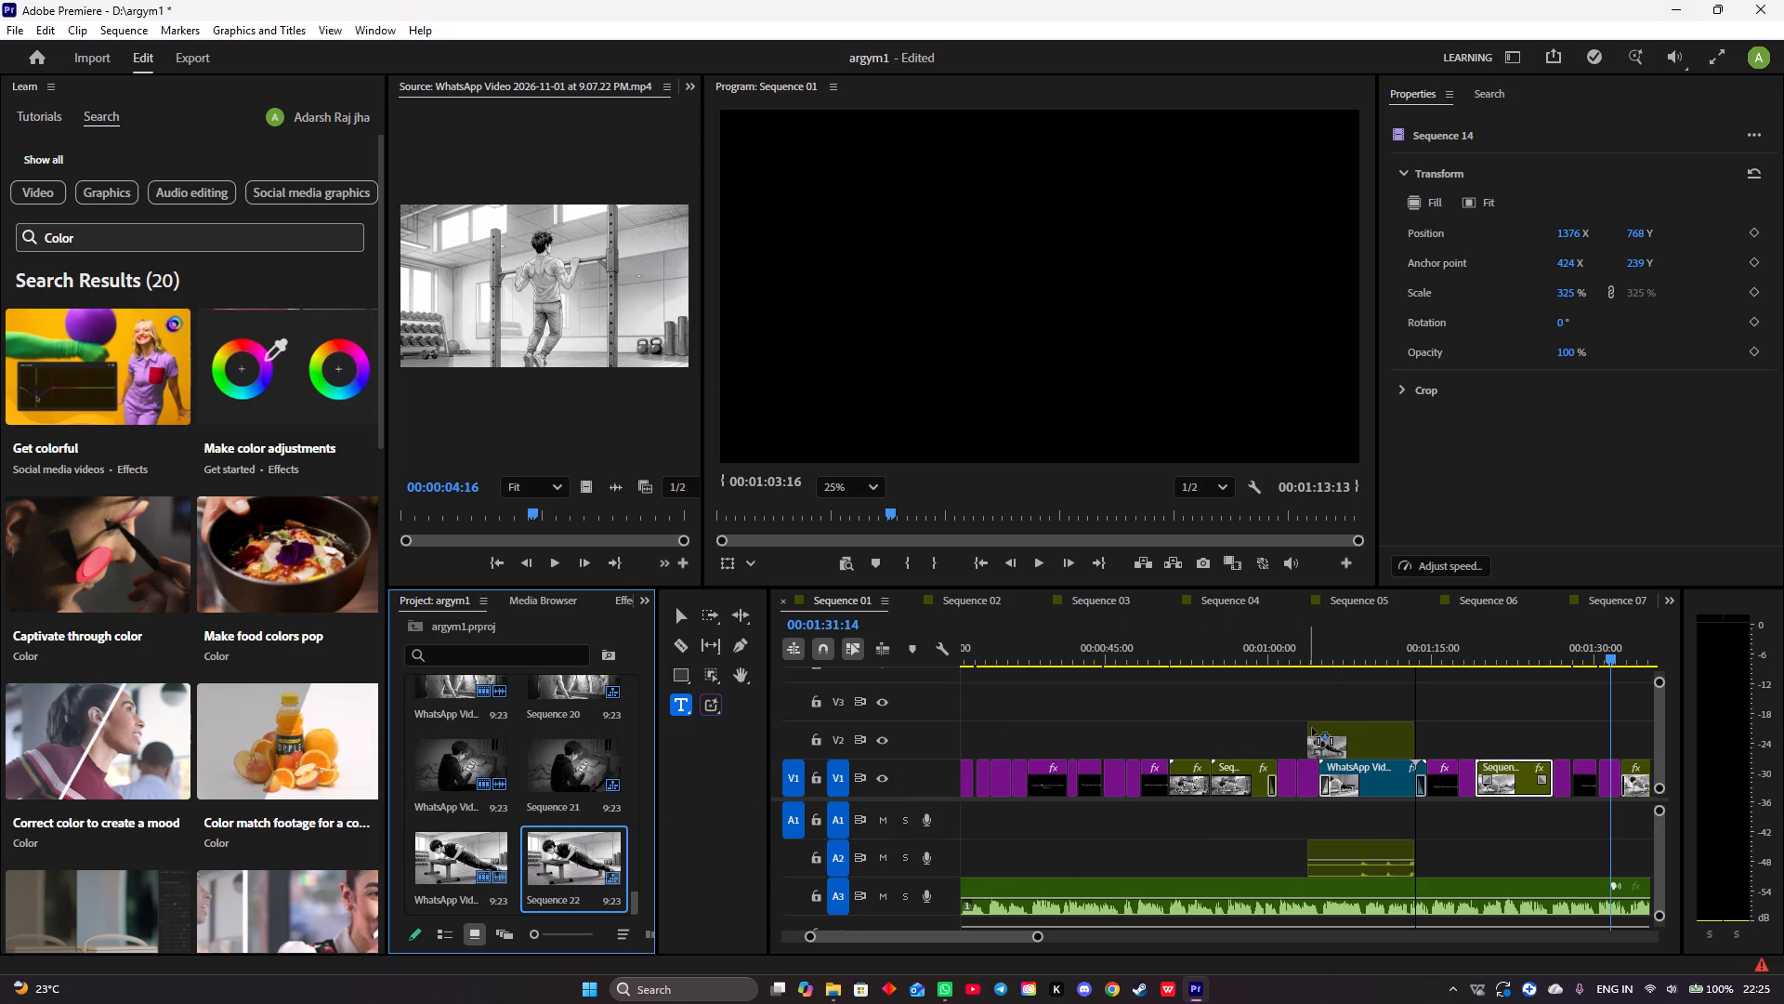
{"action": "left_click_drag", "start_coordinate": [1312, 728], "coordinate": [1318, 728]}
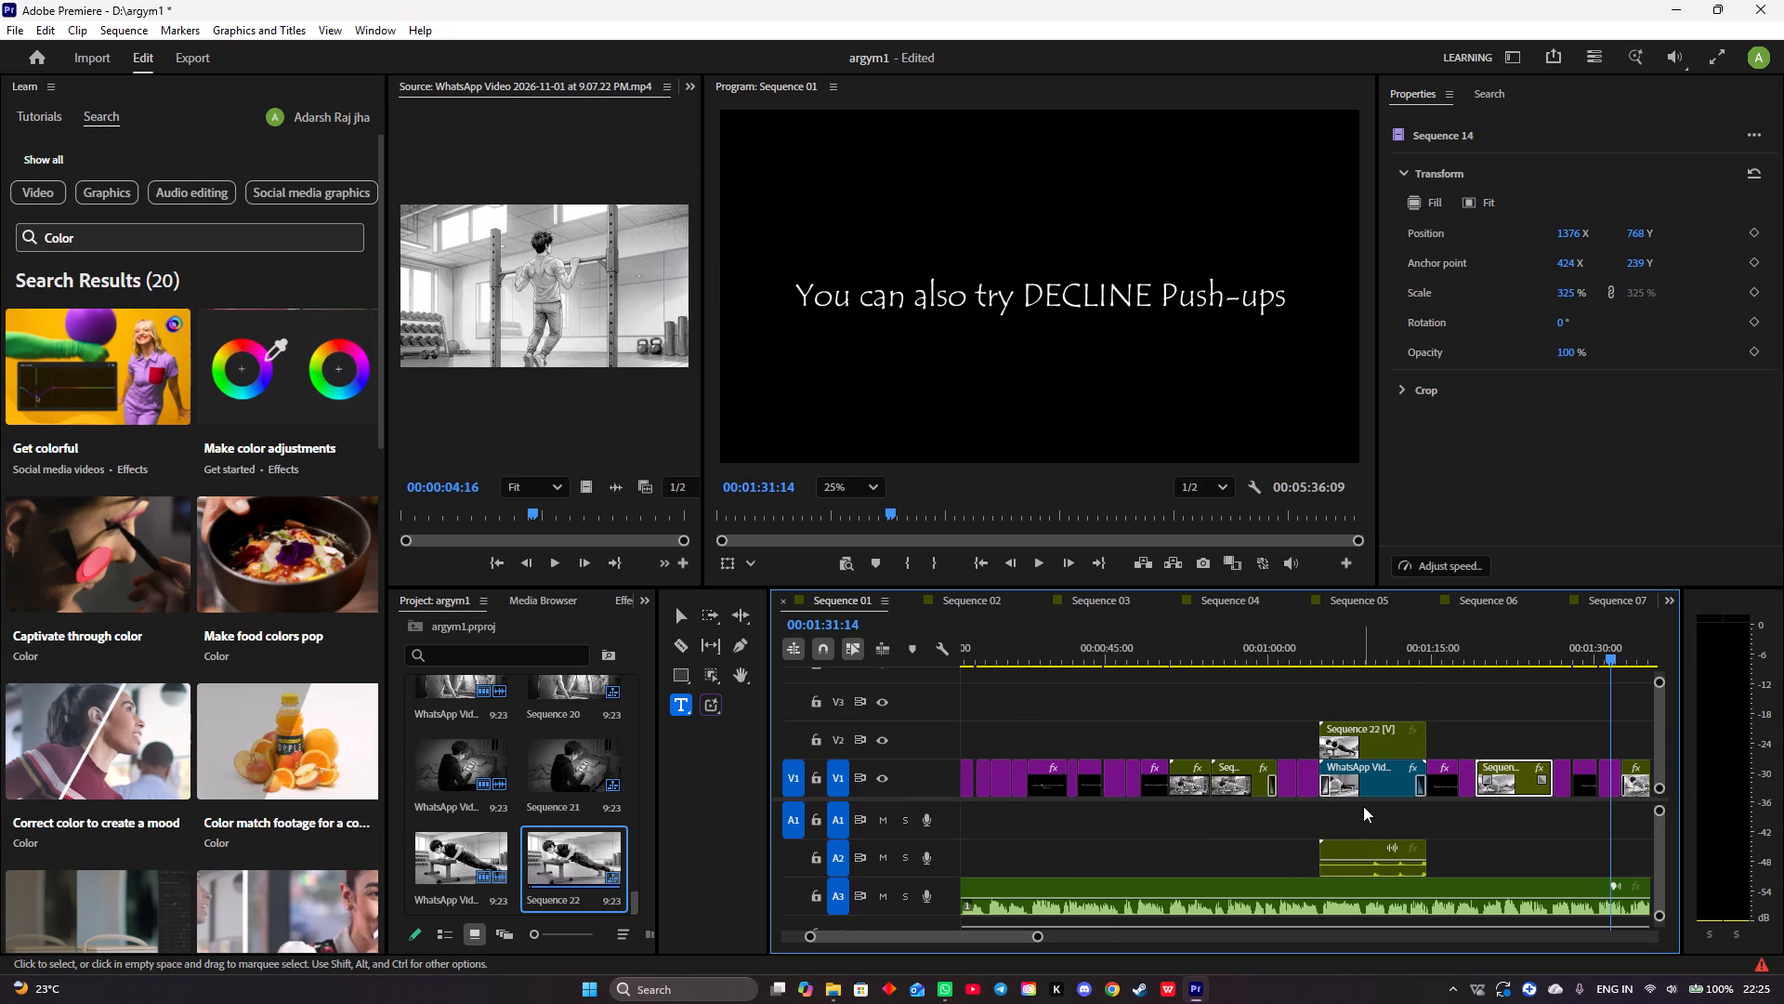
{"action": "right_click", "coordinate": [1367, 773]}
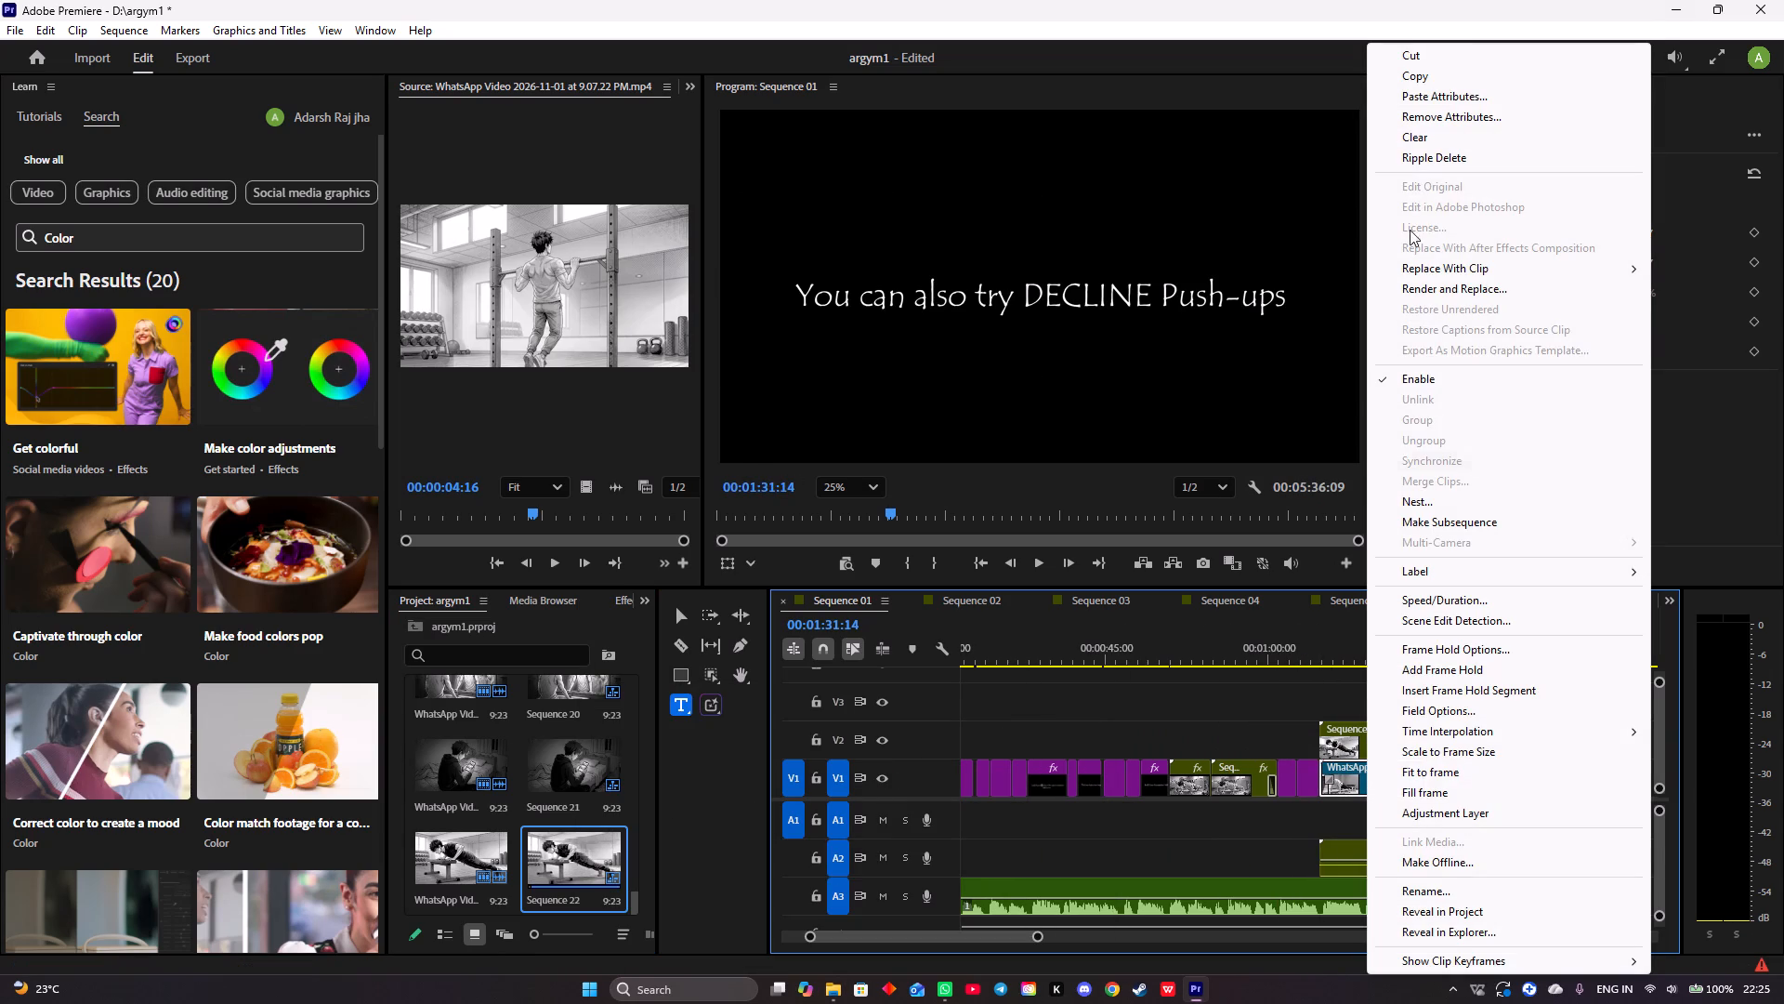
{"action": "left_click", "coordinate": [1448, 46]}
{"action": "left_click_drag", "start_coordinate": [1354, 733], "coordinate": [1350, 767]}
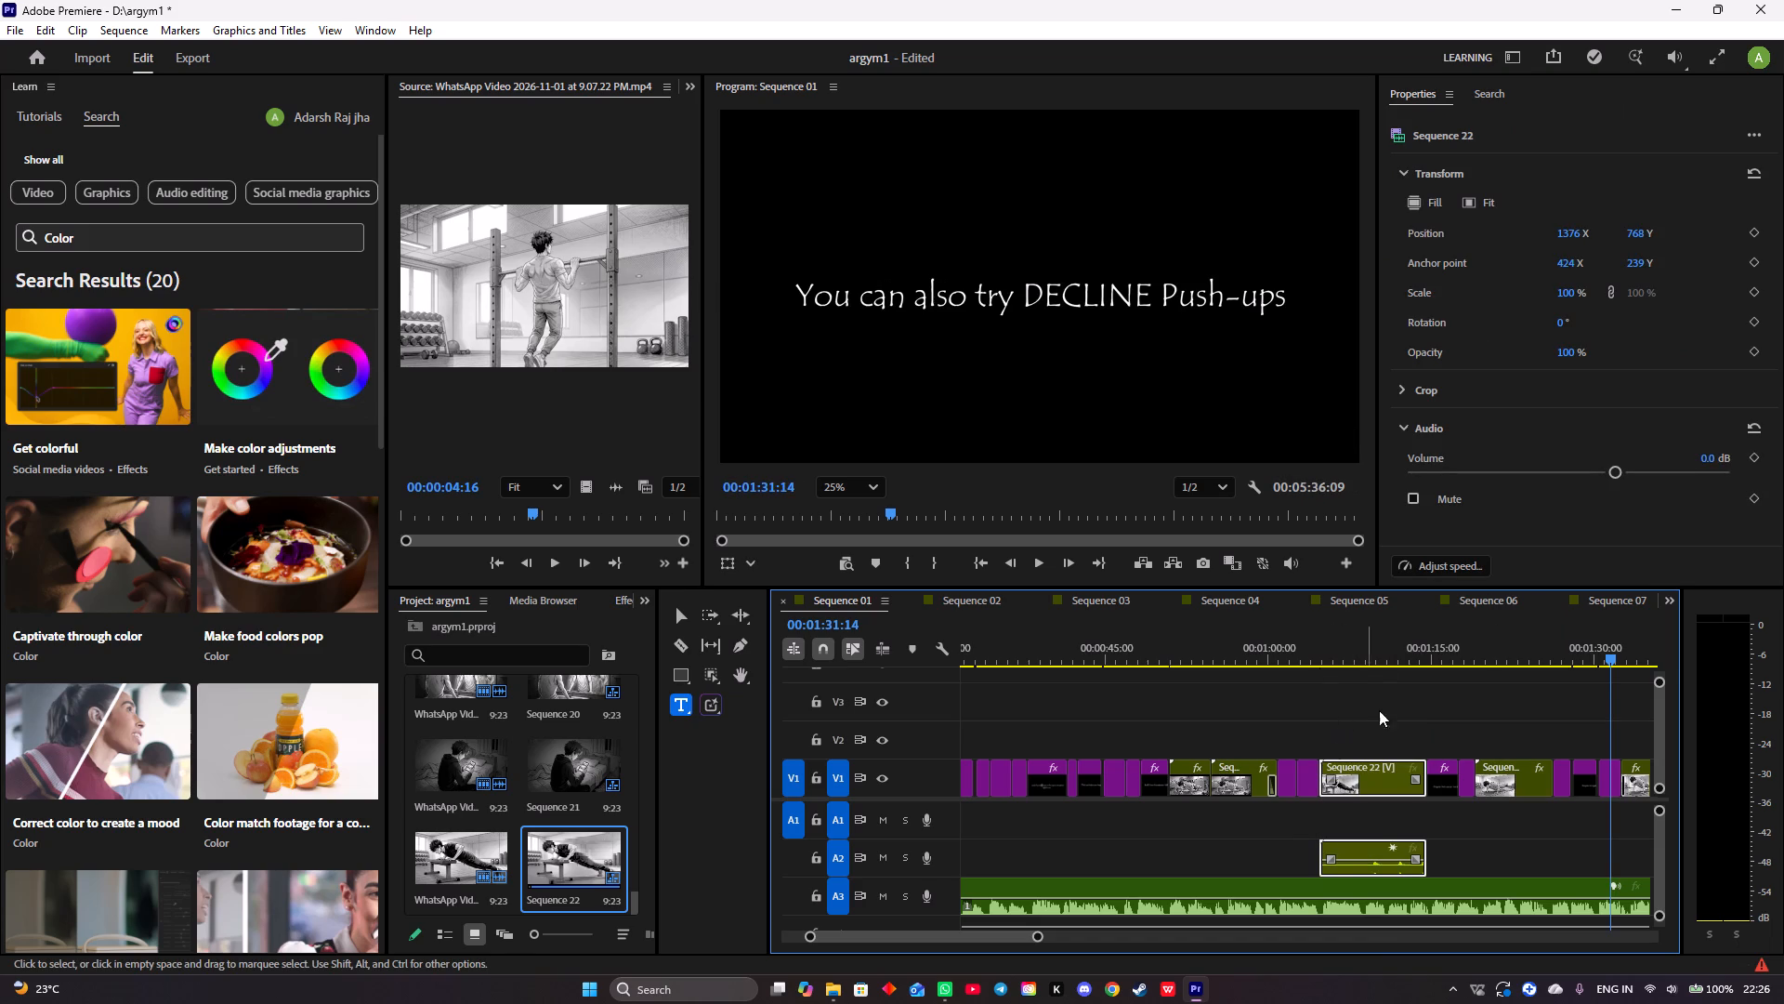
Play Sequence 01 from about 00:01:00 to 00:01:08:09 to check the Sequence 22 replacement.
{"action": "left_click_drag", "start_coordinate": [1612, 661], "coordinate": [1313, 657]}
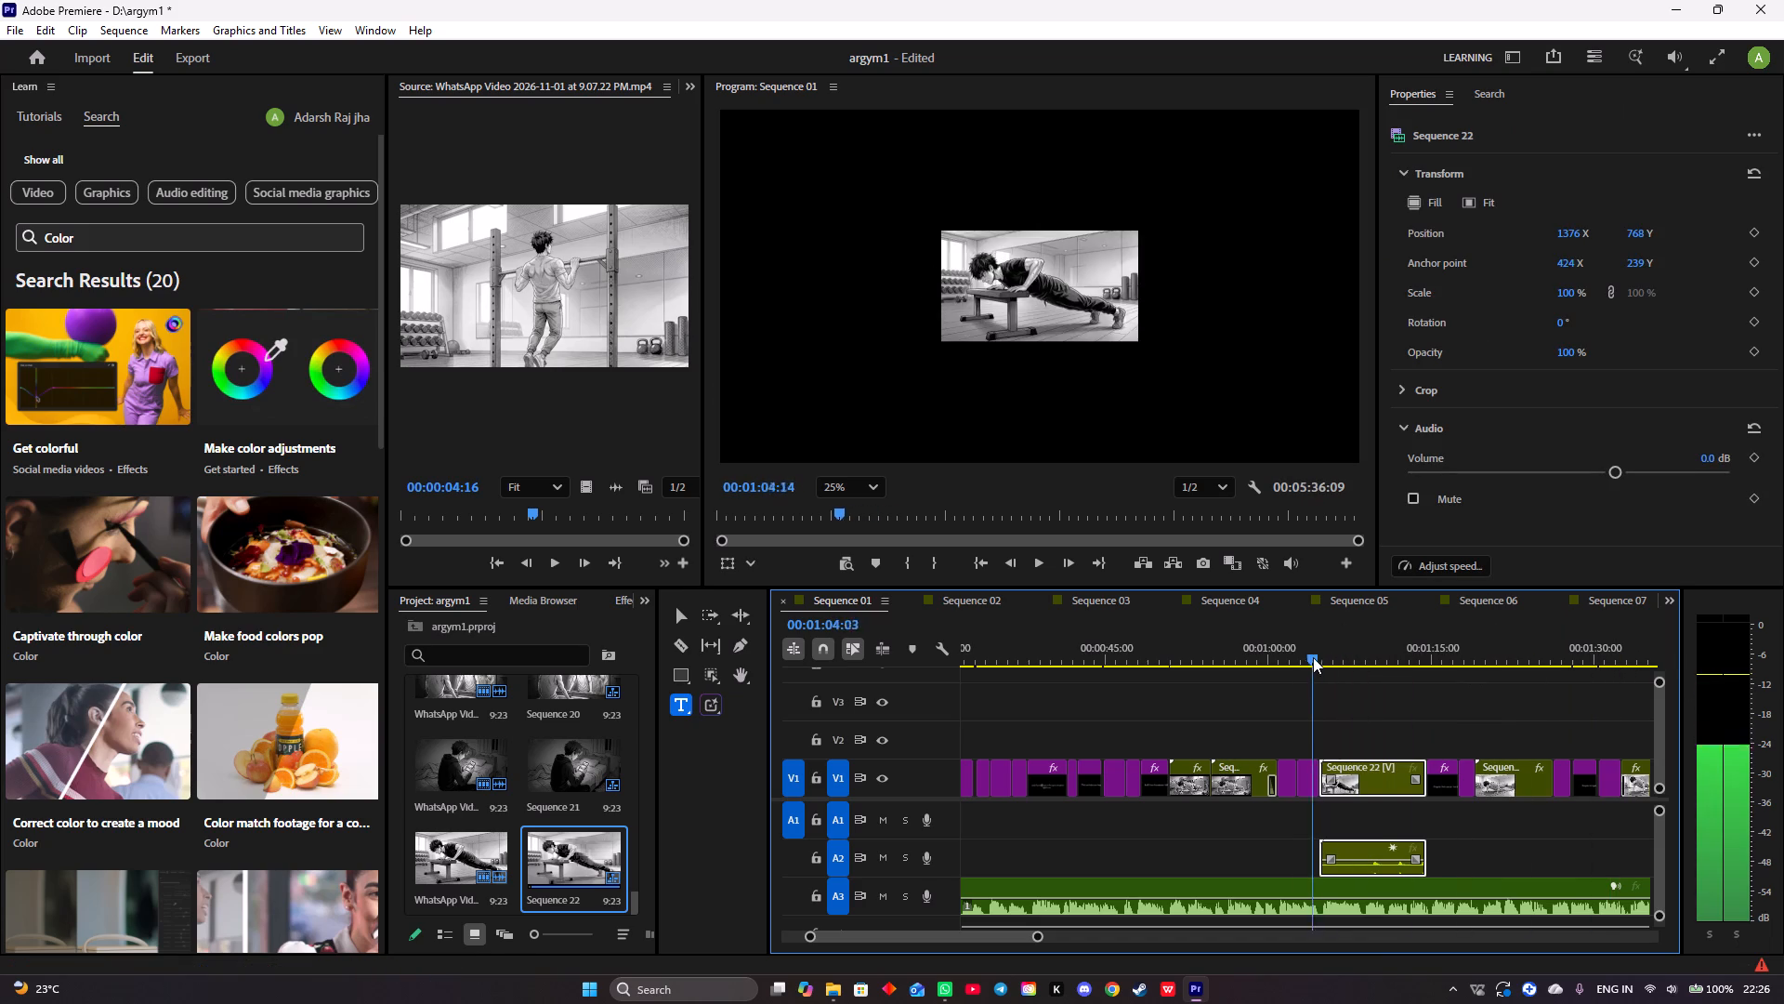
{"action": "left_click_drag", "start_coordinate": [1313, 657], "coordinate": [1275, 657]}
{"action": "key", "text": "space"}
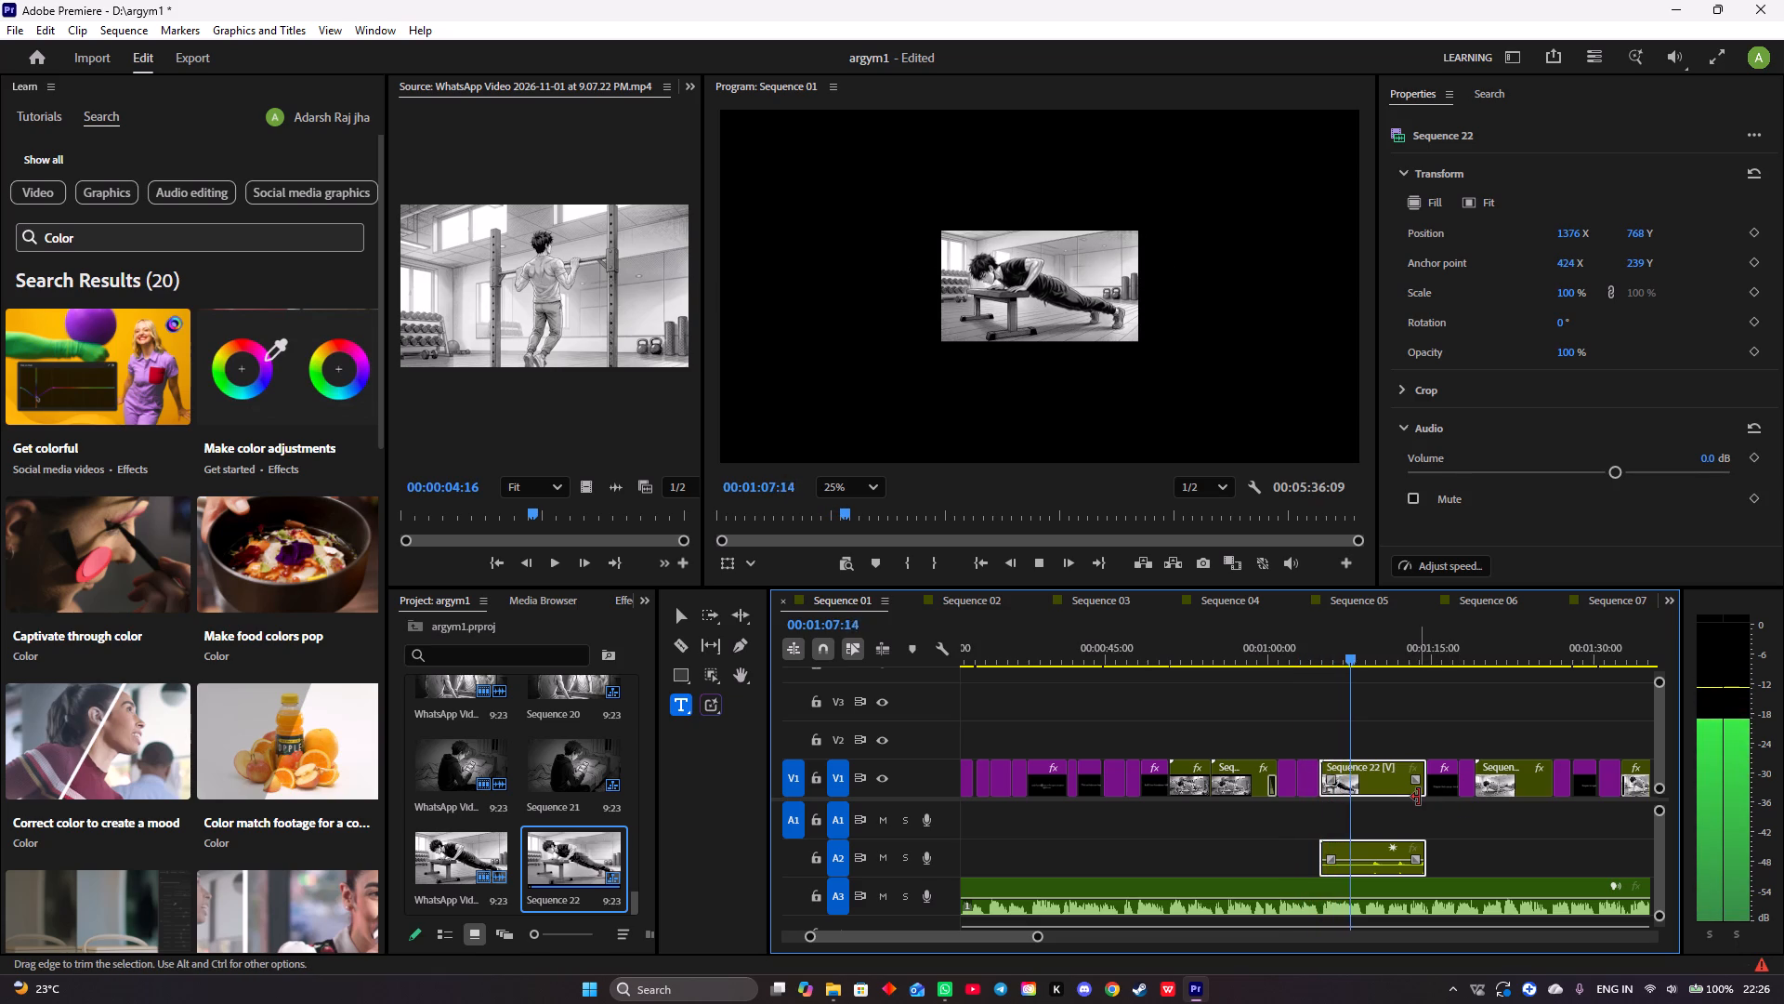
{"action": "key", "text": "space"}
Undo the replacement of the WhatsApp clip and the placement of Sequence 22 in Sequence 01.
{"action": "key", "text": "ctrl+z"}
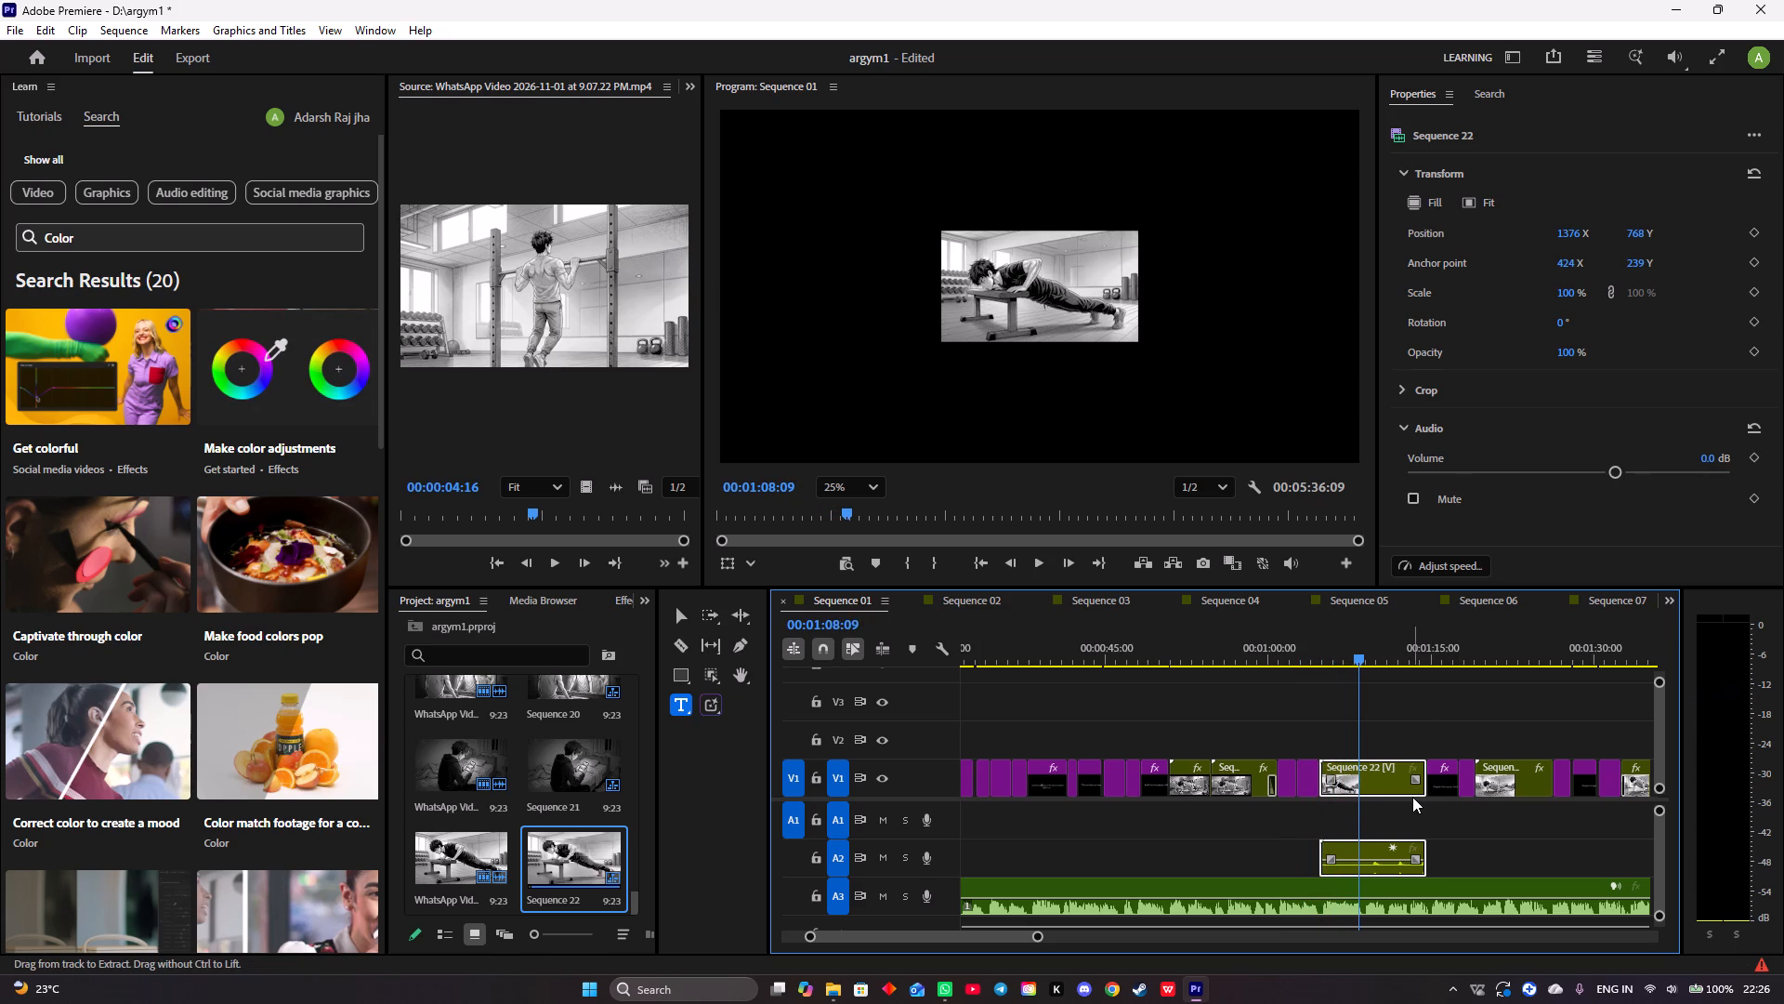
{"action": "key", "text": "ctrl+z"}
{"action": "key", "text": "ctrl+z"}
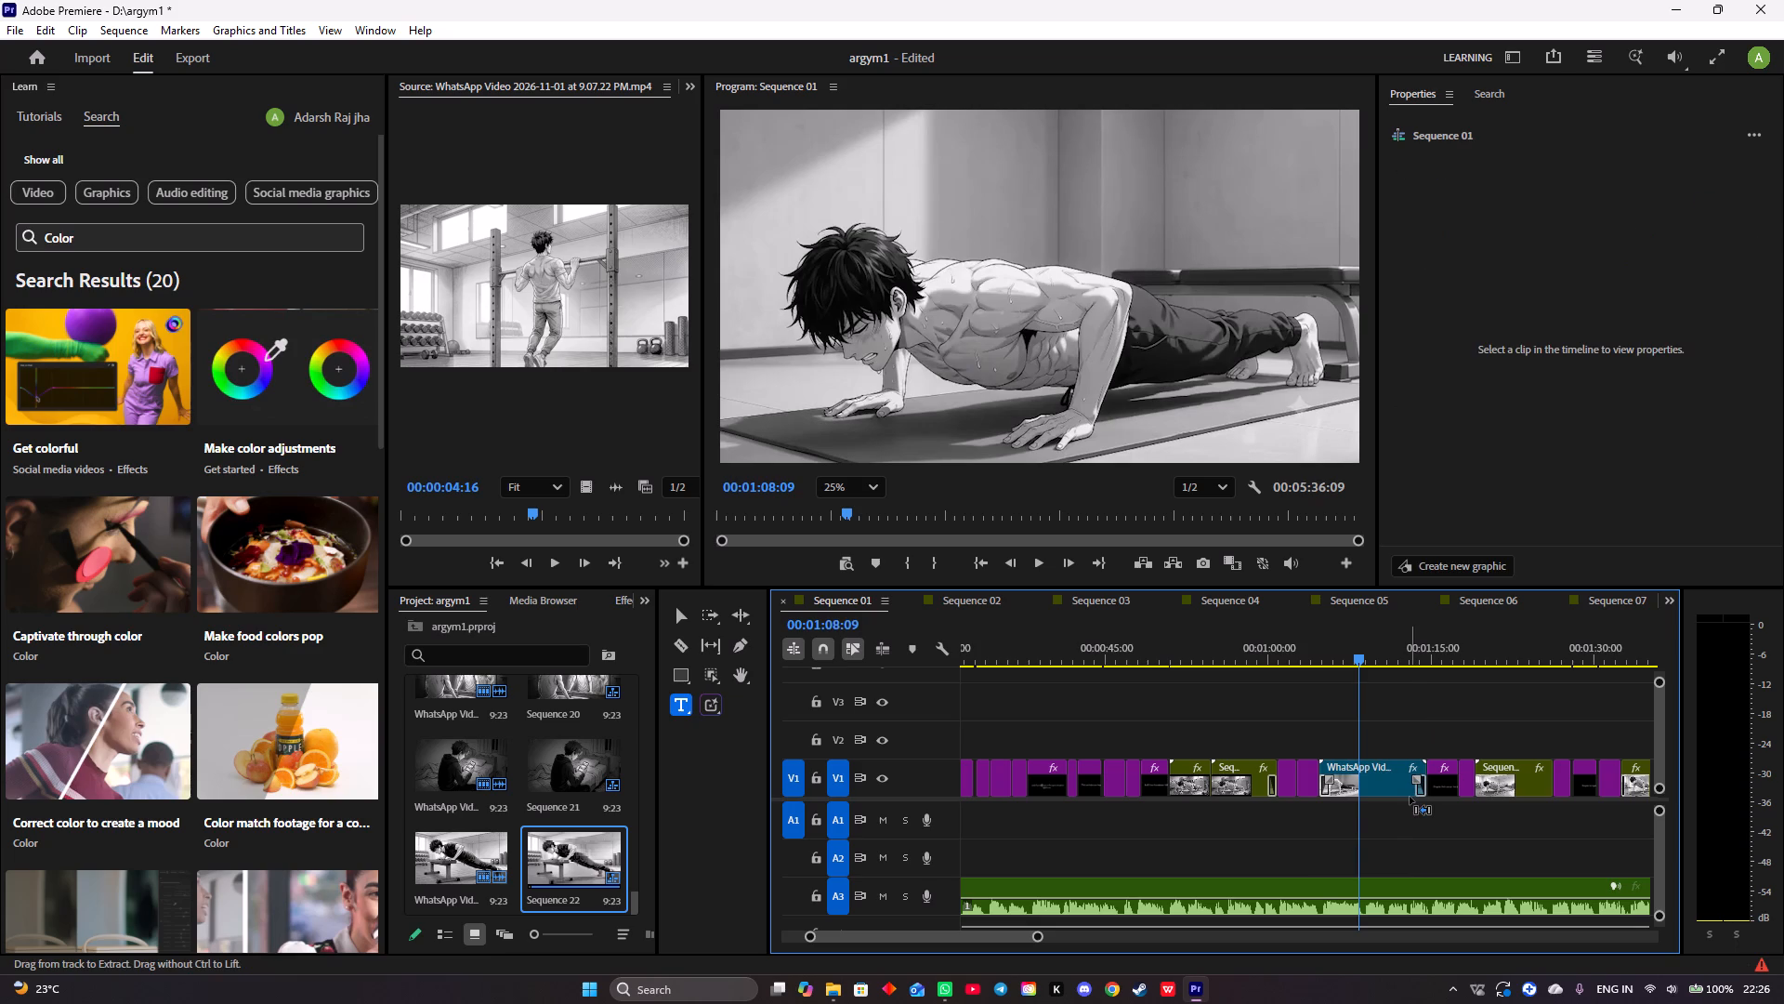
Play Sequence 01 from about 00:01:17 to 00:01:19:22 to check which clip follows the inclined push-up title.
{"action": "left_click_drag", "start_coordinate": [1358, 665], "coordinate": [1454, 653]}
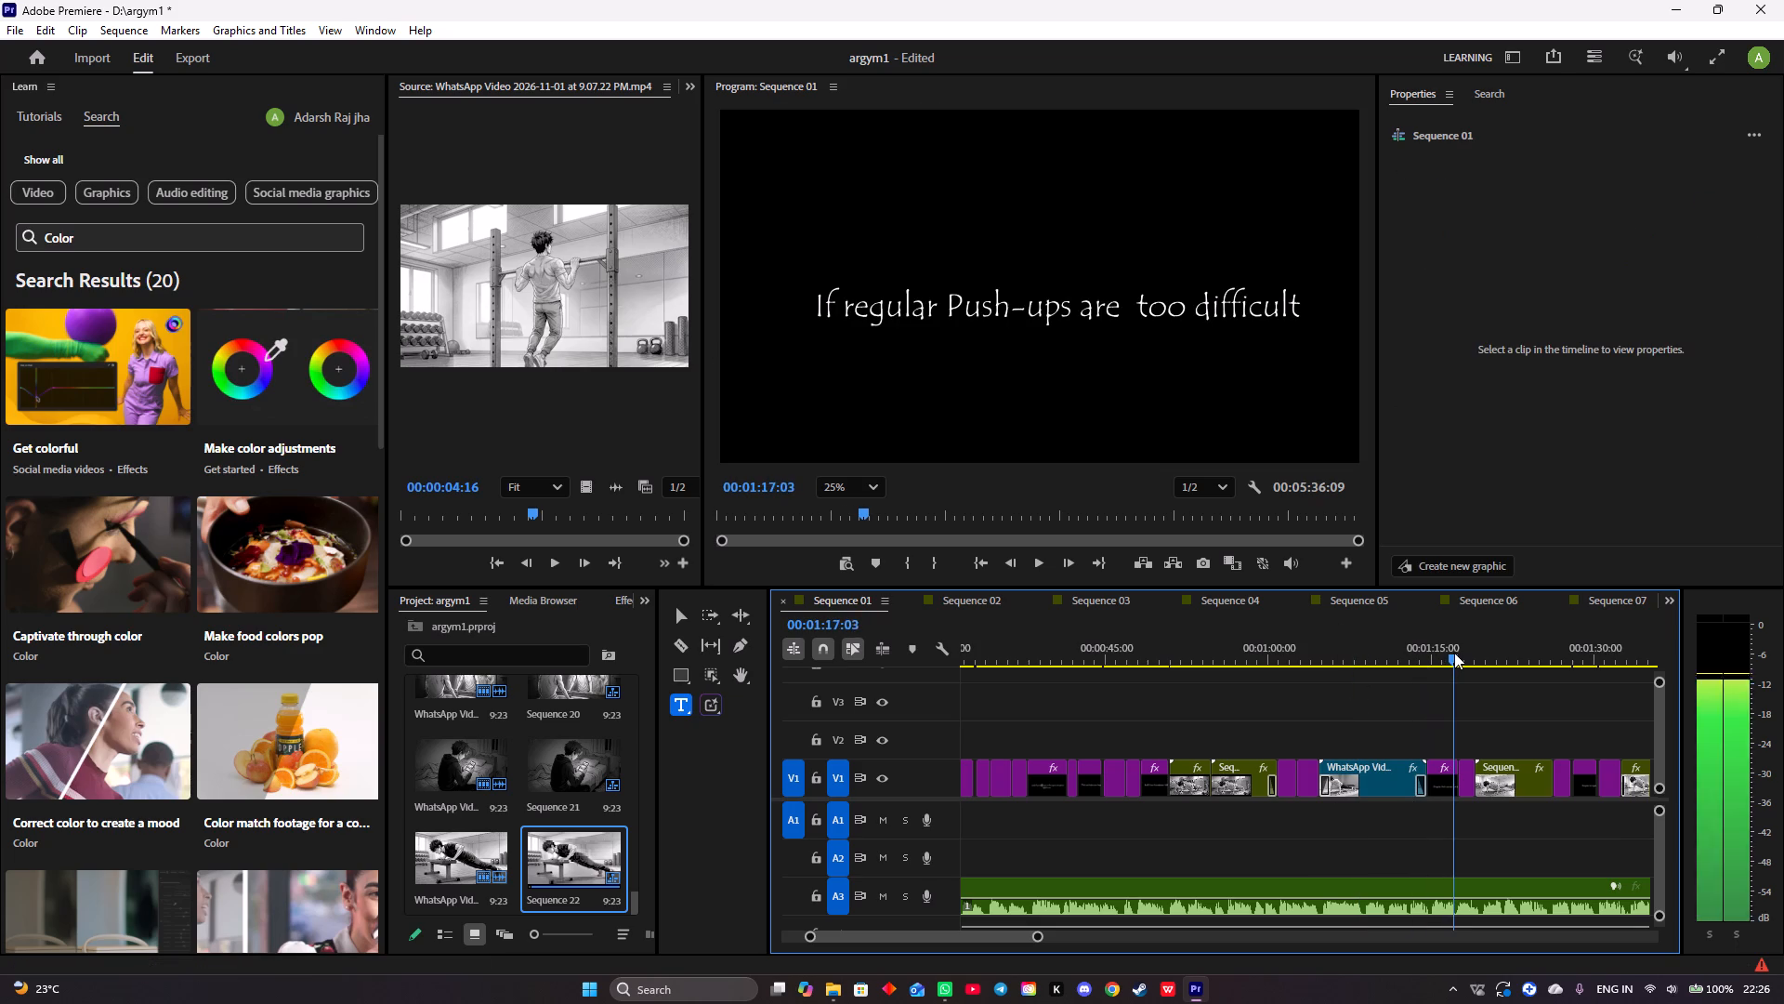
{"action": "left_click_drag", "start_coordinate": [1454, 653], "coordinate": [1462, 653]}
{"action": "key", "text": "space"}
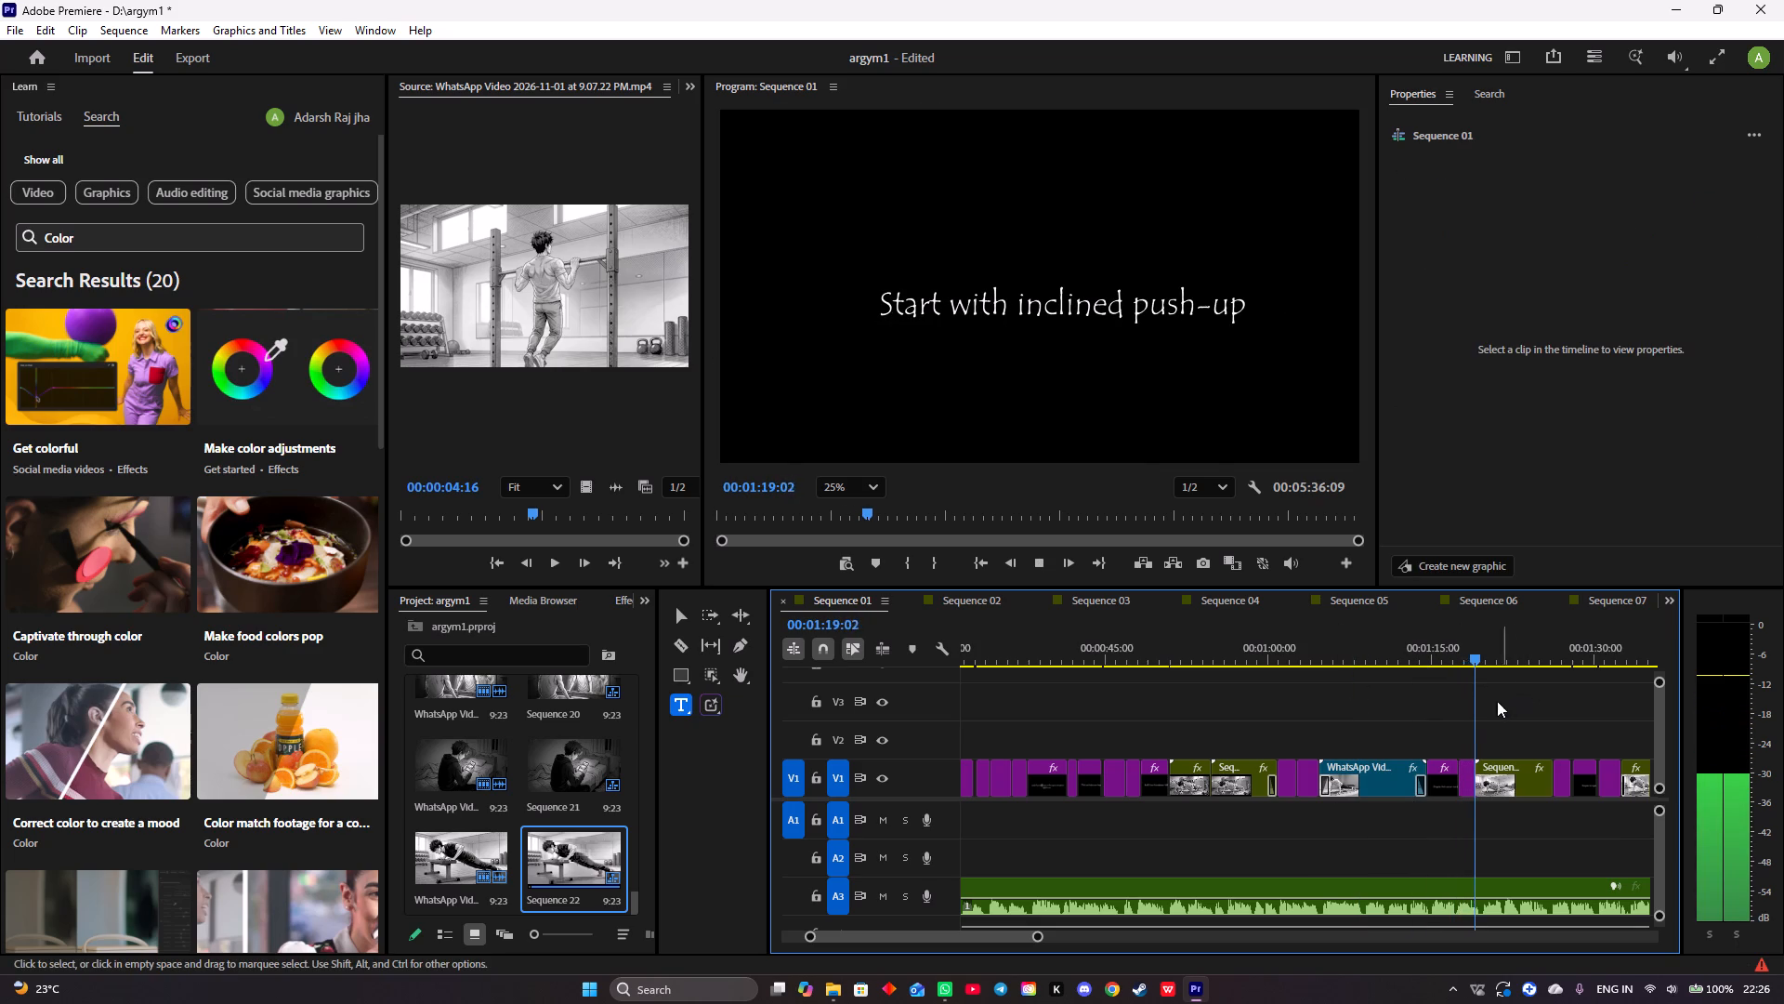
{"action": "key", "text": "space"}
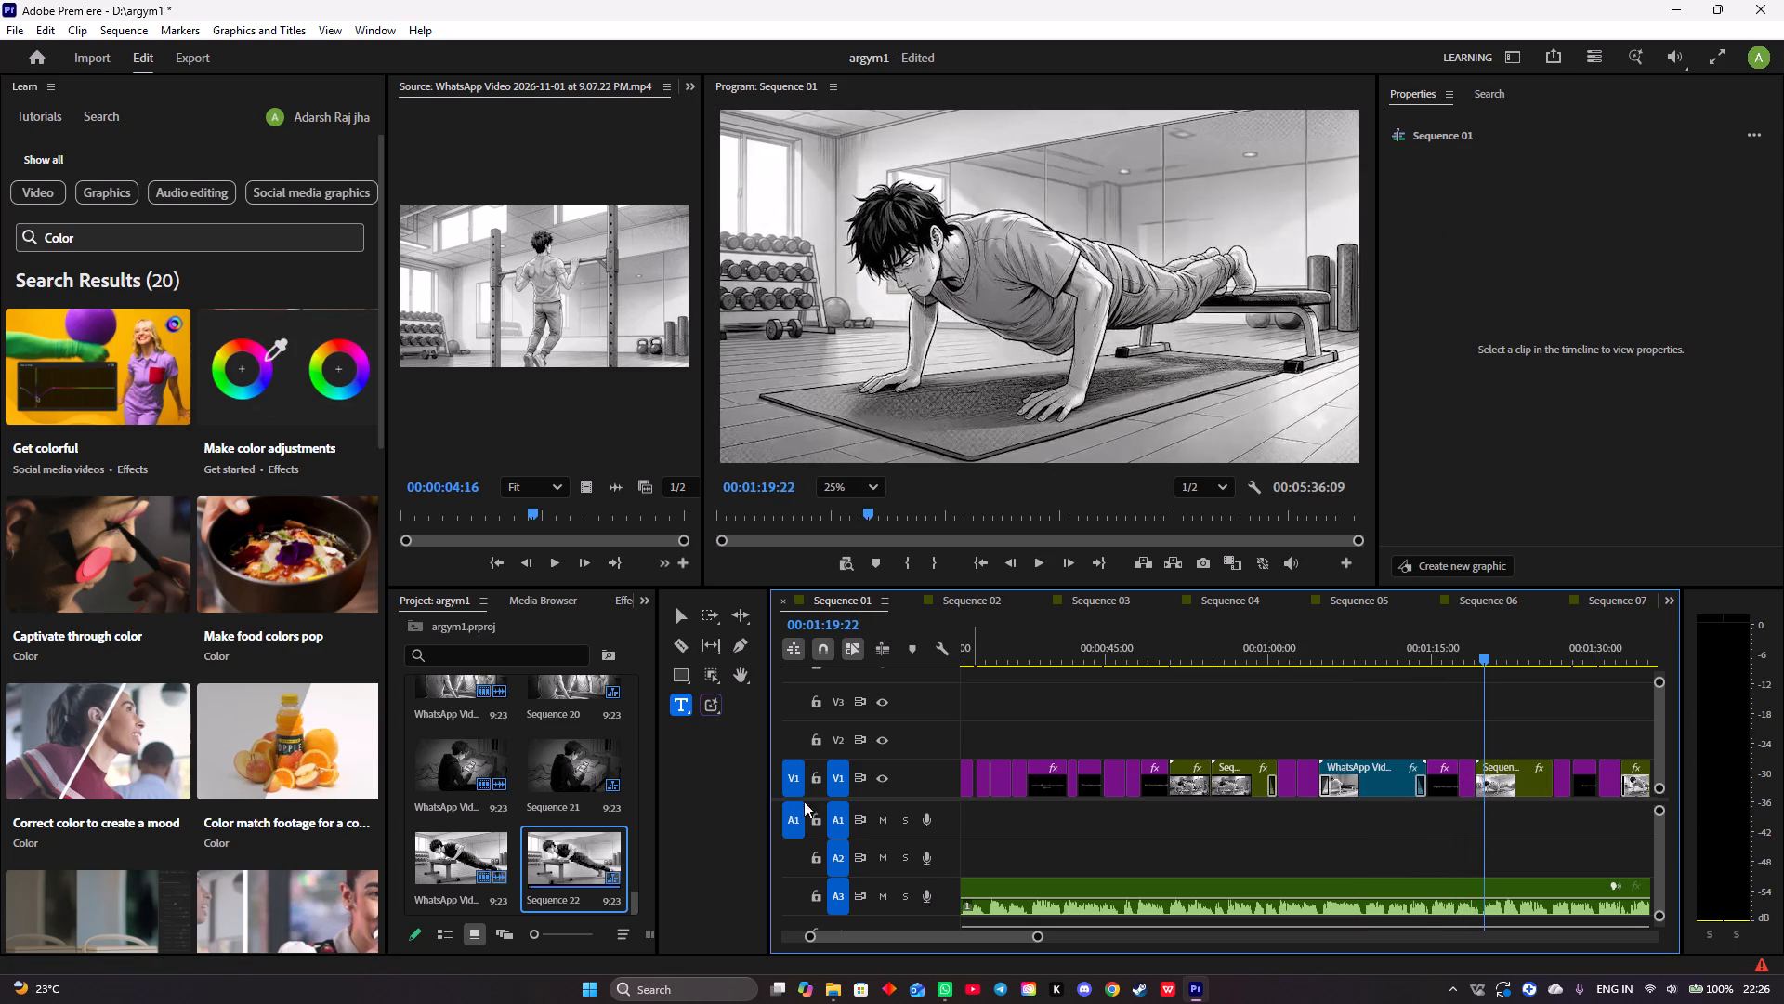
Place Sequence 22 on V2 aligned with the start of the Sequence 14 clip, then unlink and remove its audio.
{"action": "left_click_drag", "start_coordinate": [563, 854], "coordinate": [1437, 763]}
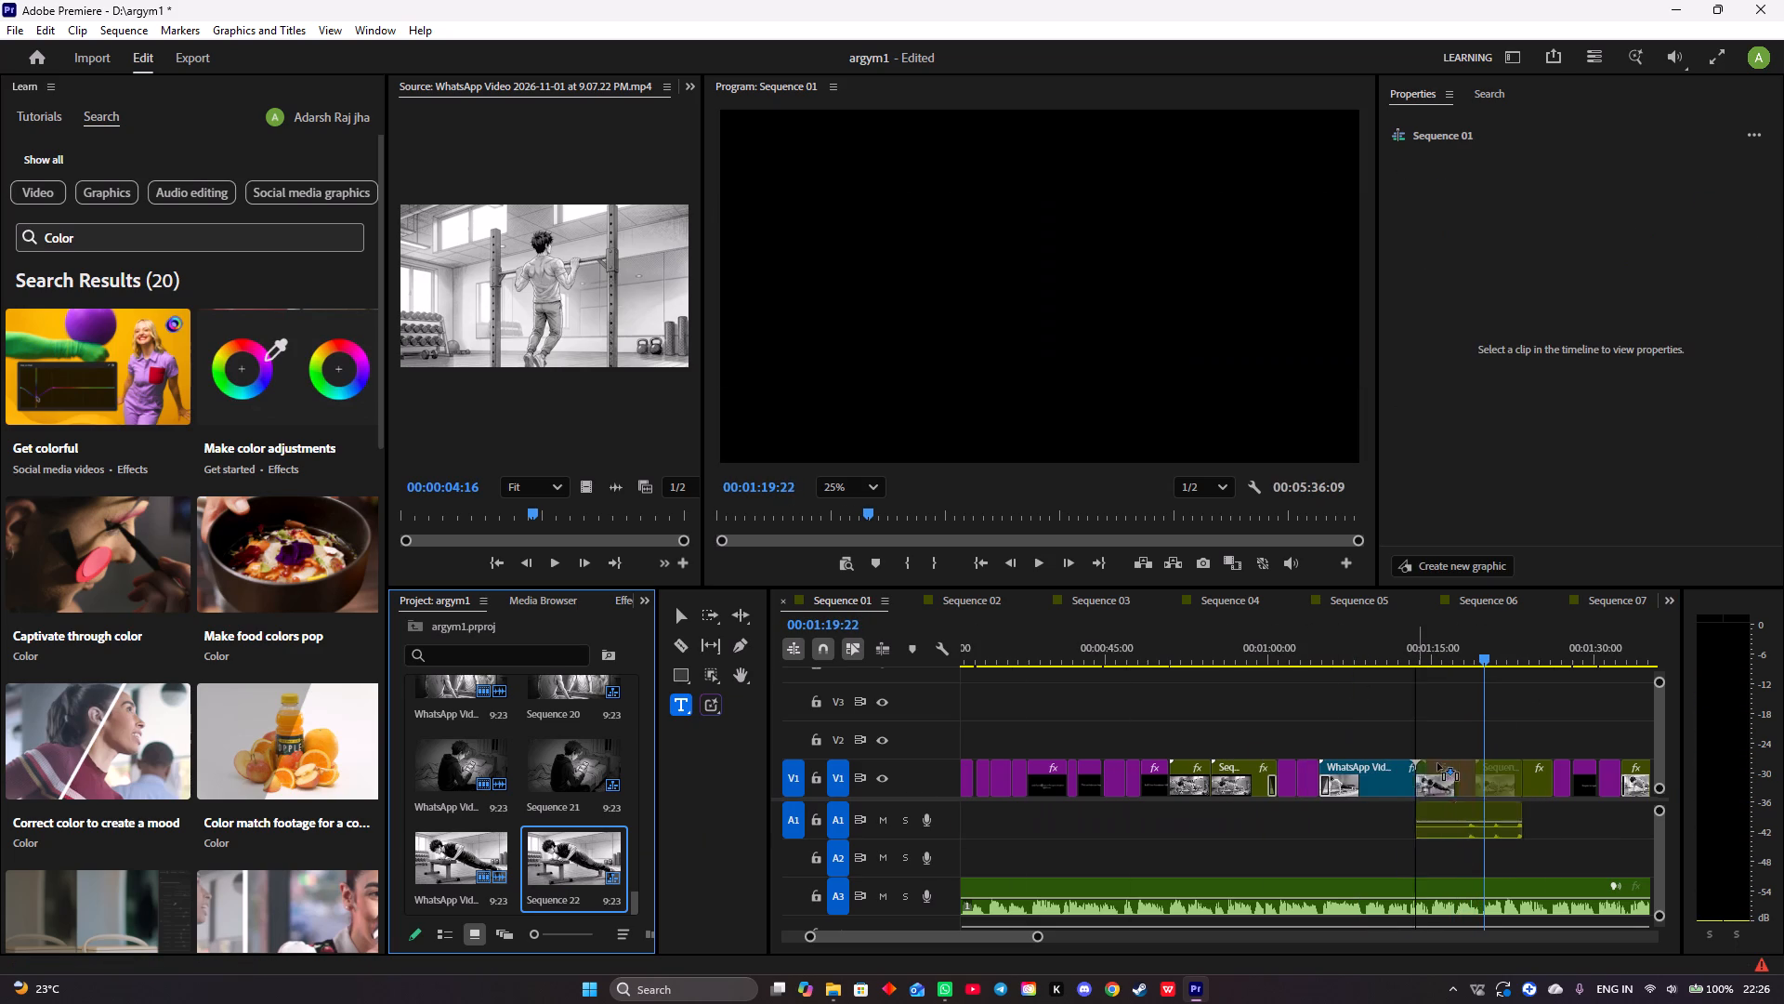
{"action": "left_click_drag", "start_coordinate": [1437, 763], "coordinate": [1477, 749]}
{"action": "right_click", "coordinate": [1495, 850]}
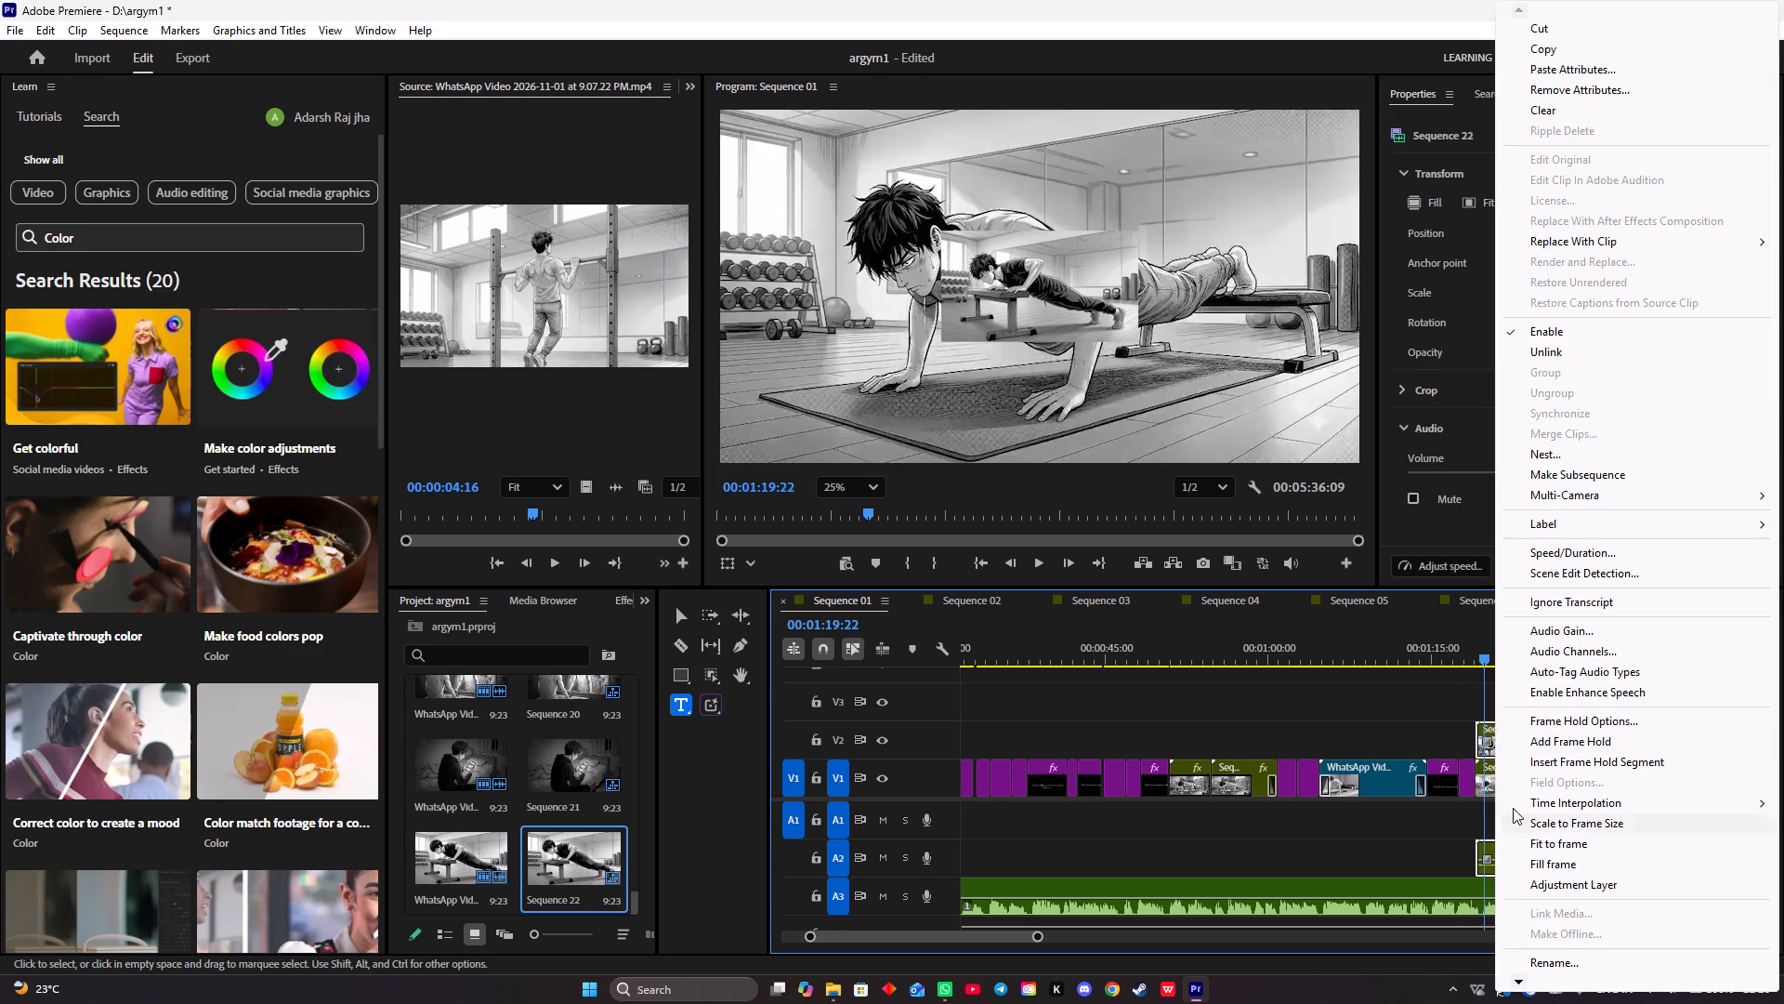
{"action": "left_click", "coordinate": [1545, 358]}
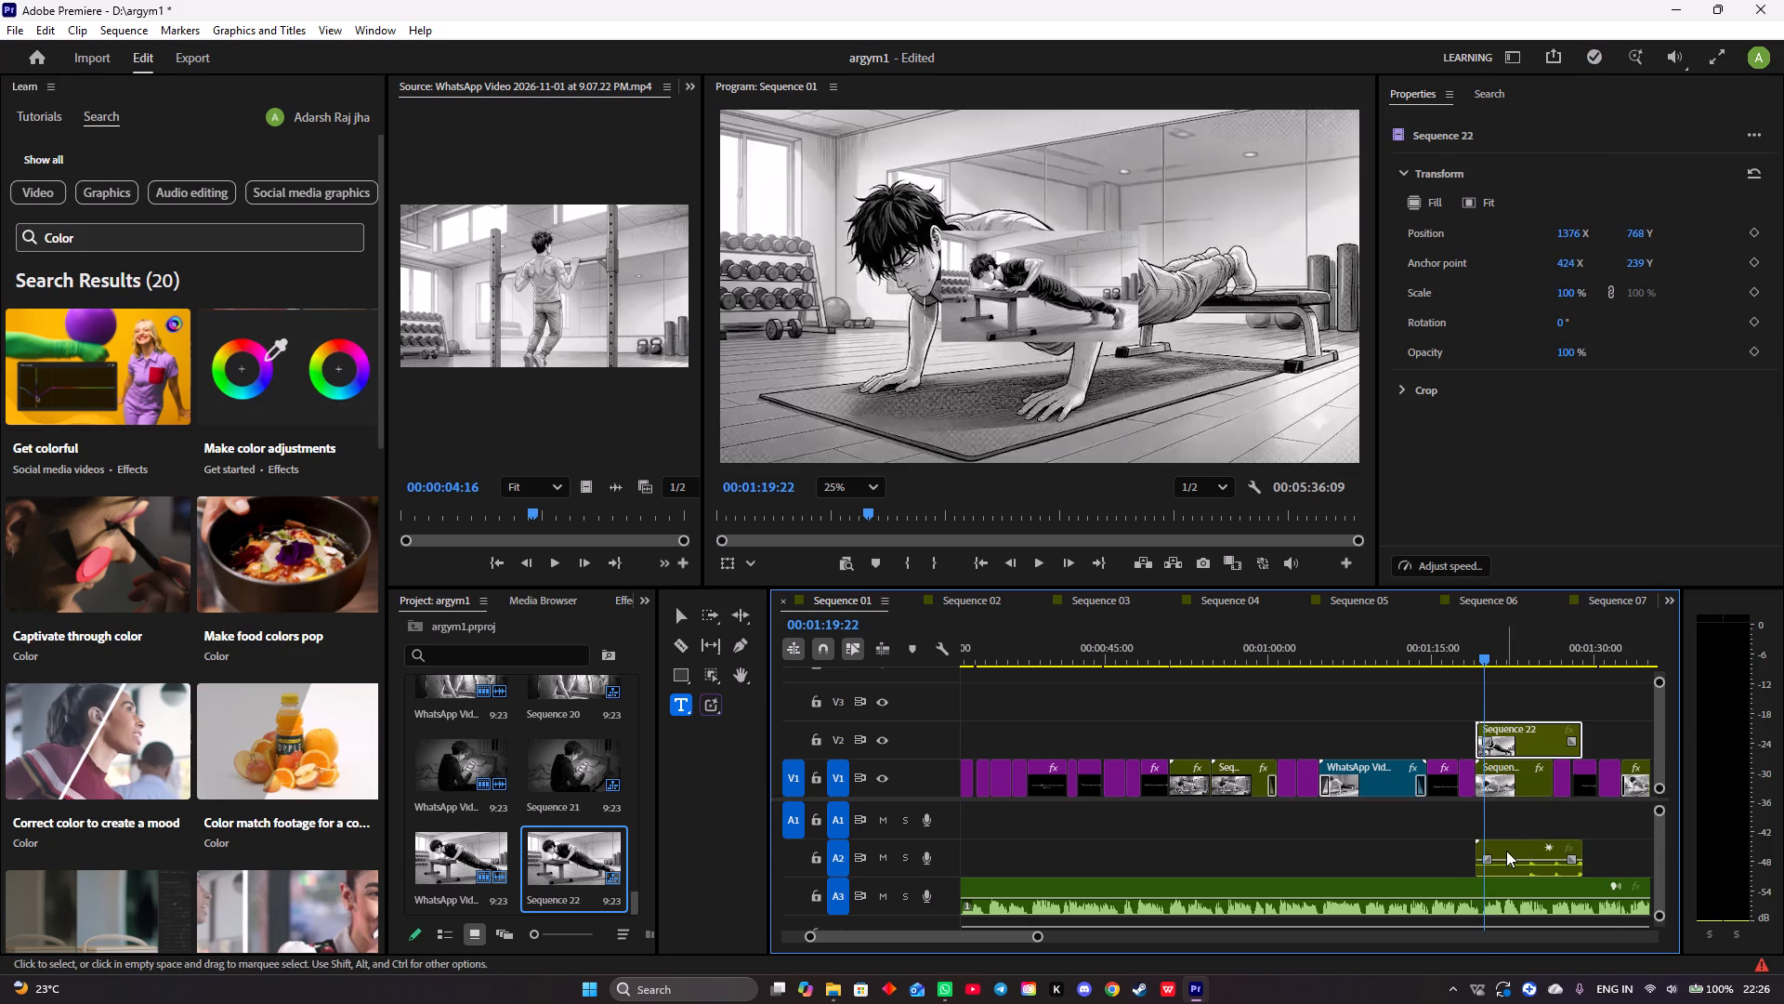
{"action": "right_click", "coordinate": [1506, 851]}
{"action": "left_click", "coordinate": [1526, 125]}
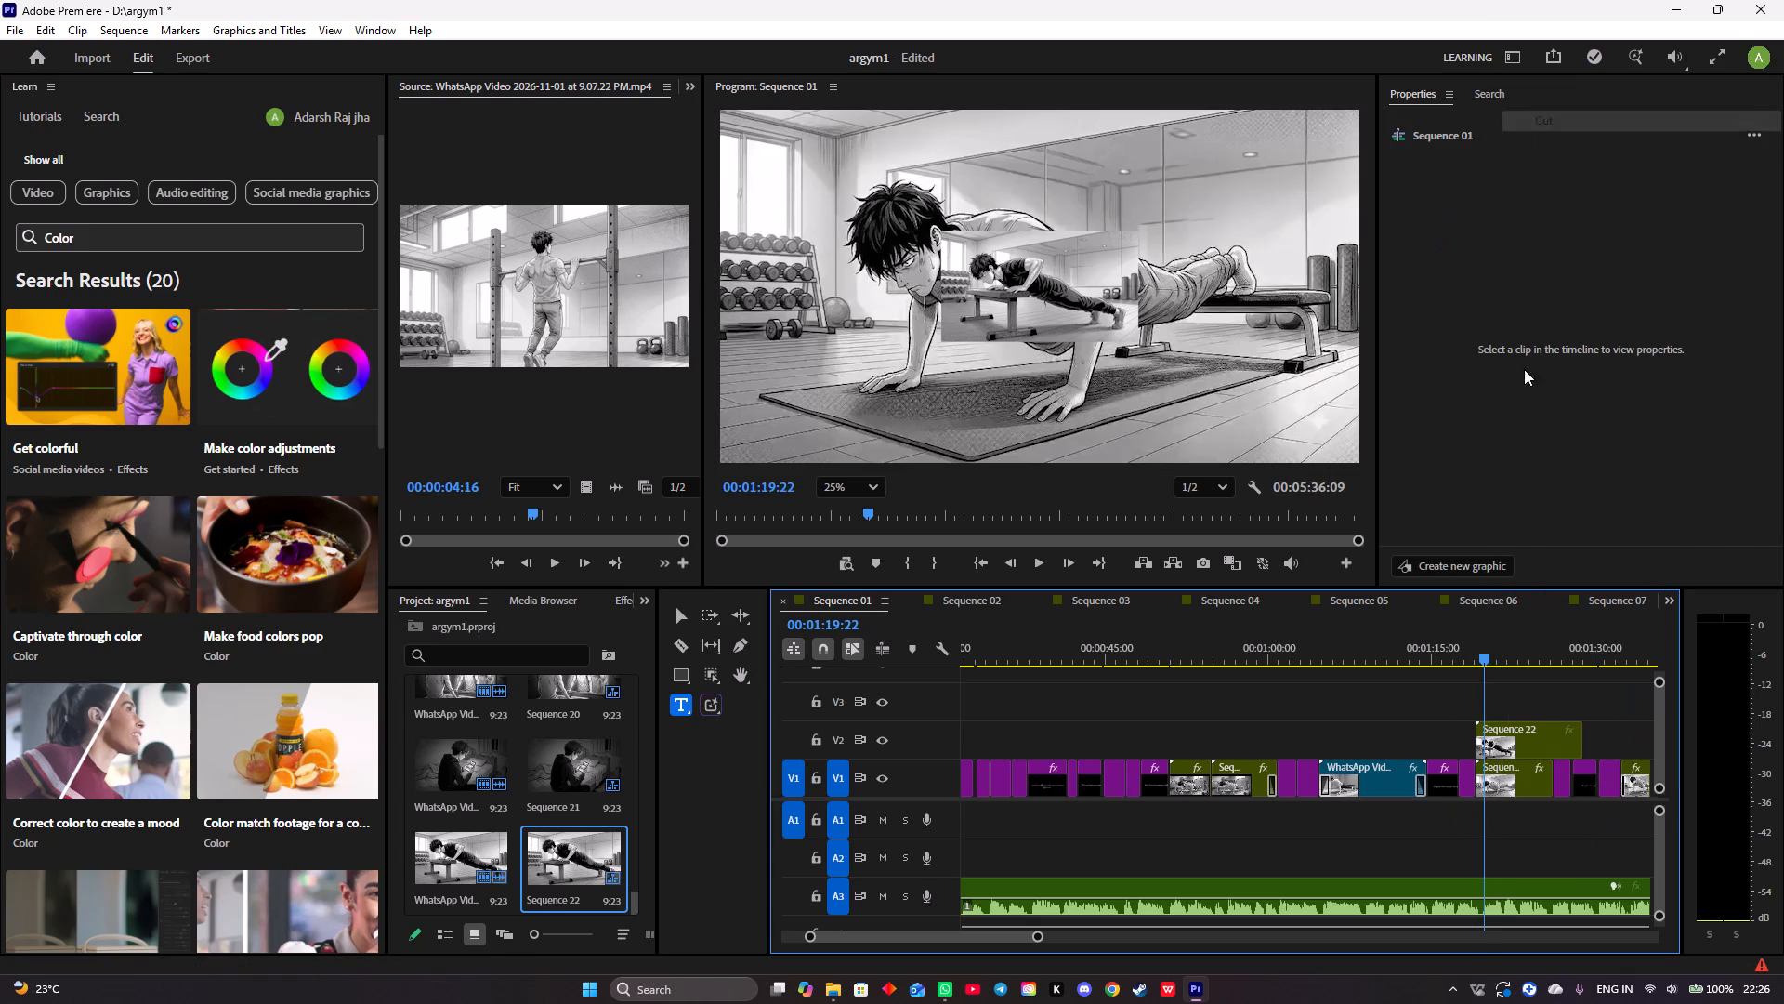
Trim the end of the Sequence 22 clip on V2 to match the end of the Sequence 14 clip beneath it.
{"action": "left_click_drag", "start_coordinate": [1582, 734], "coordinate": [1560, 734]}
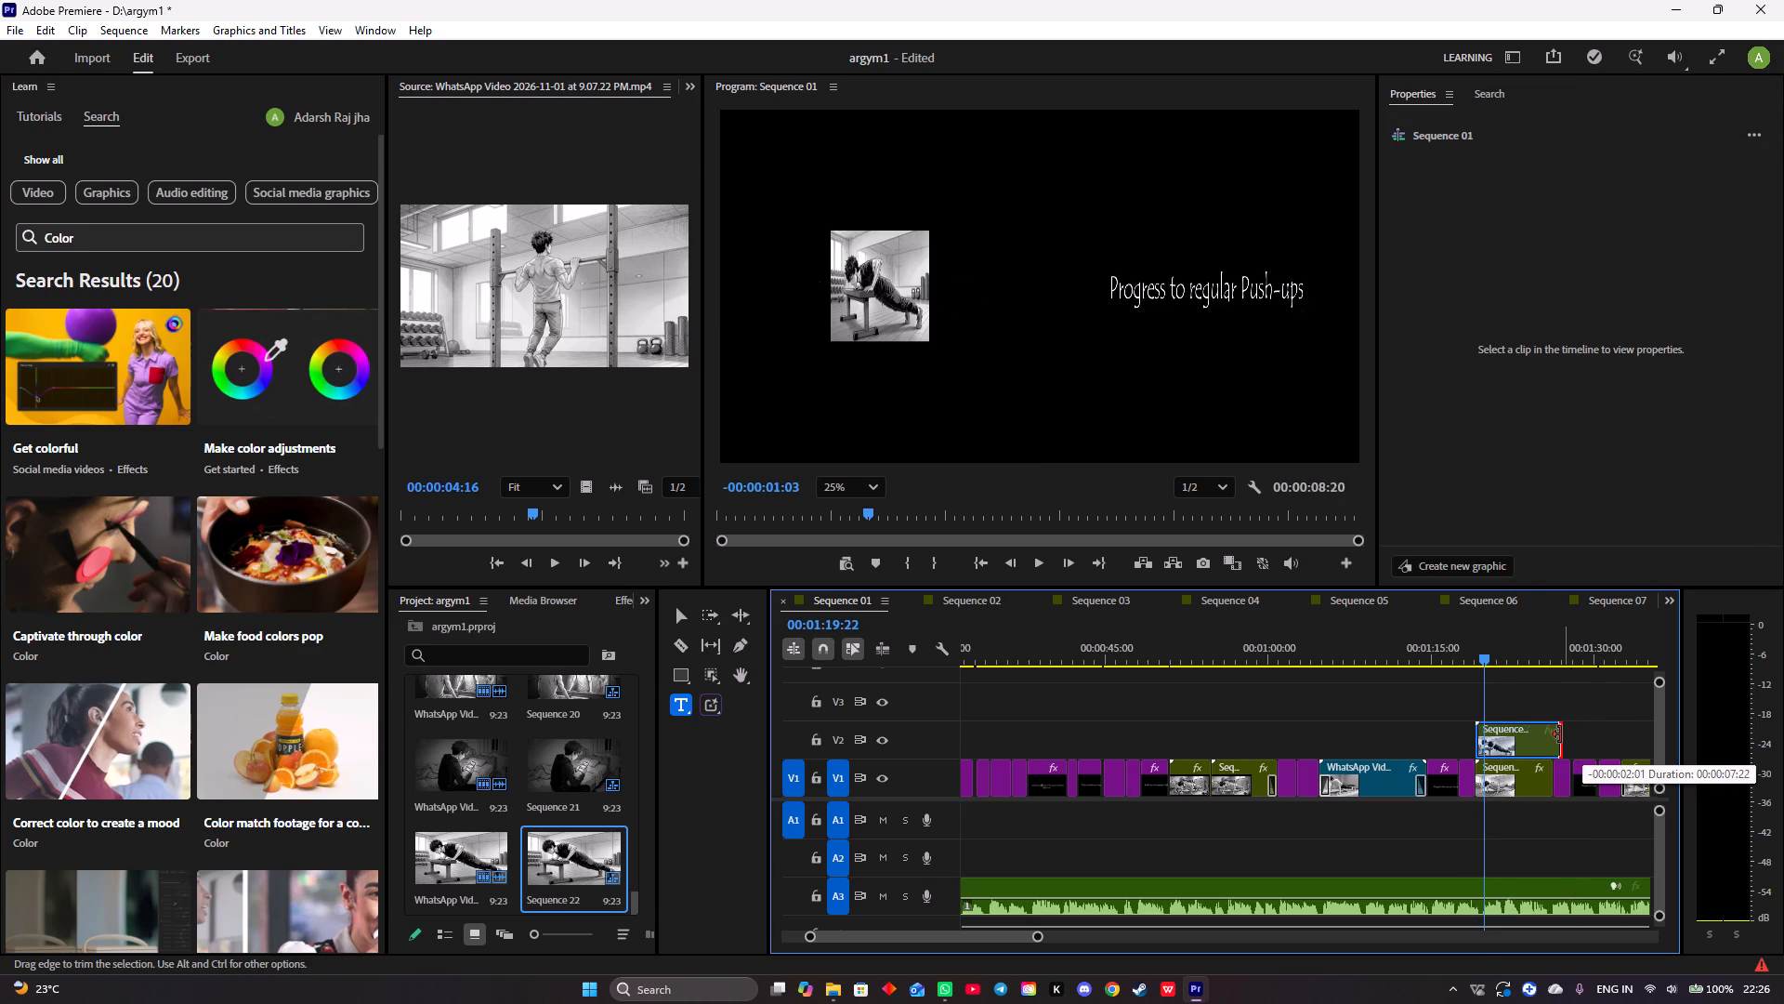
{"action": "left_click_drag", "start_coordinate": [1560, 734], "coordinate": [1553, 733]}
Cut the Sequence 14 clip from V1 and move the Sequence 22 clip down into its gap.
{"action": "right_click", "coordinate": [1527, 785]}
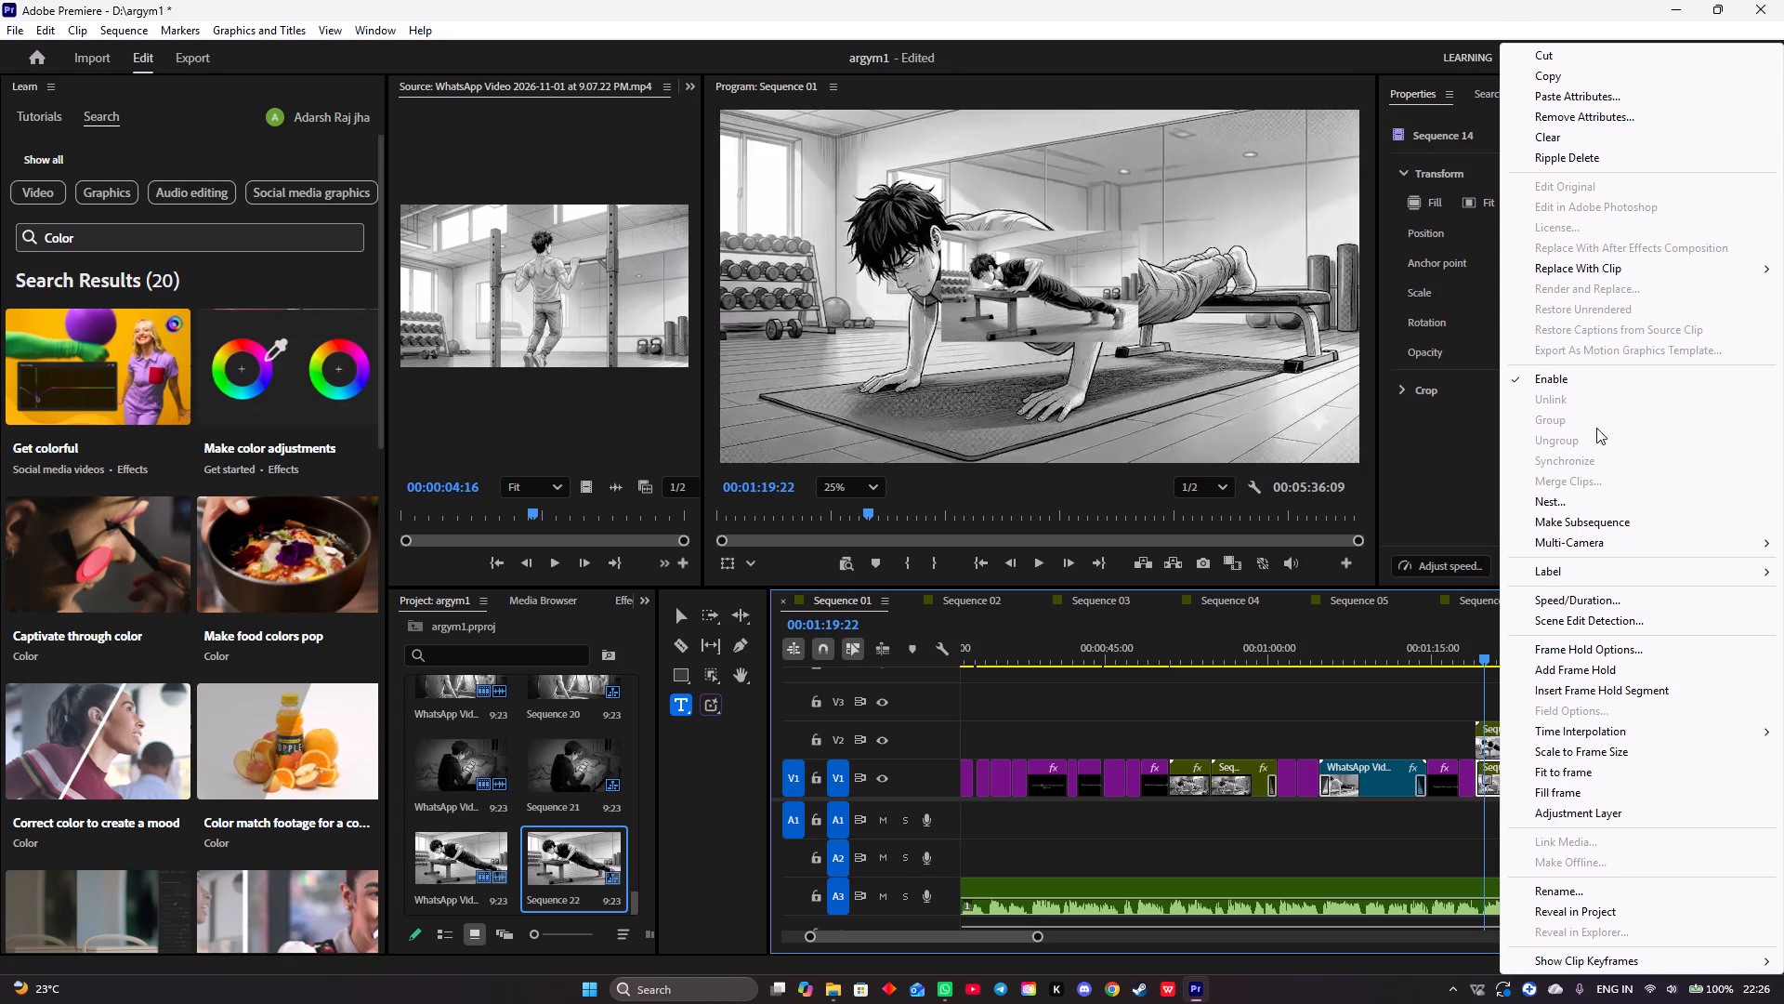
{"action": "left_click", "coordinate": [1545, 57]}
{"action": "left_click_drag", "start_coordinate": [1529, 724], "coordinate": [1529, 767]}
{"action": "left_click", "coordinate": [1550, 786]}
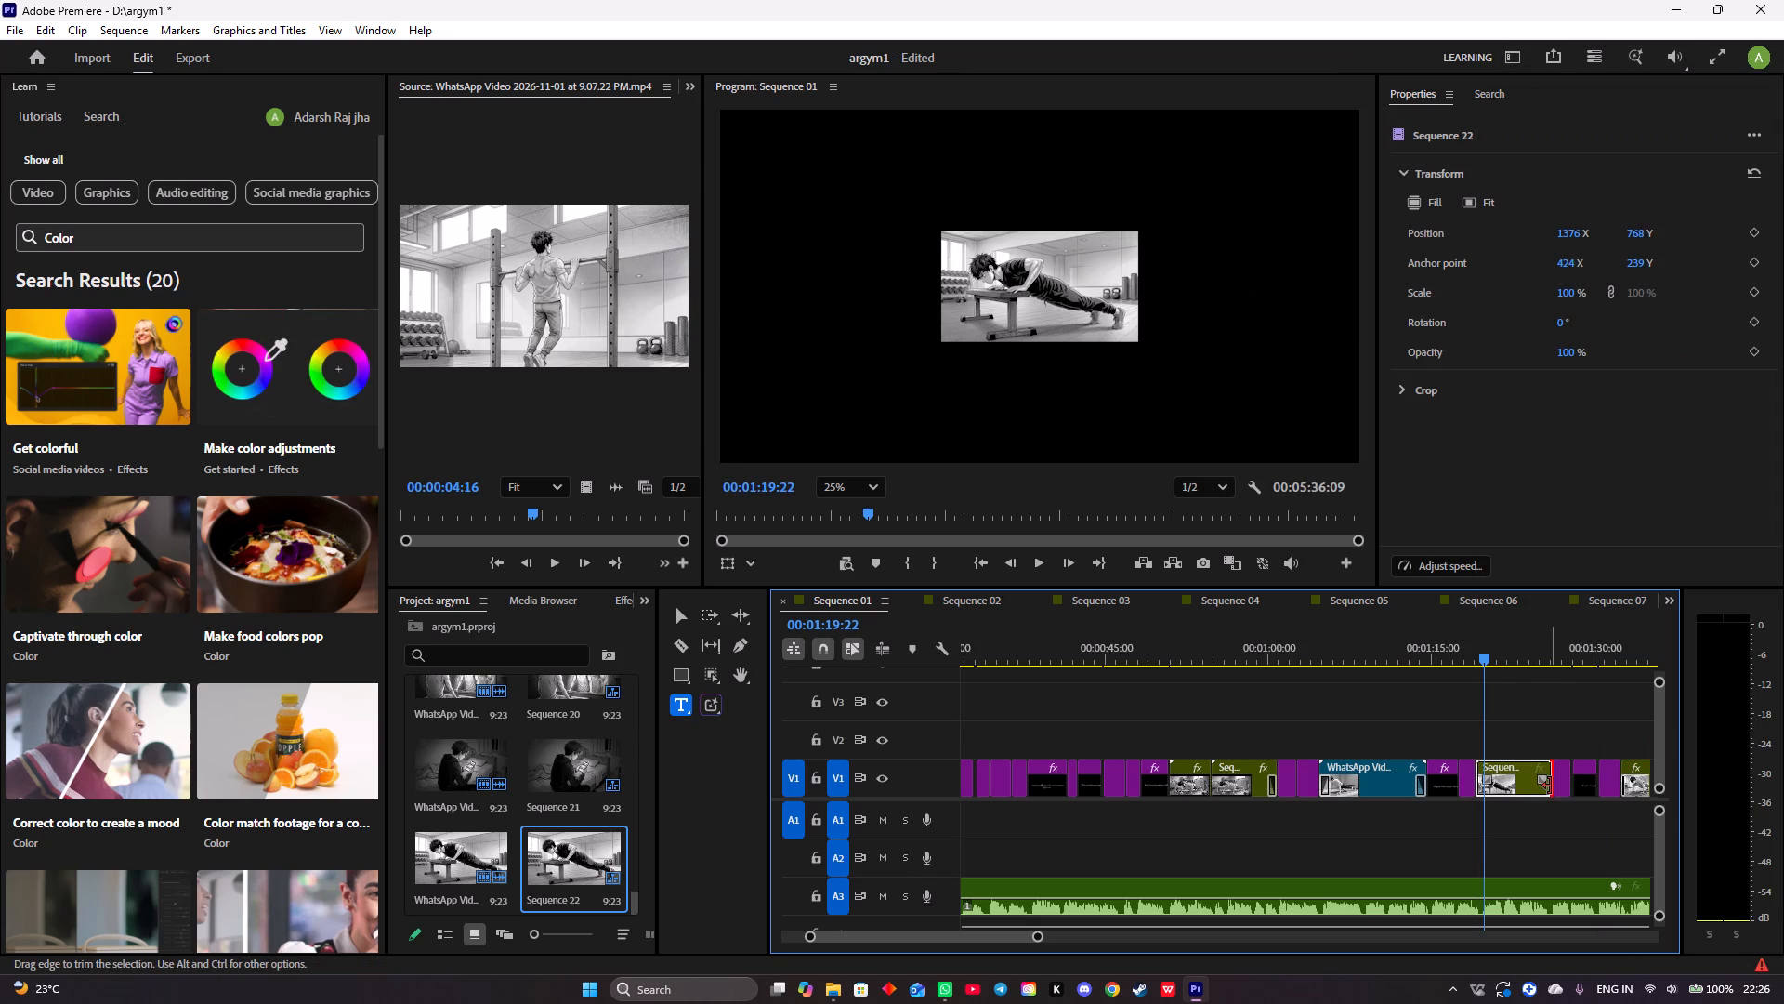
{"action": "left_click", "coordinate": [1541, 782]}
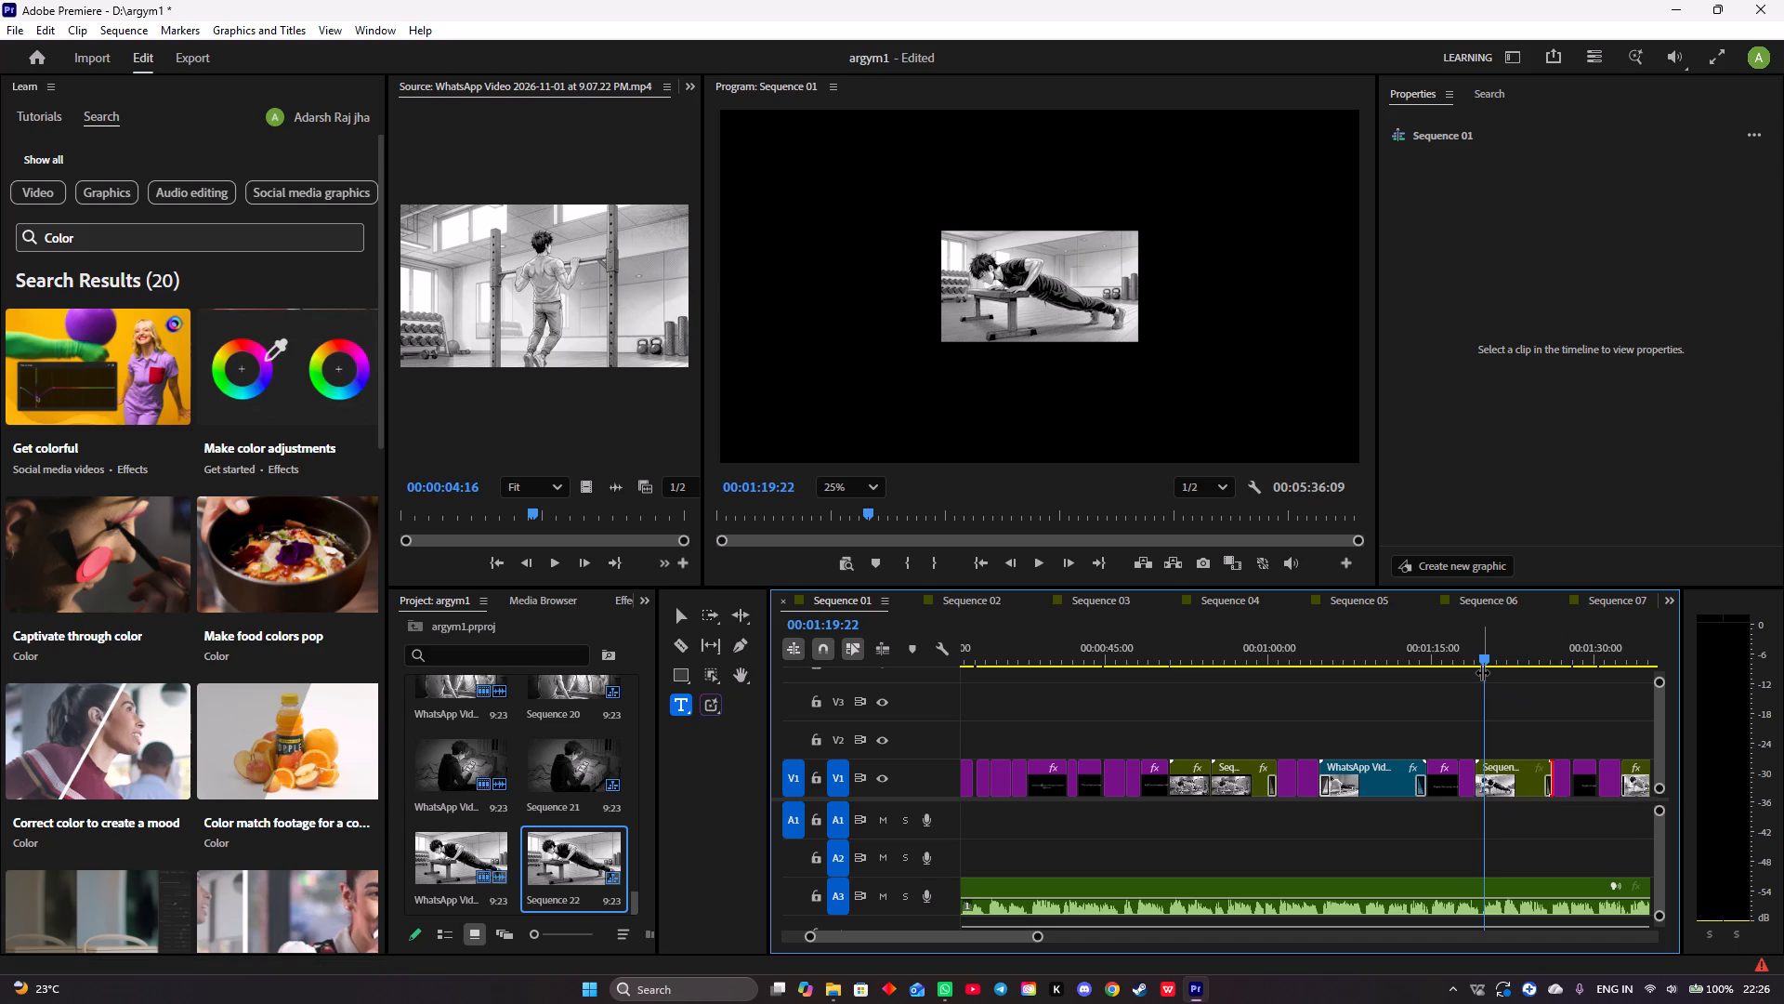
Play Sequence 01 from 00:01:15:08 into the Sequence 22 clip to check the replacement.
{"action": "left_click_drag", "start_coordinate": [1484, 656], "coordinate": [1435, 651]}
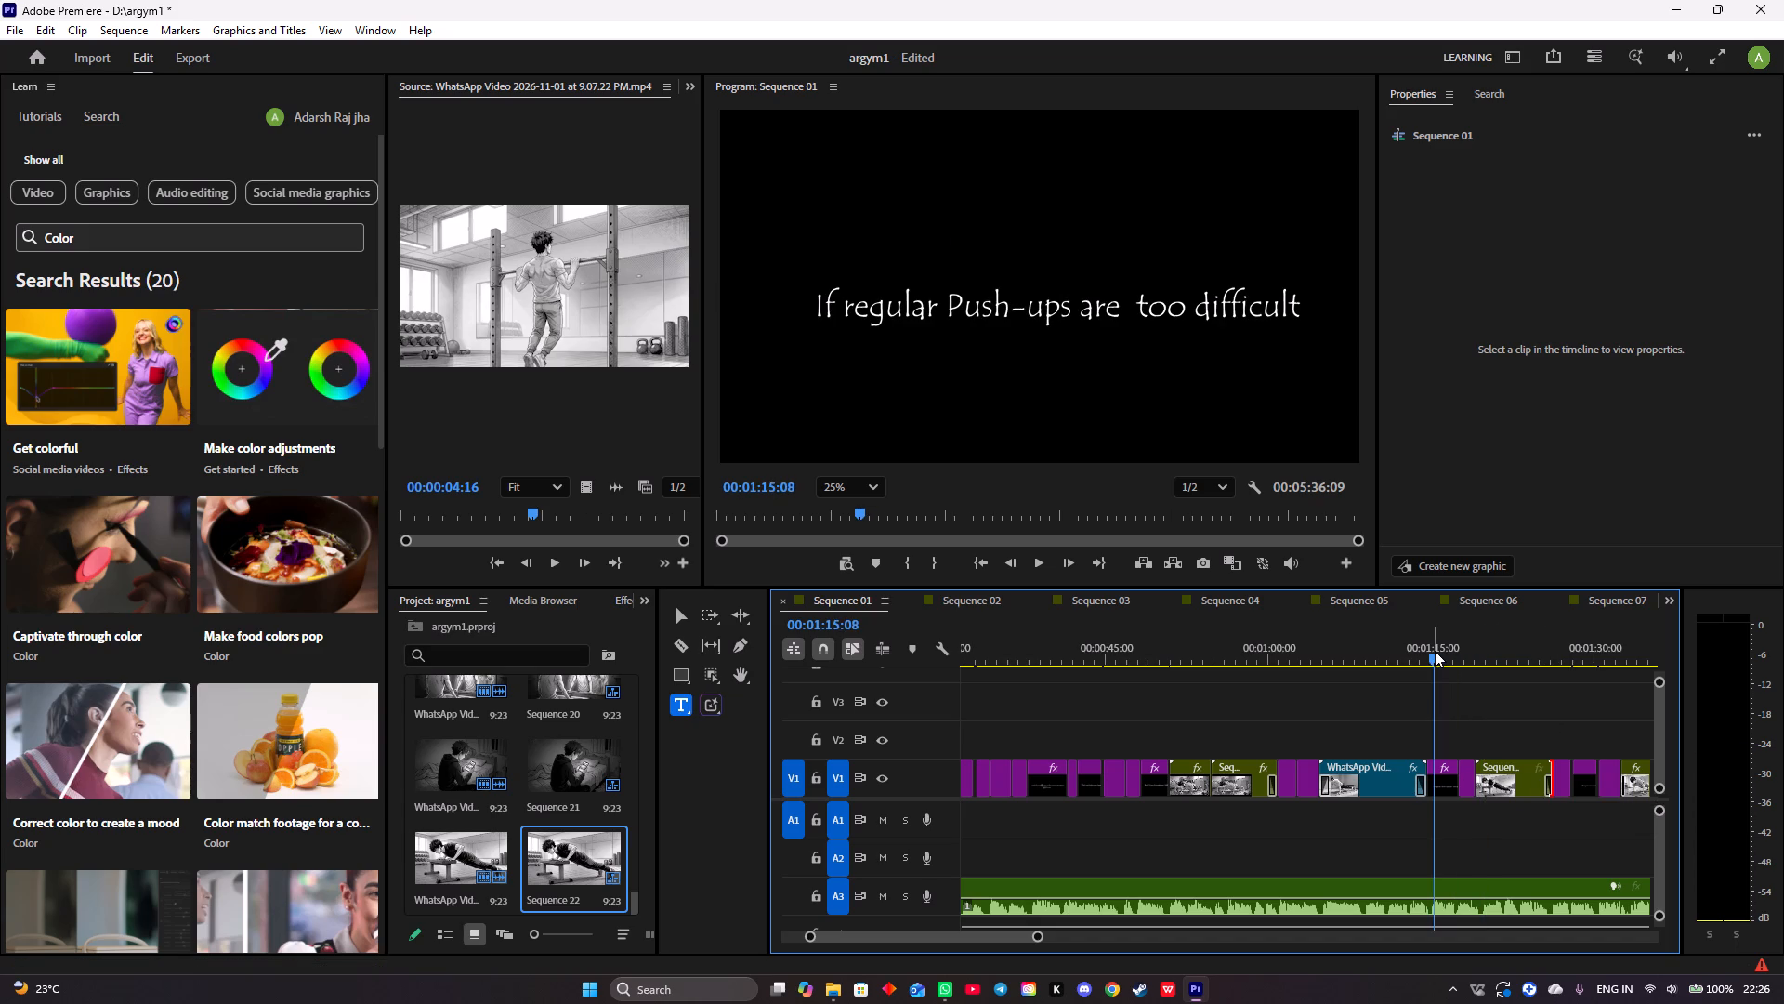
{"action": "key", "text": "space"}
{"action": "left_click_drag", "start_coordinate": [928, 934], "coordinate": [941, 936]}
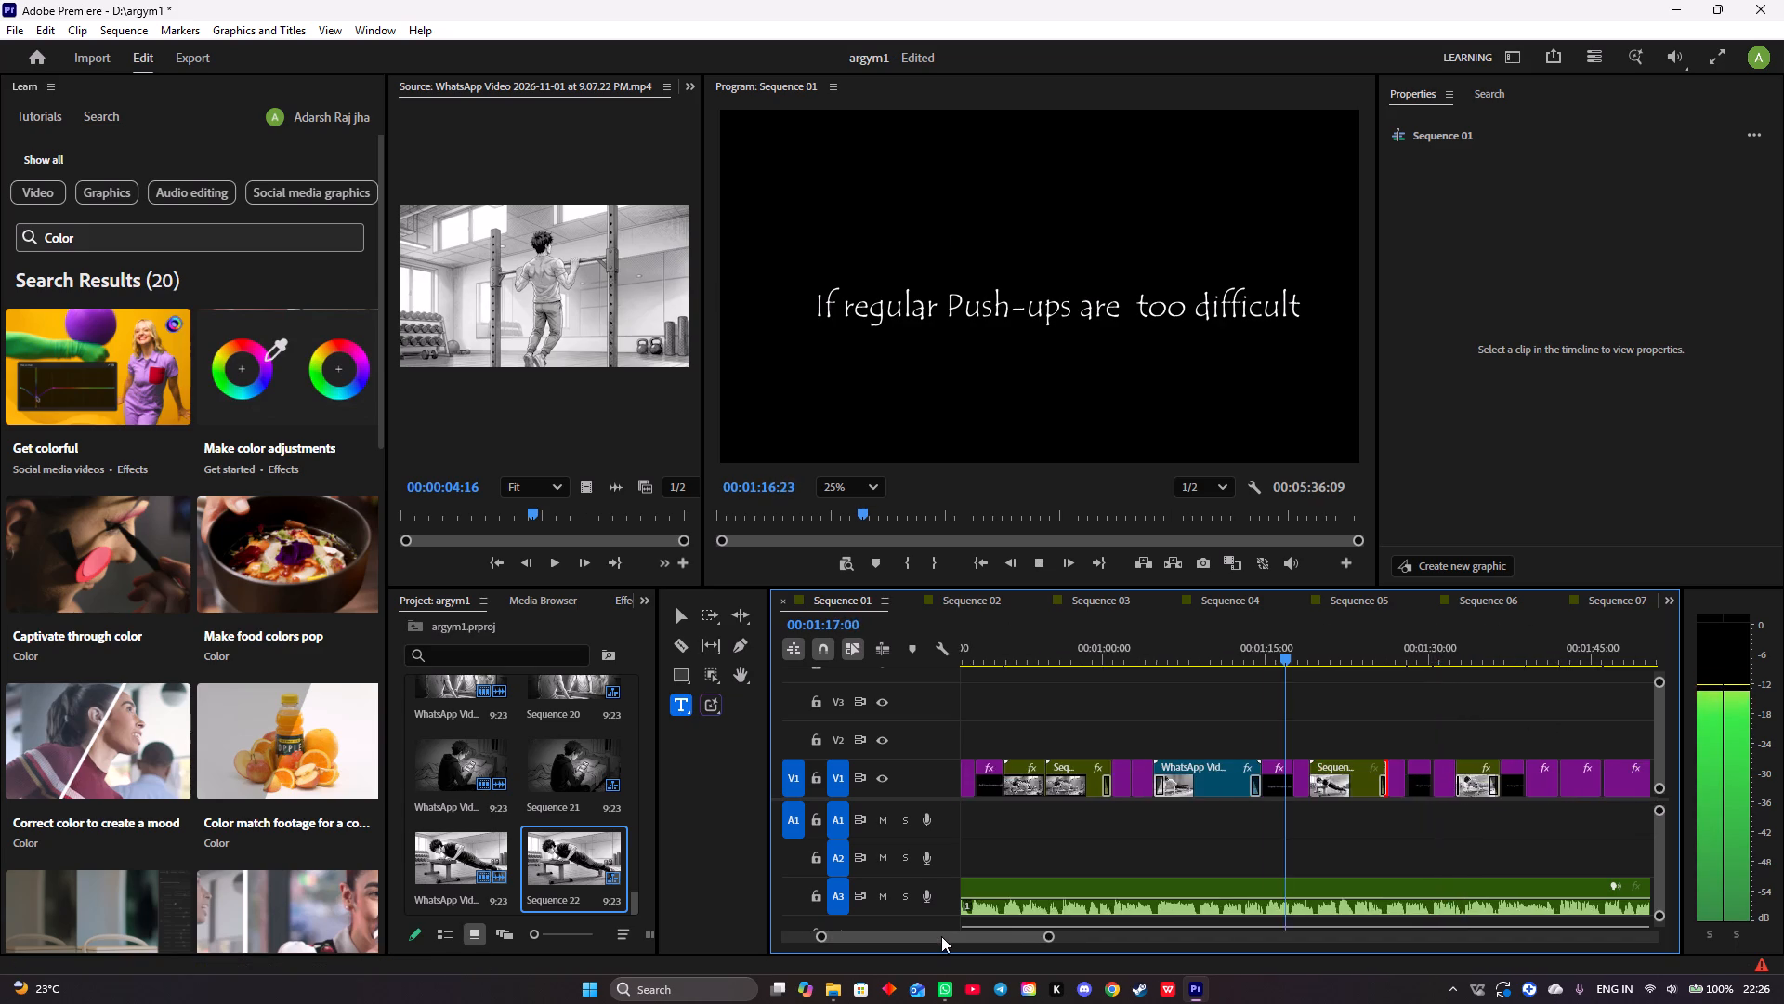
{"action": "left_click_drag", "start_coordinate": [941, 936], "coordinate": [952, 939]}
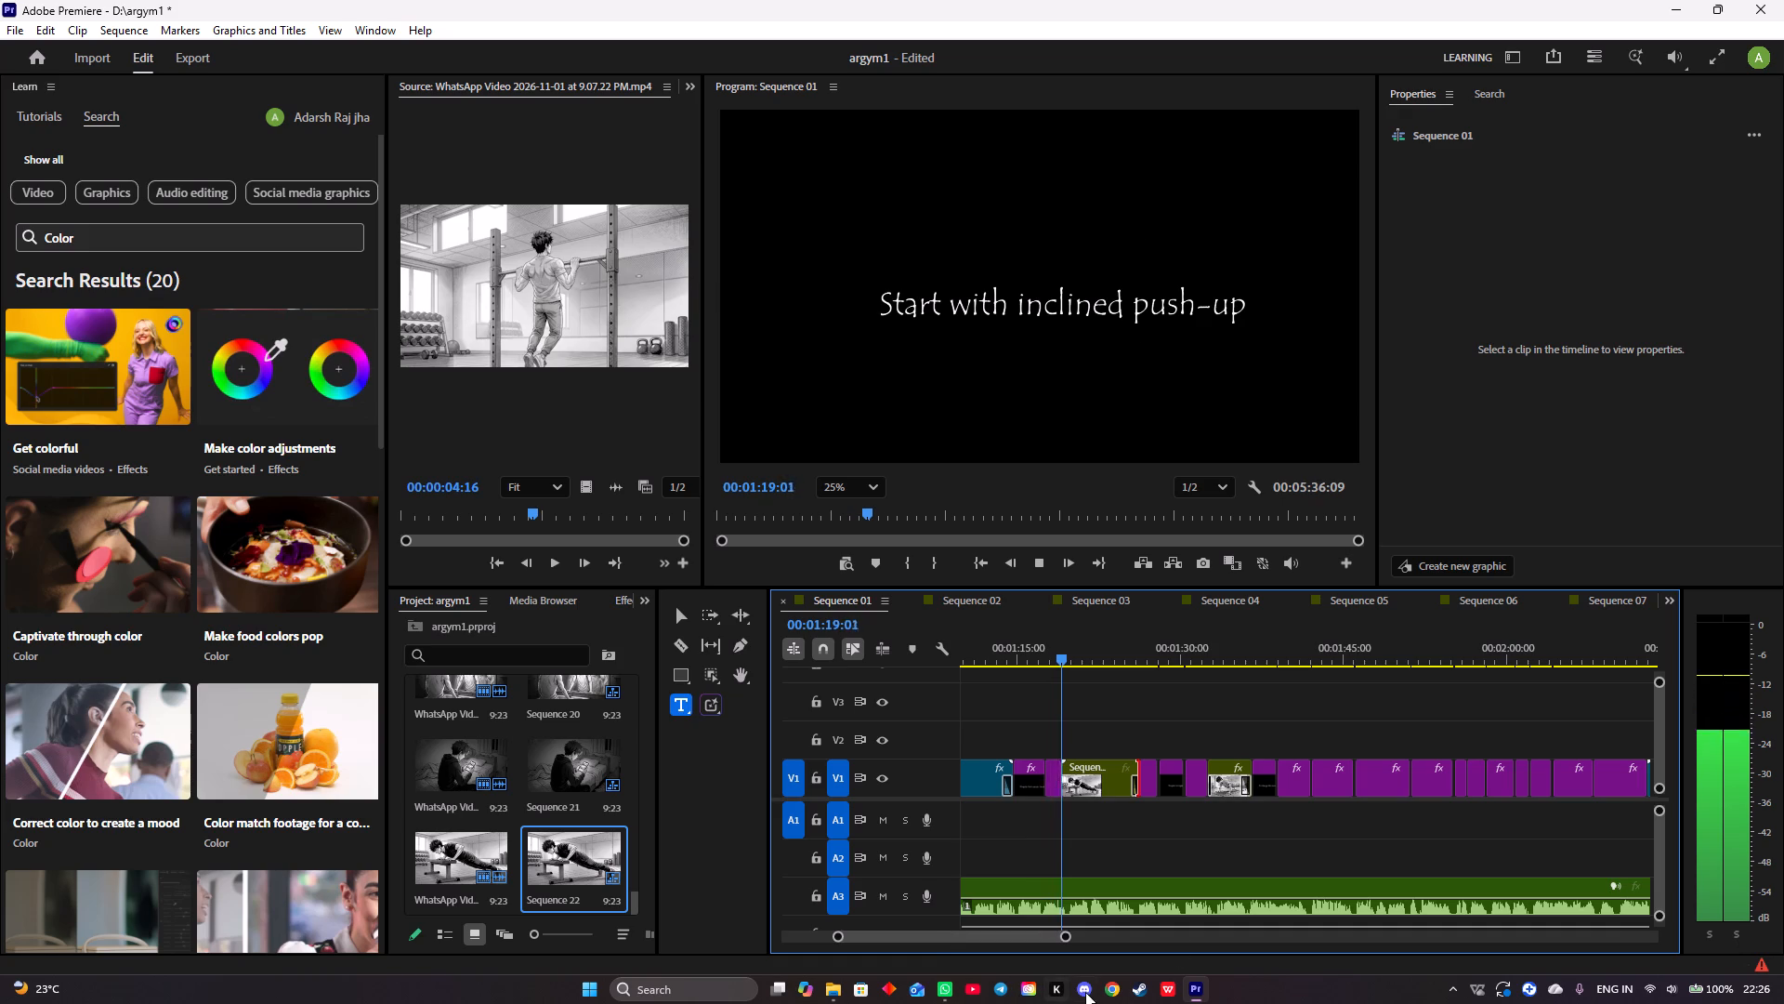
Scale the Sequence 22 clip on V1 to fill the frame.
{"action": "left_click", "coordinate": [1069, 785]}
{"action": "left_click", "coordinate": [1098, 773]}
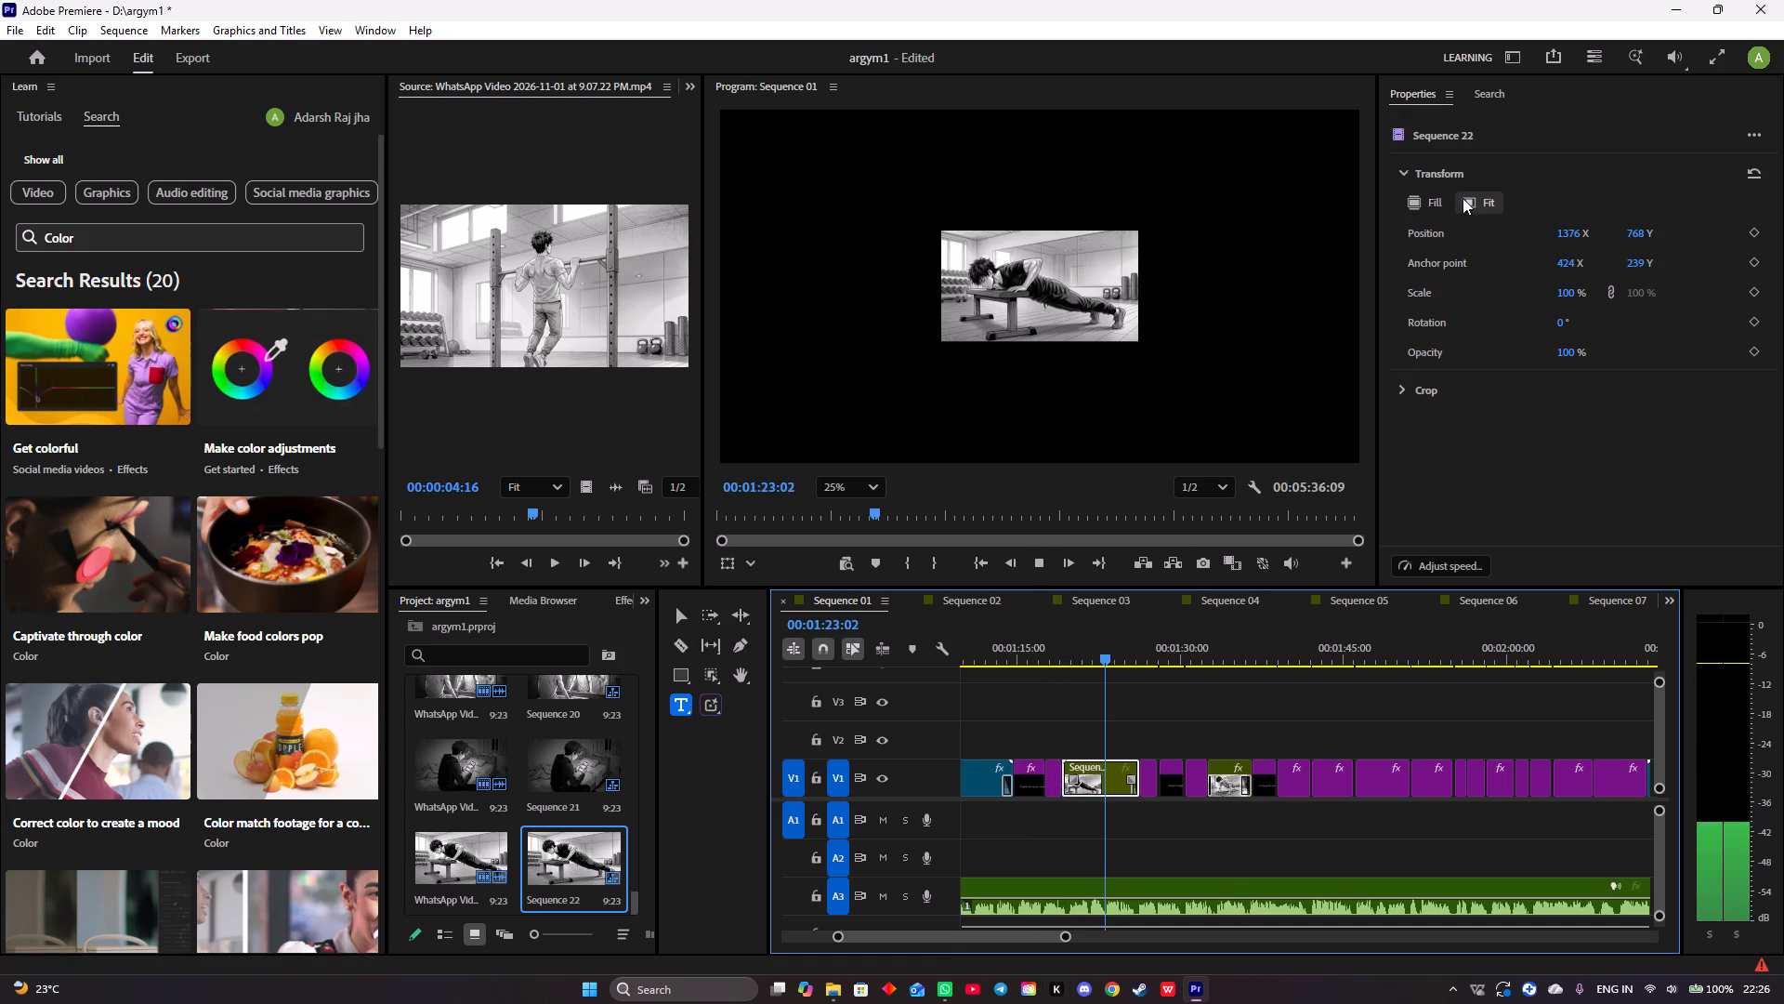
{"action": "left_click", "coordinate": [1463, 198]}
{"action": "left_click", "coordinate": [1434, 209]}
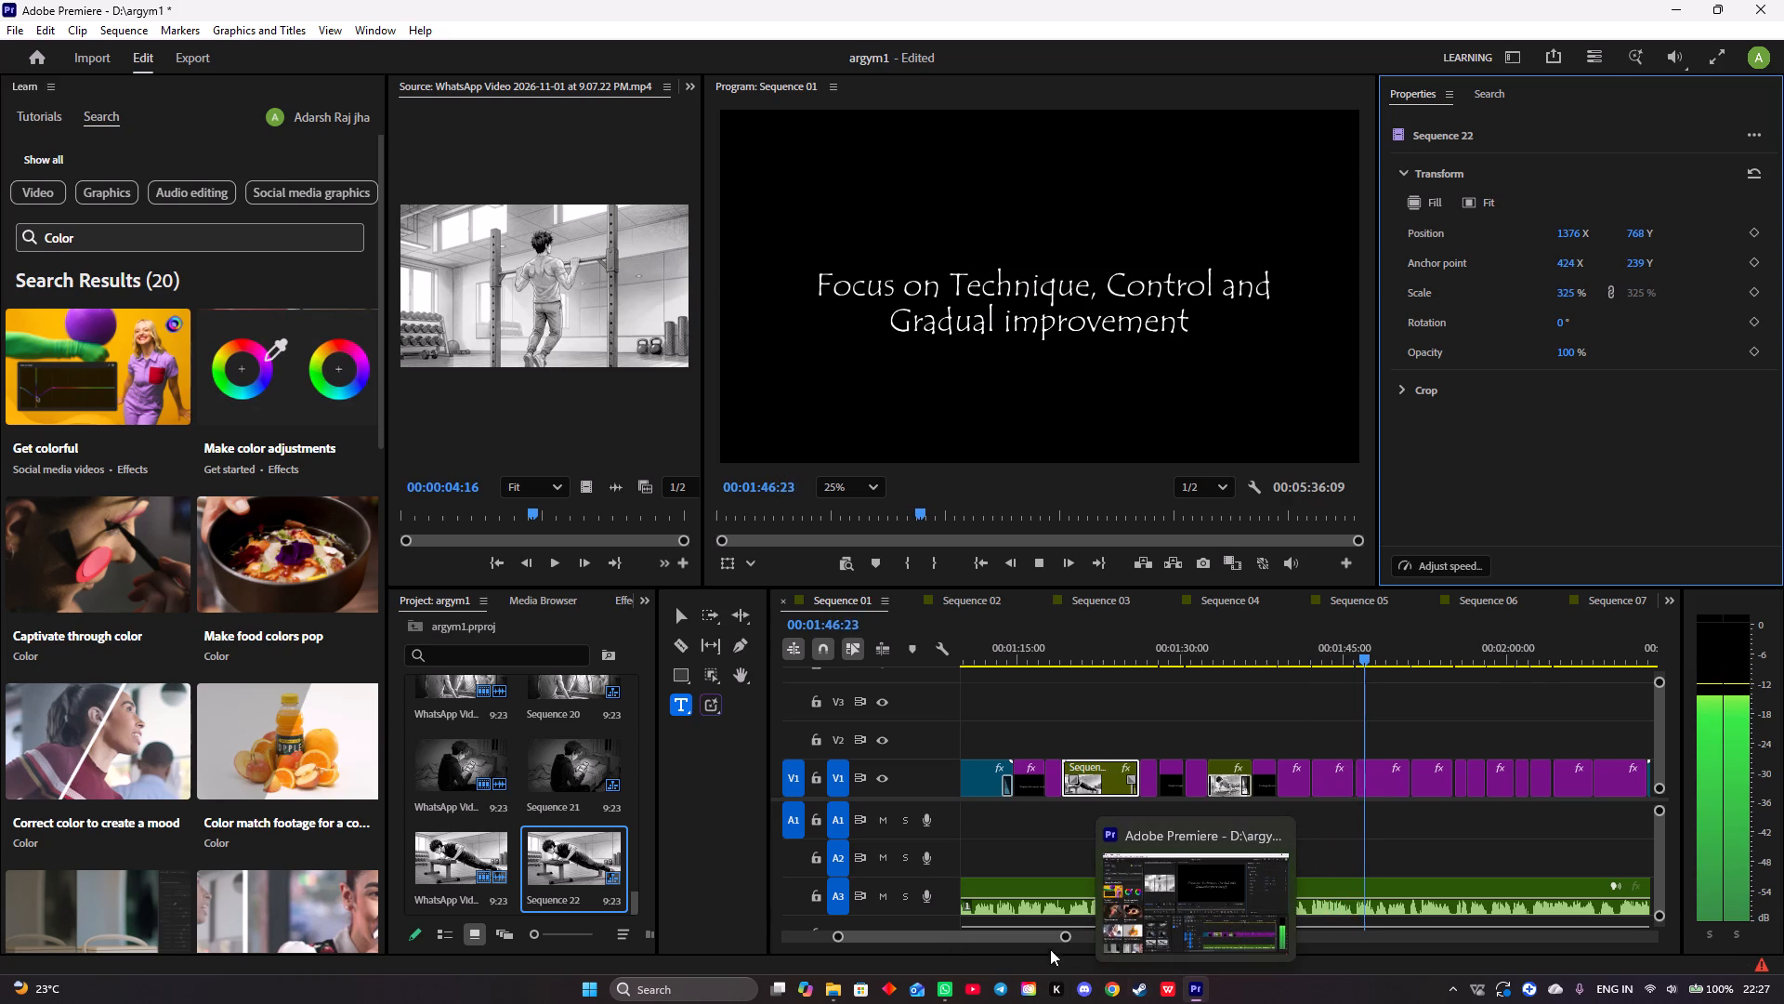
Let Sequence 01 play on to 00:01:47:17 to review the clips after Sequence 22, and stop there.
{"action": "key", "text": "space"}
In File Explorer, cut all the WhatsApp images and videos from the New folder on the OneDrive Desktop.
{"action": "left_click", "coordinate": [822, 987]}
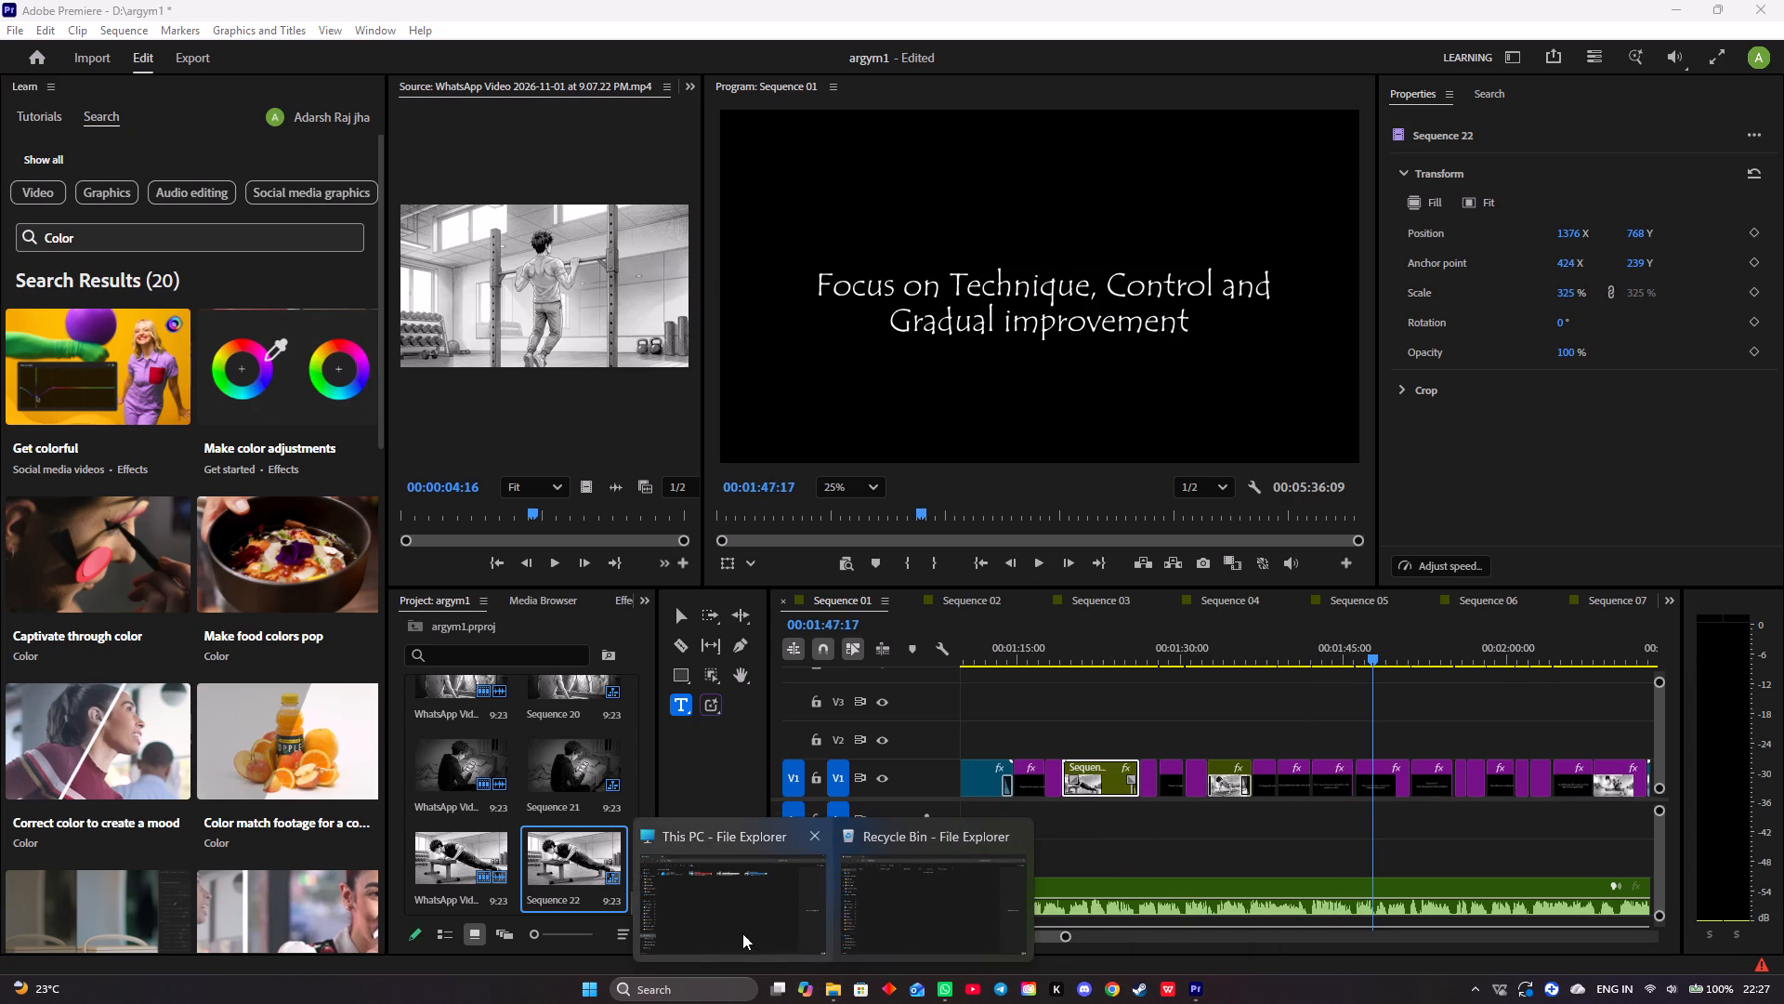
{"action": "left_click", "coordinate": [742, 933]}
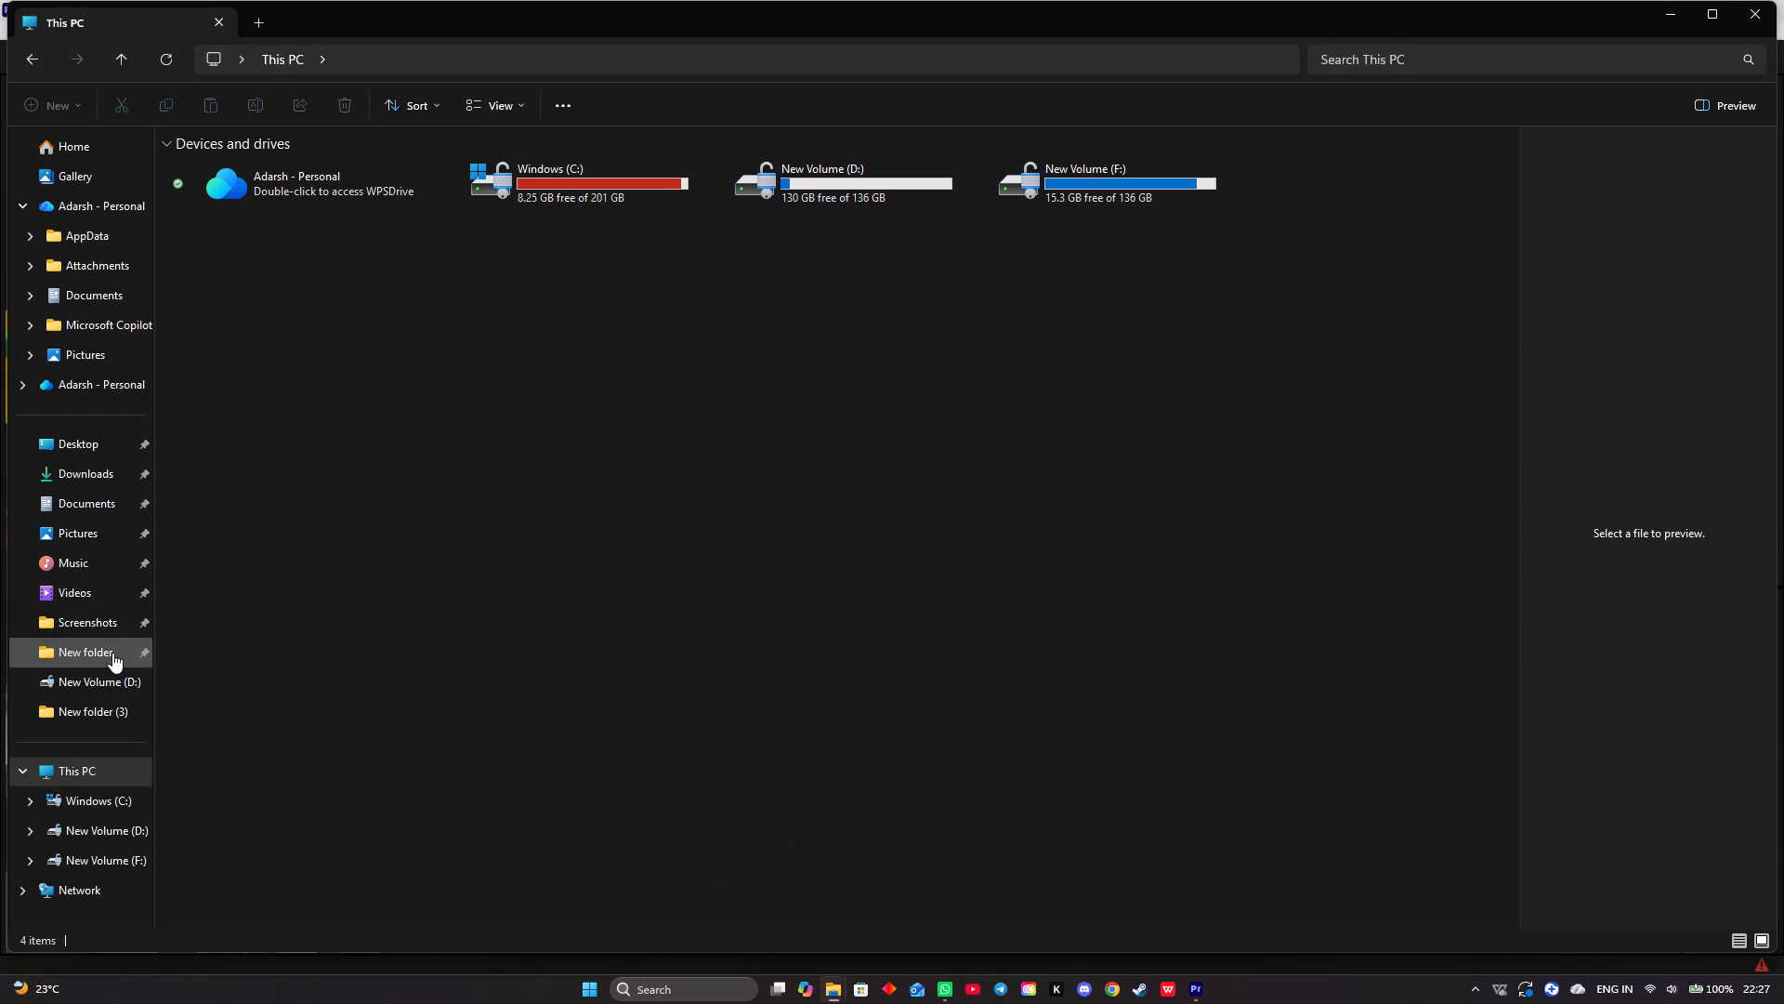
{"action": "left_click", "coordinate": [112, 652]}
{"action": "left_click_drag", "start_coordinate": [712, 829], "coordinate": [162, 117]}
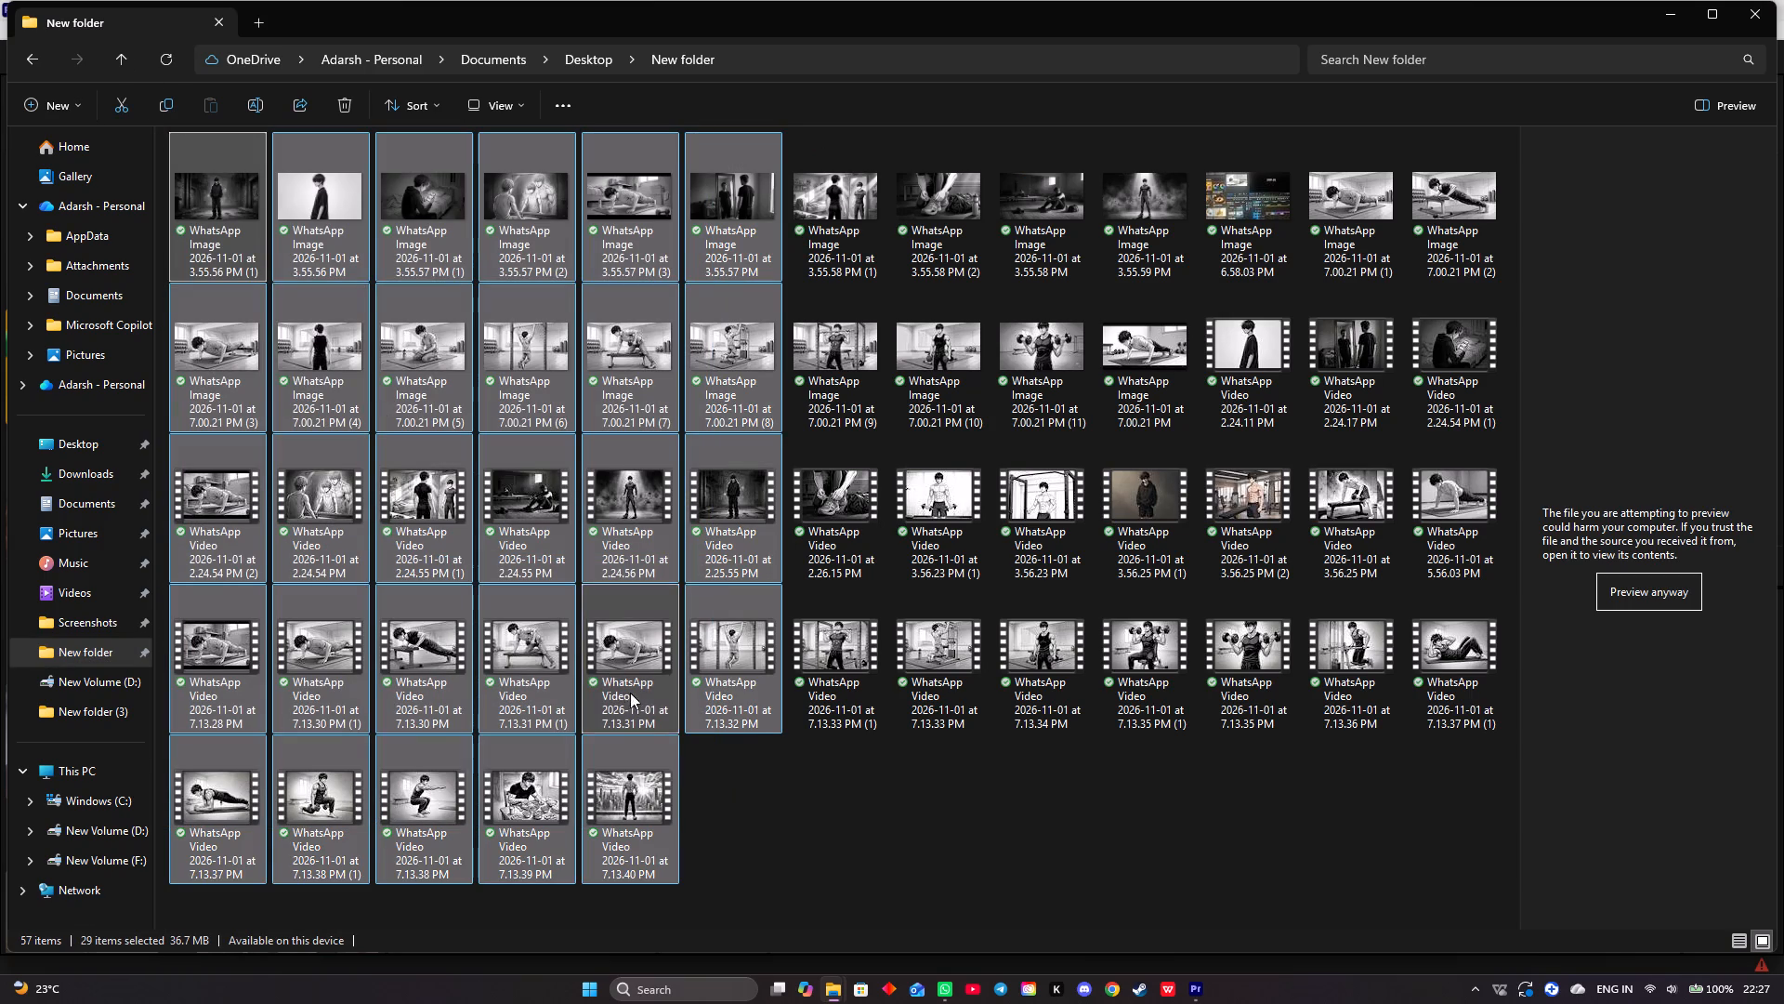
{"action": "left_click", "coordinate": [724, 782]}
{"action": "left_click_drag", "start_coordinate": [159, 138], "coordinate": [1497, 878]}
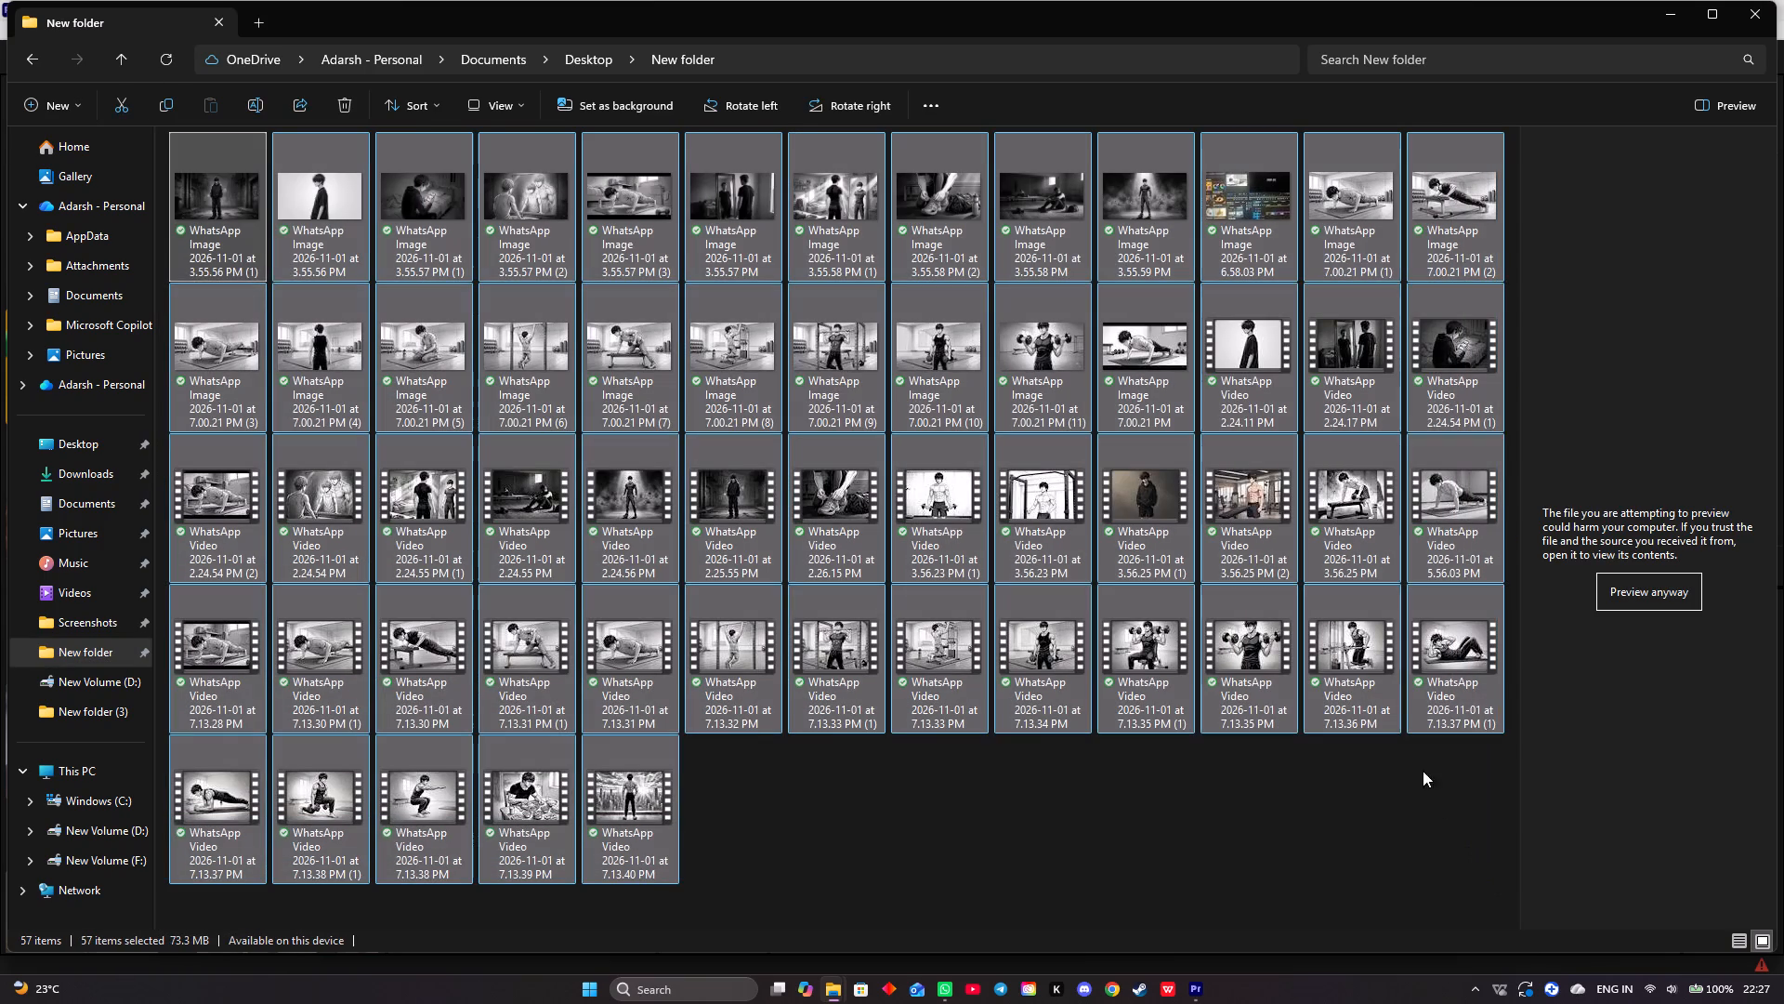
{"action": "right_click", "coordinate": [1411, 705]}
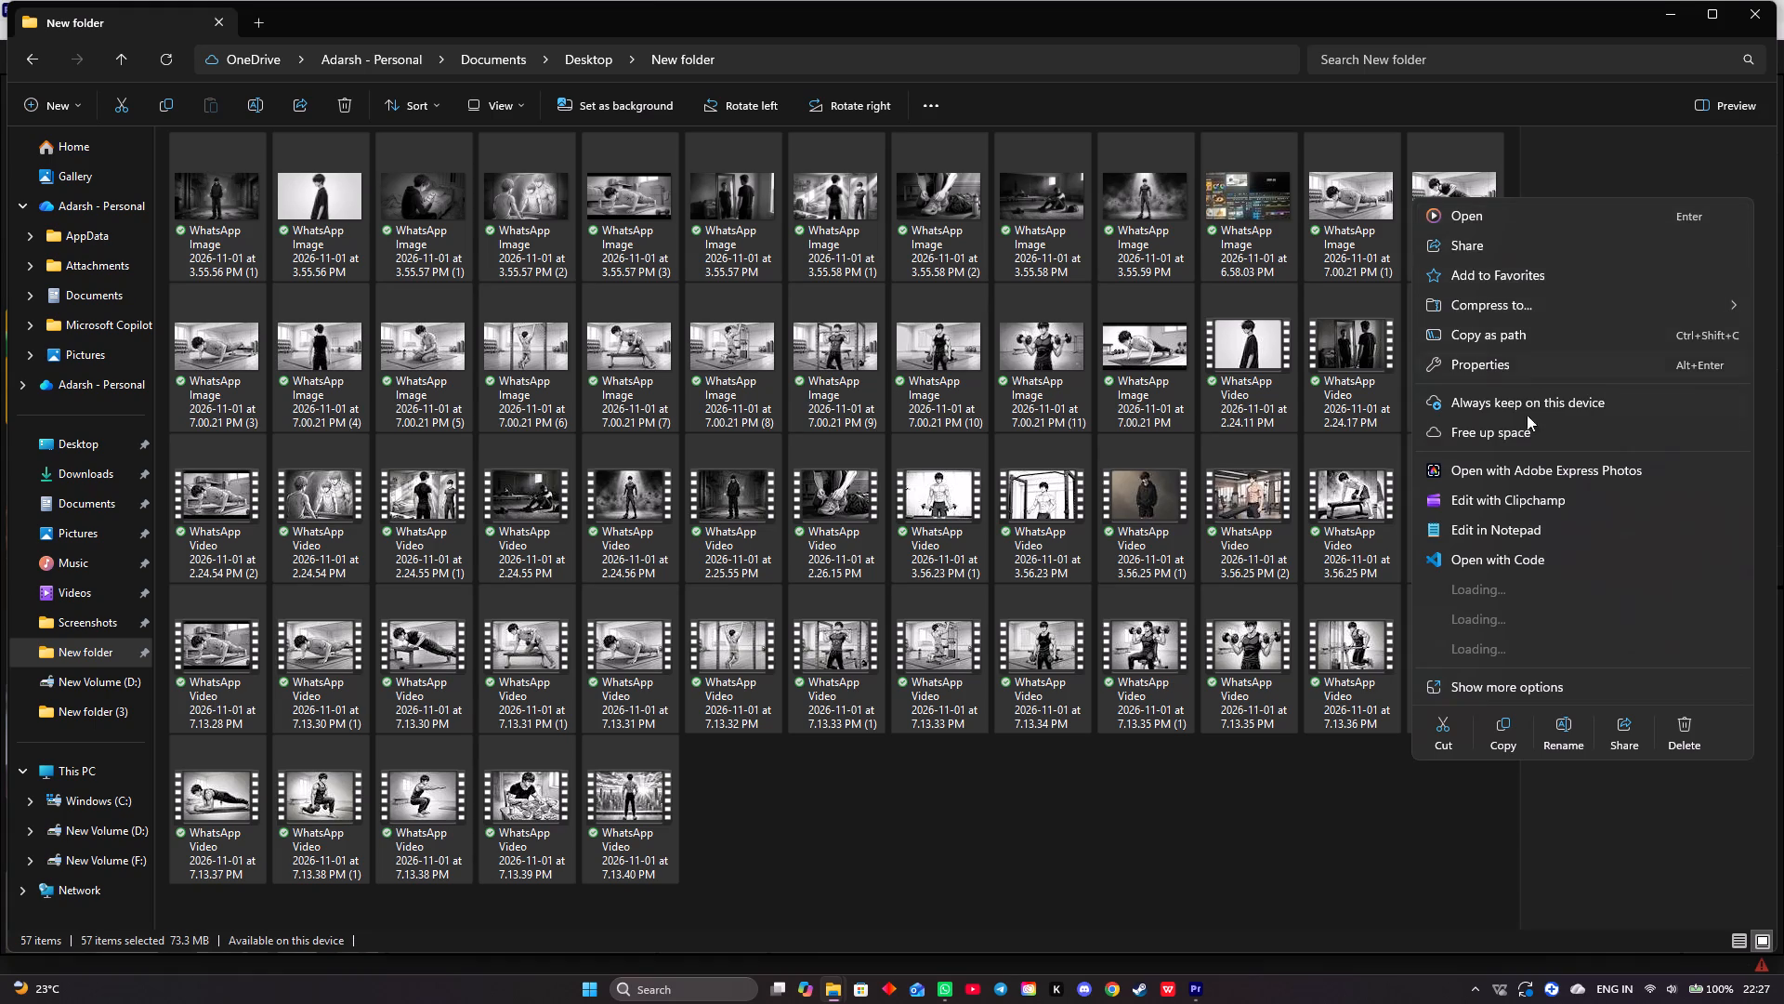
{"action": "left_click", "coordinate": [1445, 739]}
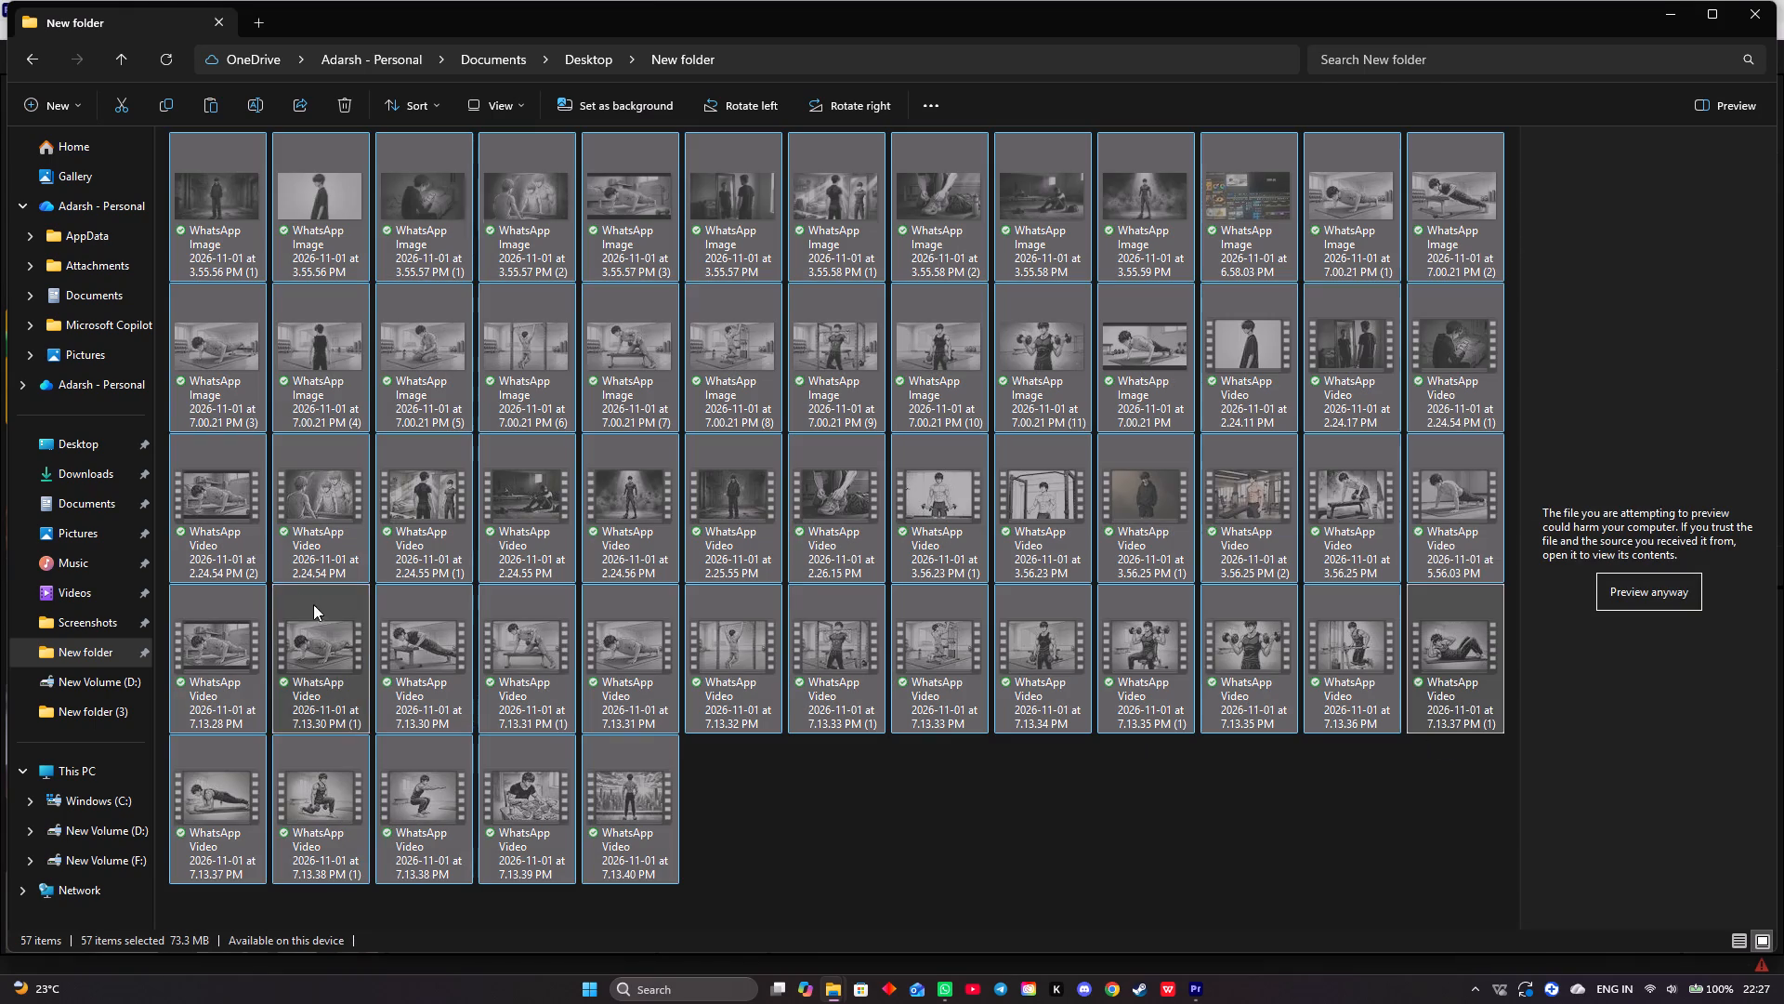
Create a new folder with the default name in the root of New Volume (D:).
{"action": "left_click", "coordinate": [108, 815]}
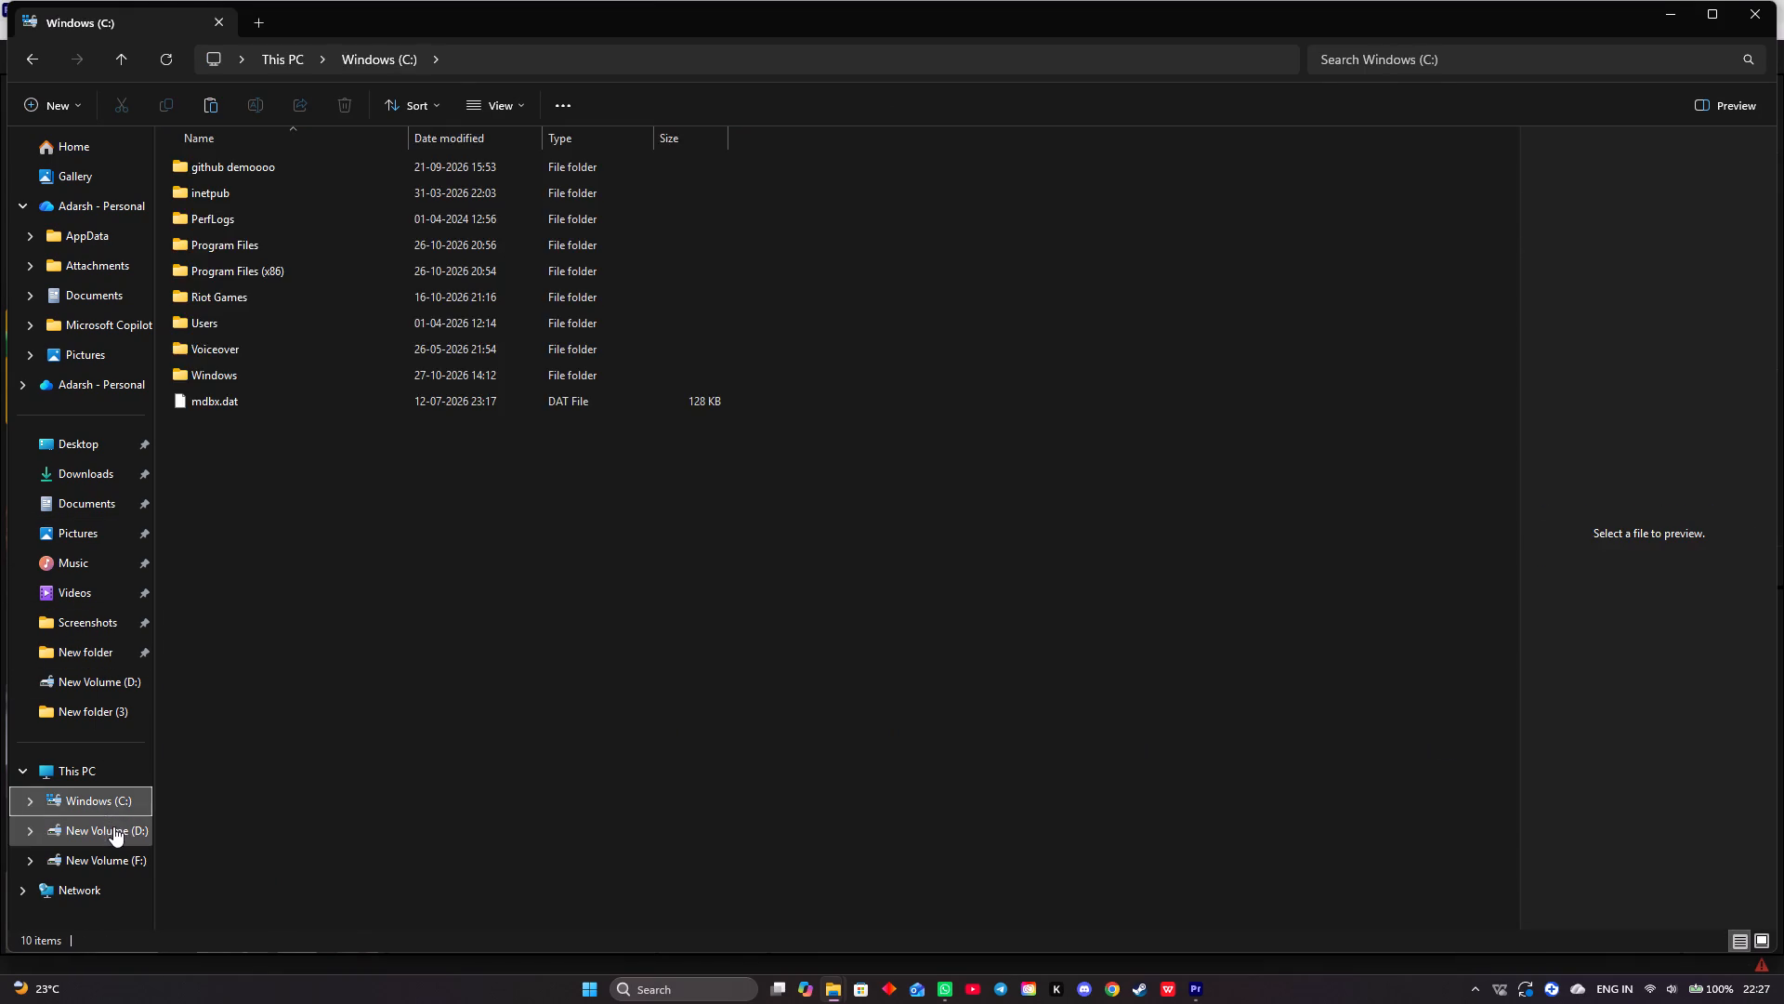
{"action": "left_click", "coordinate": [113, 826]}
{"action": "right_click", "coordinate": [264, 469]}
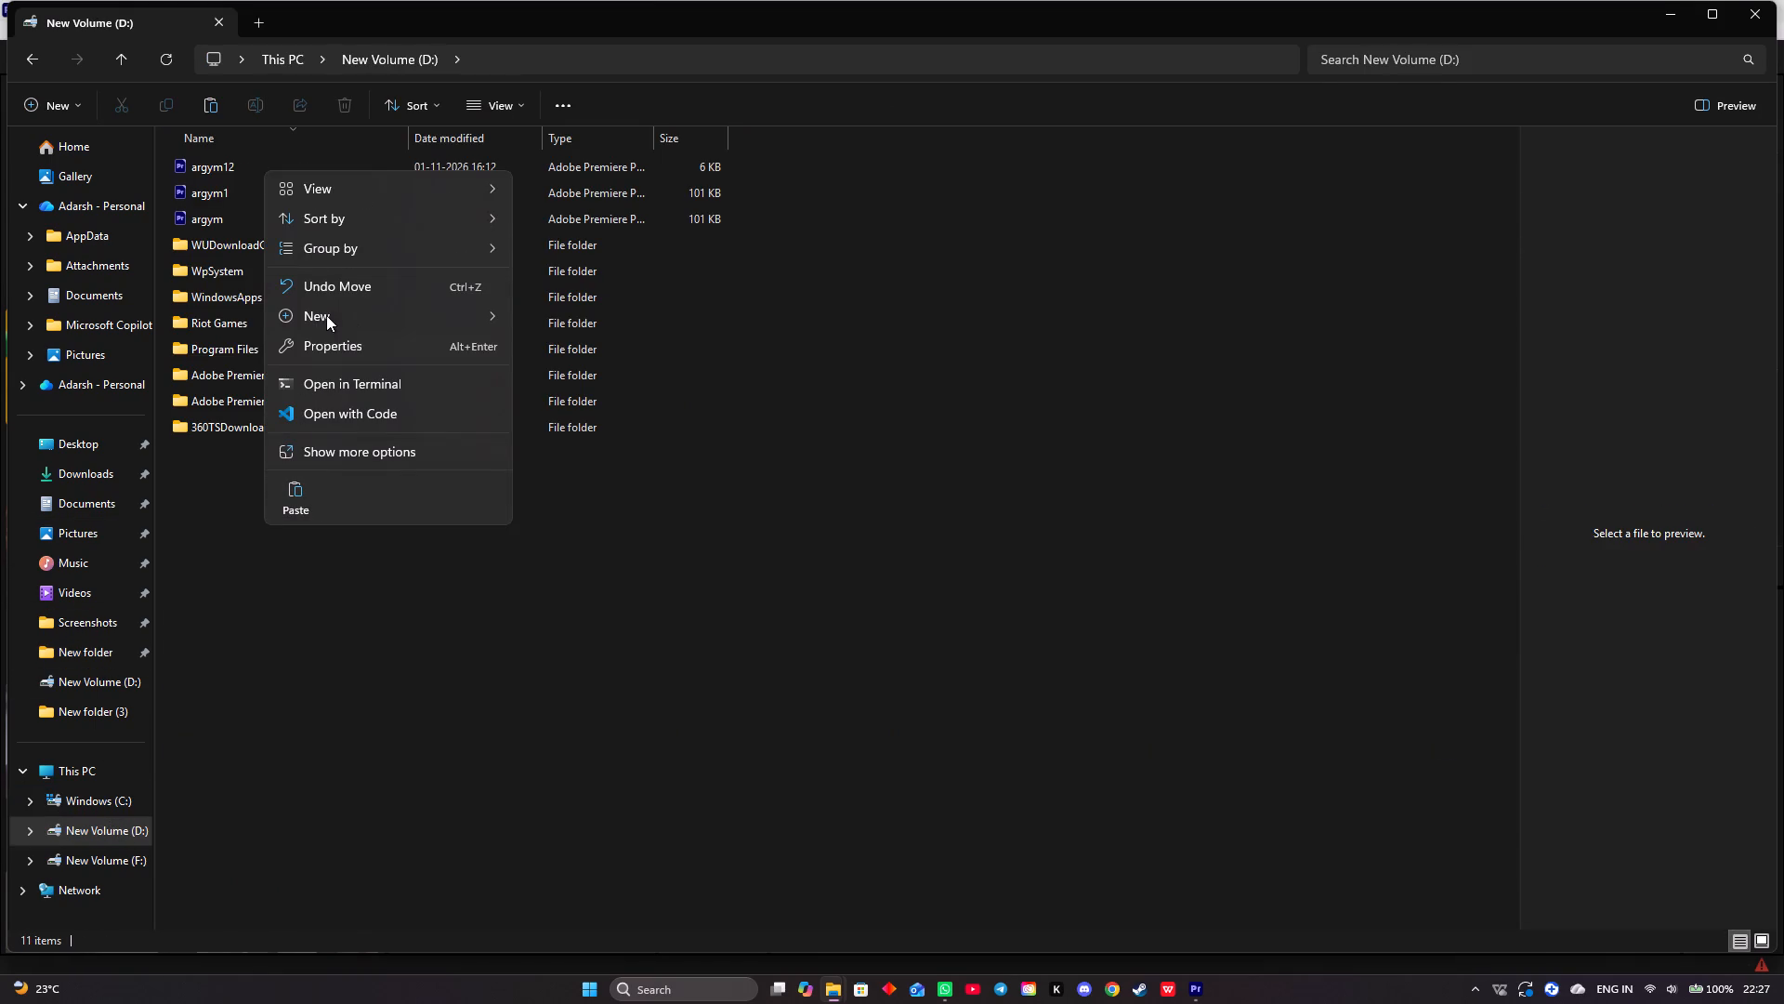
{"action": "left_click", "coordinate": [364, 324]}
{"action": "left_click", "coordinate": [529, 326]}
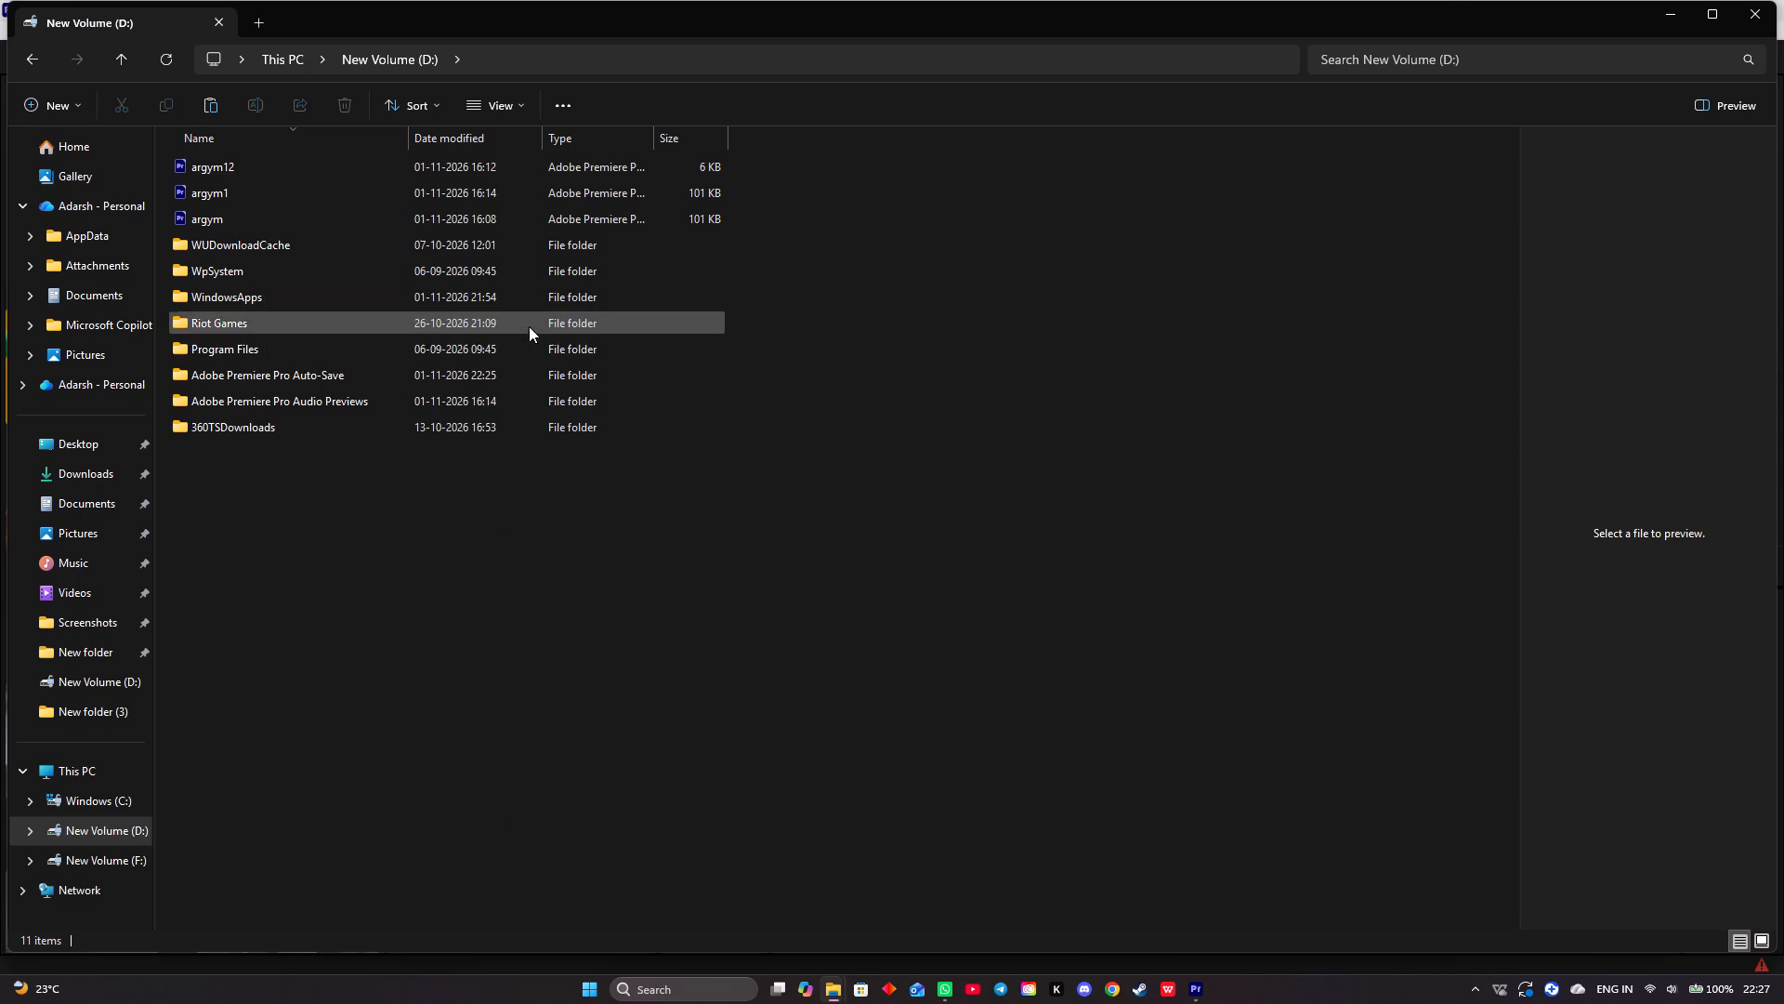
{"action": "left_click", "coordinate": [272, 490]}
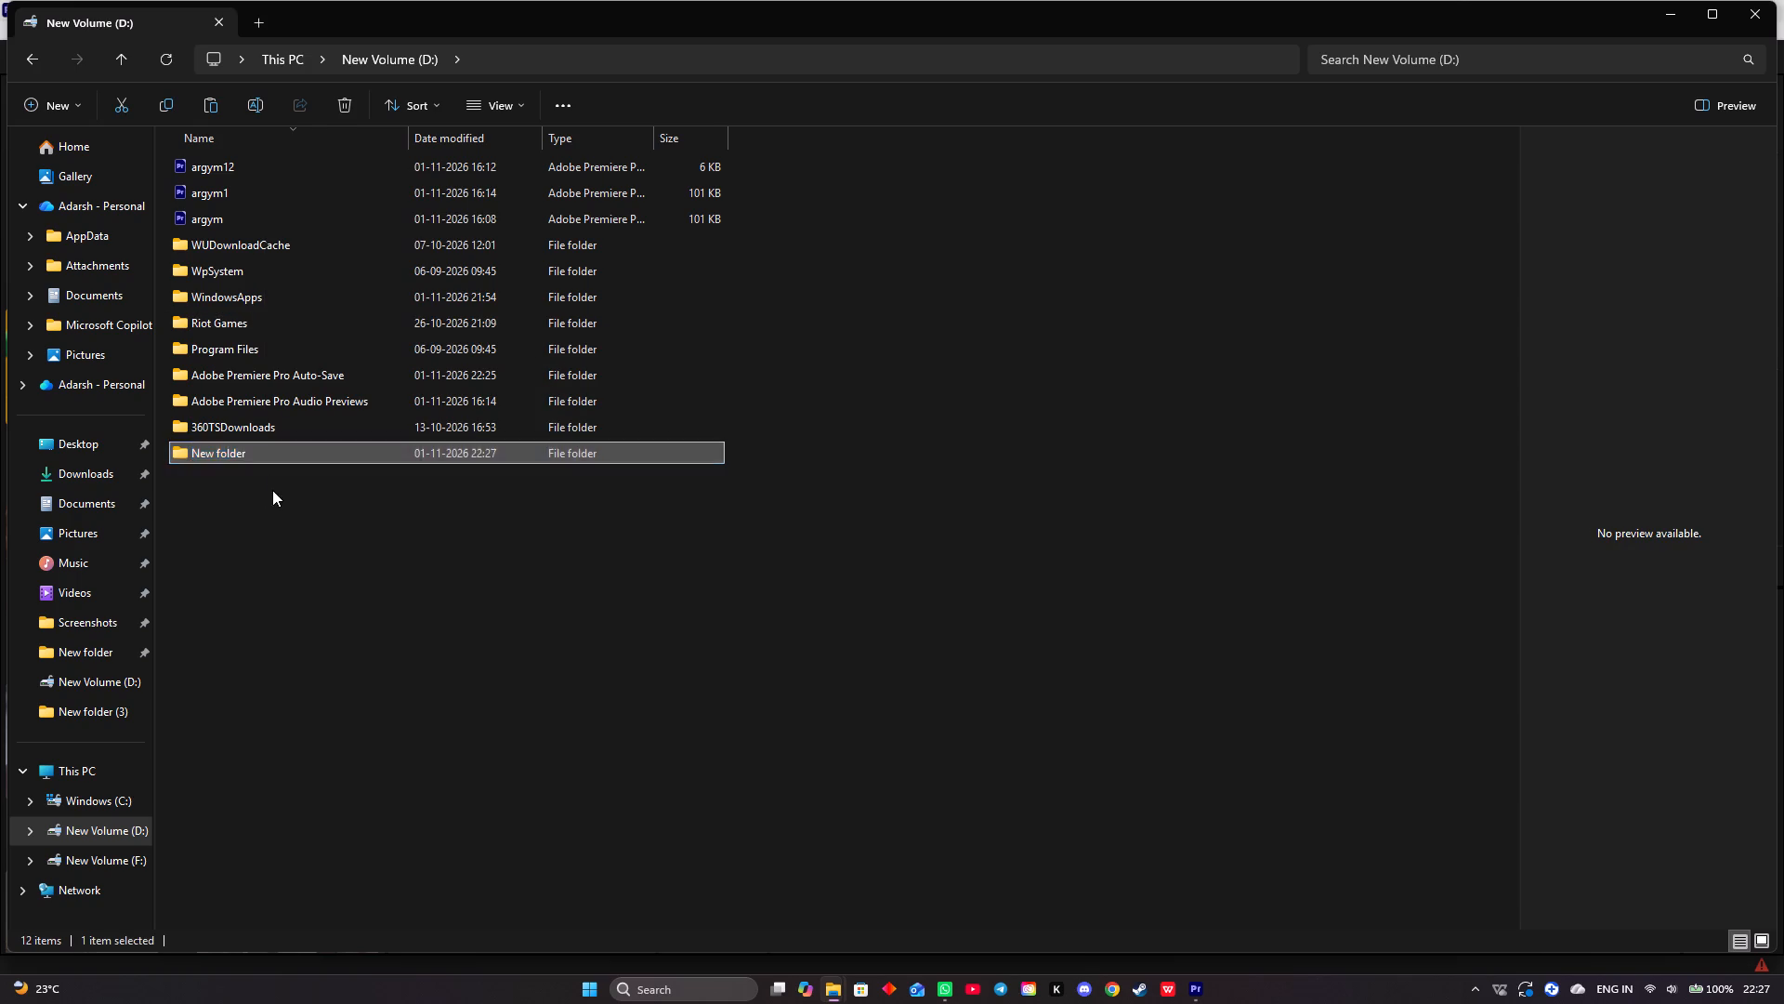
Paste the cut WhatsApp images and videos into the new folder on New Volume (D:).
{"action": "double_click", "coordinate": [258, 460]}
{"action": "right_click", "coordinate": [345, 371]}
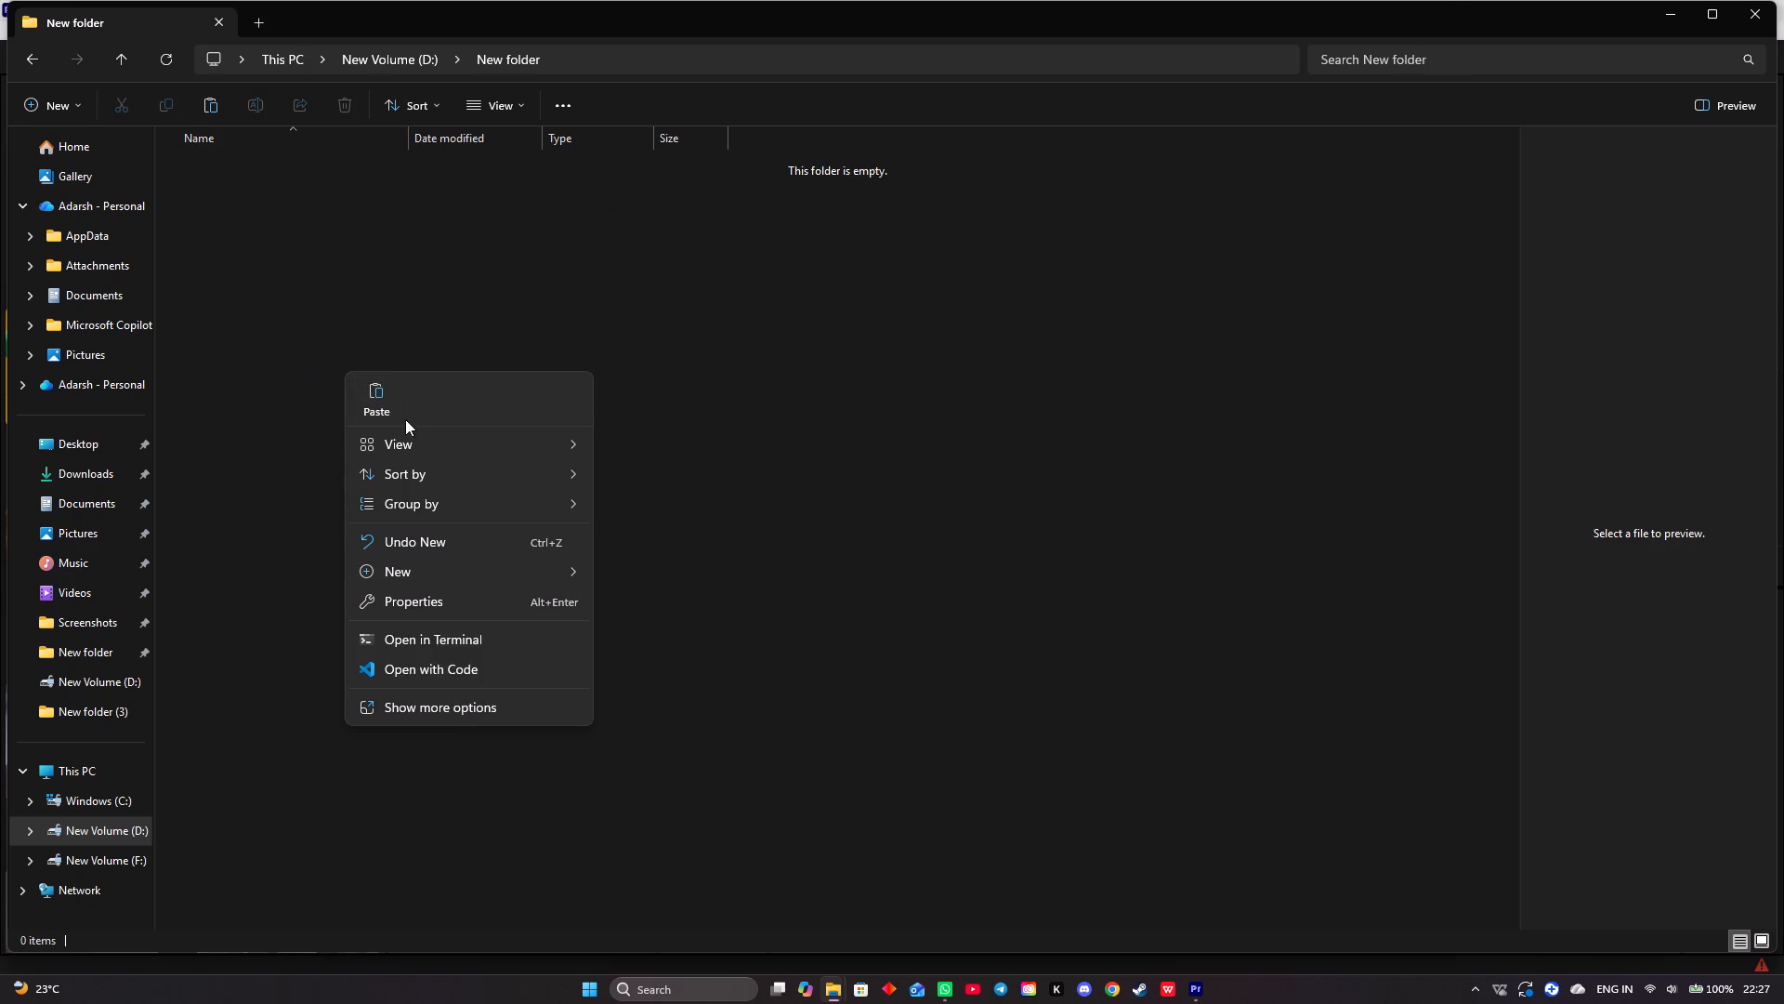
{"action": "left_click", "coordinate": [387, 403]}
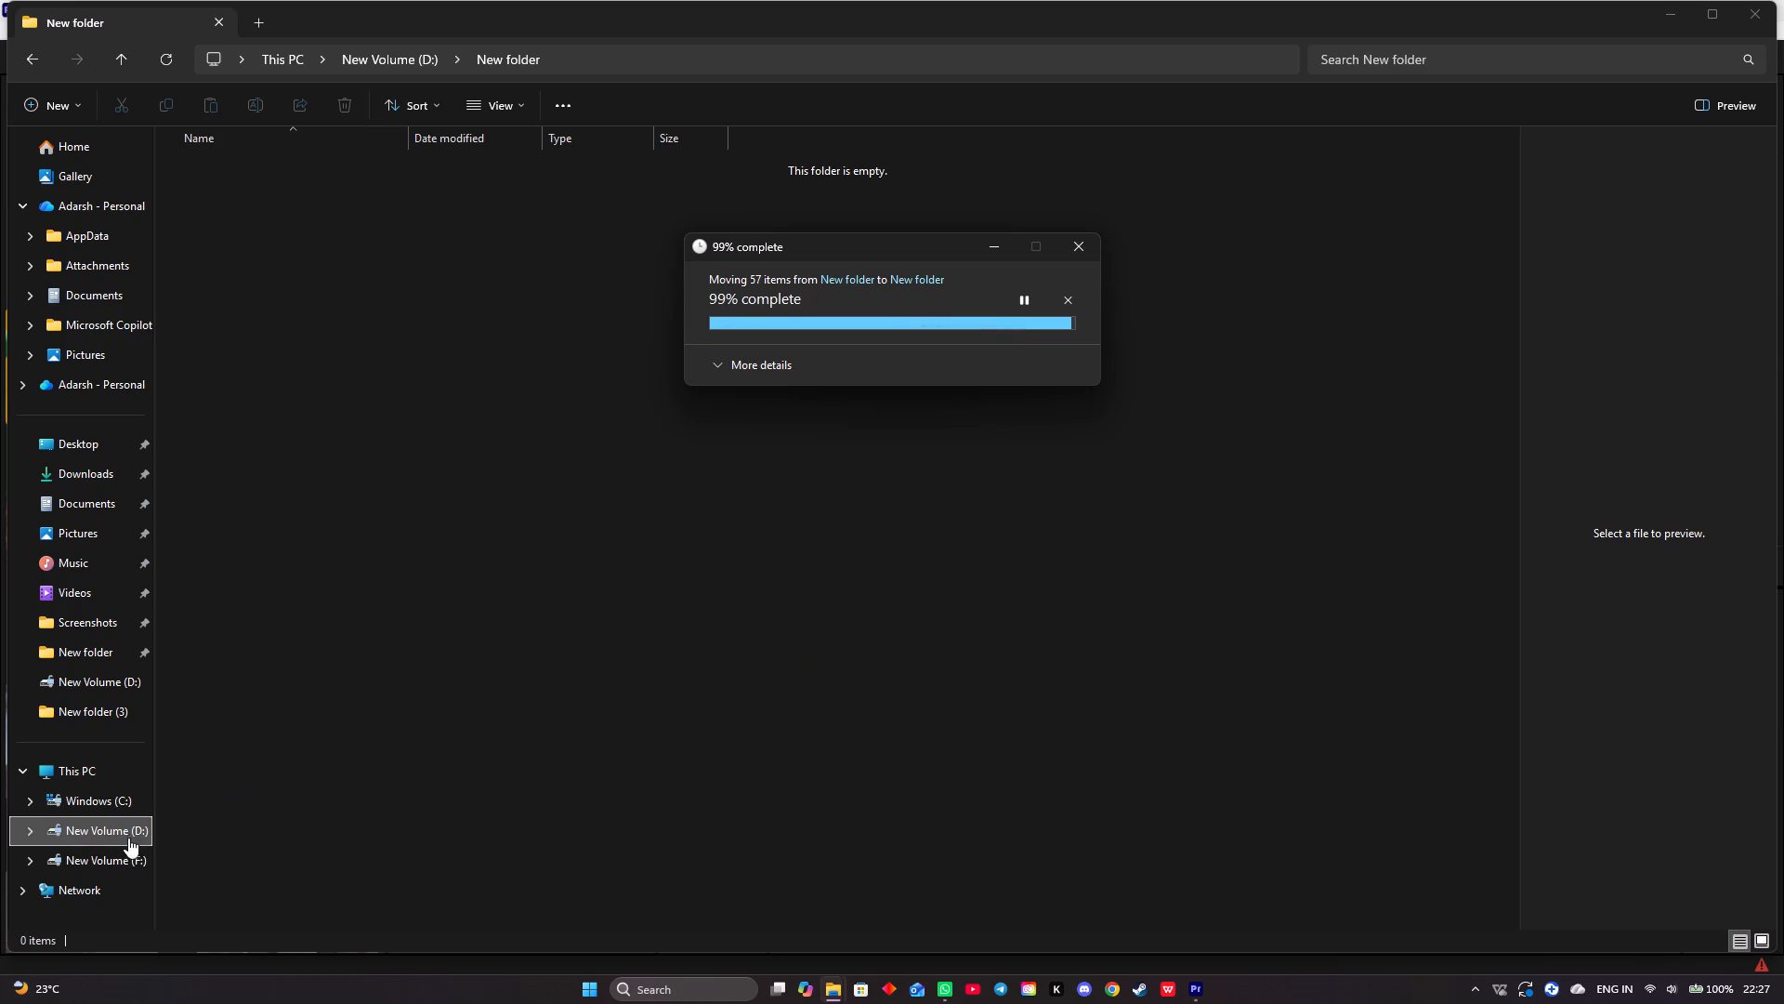
{"action": "left_click", "coordinate": [119, 777]}
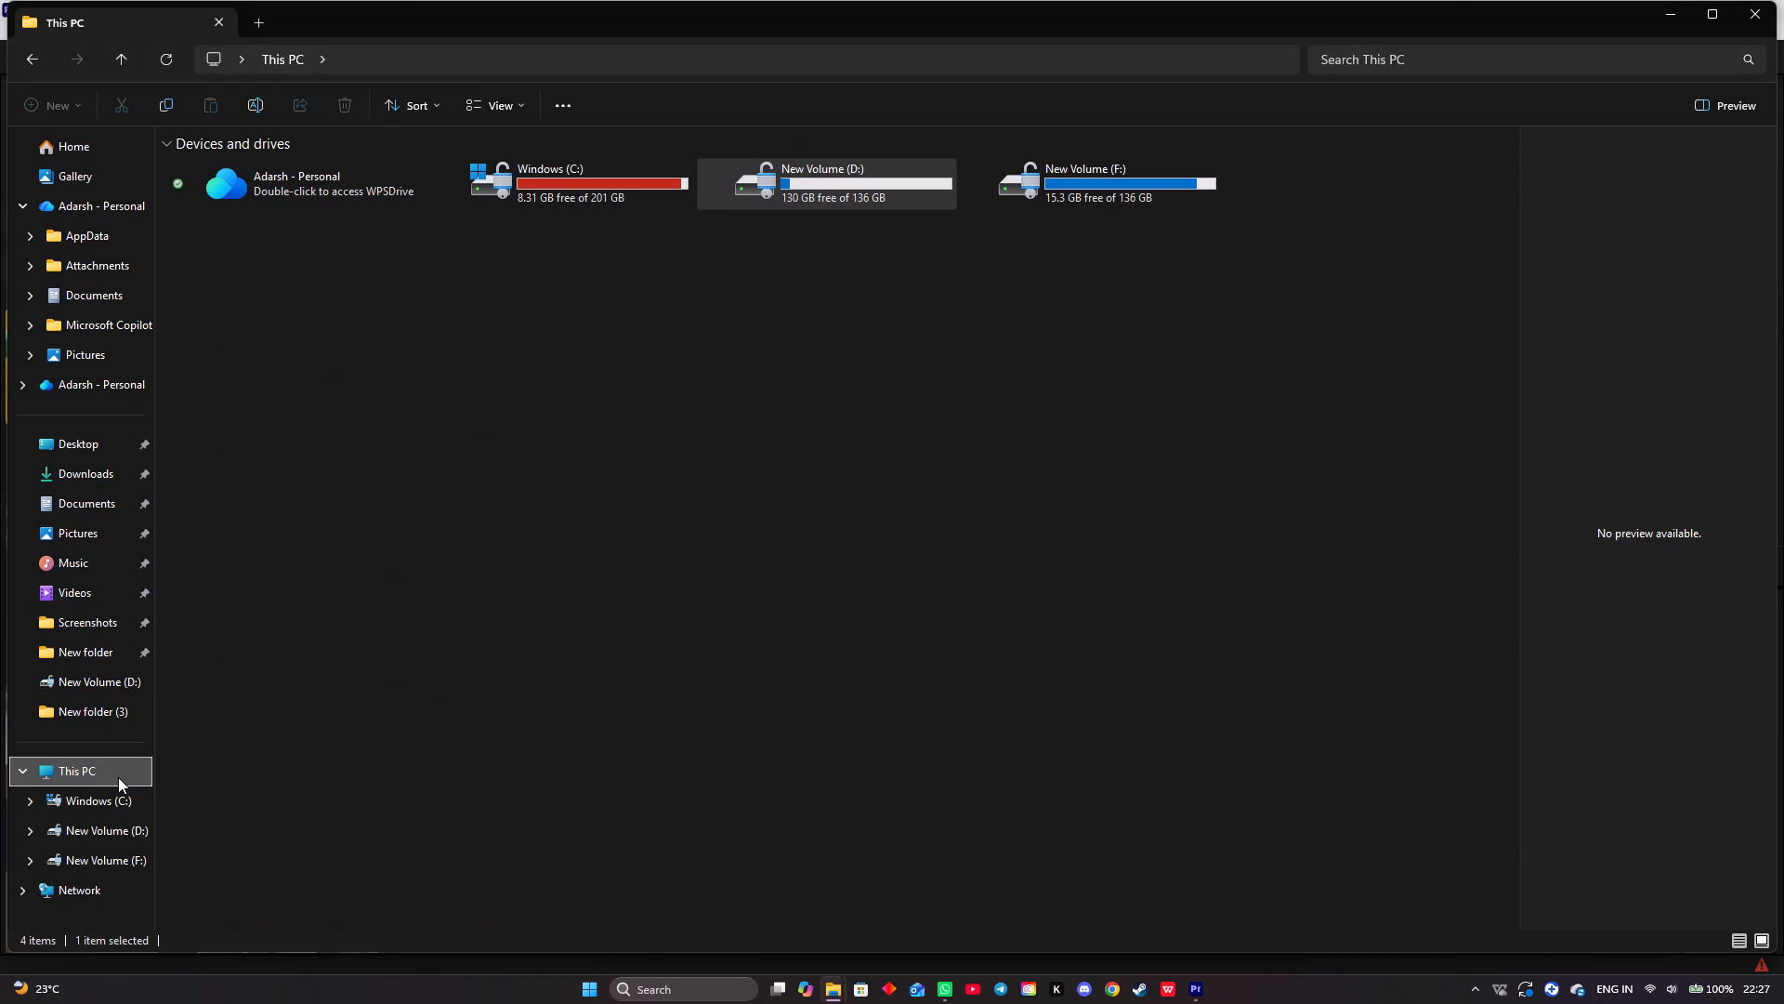
Switch back to Premiere, play Sequence 01 from 00:01:47:17 and scrub ahead to 00:02:40:23 to check its clips.
{"action": "left_click", "coordinate": [1200, 987]}
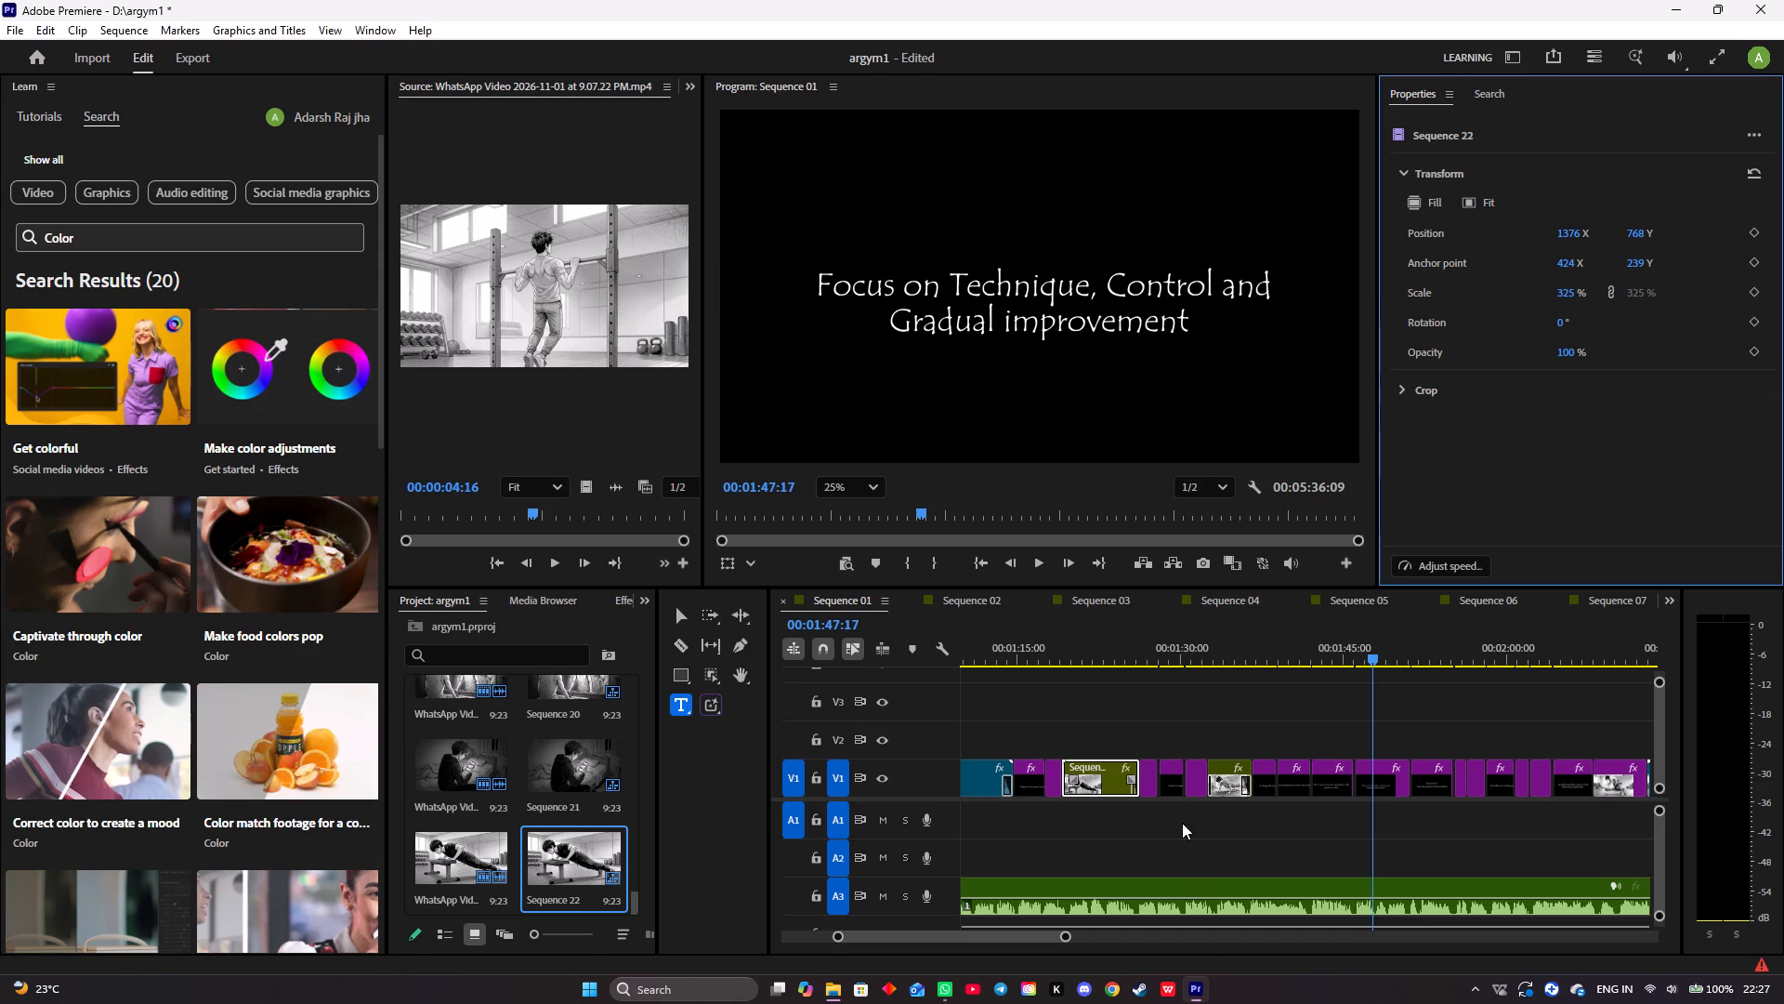
{"action": "key", "text": "space"}
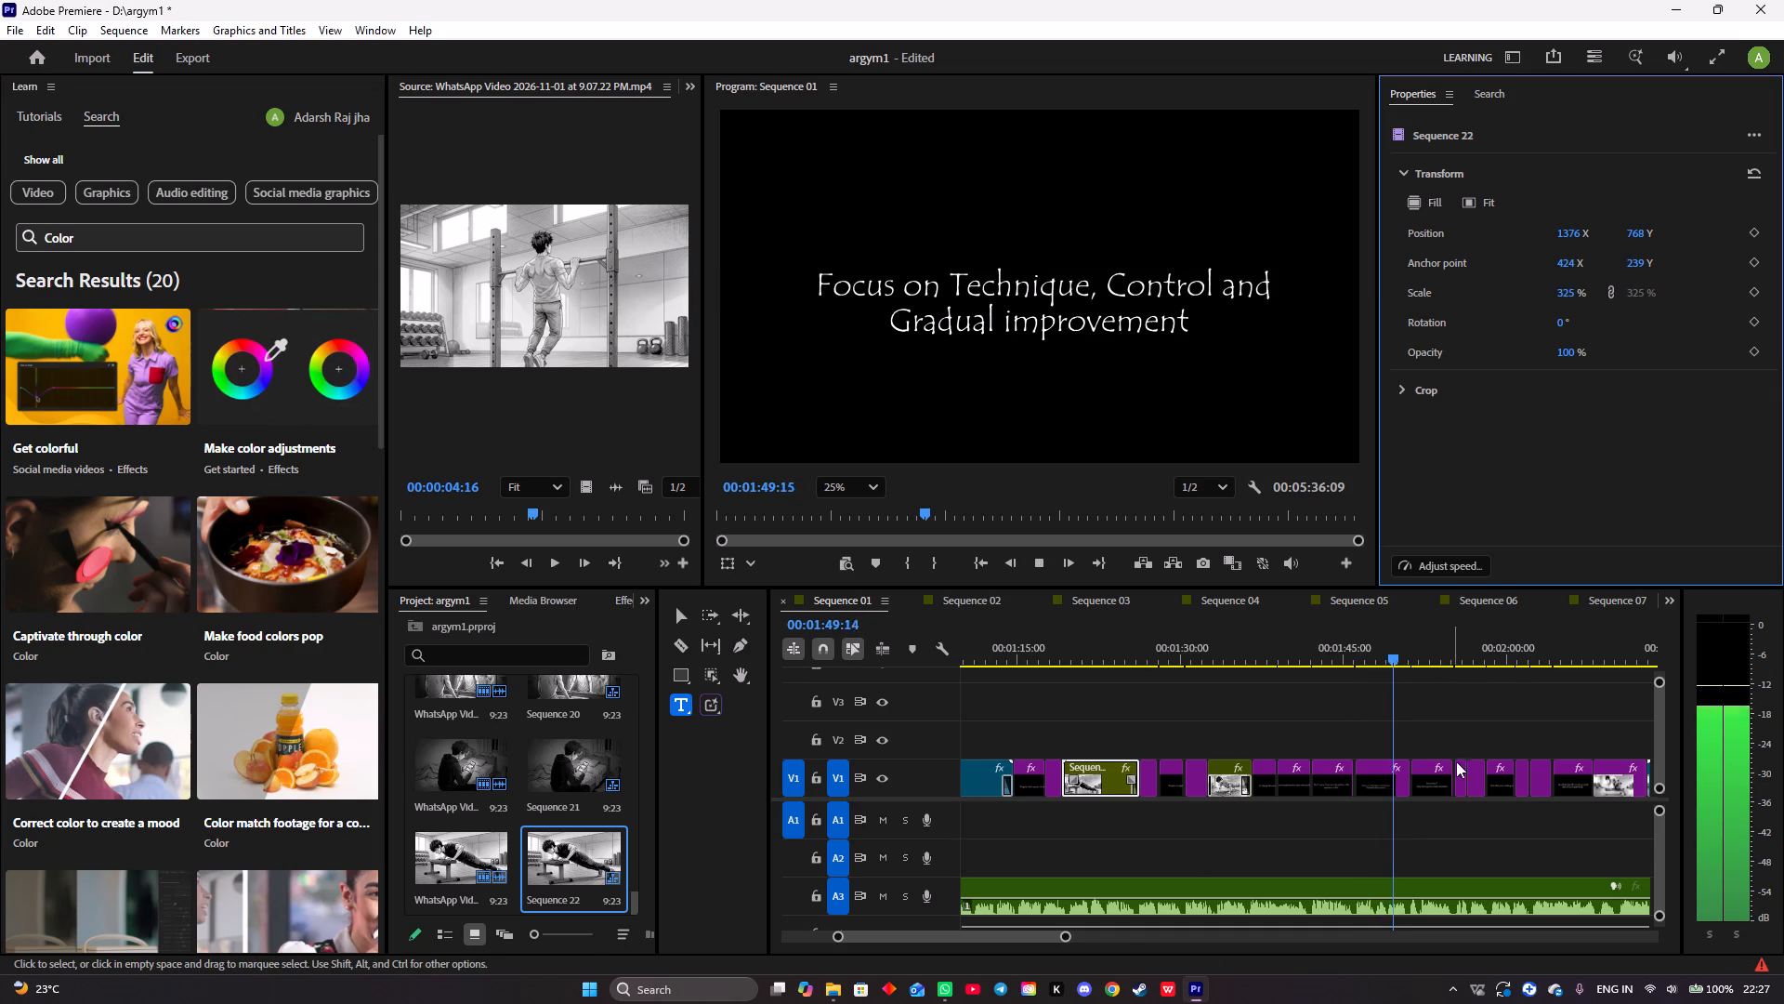
{"action": "left_click_drag", "start_coordinate": [1013, 931], "coordinate": [1156, 930]}
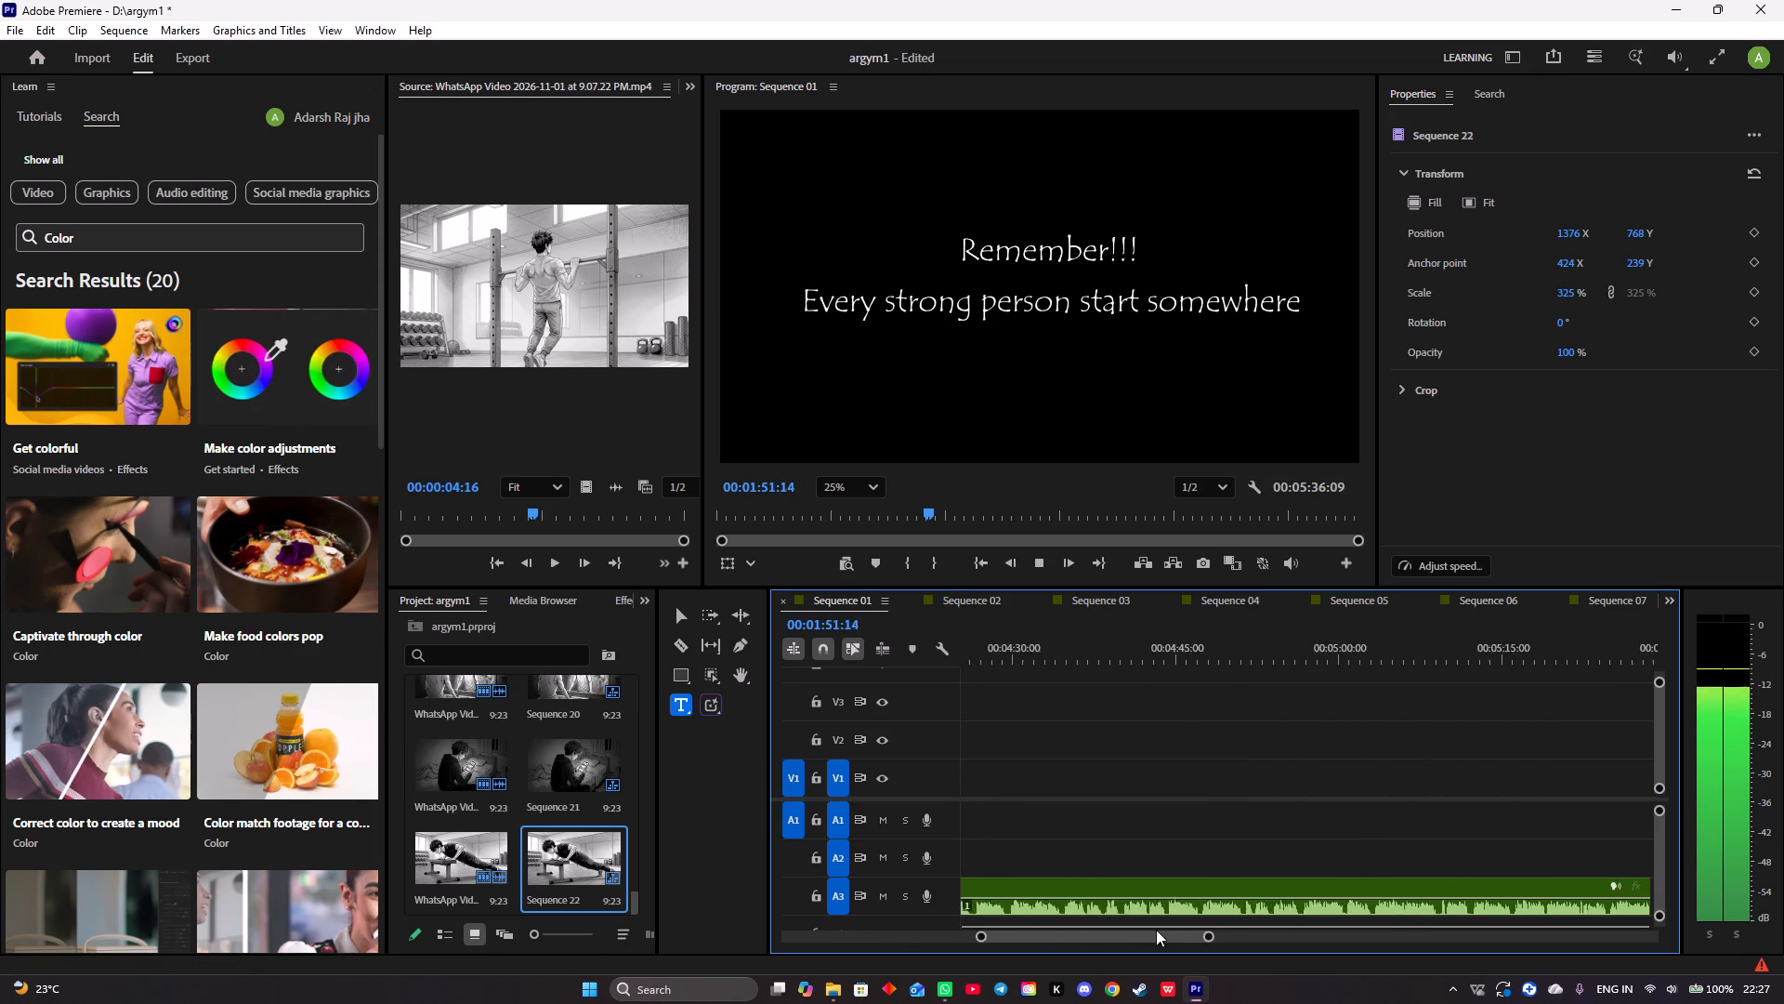
{"action": "left_click_drag", "start_coordinate": [1156, 930], "coordinate": [1039, 929]}
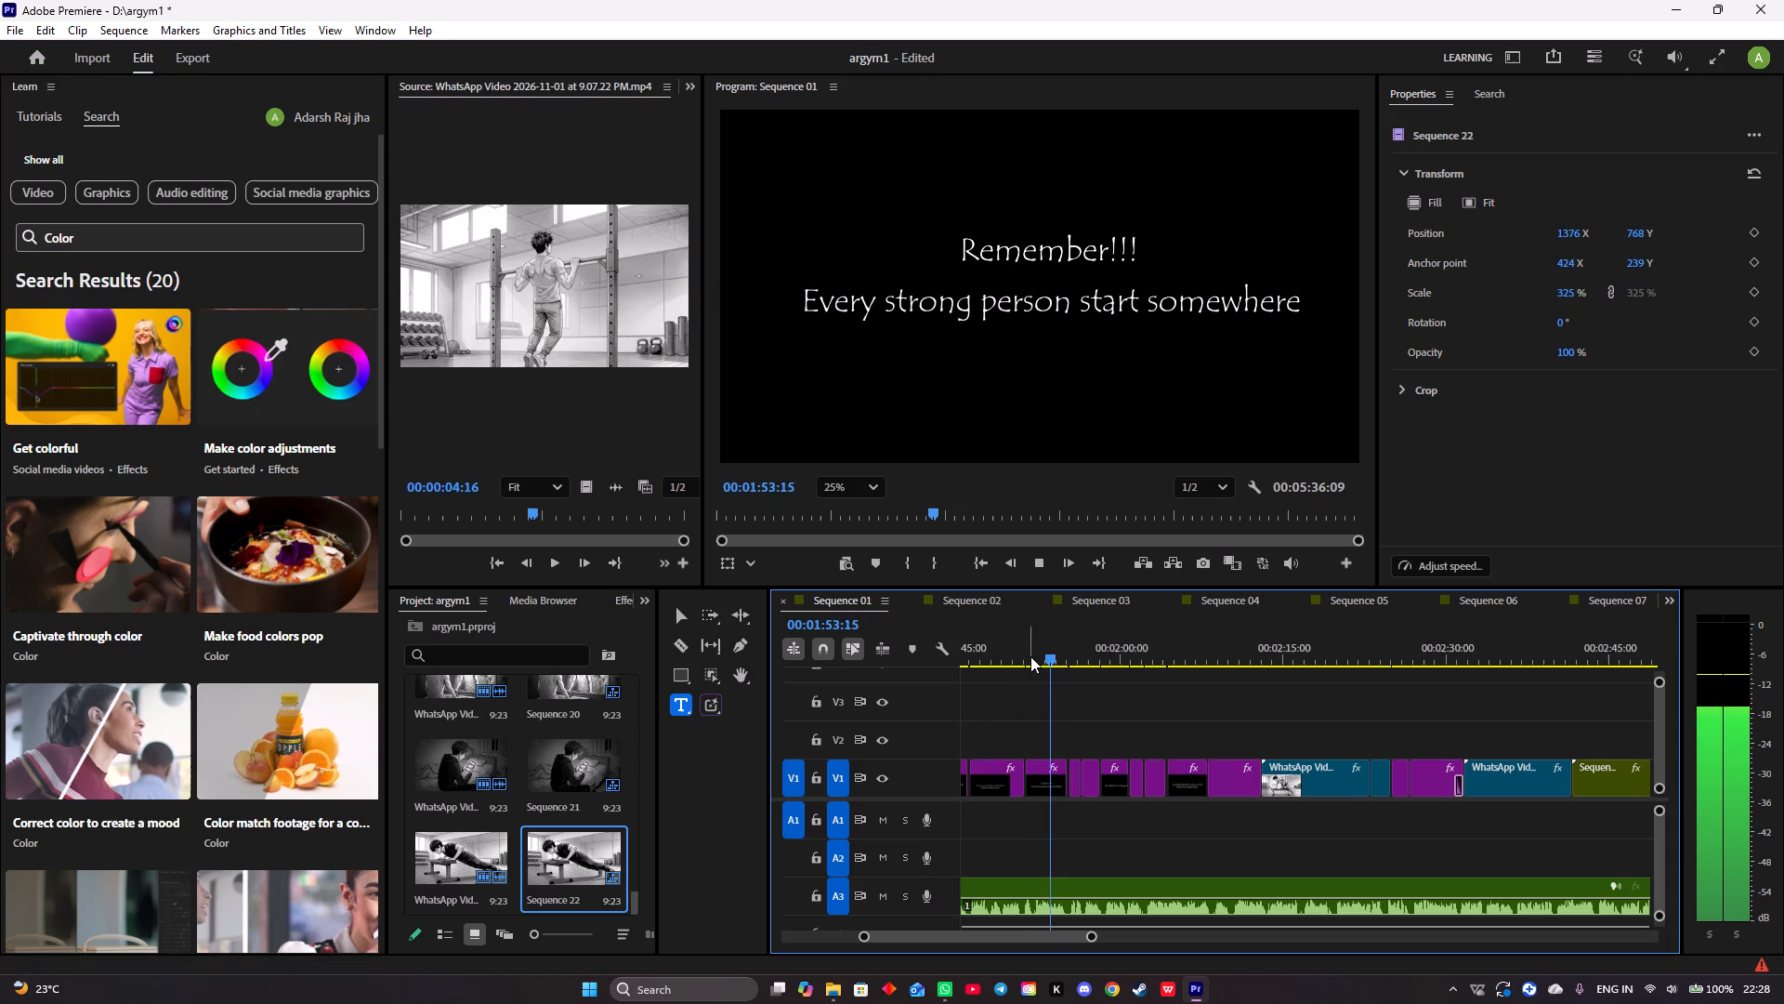
{"action": "left_click_drag", "start_coordinate": [1053, 660], "coordinate": [1551, 686]}
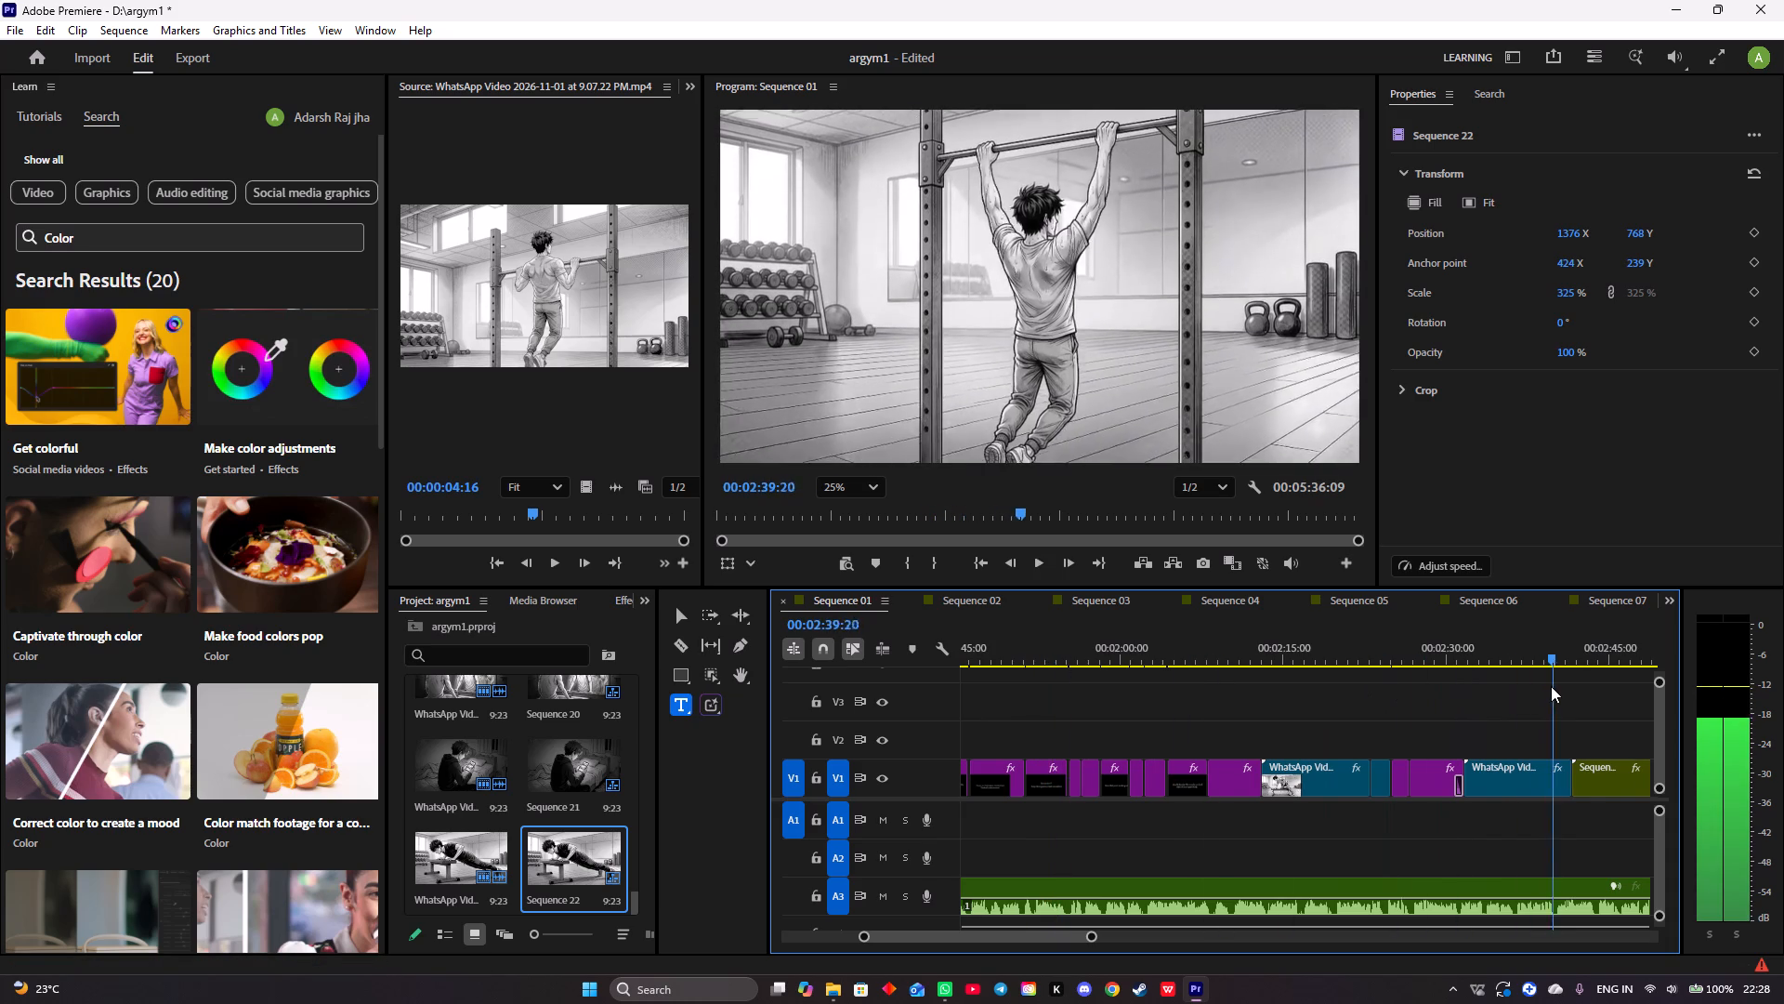
{"action": "left_click_drag", "start_coordinate": [1551, 686], "coordinate": [1562, 684]}
Play Sequence 01 from 00:03:34:13 past its last V1 clip to check the final WhatsApp video and the closing text.
{"action": "left_click_drag", "start_coordinate": [983, 941], "coordinate": [1063, 922]}
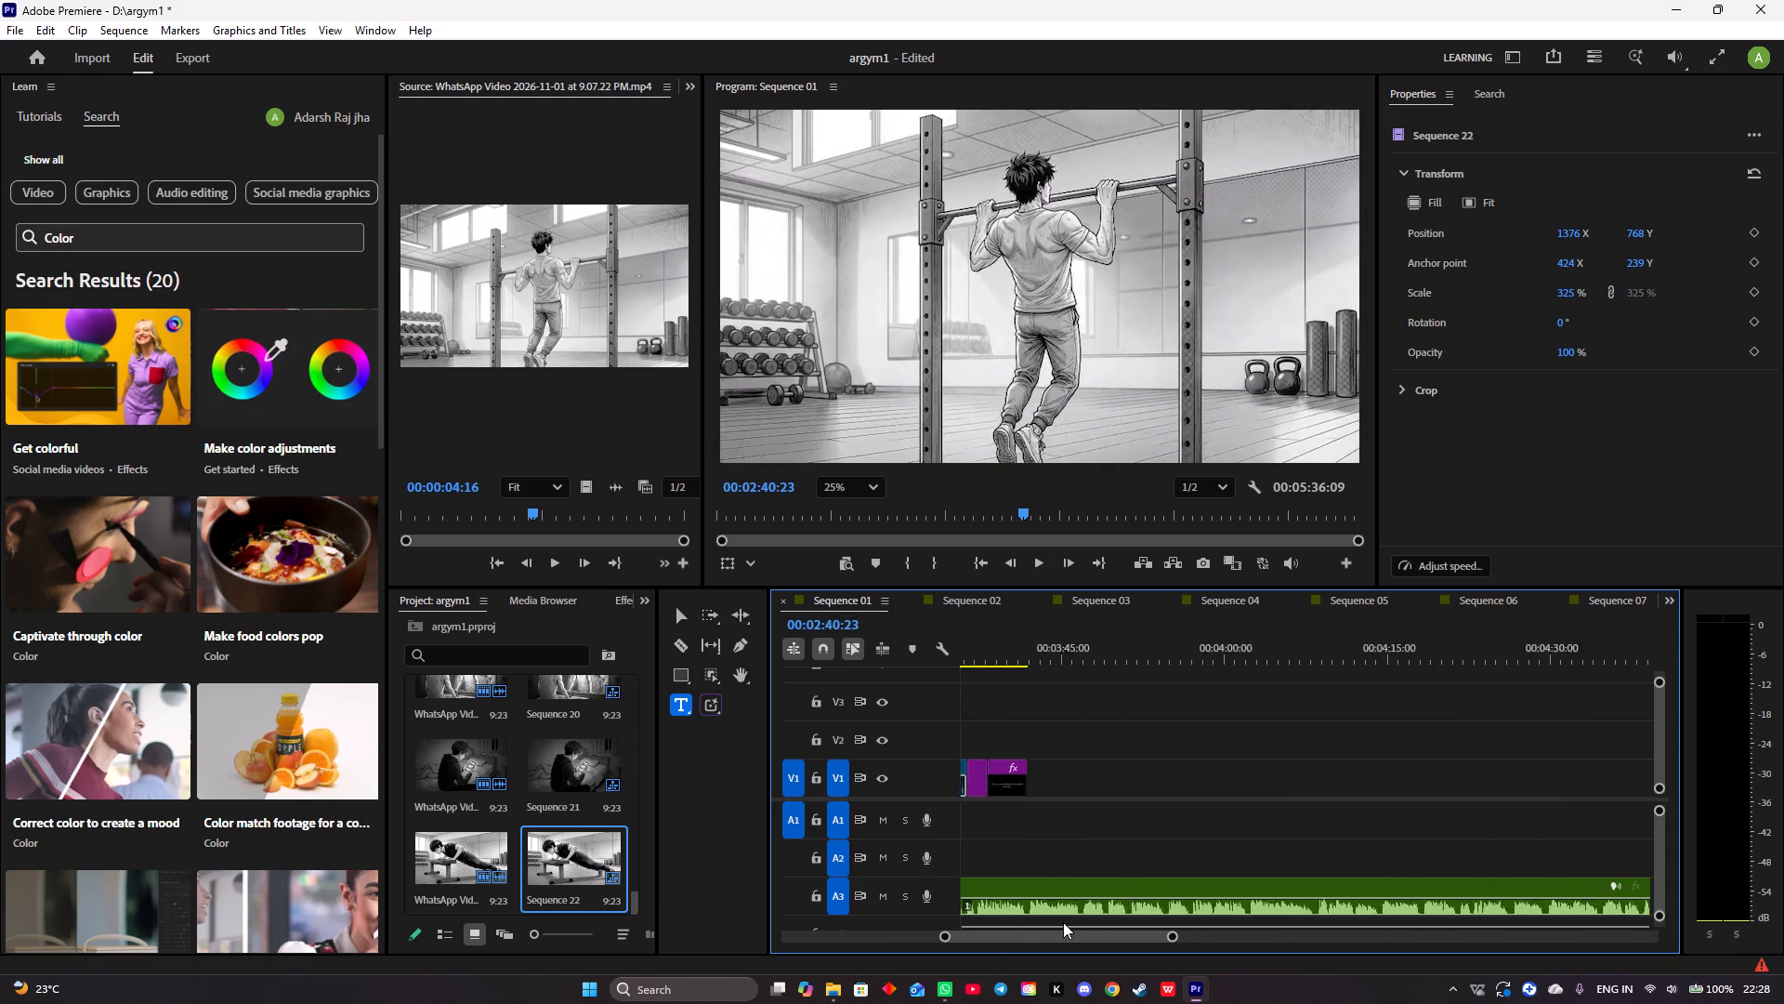
{"action": "left_click_drag", "start_coordinate": [1063, 922], "coordinate": [1030, 918]}
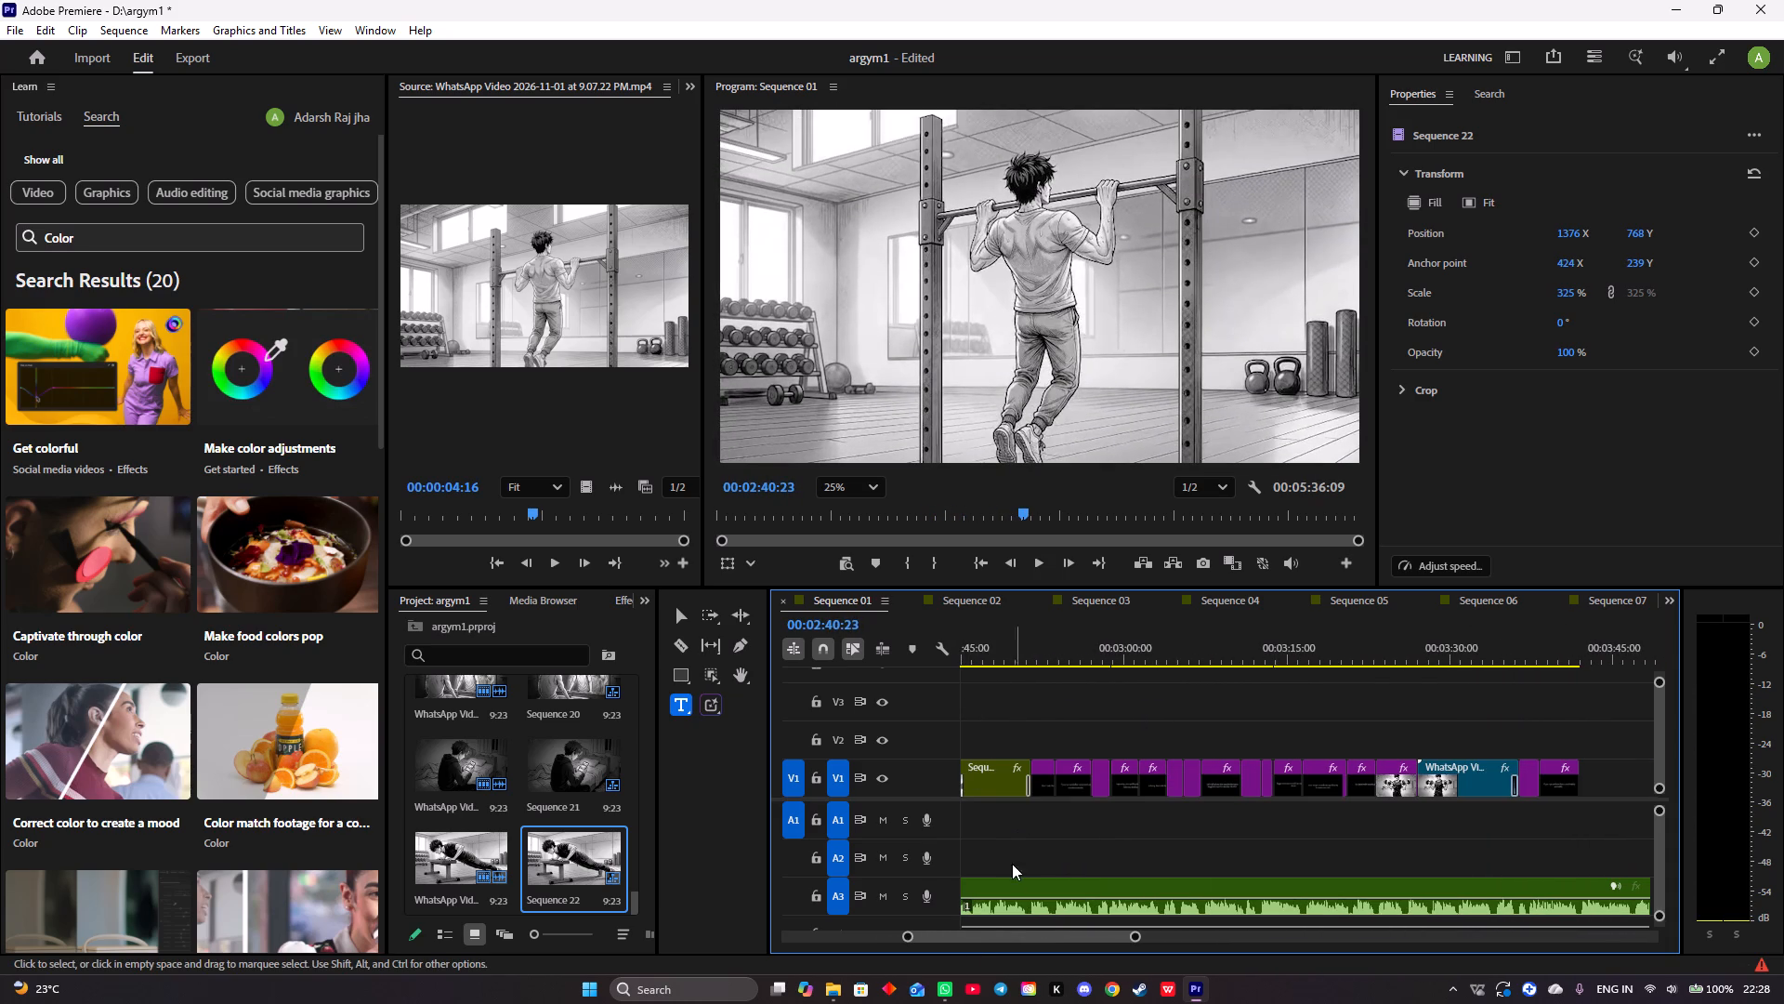
{"action": "left_click", "coordinate": [1006, 935]}
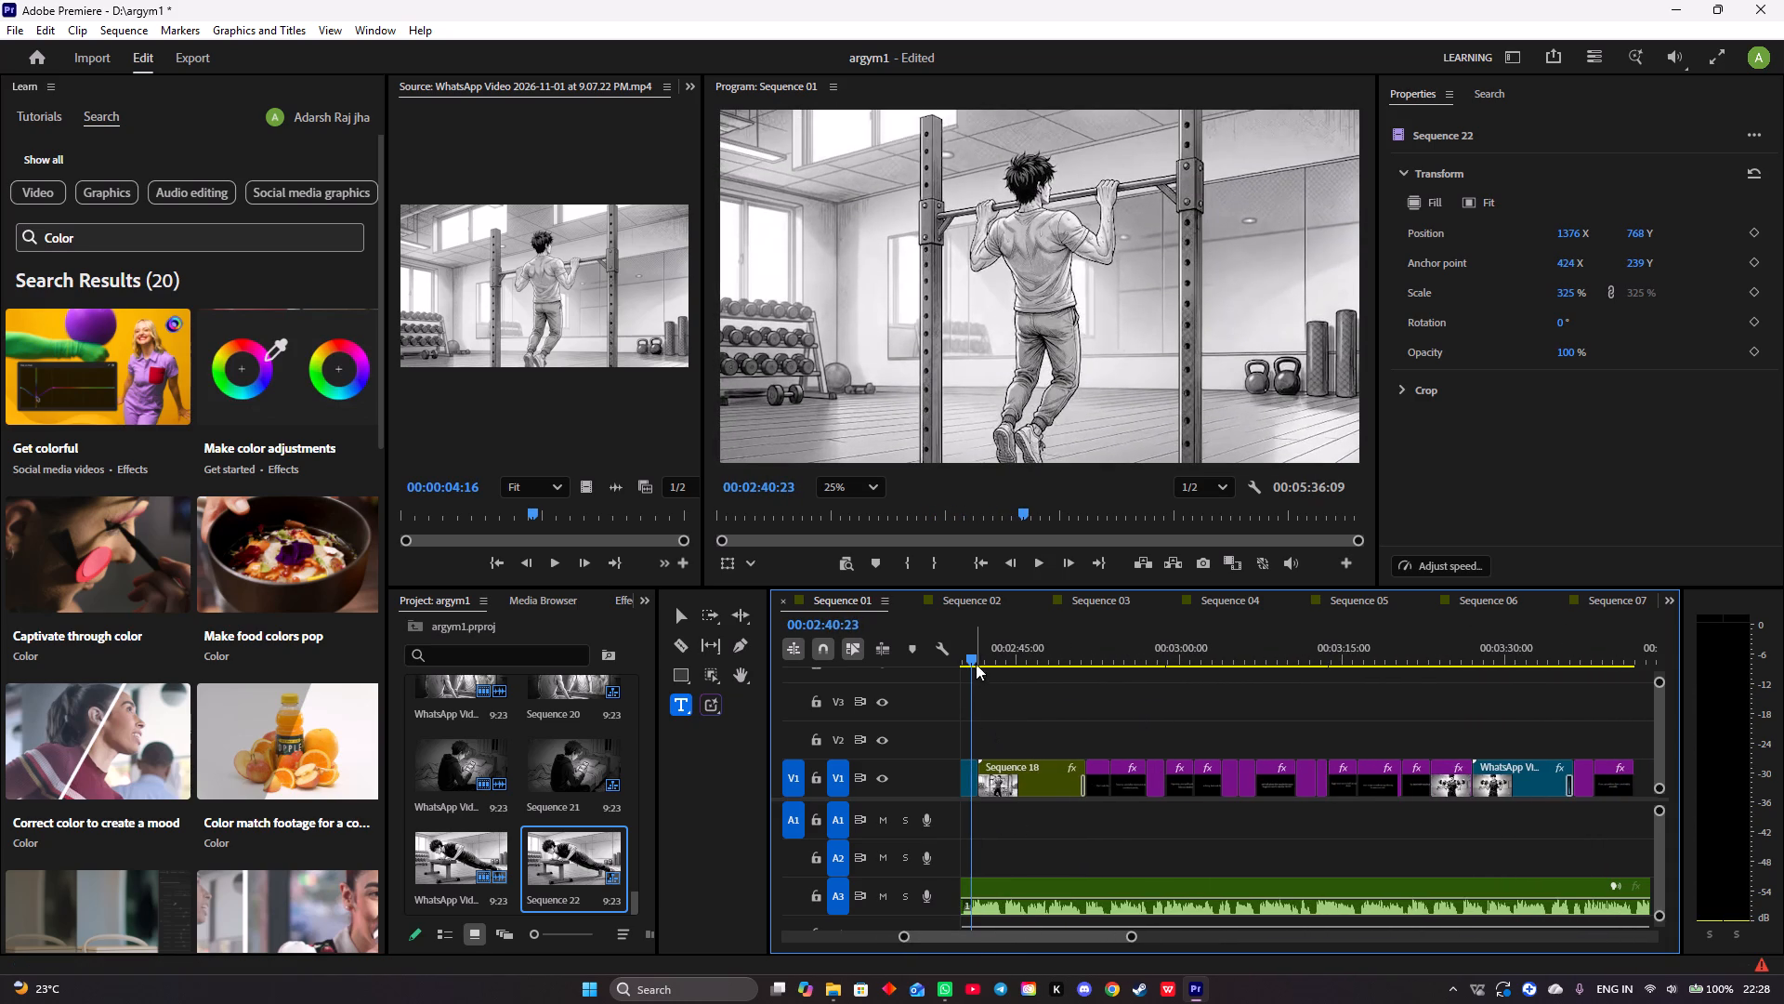
{"action": "left_click_drag", "start_coordinate": [967, 659], "coordinate": [1551, 714]}
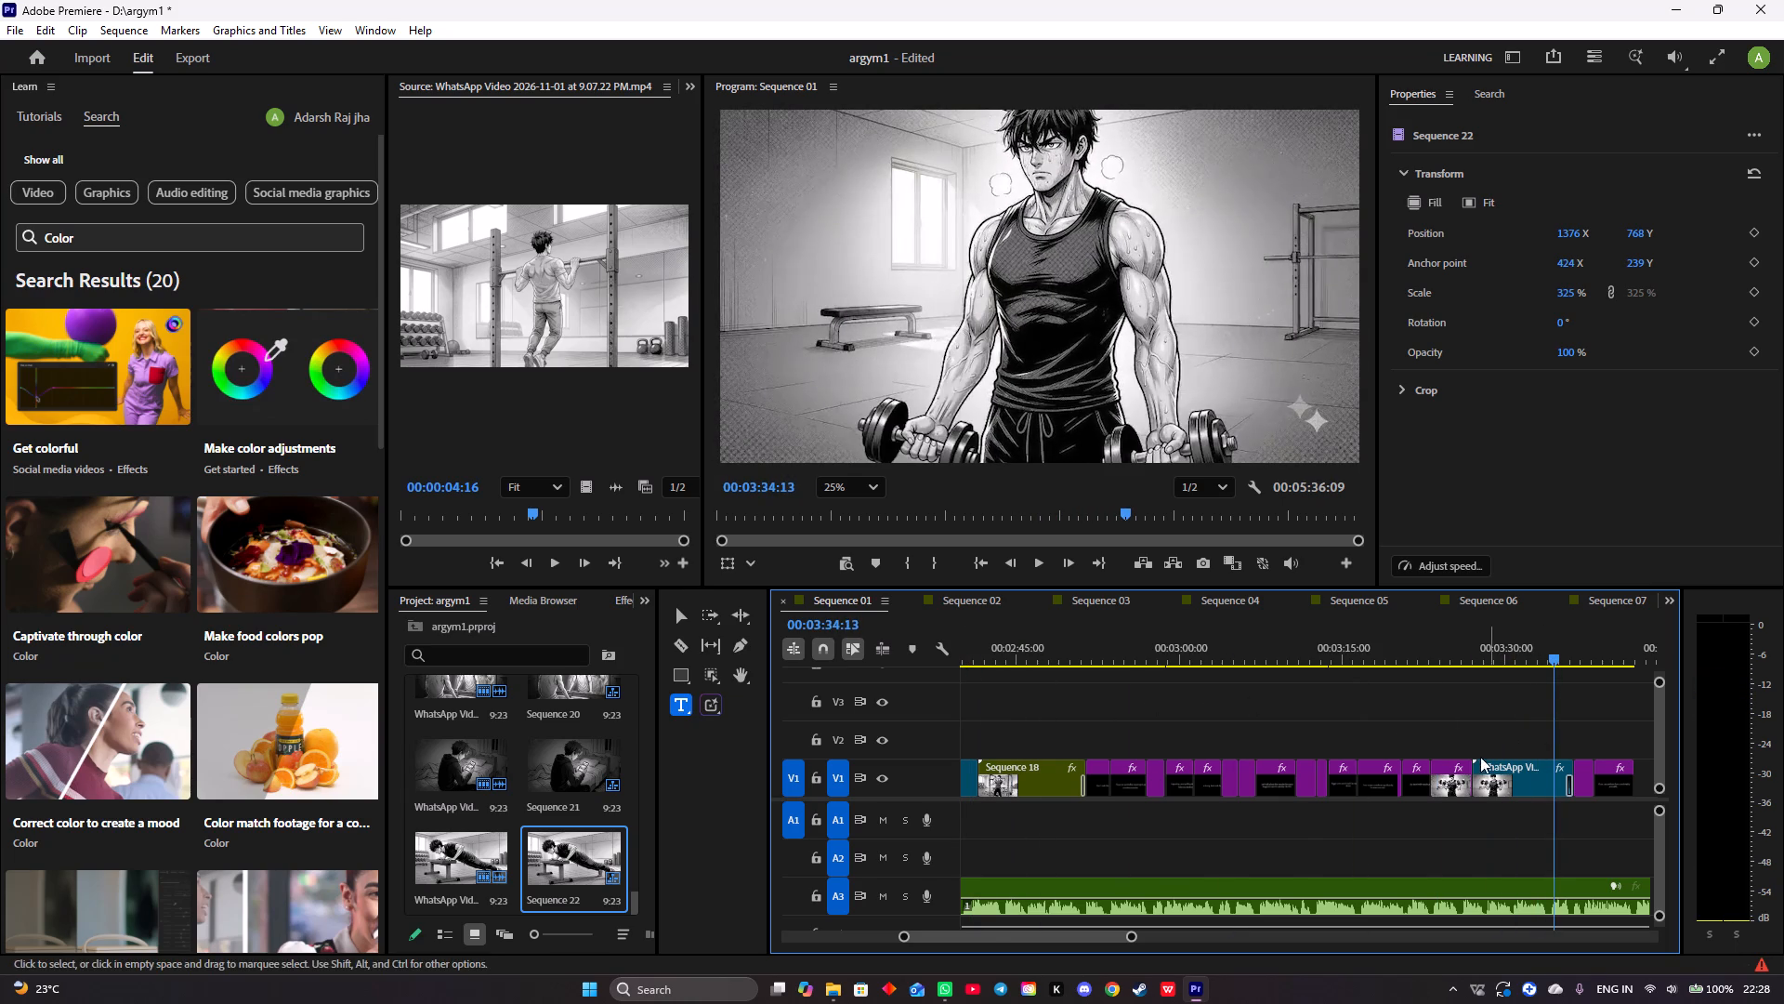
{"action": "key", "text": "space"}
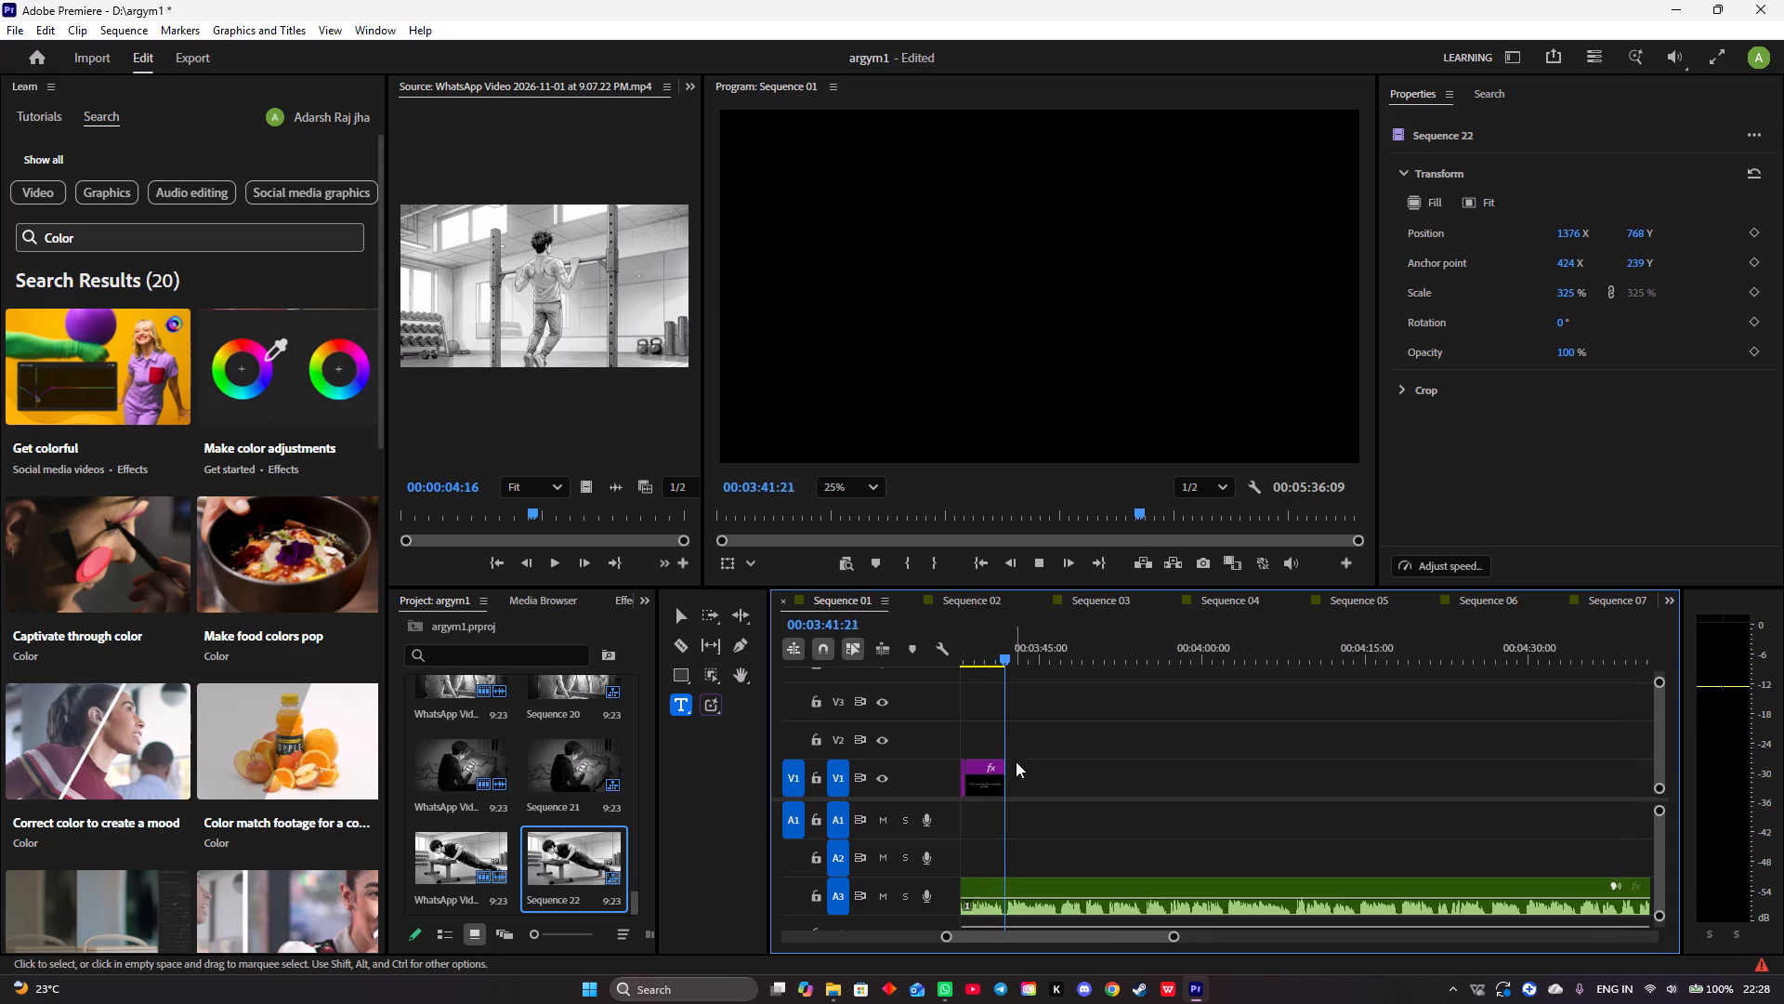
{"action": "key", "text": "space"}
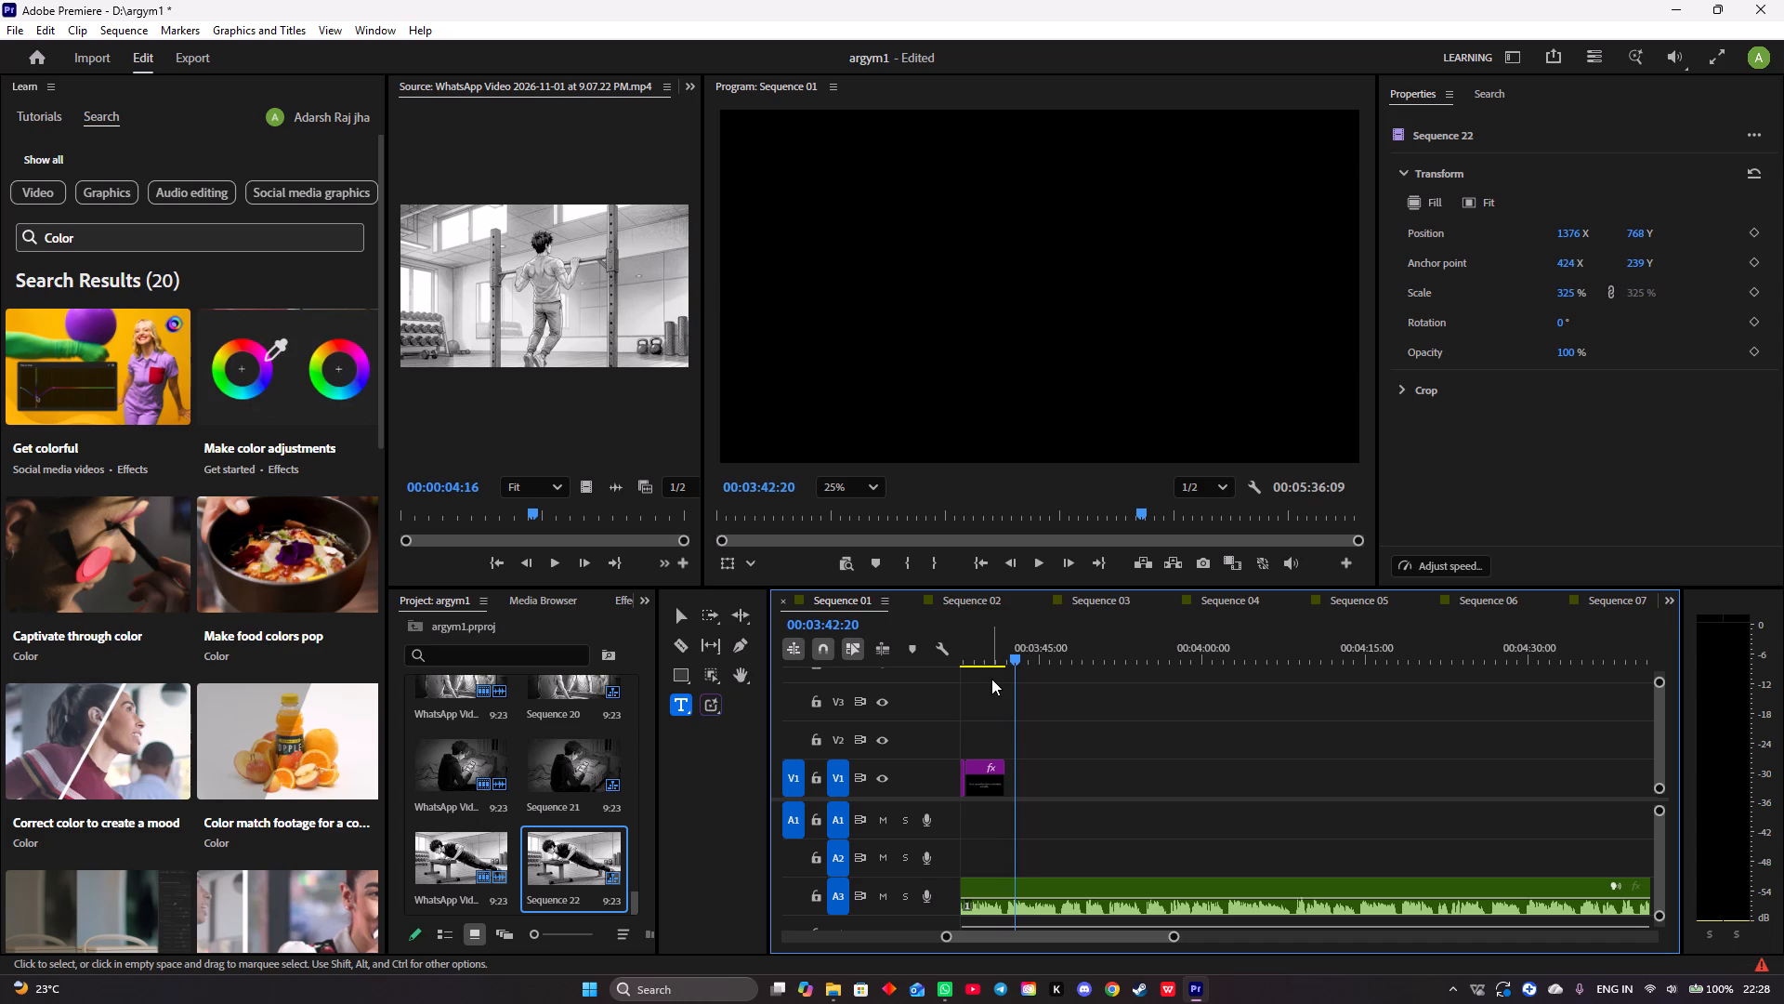
Replay Sequence 01 from 00:03:27:13 to 00:03:41:21 to review the dumbbell clip and the text that follows it.
{"action": "scroll", "coordinate": [528, 778], "scroll_direction": "up", "scroll_amount": 1}
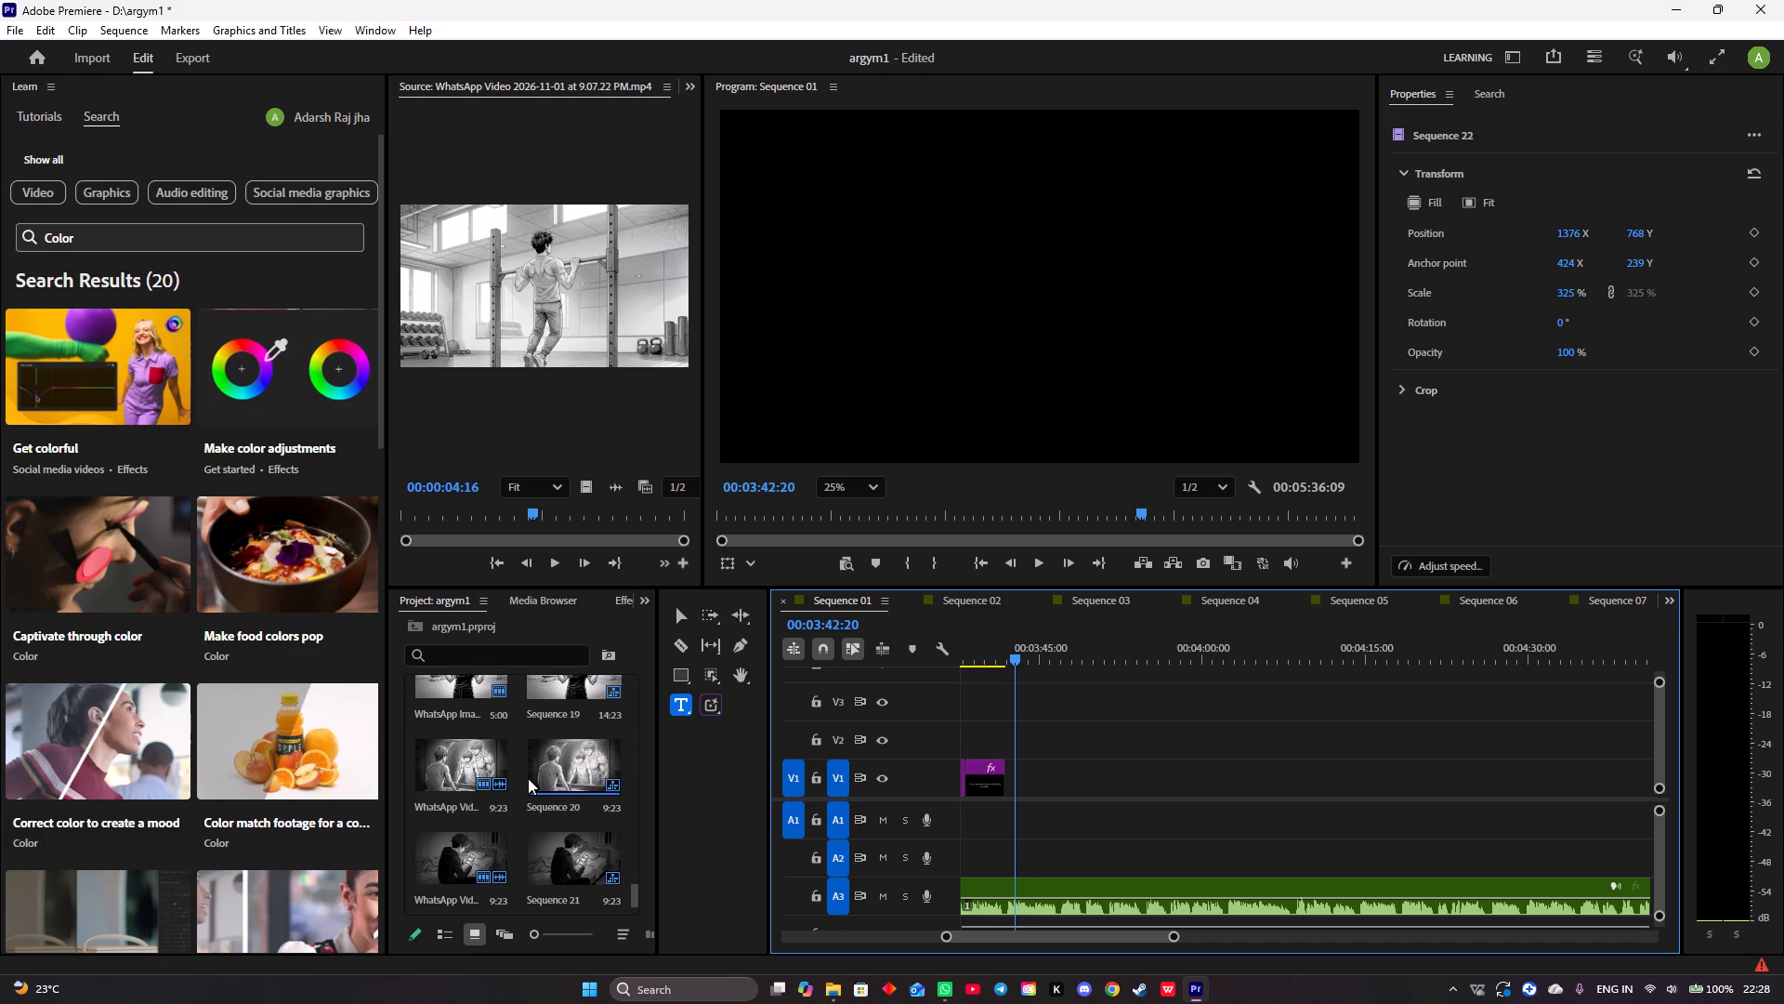
{"action": "scroll", "coordinate": [528, 778], "scroll_direction": "up", "scroll_amount": 1}
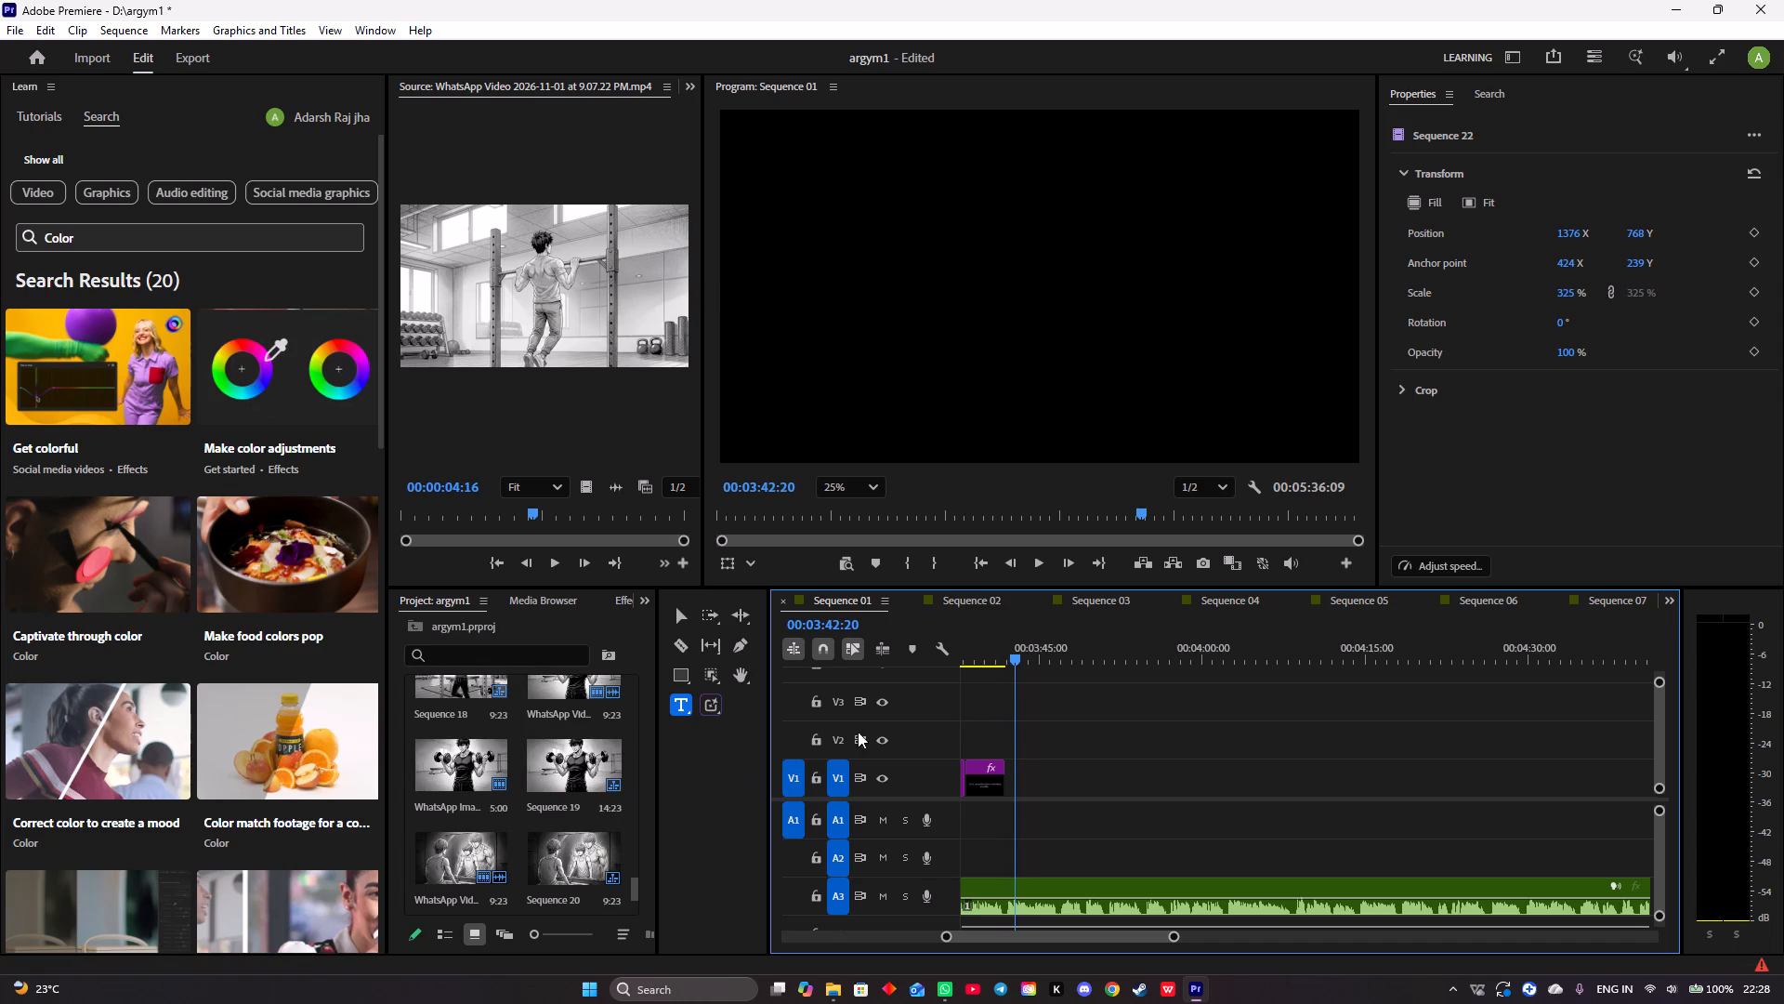
{"action": "left_click_drag", "start_coordinate": [1069, 932], "coordinate": [1057, 931]}
{"action": "left_click_drag", "start_coordinate": [1179, 656], "coordinate": [1037, 654]}
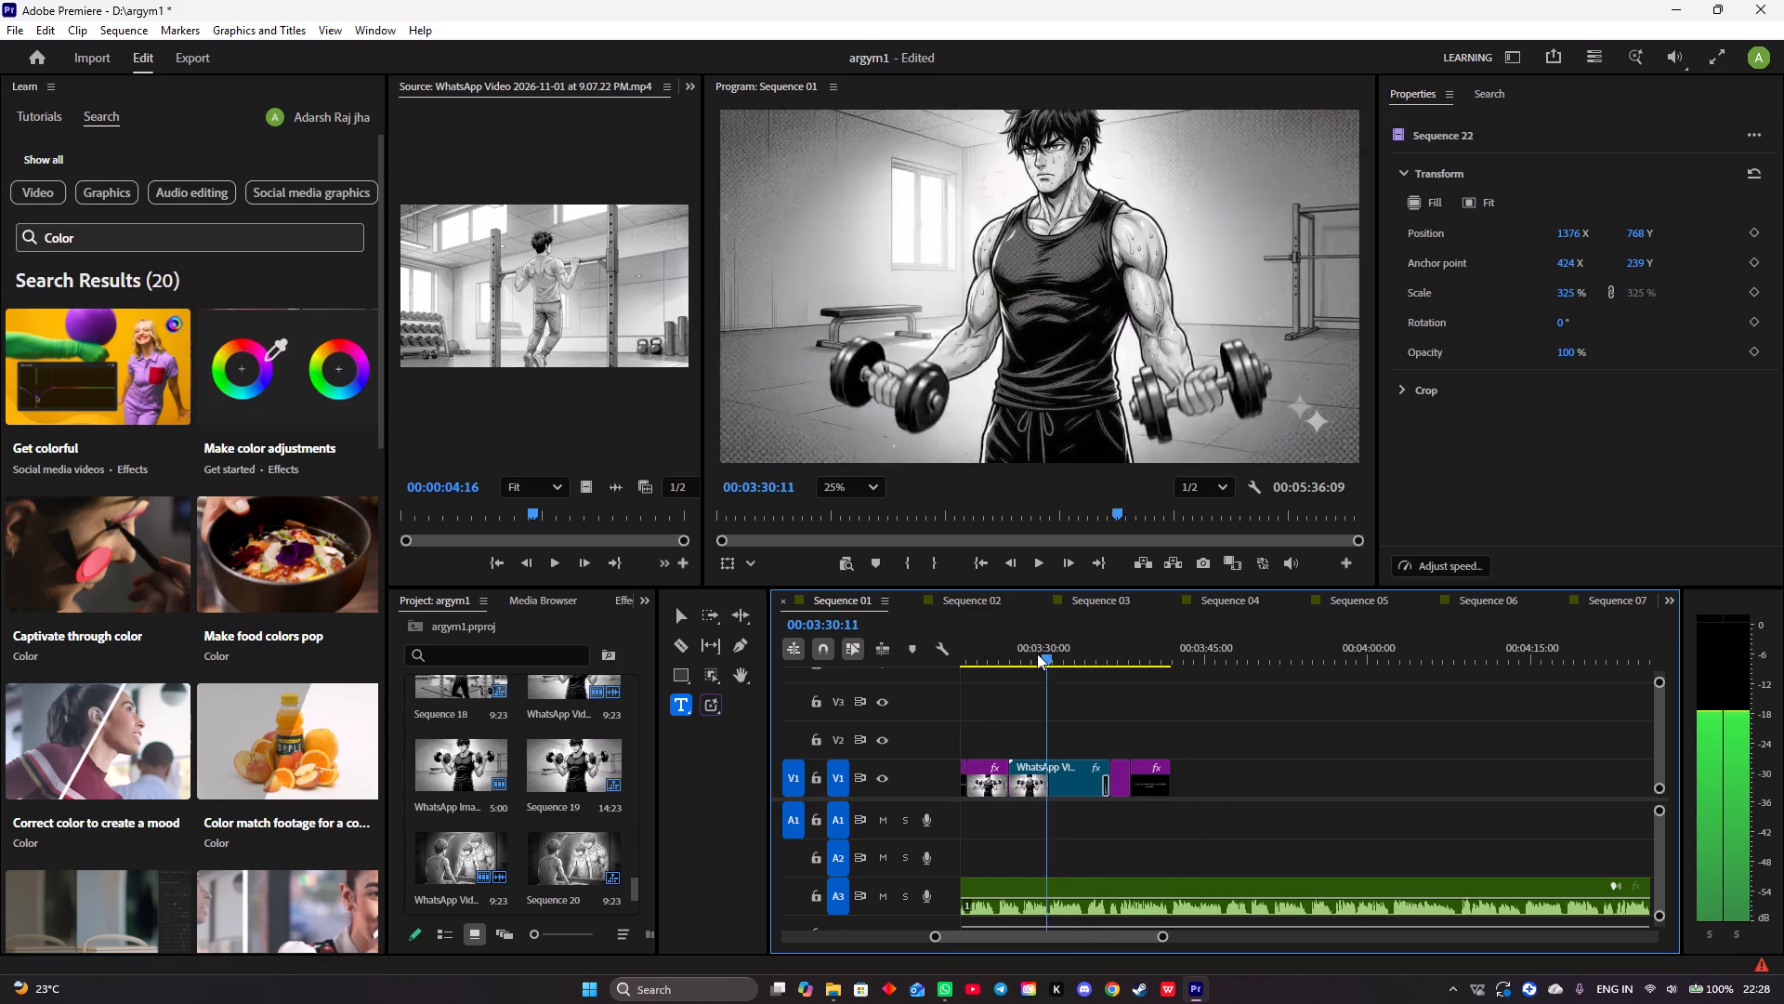
{"action": "left_click_drag", "start_coordinate": [1037, 654], "coordinate": [1005, 644]}
{"action": "scroll", "coordinate": [1005, 644], "scroll_direction": "left", "scroll_amount": 1}
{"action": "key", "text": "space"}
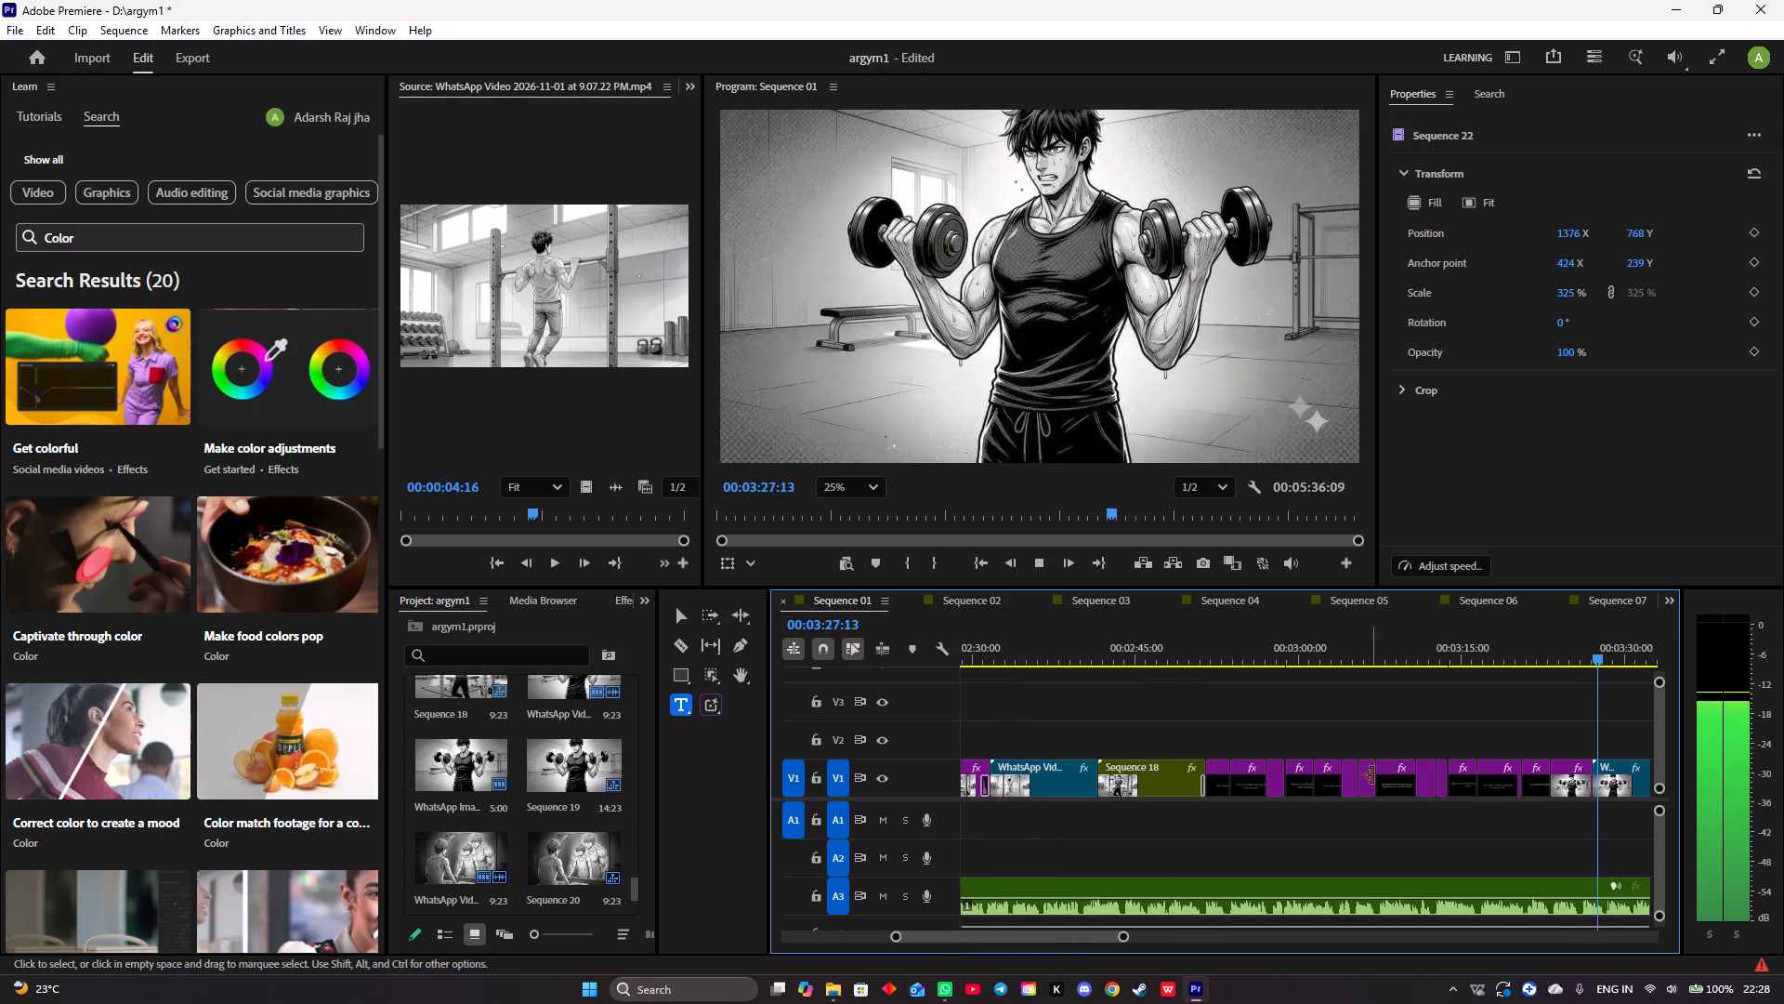
{"action": "scroll", "coordinate": [1496, 820], "scroll_direction": "down", "scroll_amount": 1}
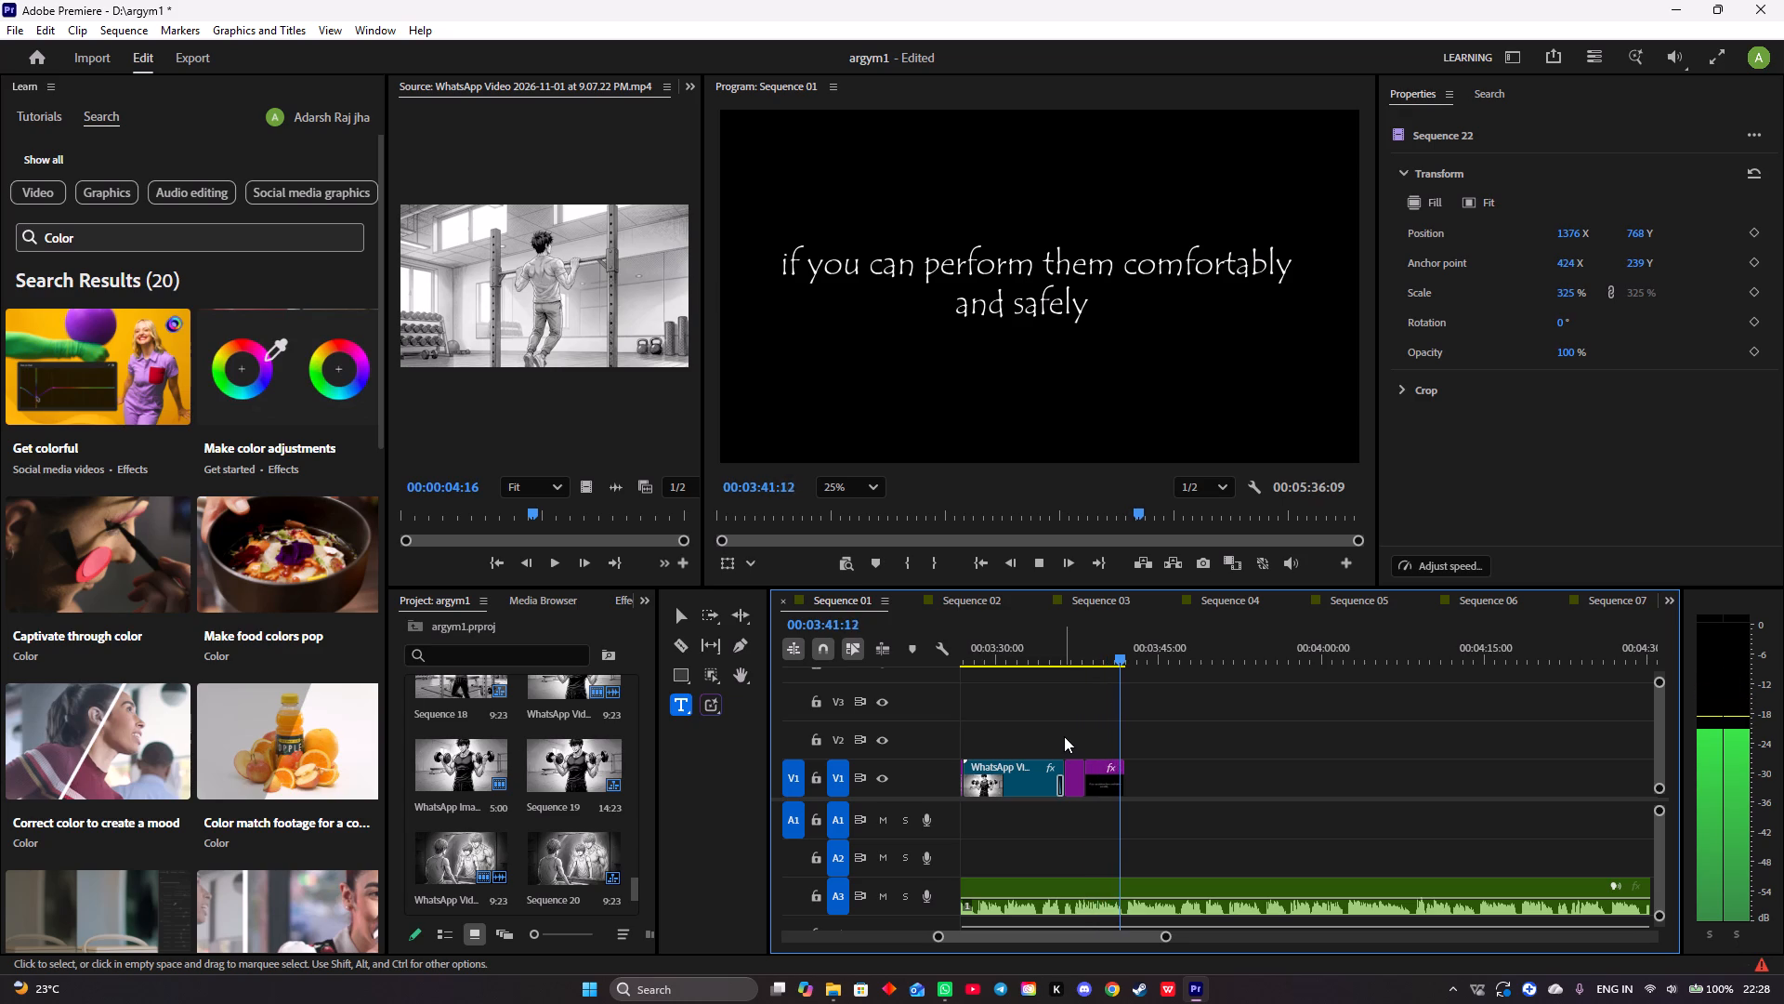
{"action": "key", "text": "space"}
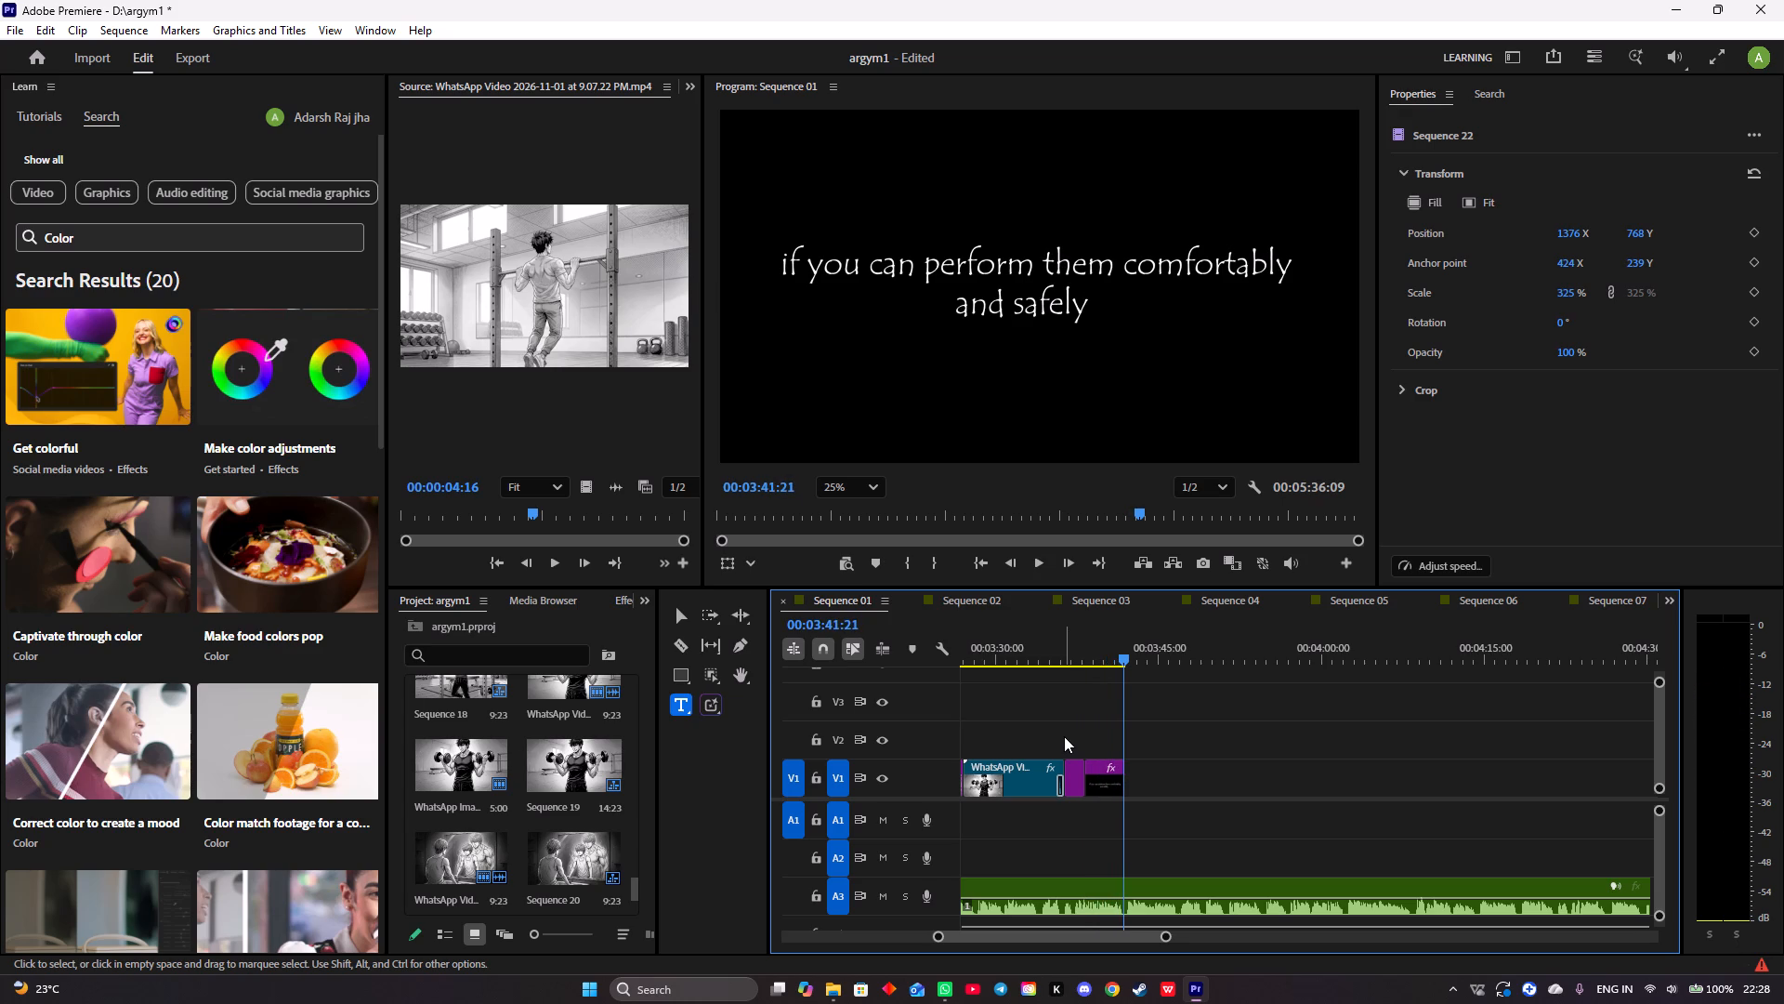
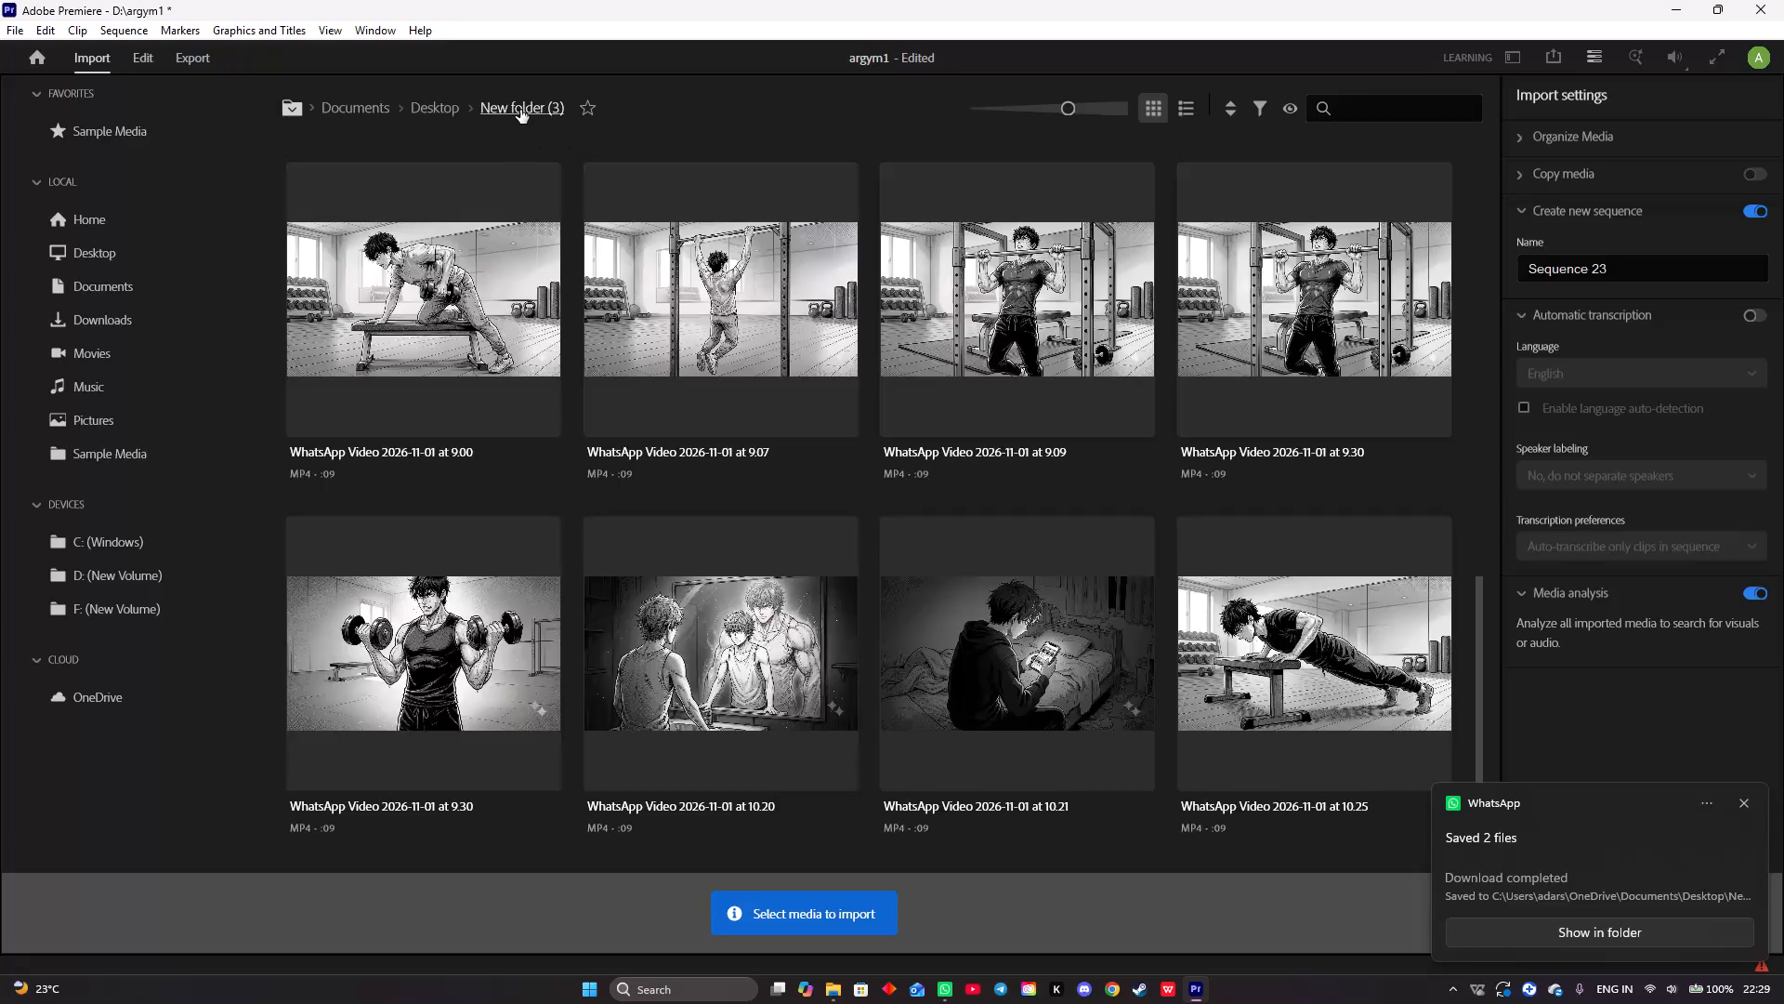
Import the 10.29 WhatsApp image and the 10.29 WhatsApp video from New folder (3) into a new sequence named Sequence 23.
{"action": "scroll", "coordinate": [1008, 405], "scroll_direction": "down", "scroll_amount": 1}
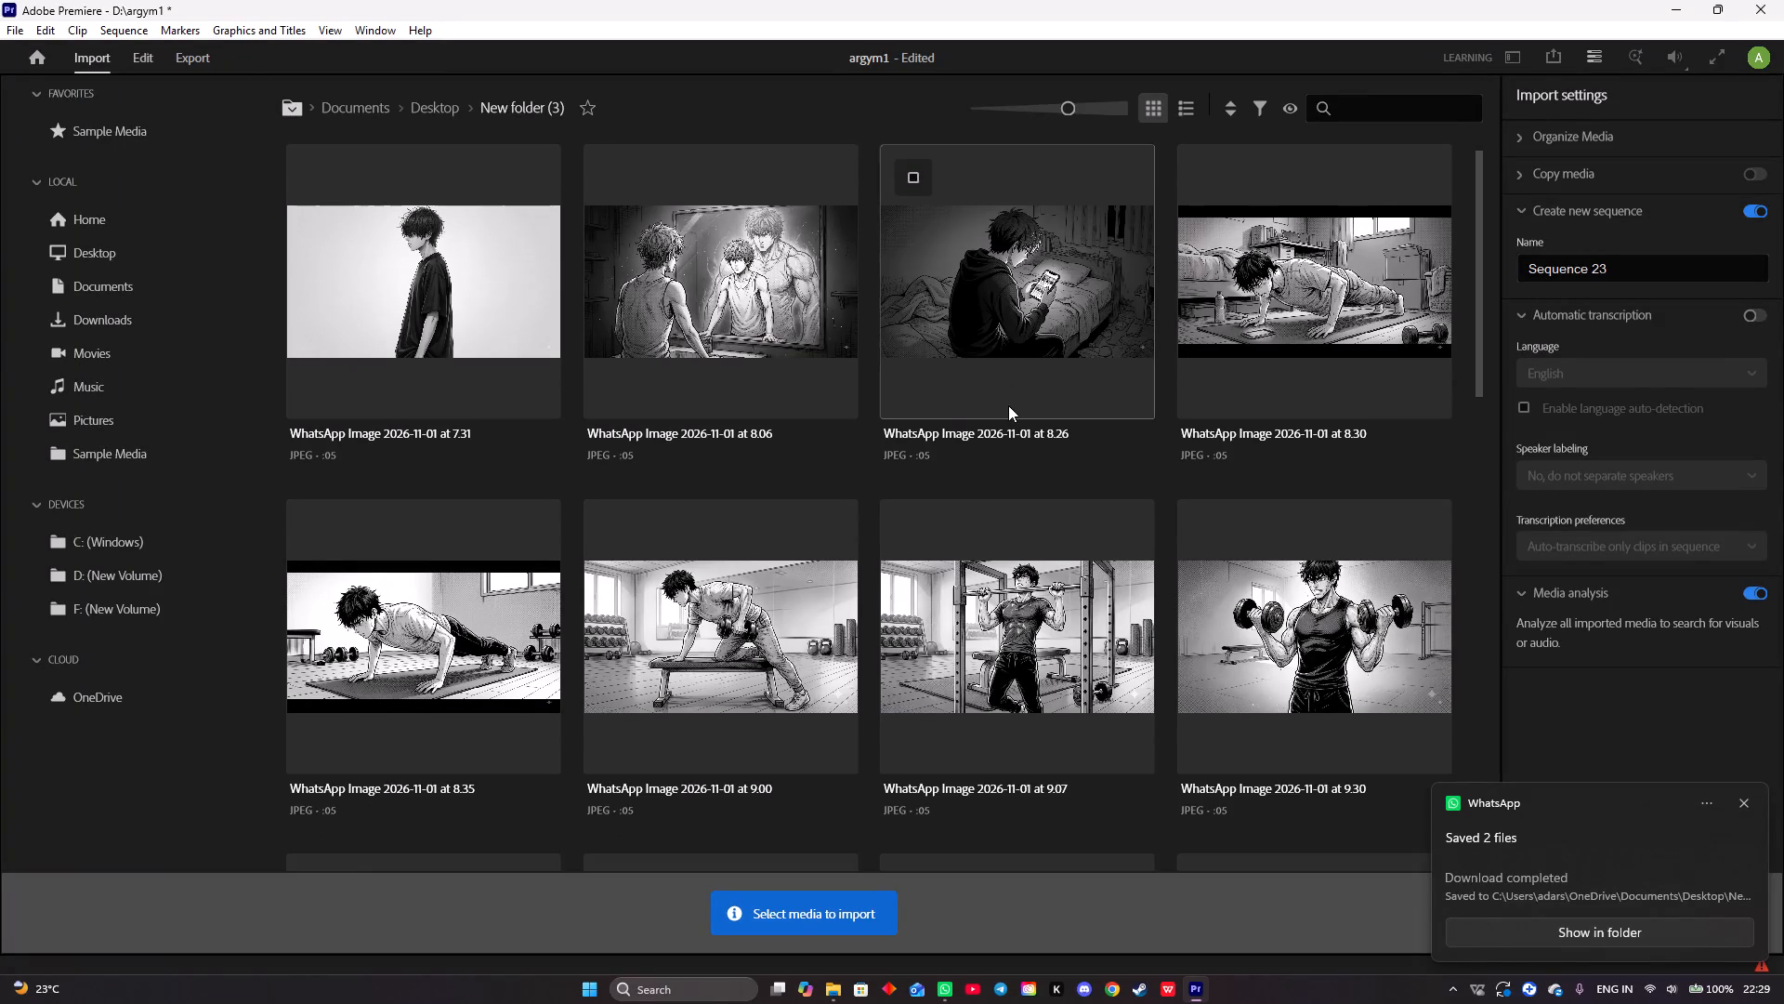
{"action": "scroll", "coordinate": [1056, 406], "scroll_direction": "down", "scroll_amount": 11}
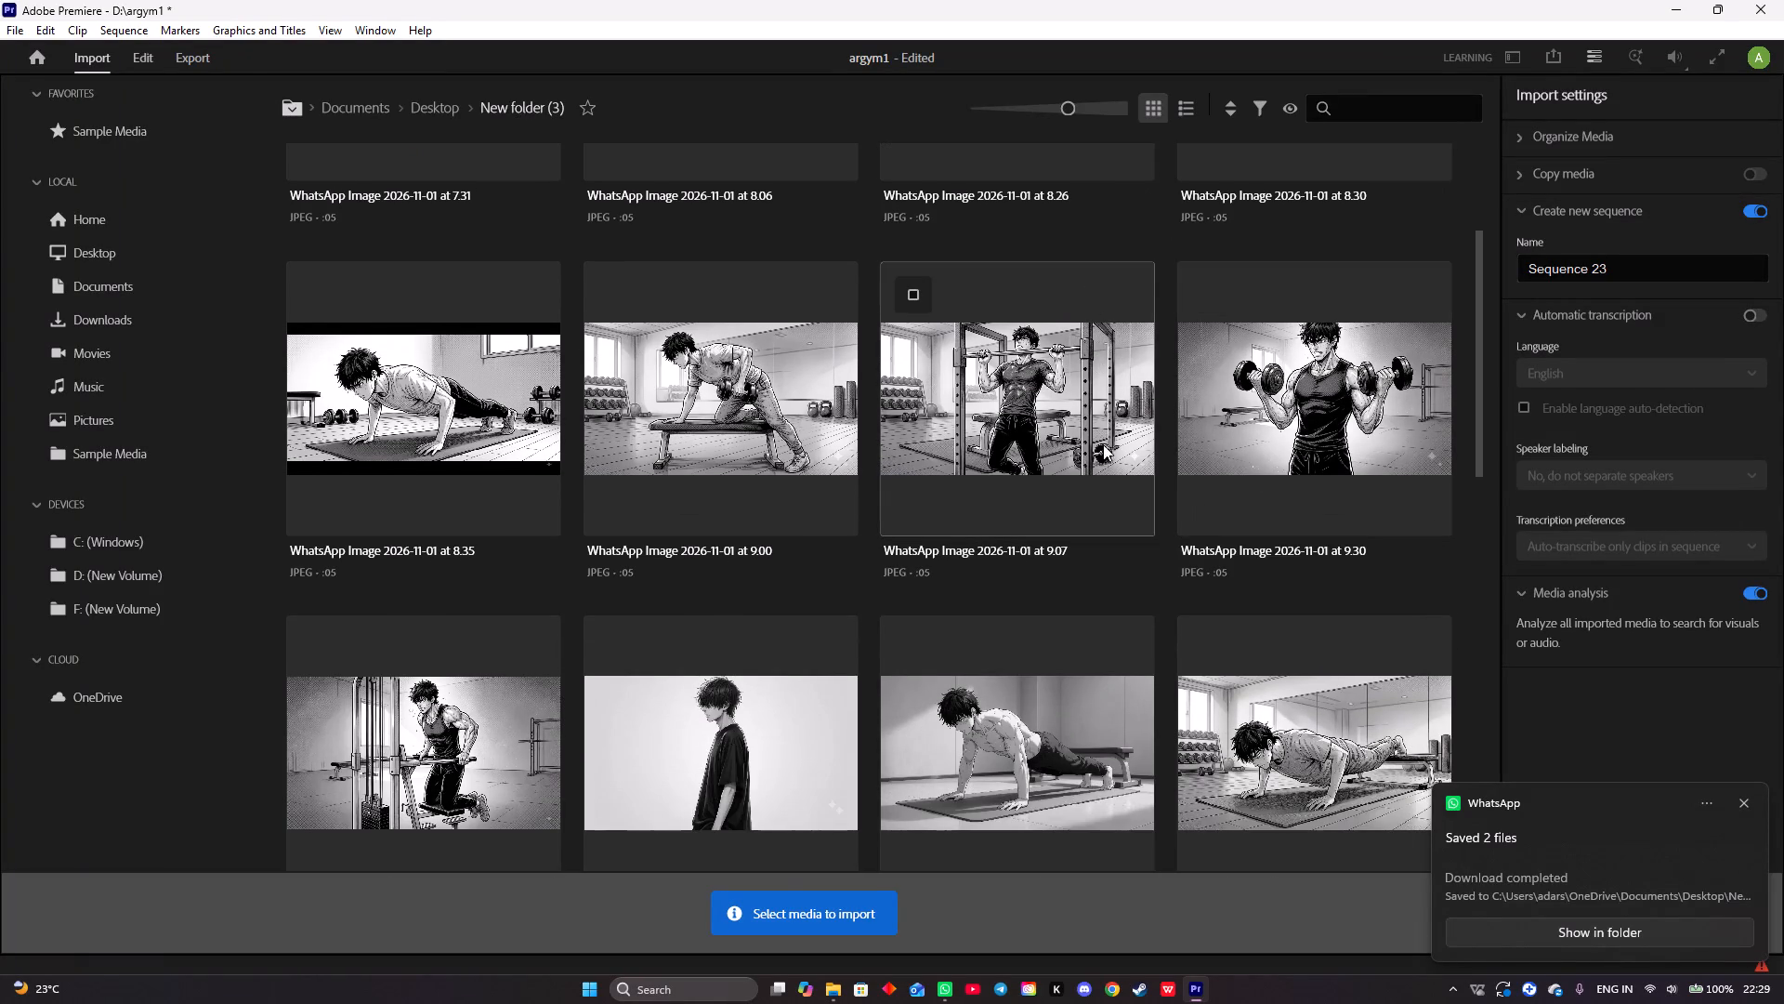
{"action": "scroll", "coordinate": [1030, 435], "scroll_direction": "down", "scroll_amount": 4}
{"action": "scroll", "coordinate": [864, 421], "scroll_direction": "down", "scroll_amount": 3}
{"action": "left_click", "coordinate": [471, 623]}
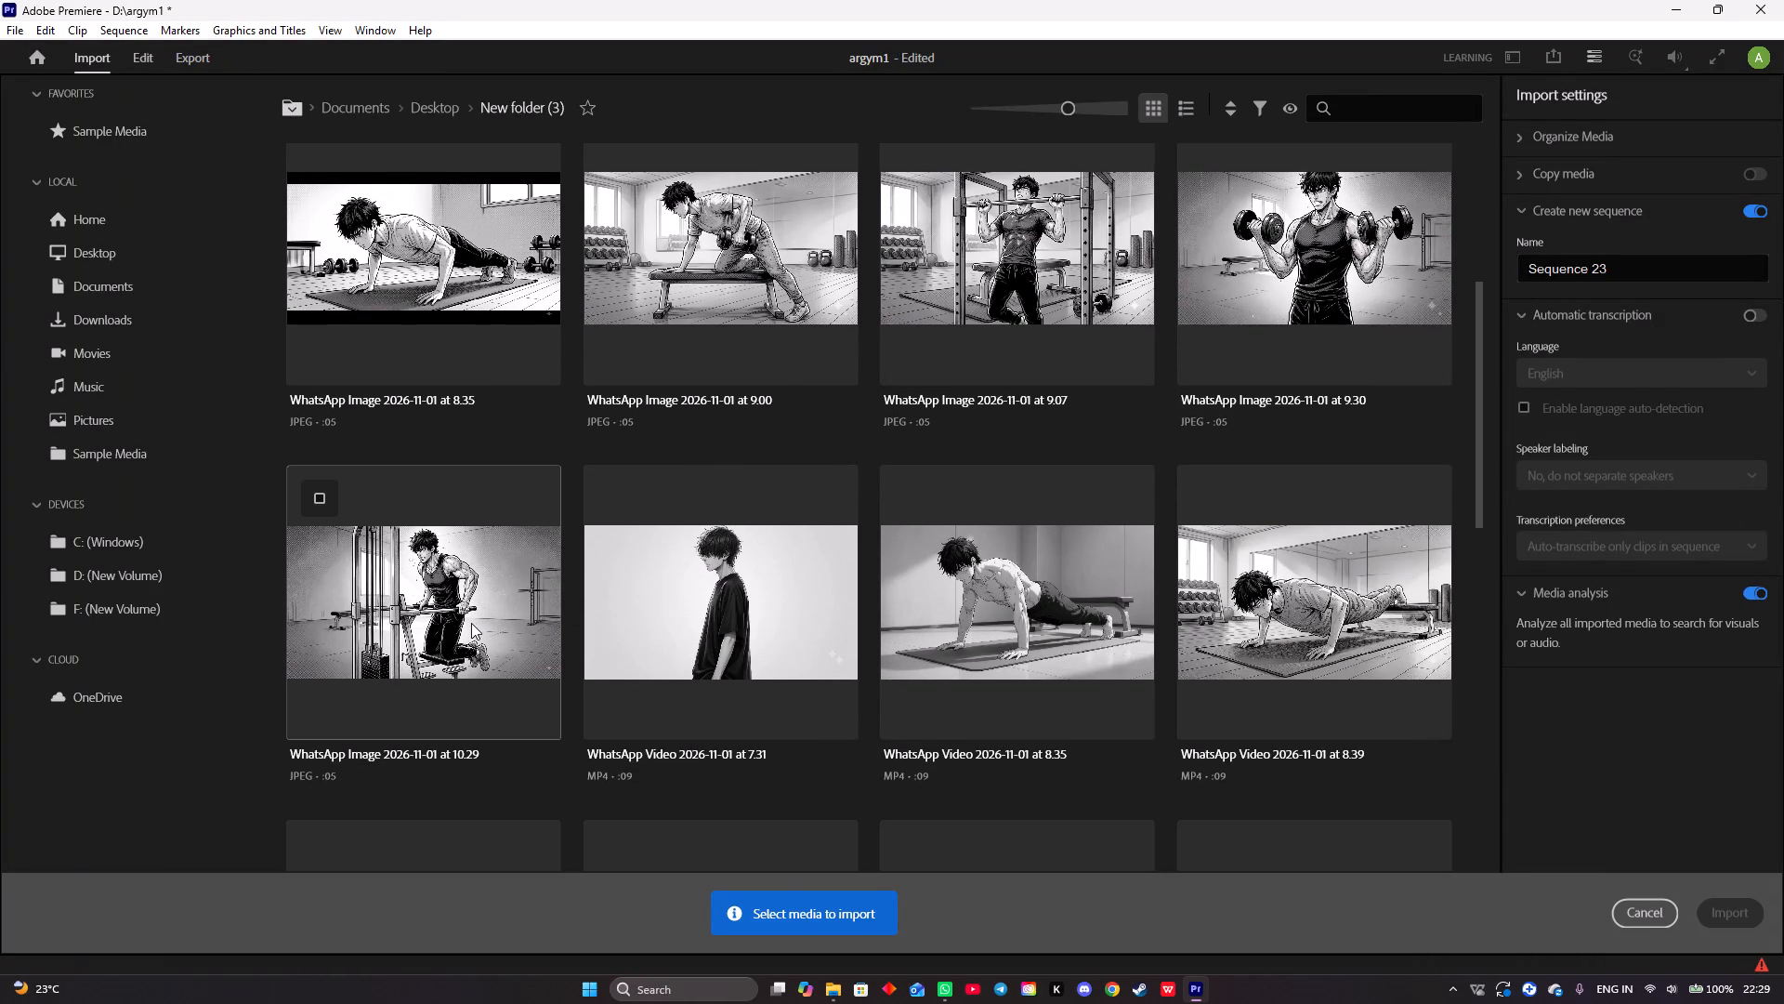
{"action": "scroll", "coordinate": [609, 588], "scroll_direction": "down", "scroll_amount": 1}
{"action": "left_click_drag", "start_coordinate": [1476, 445], "coordinate": [1475, 599]}
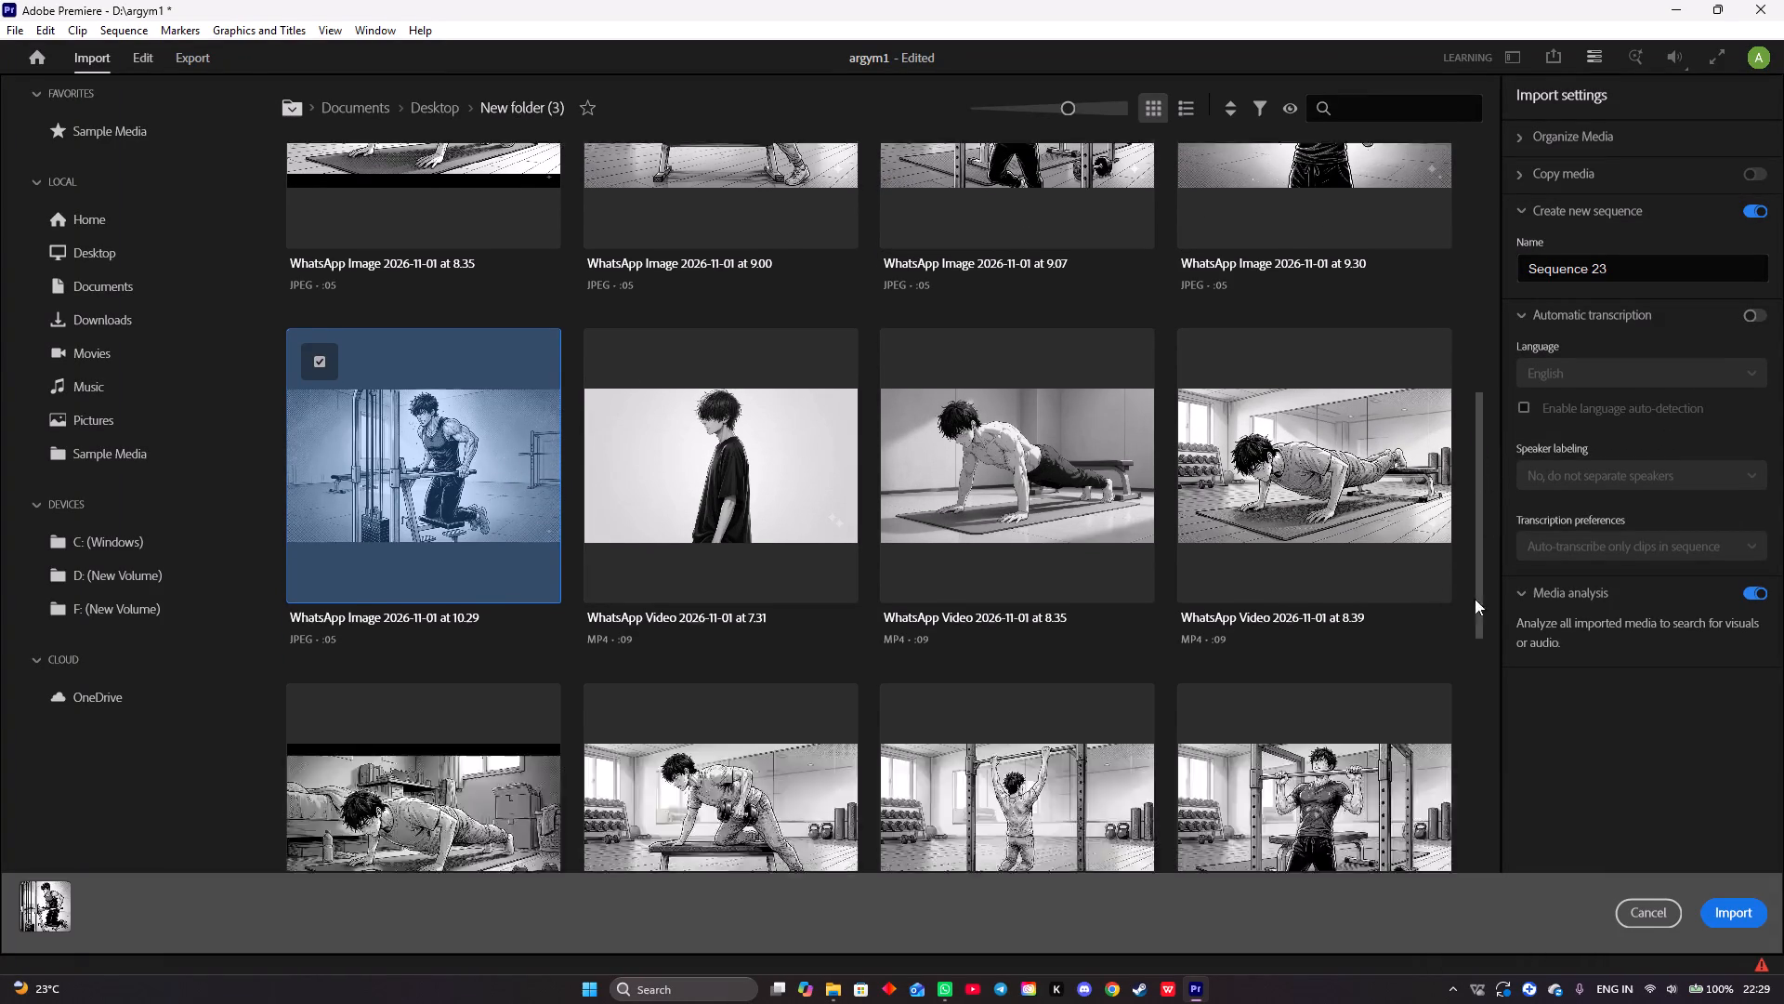
{"action": "left_click_drag", "start_coordinate": [1475, 599], "coordinate": [1400, 913]}
{"action": "left_click", "coordinate": [667, 646]}
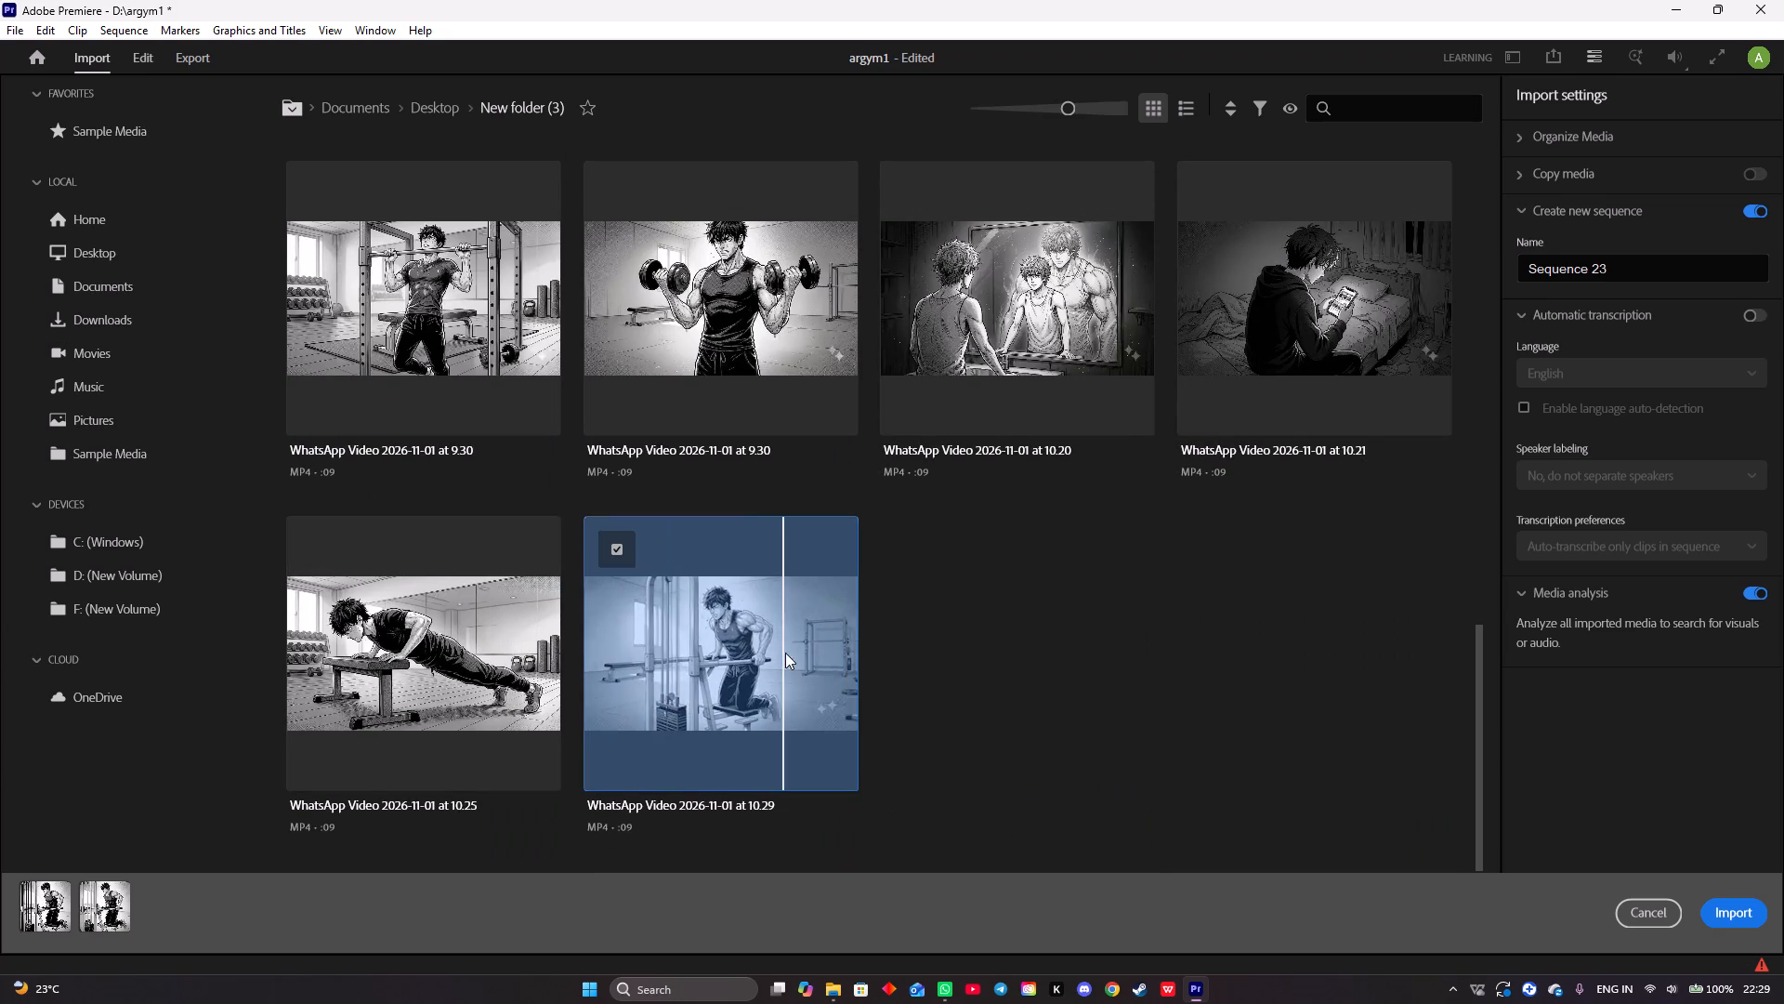
{"action": "left_click", "coordinate": [1726, 917]}
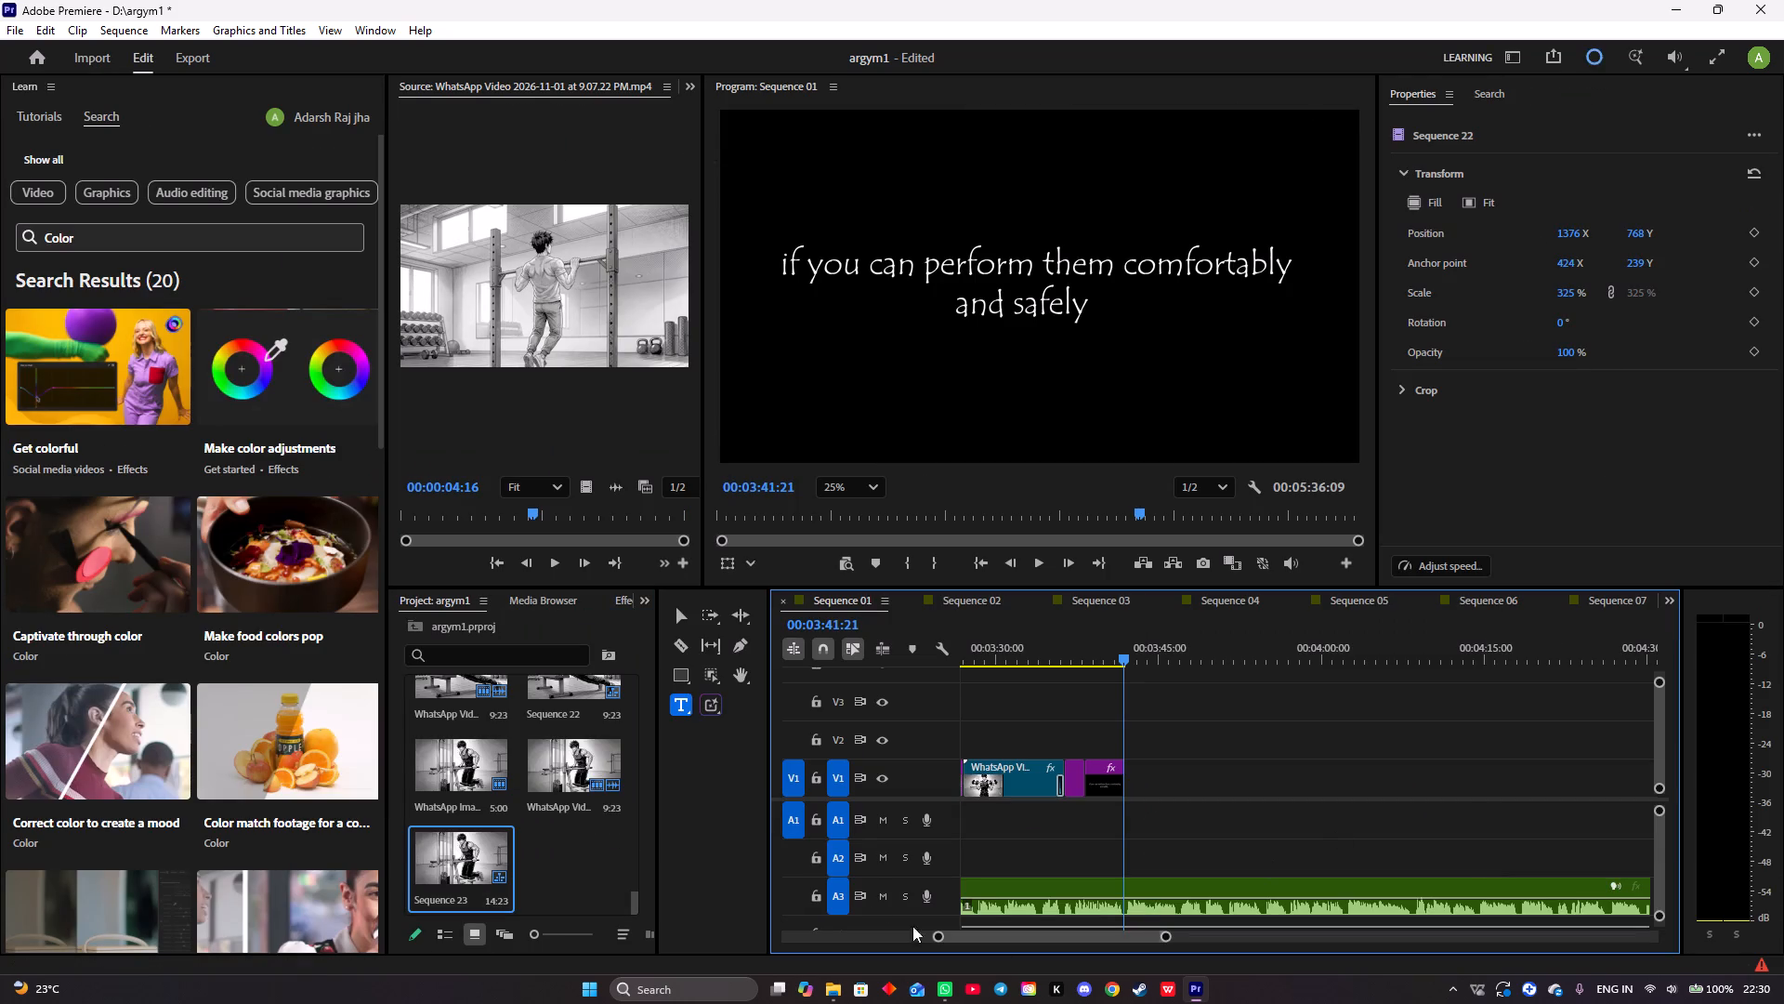
Place the 10.29.37 PM WhatsApp image on track V1 of Sequence 01, directly after the last text clip.
{"action": "left_click", "coordinate": [475, 764]}
{"action": "left_click_drag", "start_coordinate": [465, 760], "coordinate": [493, 754]}
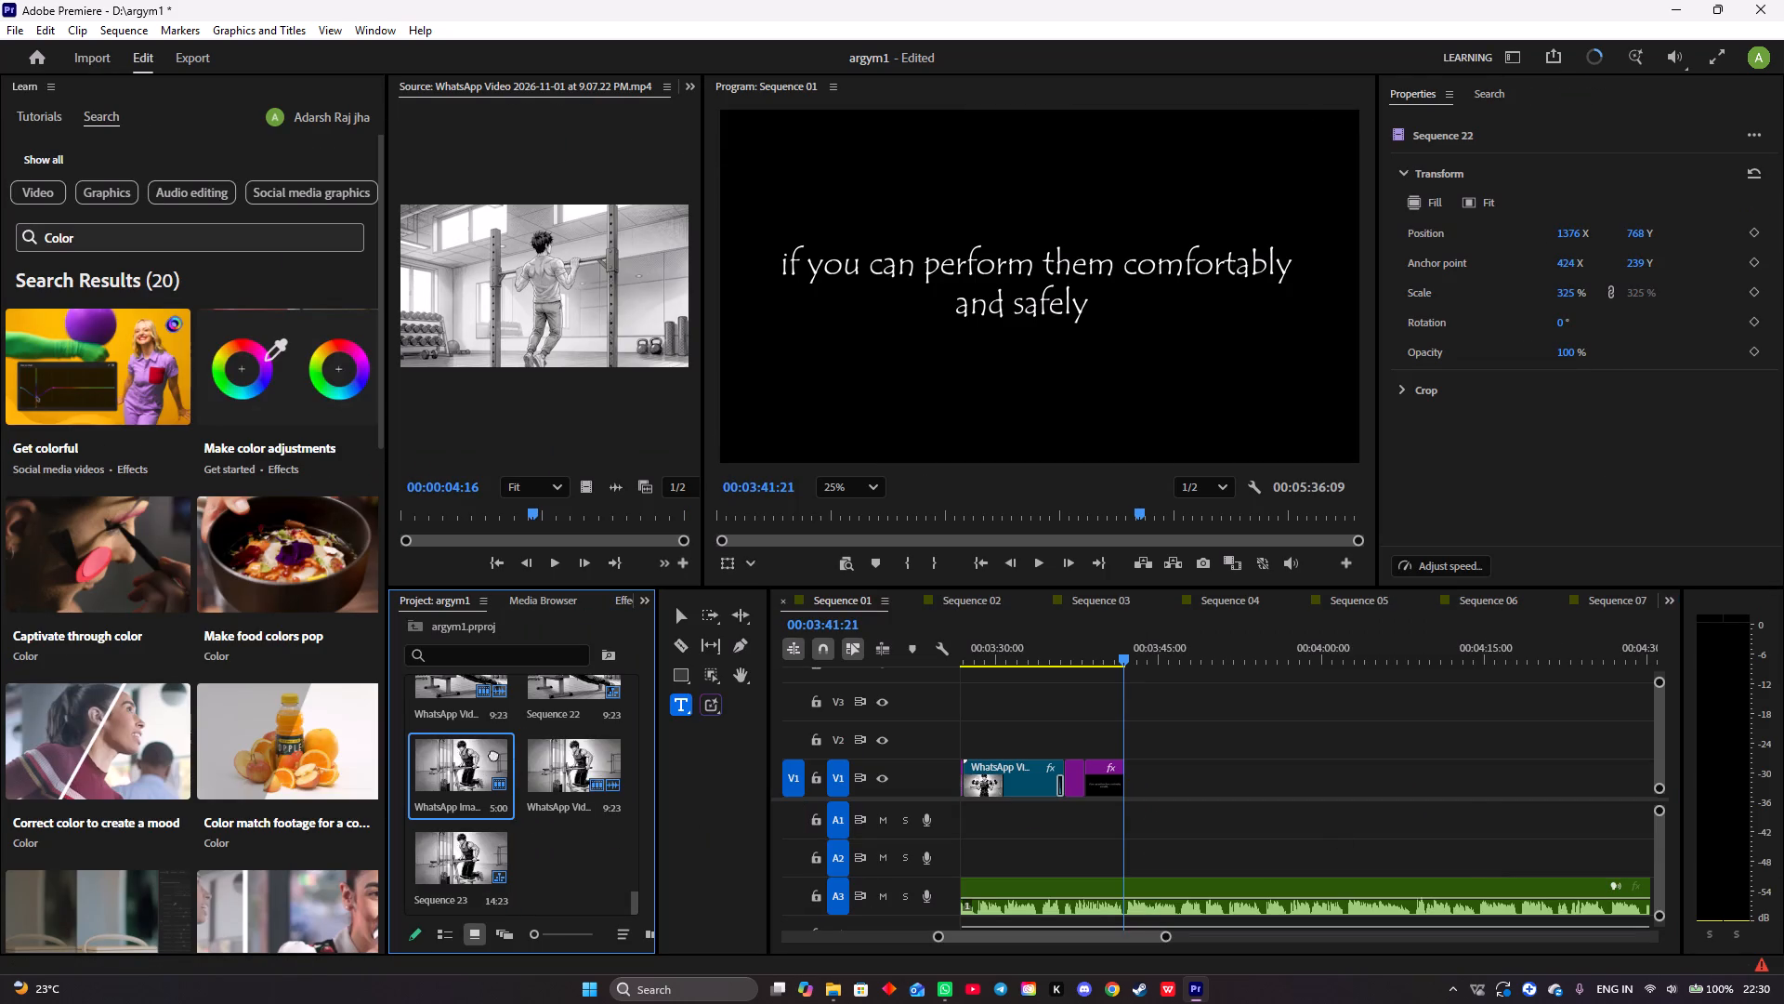
{"action": "left_click_drag", "start_coordinate": [493, 754], "coordinate": [1131, 775]}
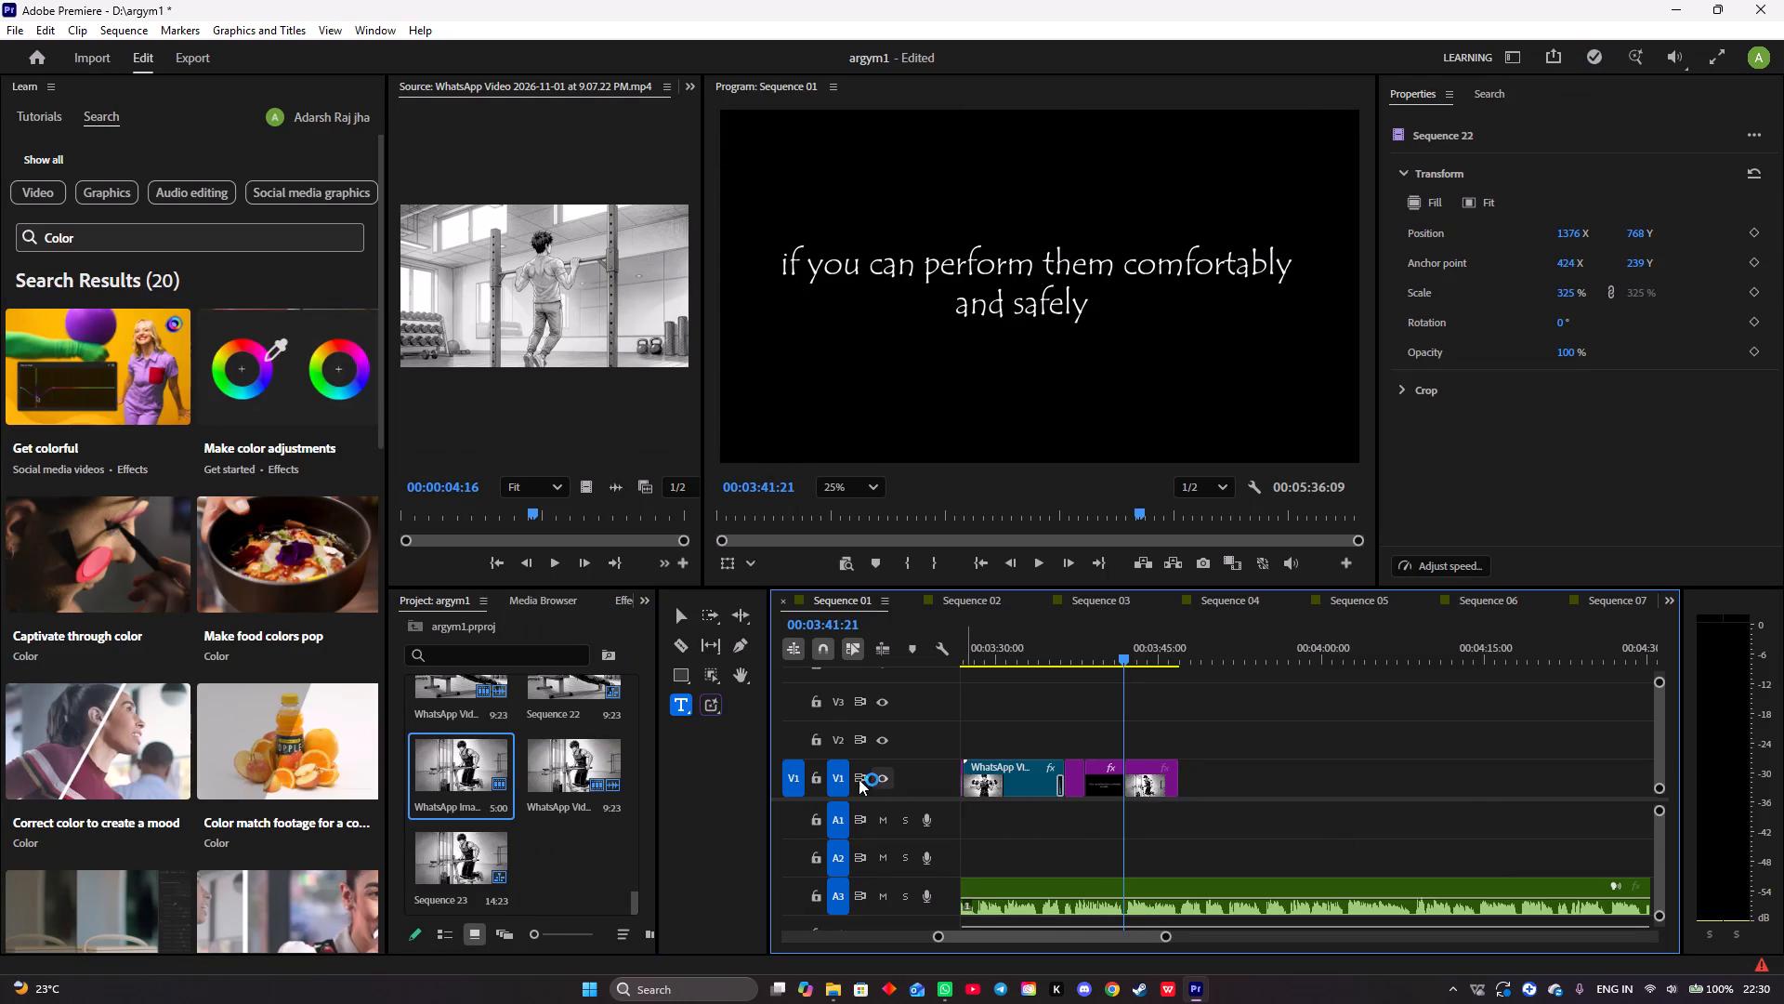
Place the 10.29.38 PM WhatsApp video on track V1 of Sequence 01, directly after the newly added image.
{"action": "left_click", "coordinate": [567, 767]}
{"action": "left_click_drag", "start_coordinate": [566, 767], "coordinate": [1289, 742]}
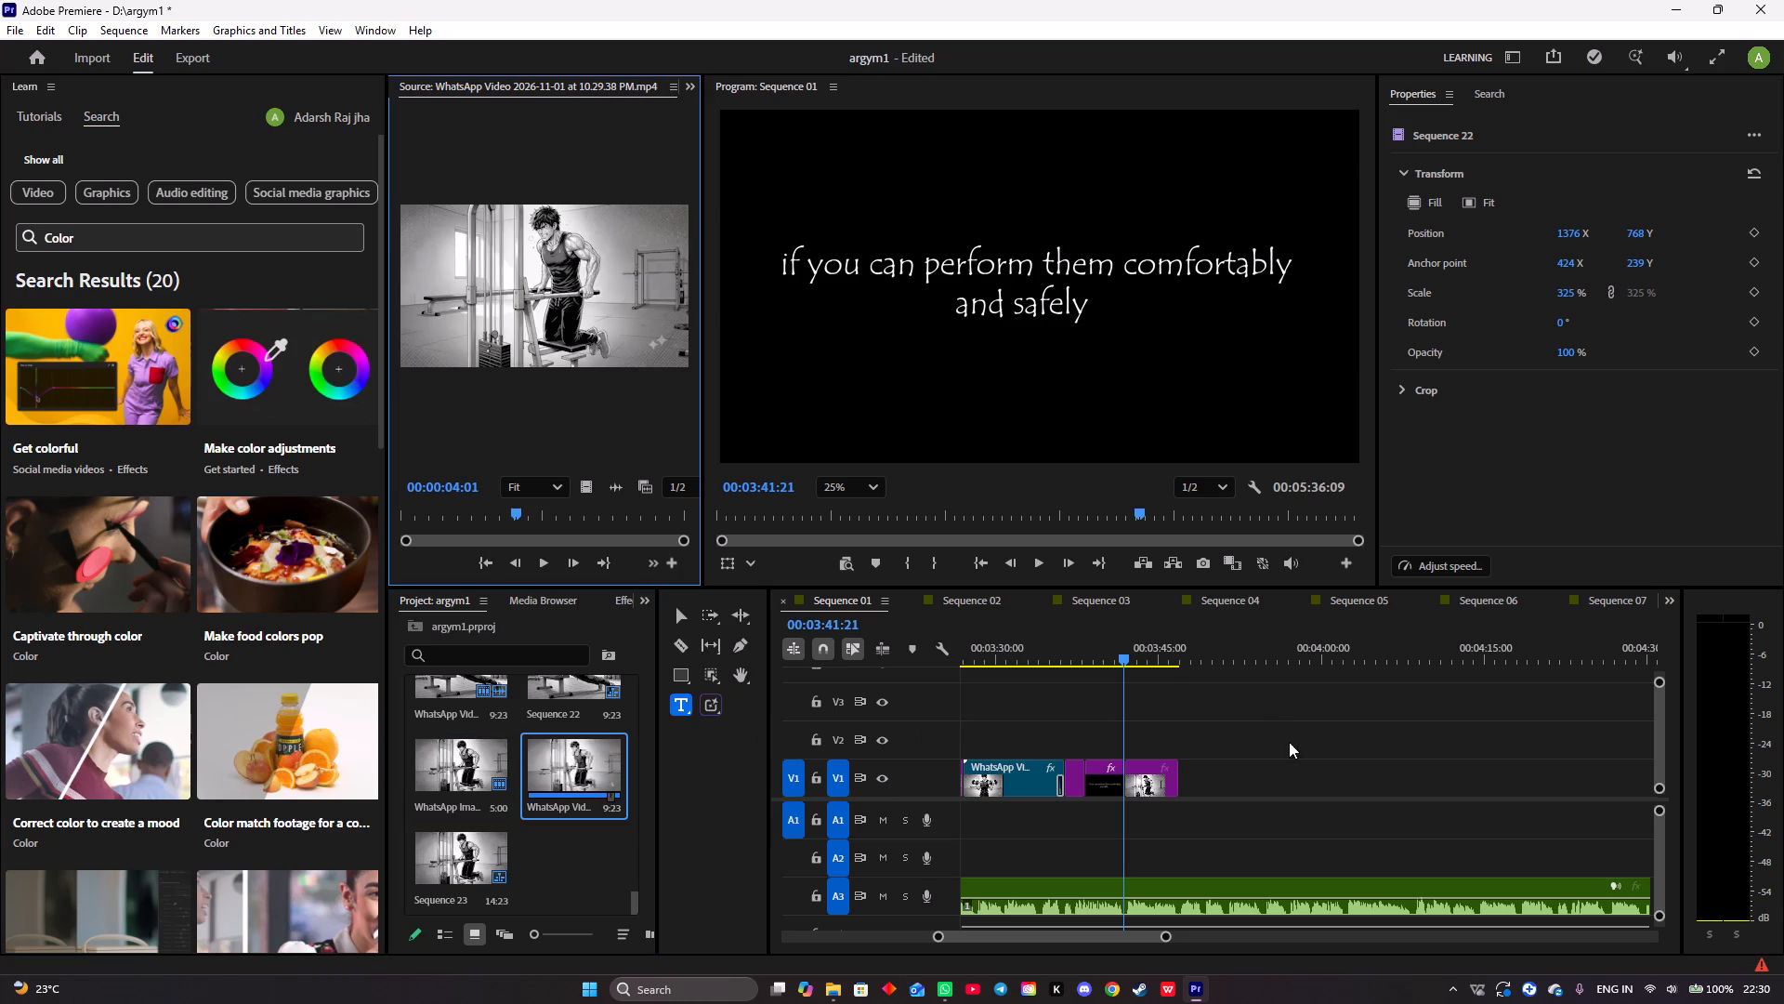
{"action": "left_click_drag", "start_coordinate": [1289, 742], "coordinate": [1271, 774]}
{"action": "left_click_drag", "start_coordinate": [592, 746], "coordinate": [1216, 753]}
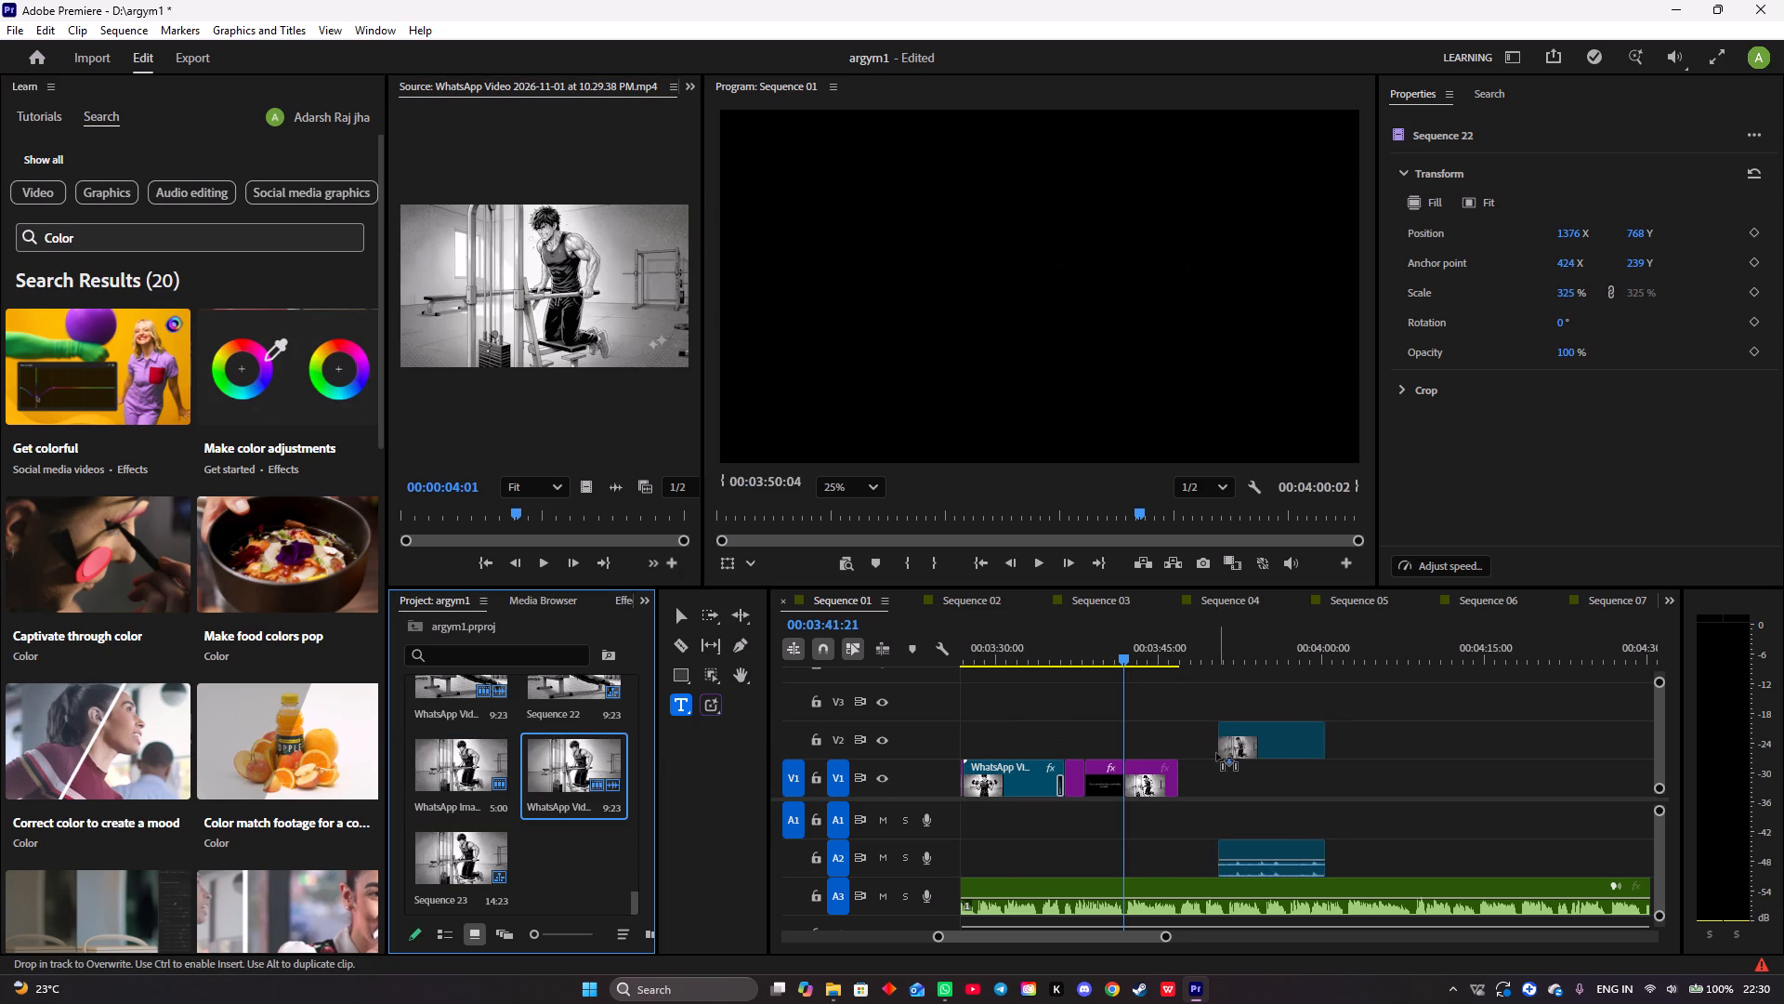
{"action": "left_click_drag", "start_coordinate": [1216, 753], "coordinate": [1179, 774]}
Unlink the 10.29.38 PM video clip from its audio and delete the audio from track A1.
{"action": "right_click", "coordinate": [1201, 802]}
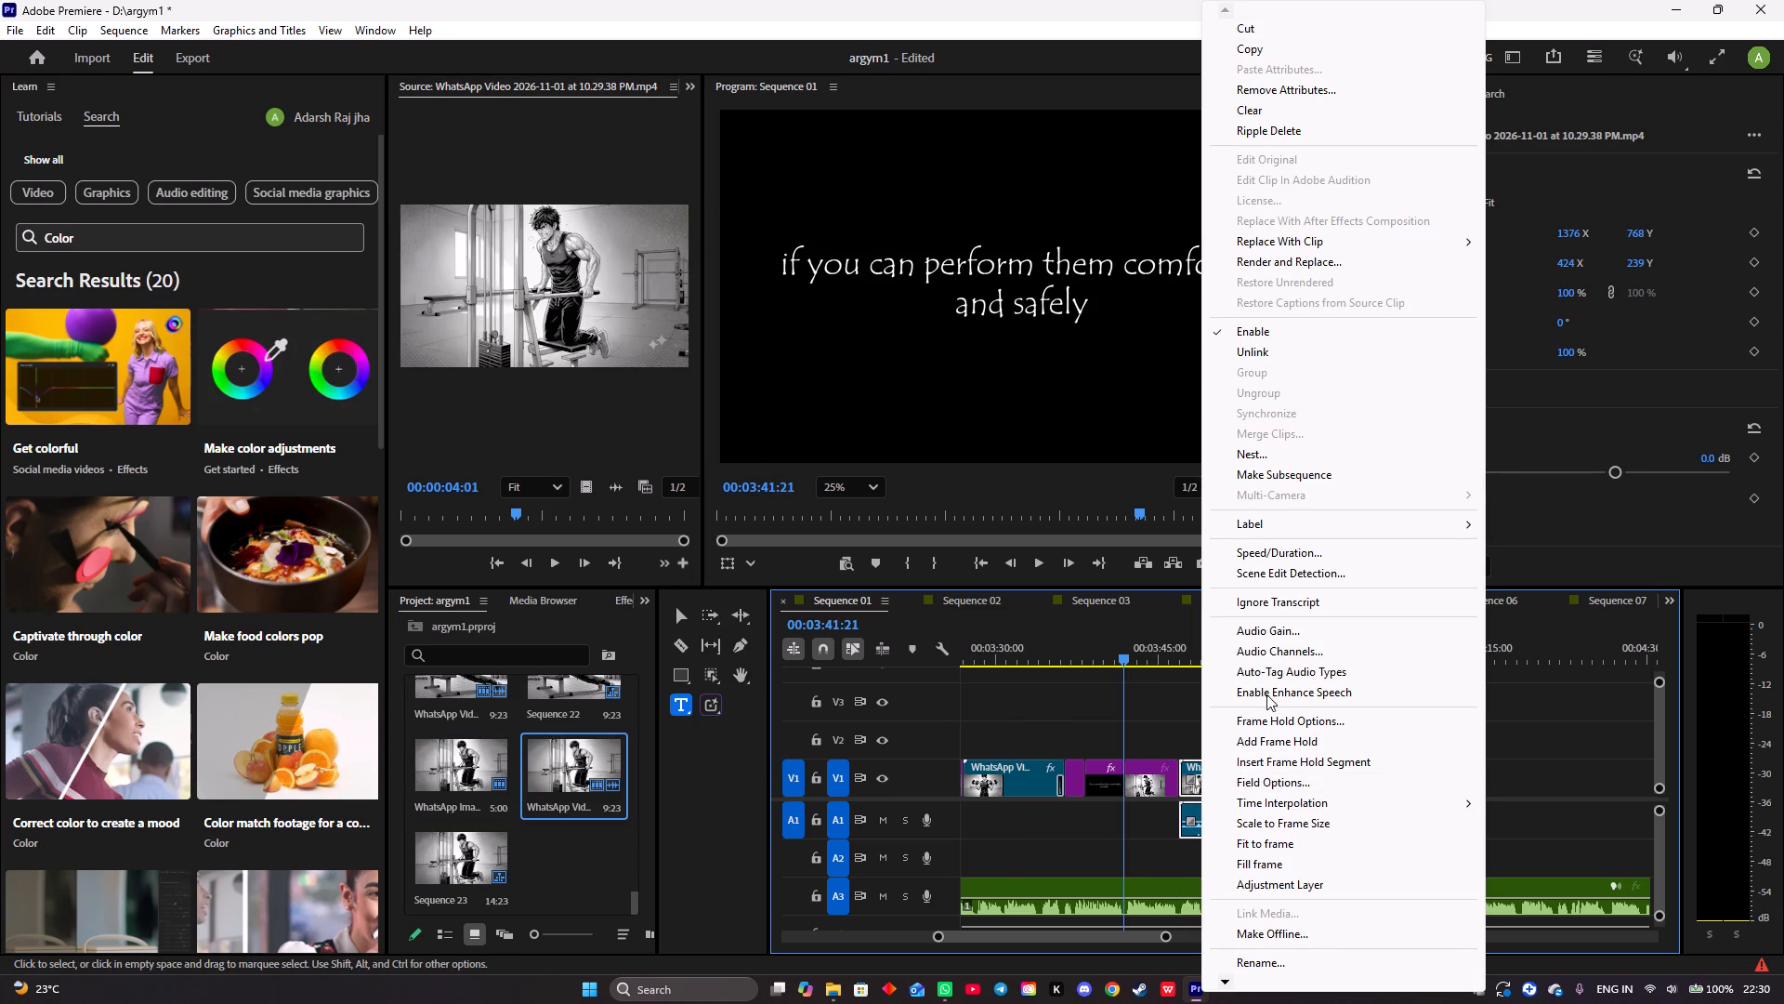
{"action": "left_click", "coordinate": [1227, 354]}
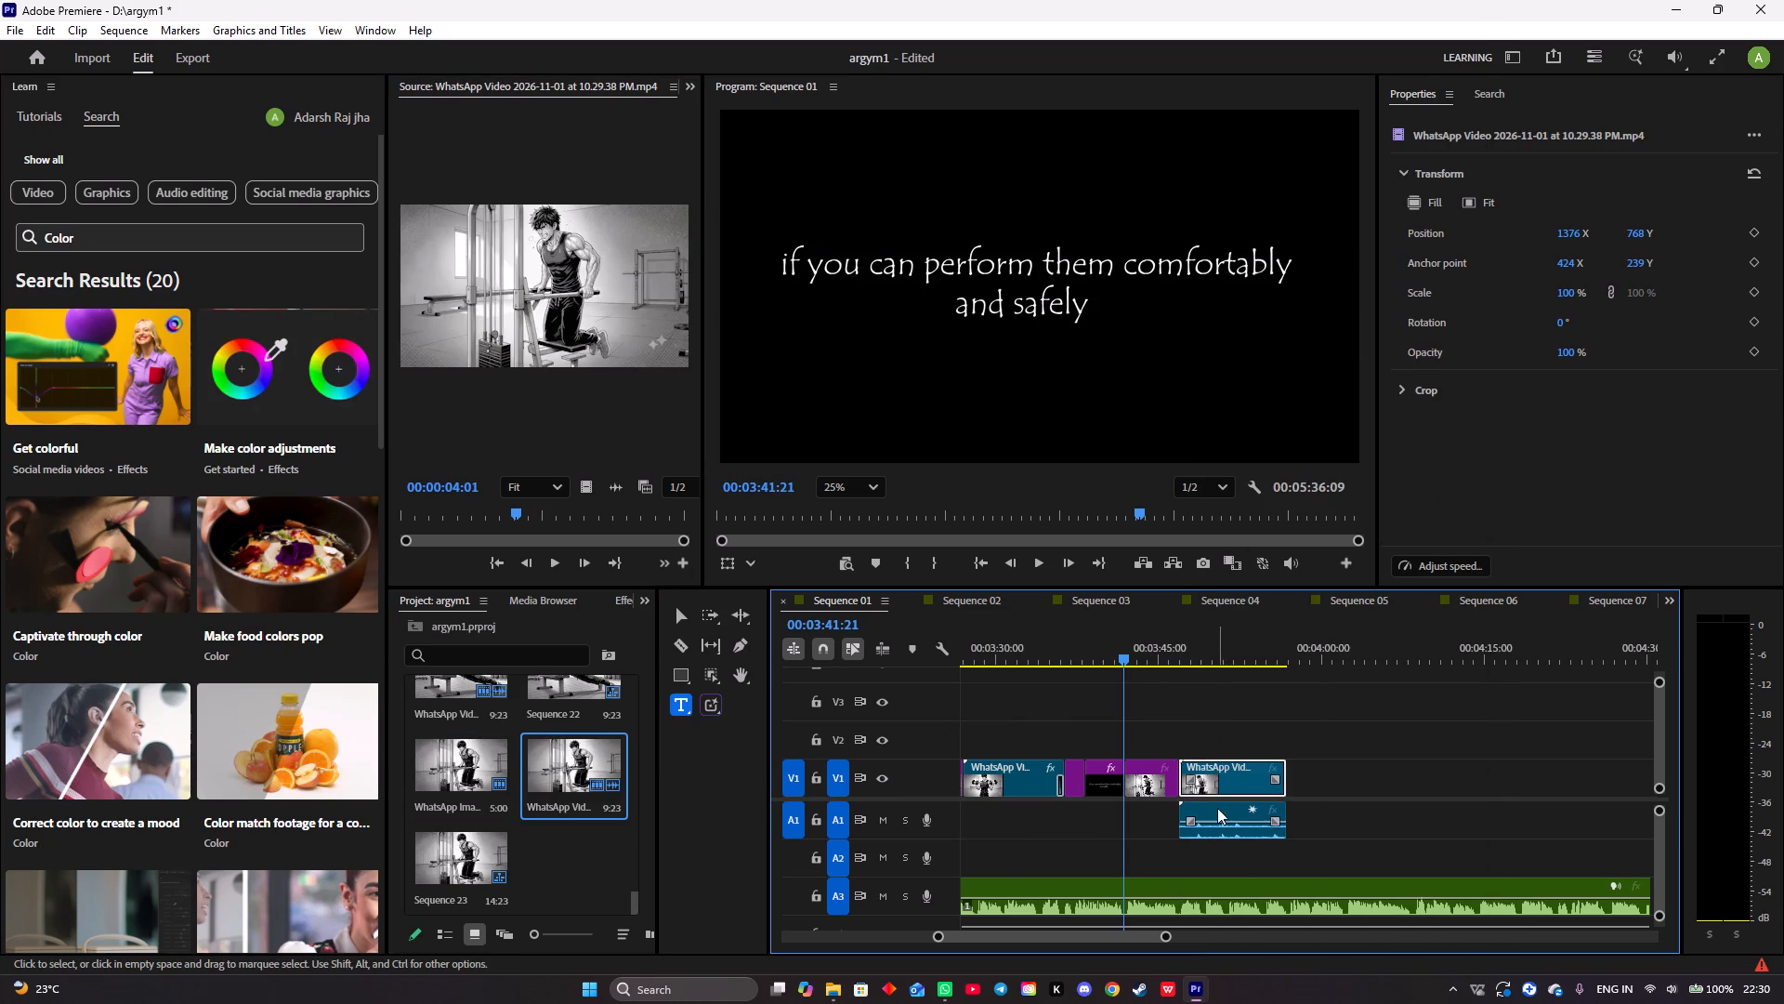
{"action": "right_click", "coordinate": [1217, 808]}
{"action": "left_click", "coordinate": [1305, 121]}
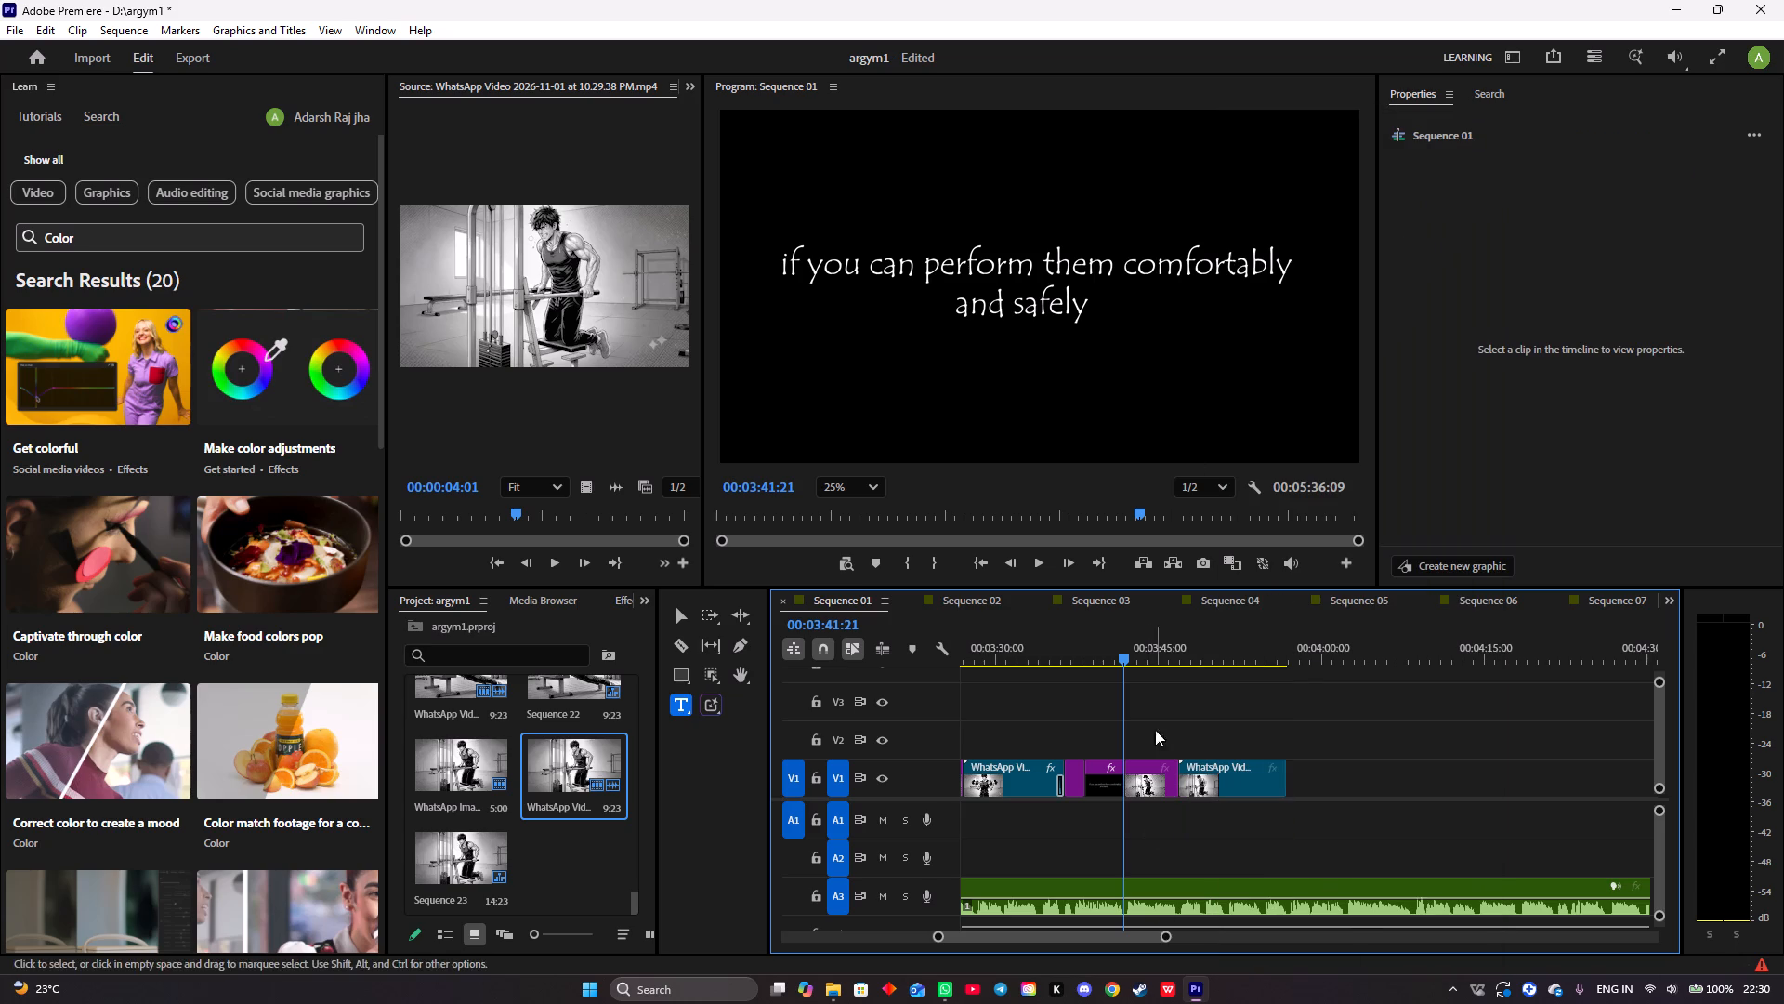
Scale the 10.29.37 PM image and the 10.29.38 PM video clips on V1 to fill the frame.
{"action": "left_click_drag", "start_coordinate": [1125, 654], "coordinate": [1114, 654]}
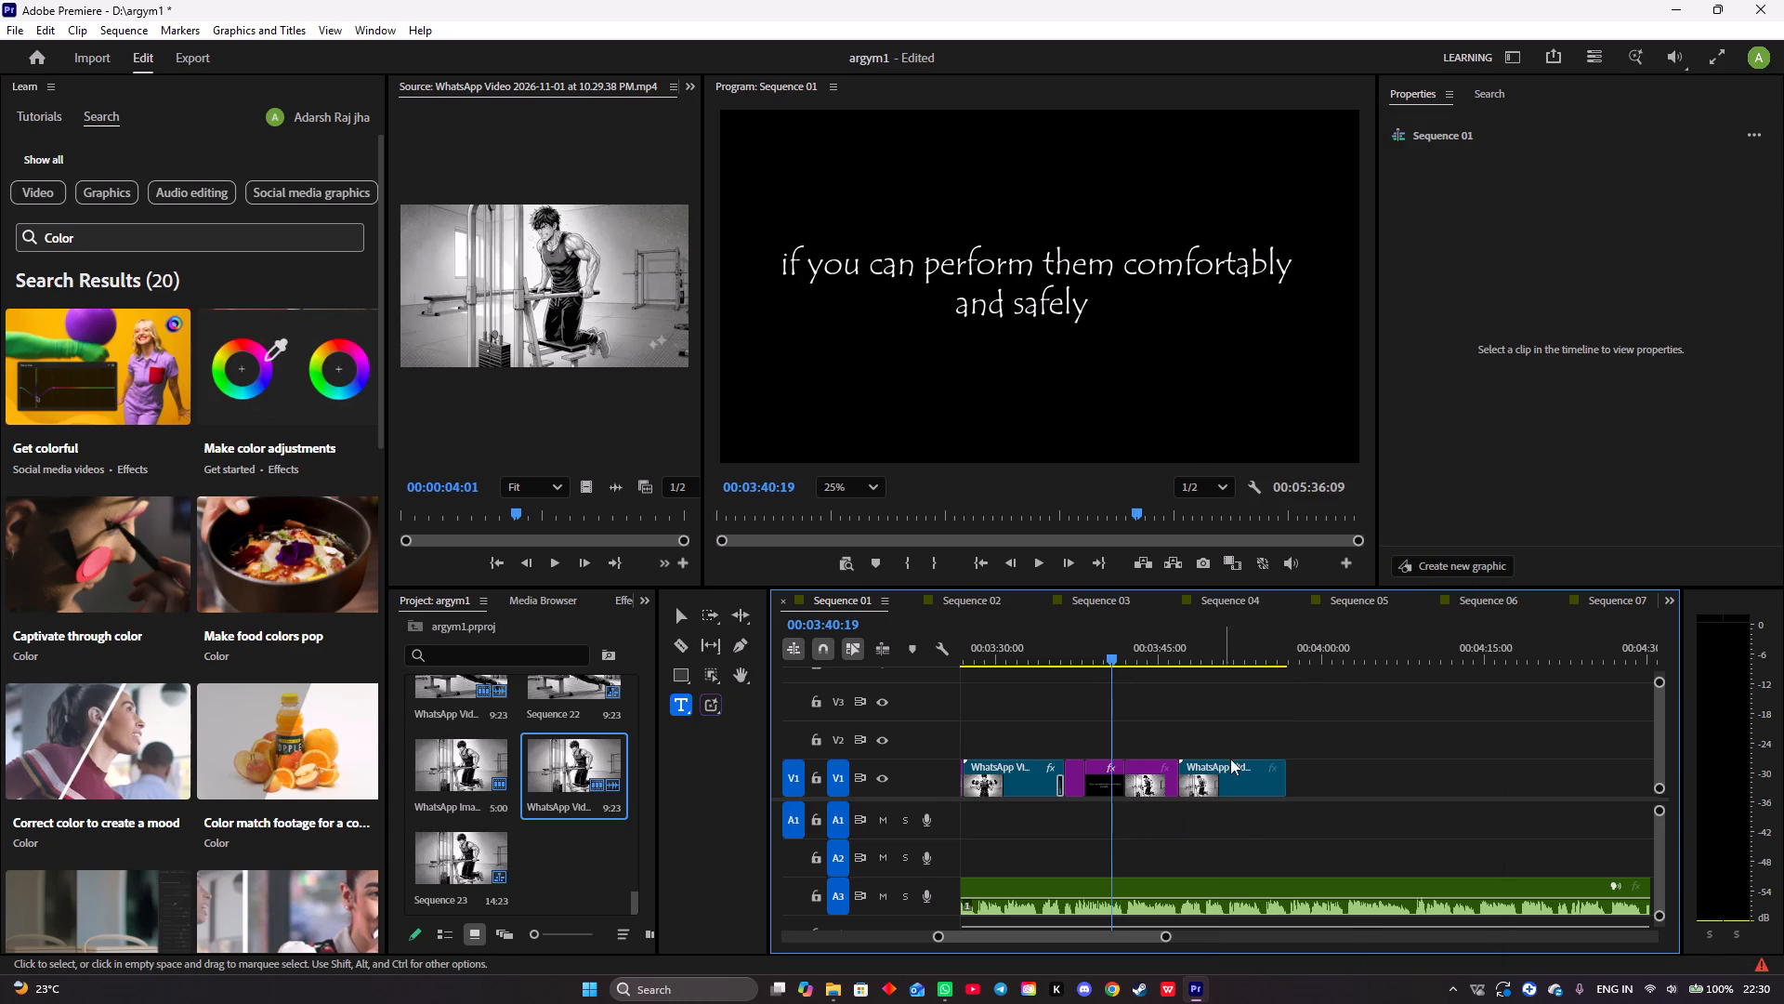
{"action": "left_click", "coordinate": [1157, 779]}
{"action": "left_click", "coordinate": [1467, 193]}
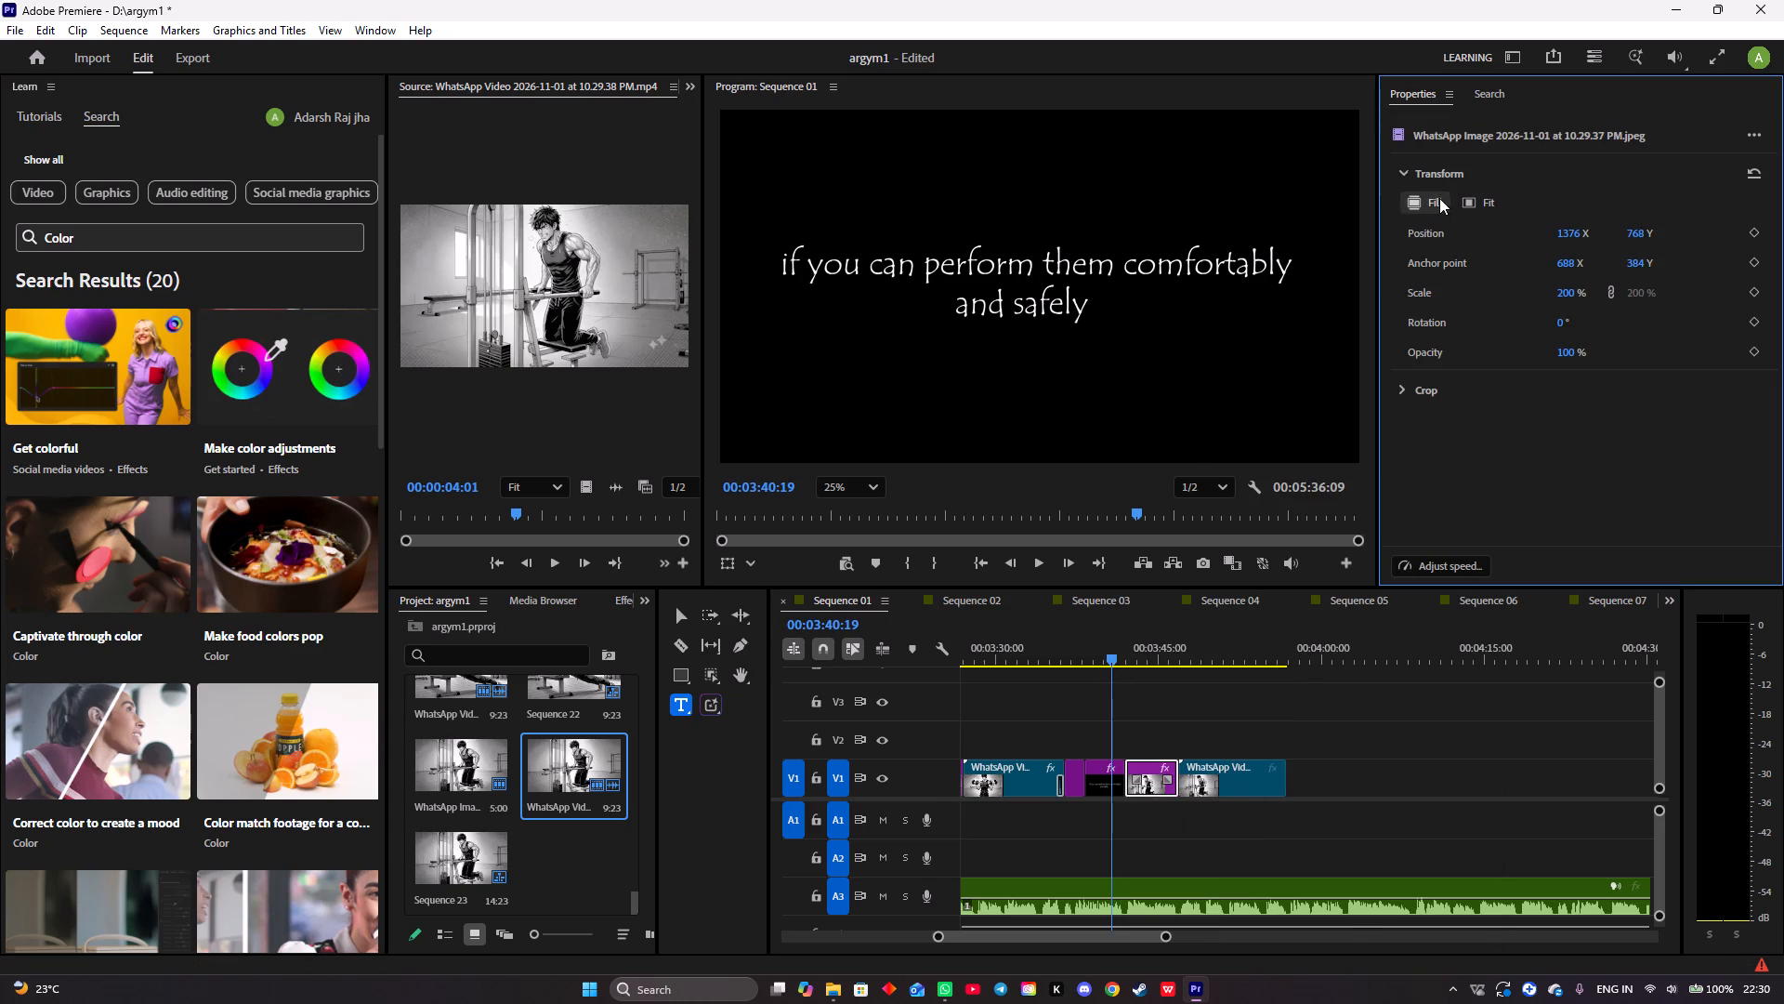
{"action": "left_click", "coordinate": [1439, 198]}
{"action": "left_click", "coordinate": [1213, 781]}
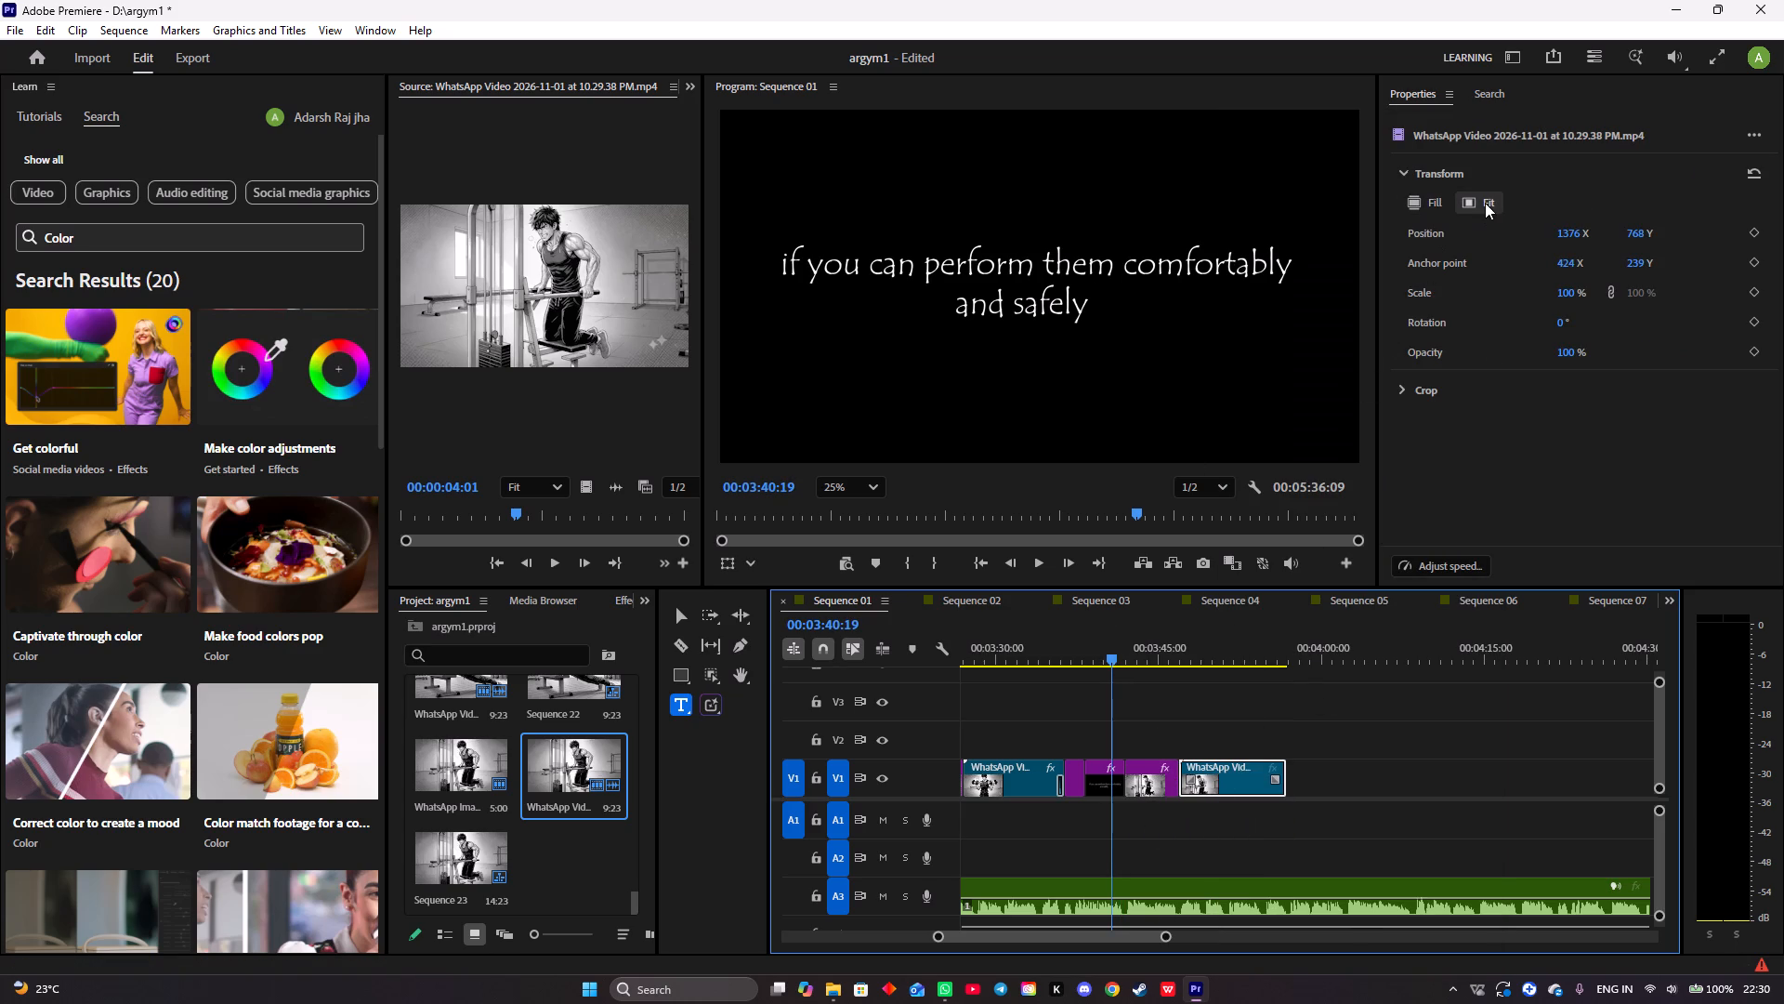
{"action": "left_click", "coordinate": [1480, 201]}
{"action": "left_click", "coordinate": [1422, 202]}
Play Sequence 01 from 00:03:41:00 through the newly added image and video clips to review them.
{"action": "left_click", "coordinate": [1117, 657]}
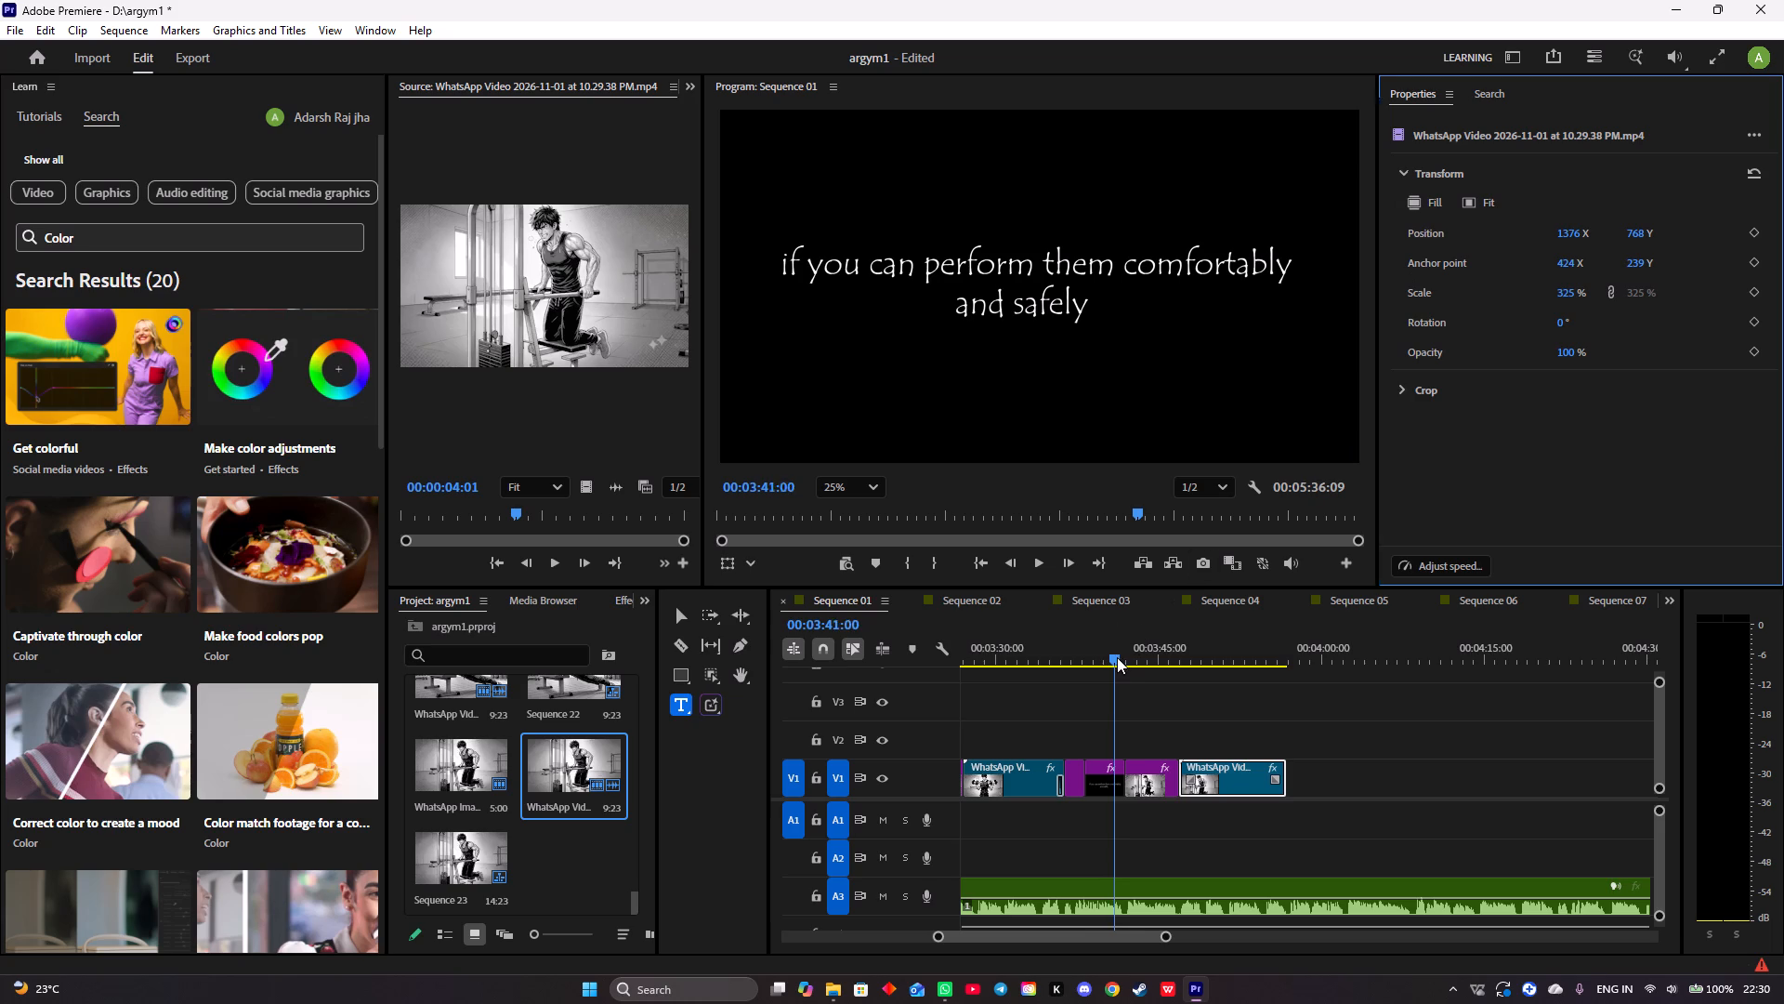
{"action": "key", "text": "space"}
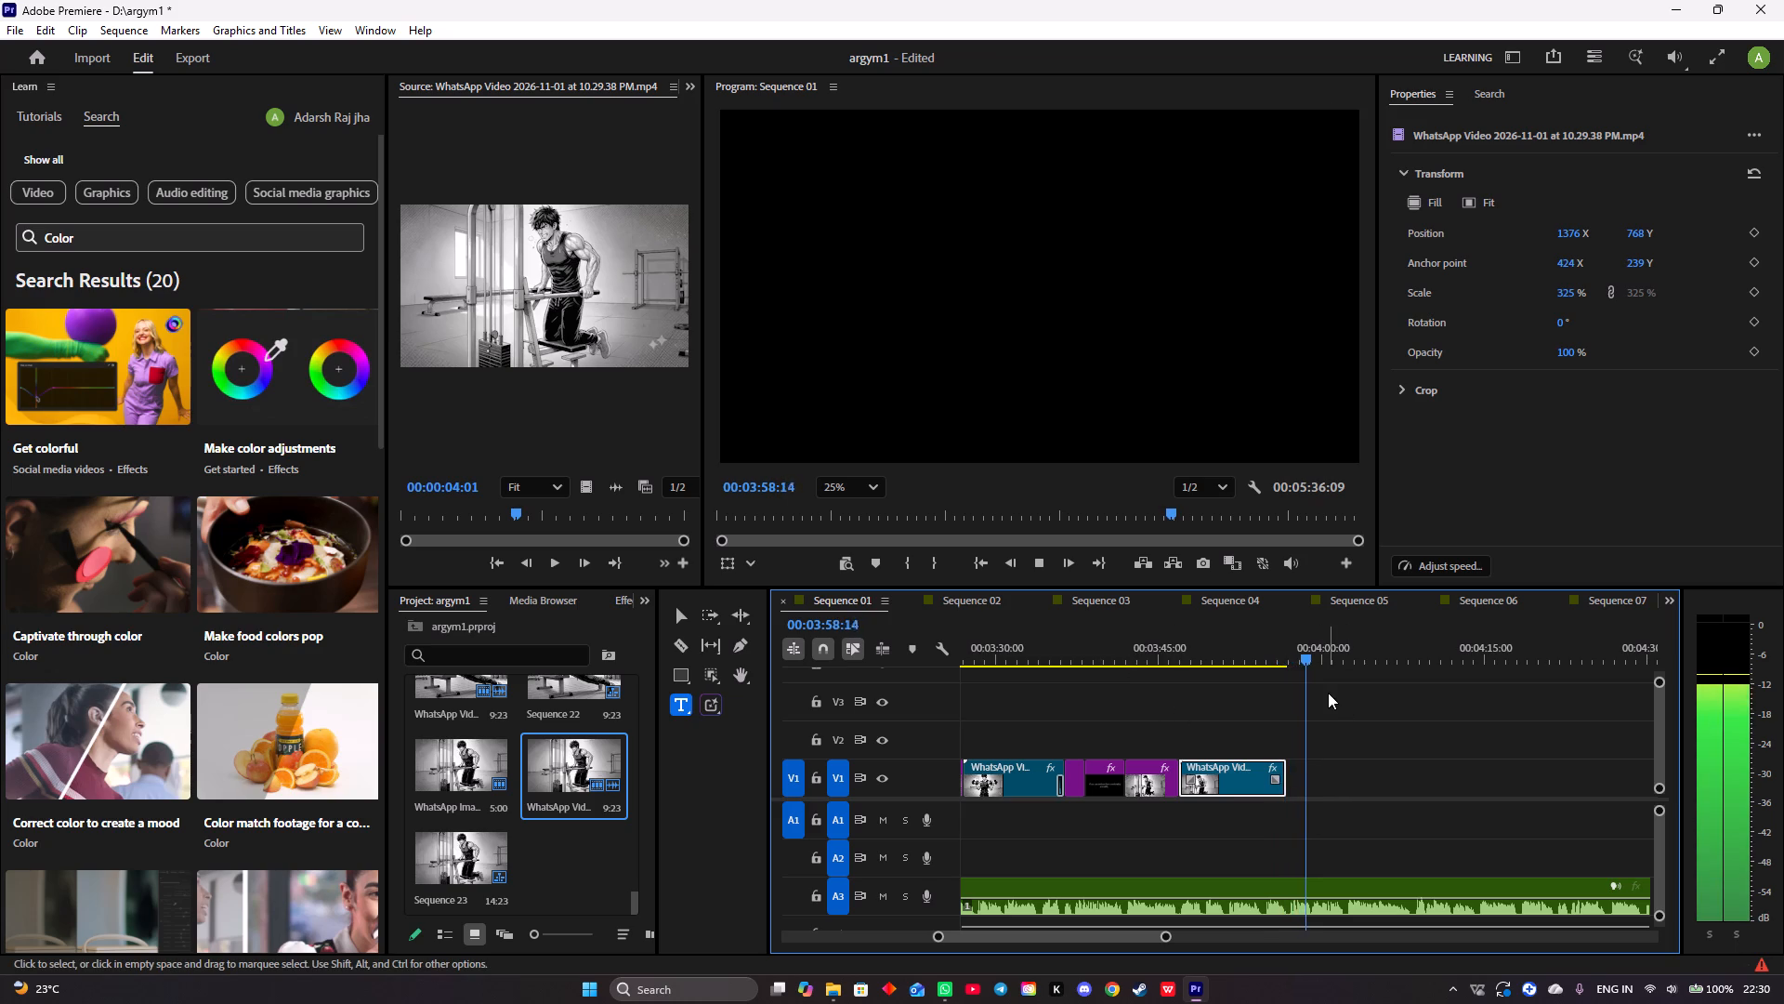
Add a title reading "If dips cause shoulder pain" to Sequence 01 at 00:03:56:23, right after the dips video clip.
{"action": "key", "text": "space"}
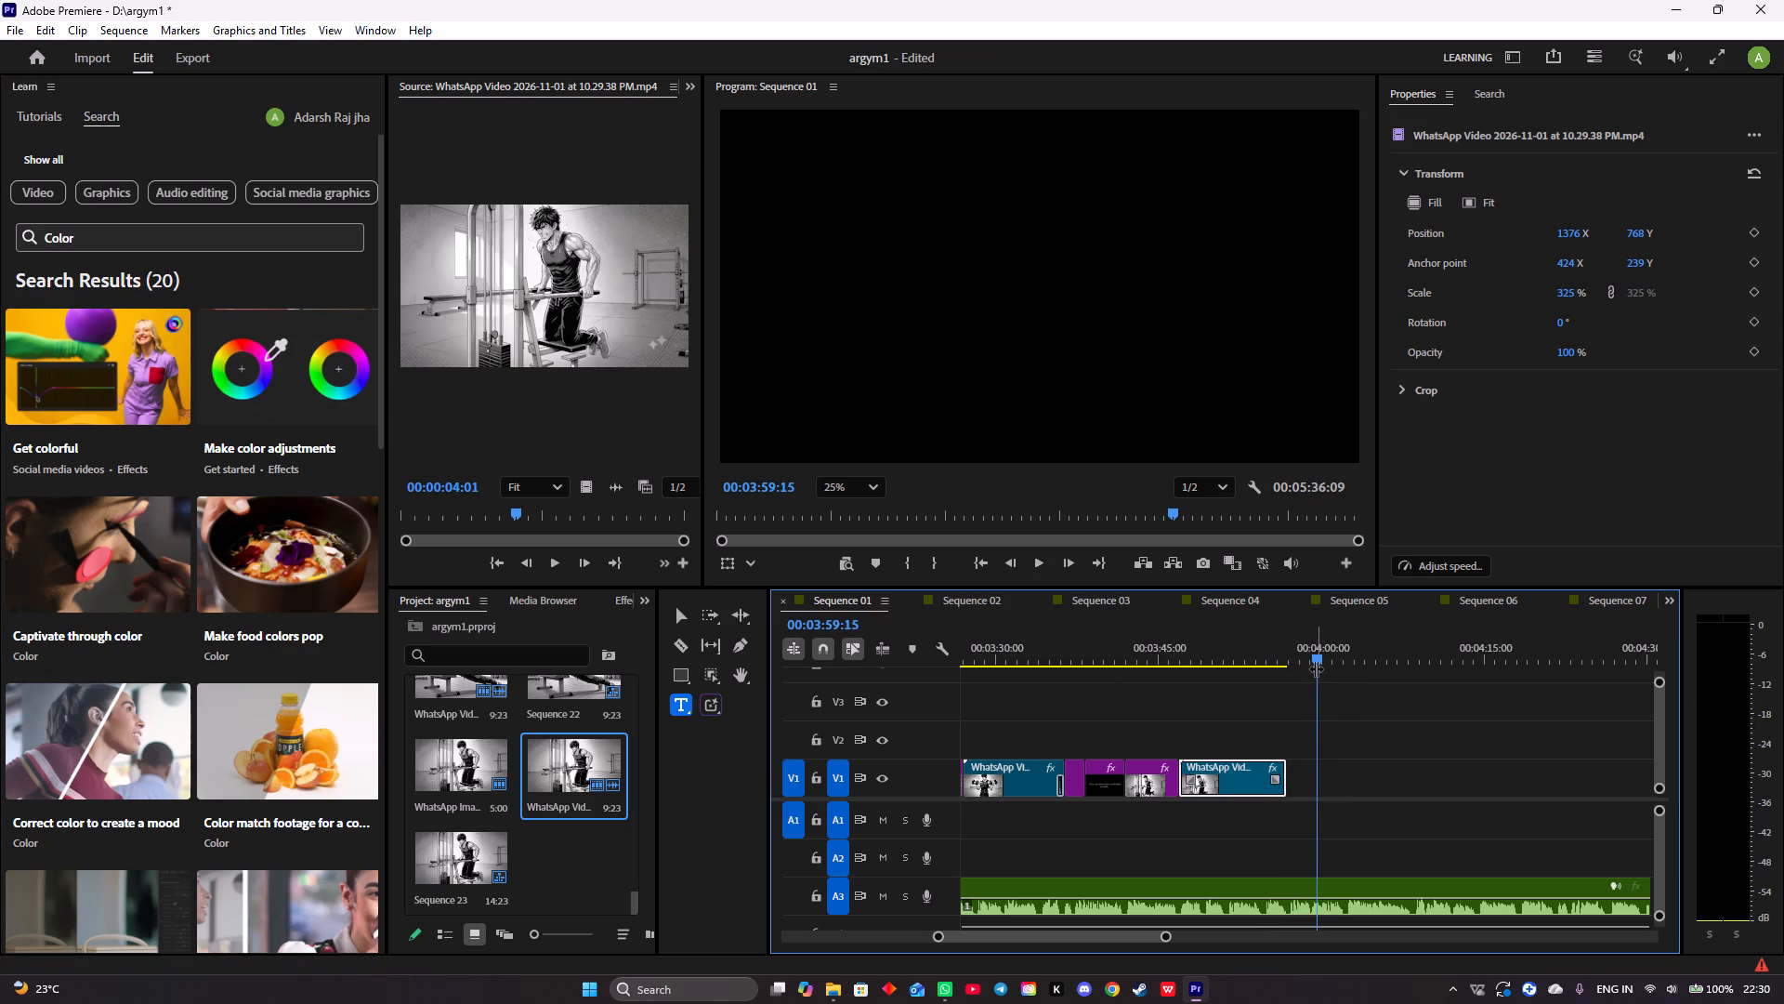
{"action": "left_click_drag", "start_coordinate": [1314, 655], "coordinate": [1267, 659]}
{"action": "key", "text": "space"}
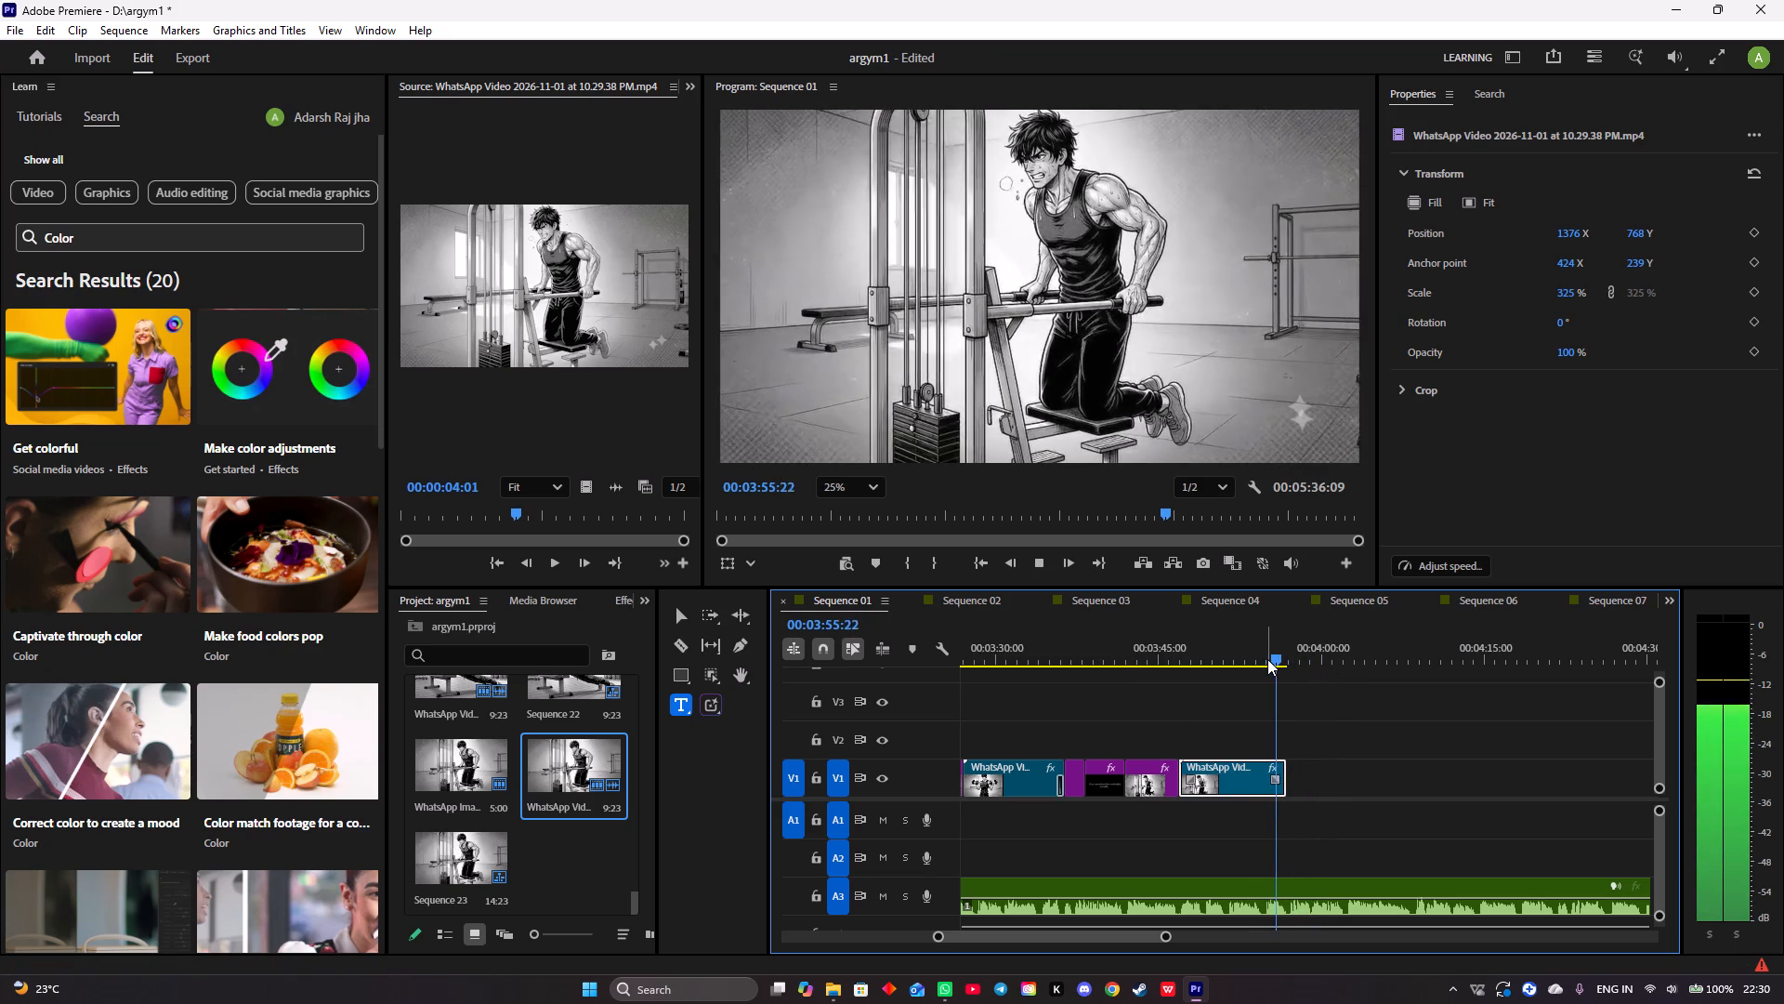
{"action": "key", "text": "space"}
{"action": "key", "text": "space"}
{"action": "key", "text": "space"}
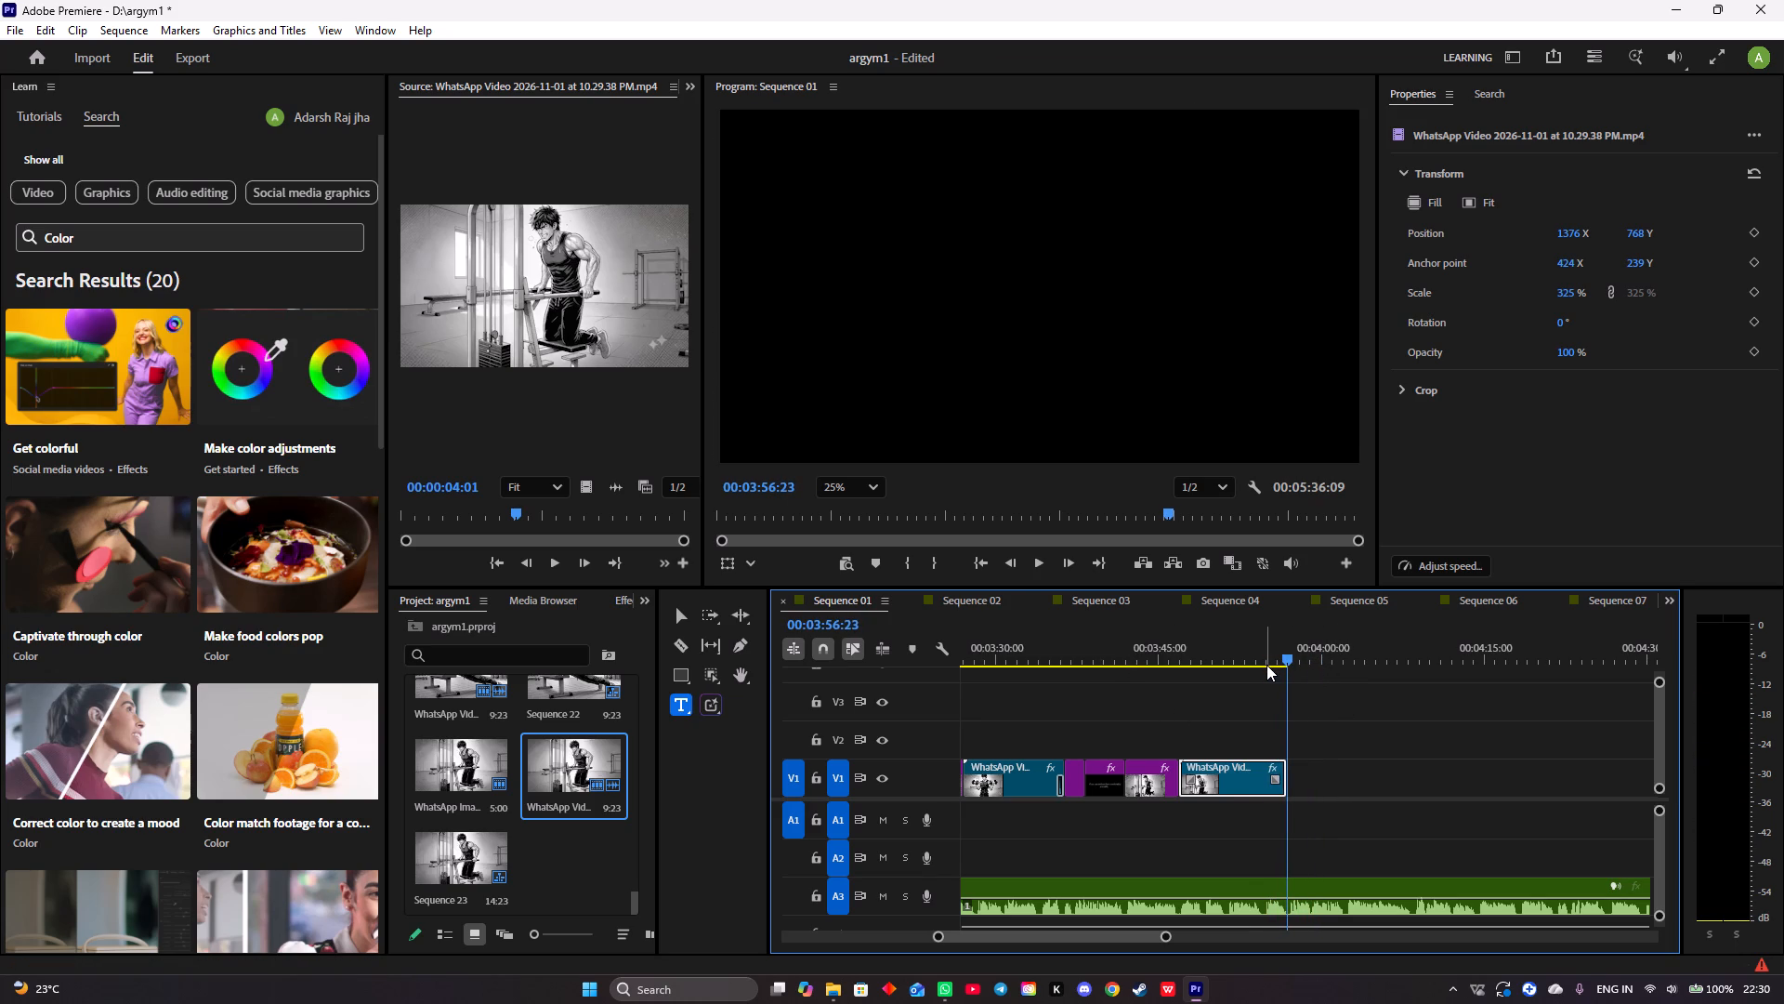
{"action": "left_click", "coordinate": [925, 233]}
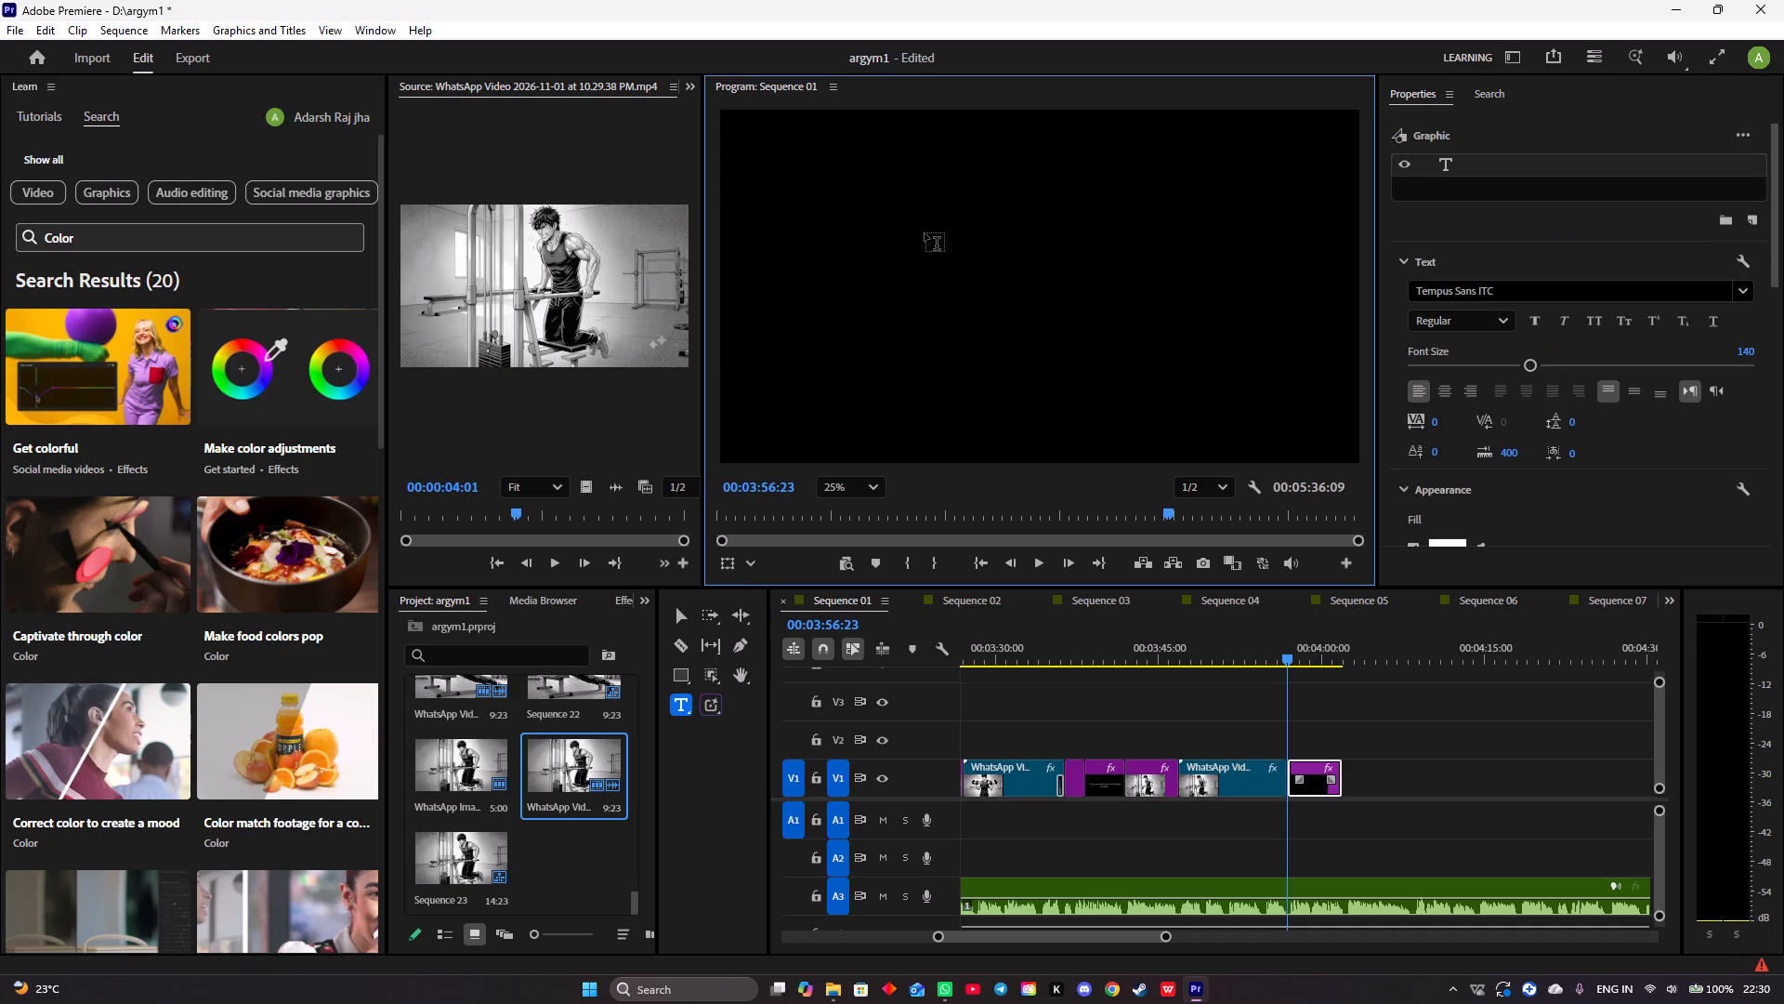
{"action": "type", "text": "if"}
{"action": "key", "text": "space"}
{"action": "type", "text": "dips"}
{"action": "key", "text": "space"}
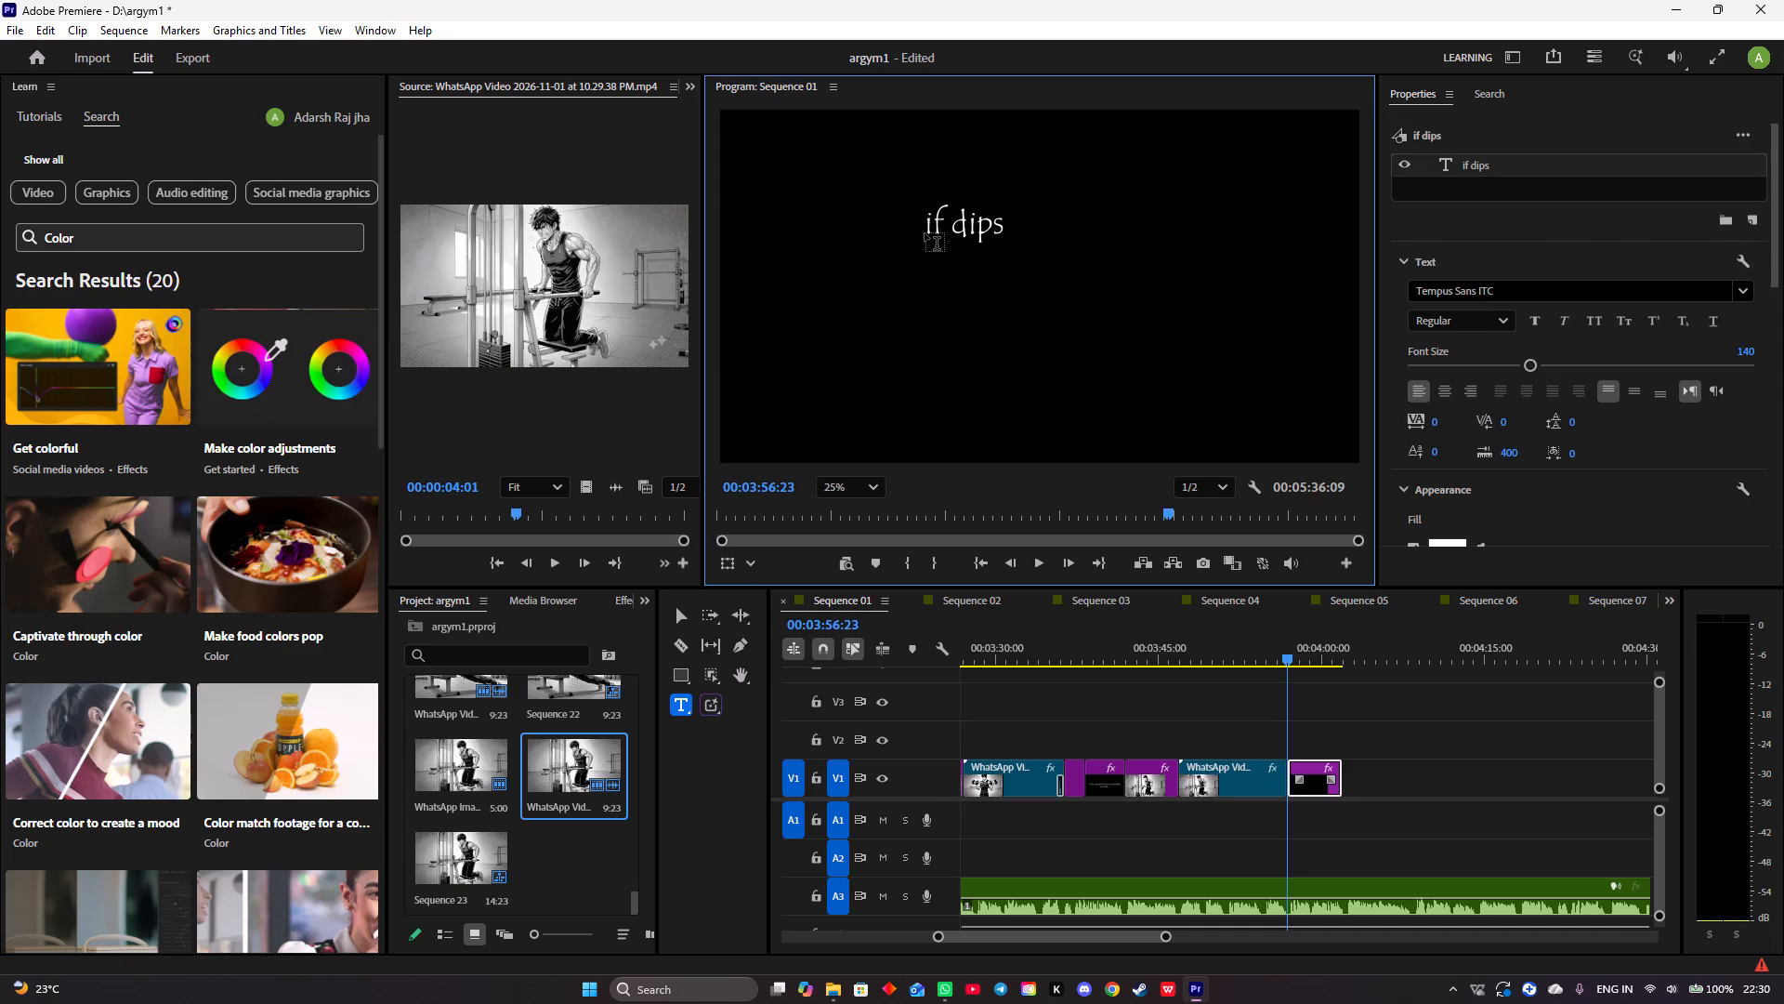
{"action": "key", "text": "BackSpace"}
{"action": "key", "text": "BackSpace"}
{"action": "key", "text": "BackSpace"}
{"action": "key", "text": "BackSpace"}
{"action": "key", "text": "BackSpace"}
{"action": "key", "text": "BackSpace"}
{"action": "key", "text": "BackSpace"}
{"action": "key", "text": "BackSpace"}
{"action": "type", "text": "f dips cause shoulder pain"}
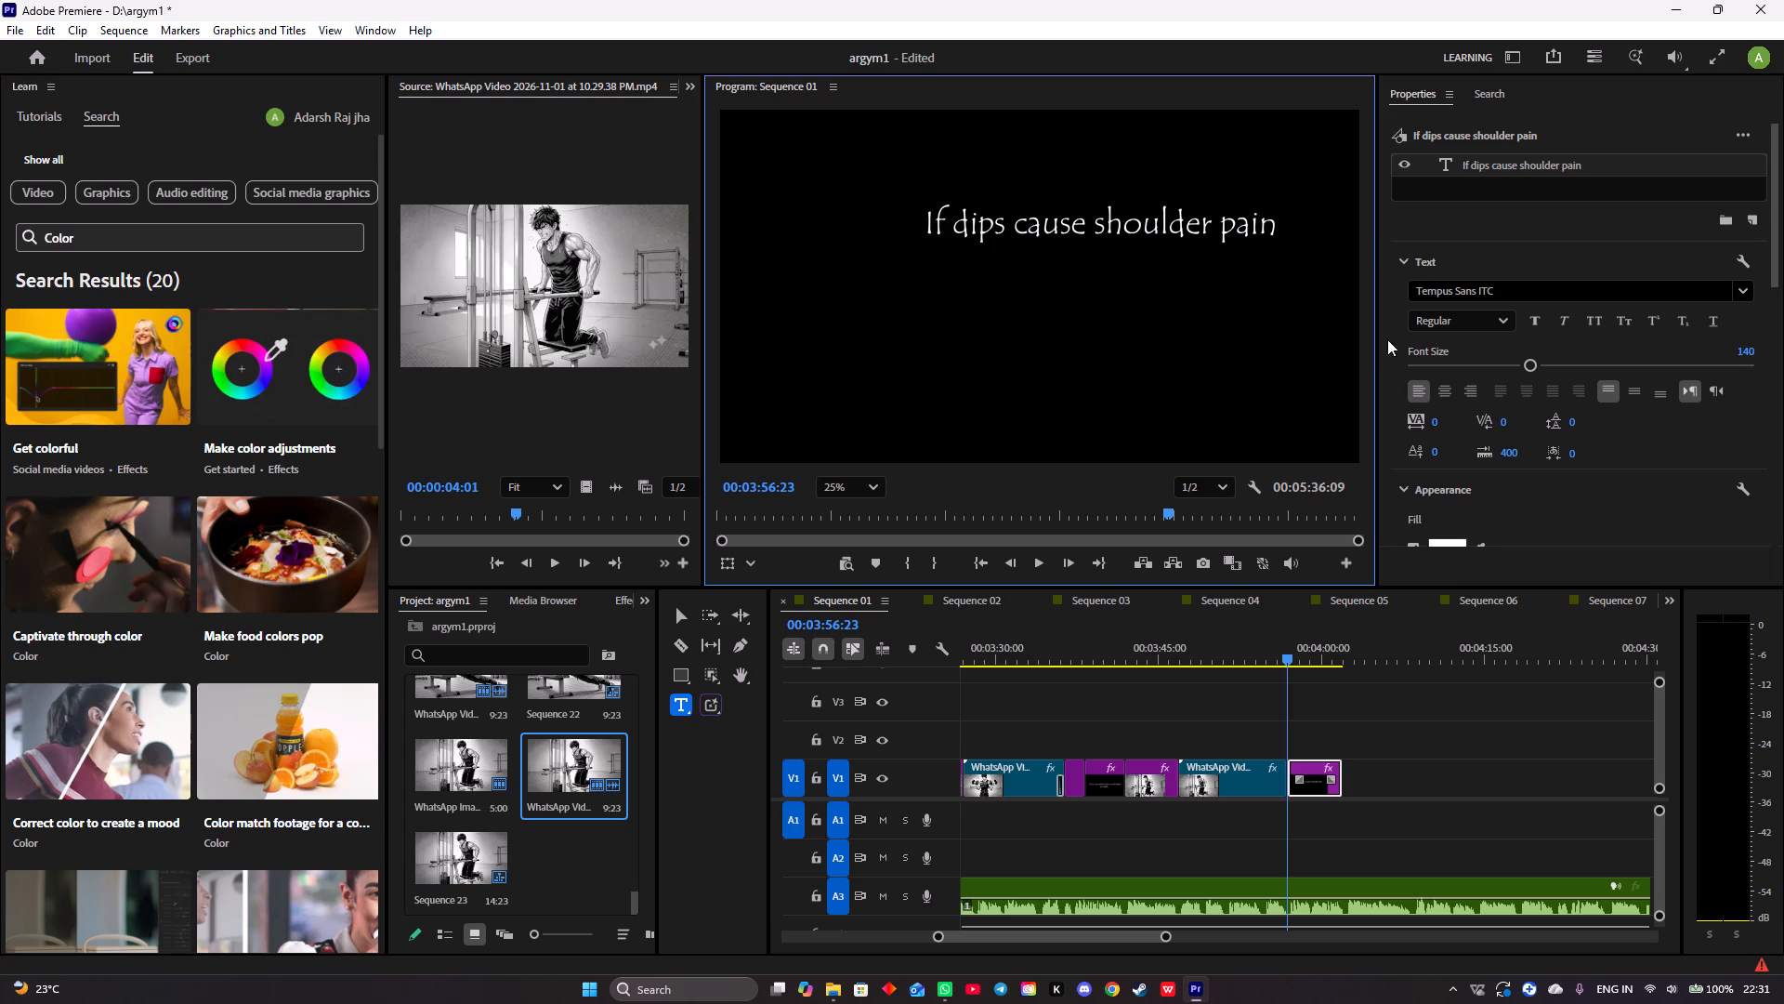
Move the "If dips cause shoulder pain" title to about position 698 X, 831 Y.
{"action": "scroll", "coordinate": [1522, 363], "scroll_direction": "down", "scroll_amount": 6}
{"action": "scroll", "coordinate": [1513, 383], "scroll_direction": "up", "scroll_amount": 15}
{"action": "scroll", "coordinate": [1551, 363], "scroll_direction": "down", "scroll_amount": 3}
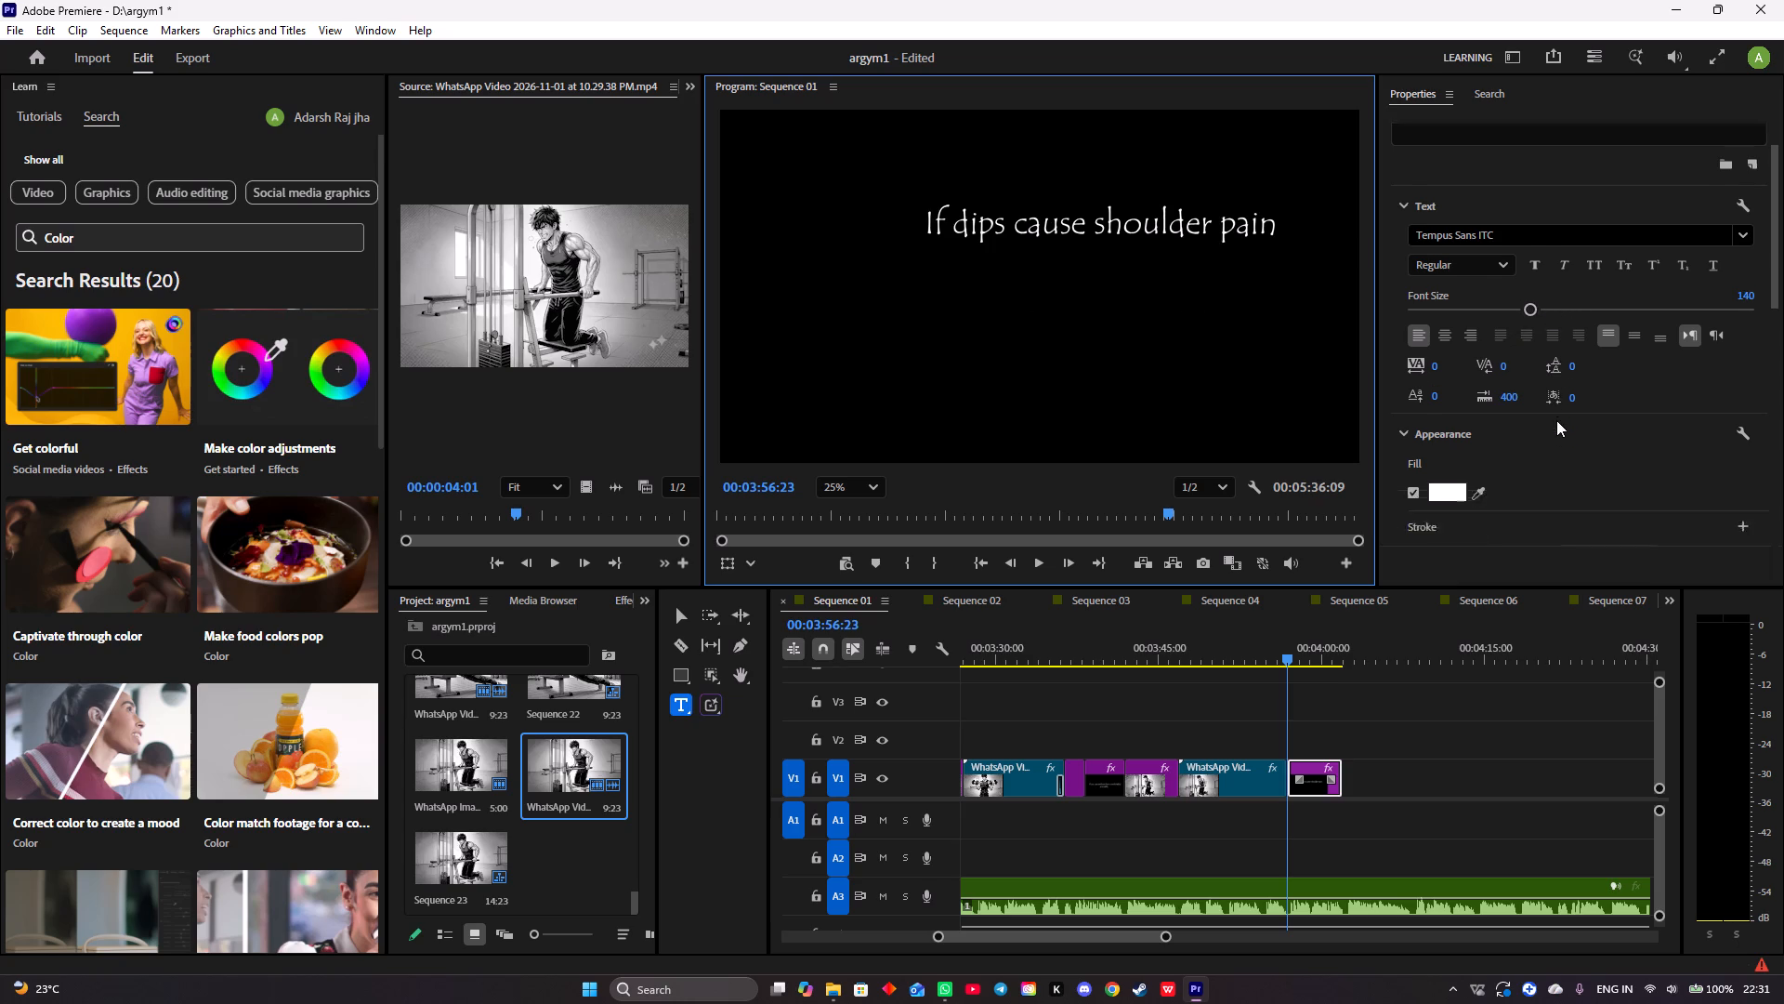
{"action": "scroll", "coordinate": [1556, 420], "scroll_direction": "down", "scroll_amount": 20}
{"action": "scroll", "coordinate": [1556, 420], "scroll_direction": "down", "scroll_amount": 5}
{"action": "left_click_drag", "start_coordinate": [1559, 370], "coordinate": [1558, 369]}
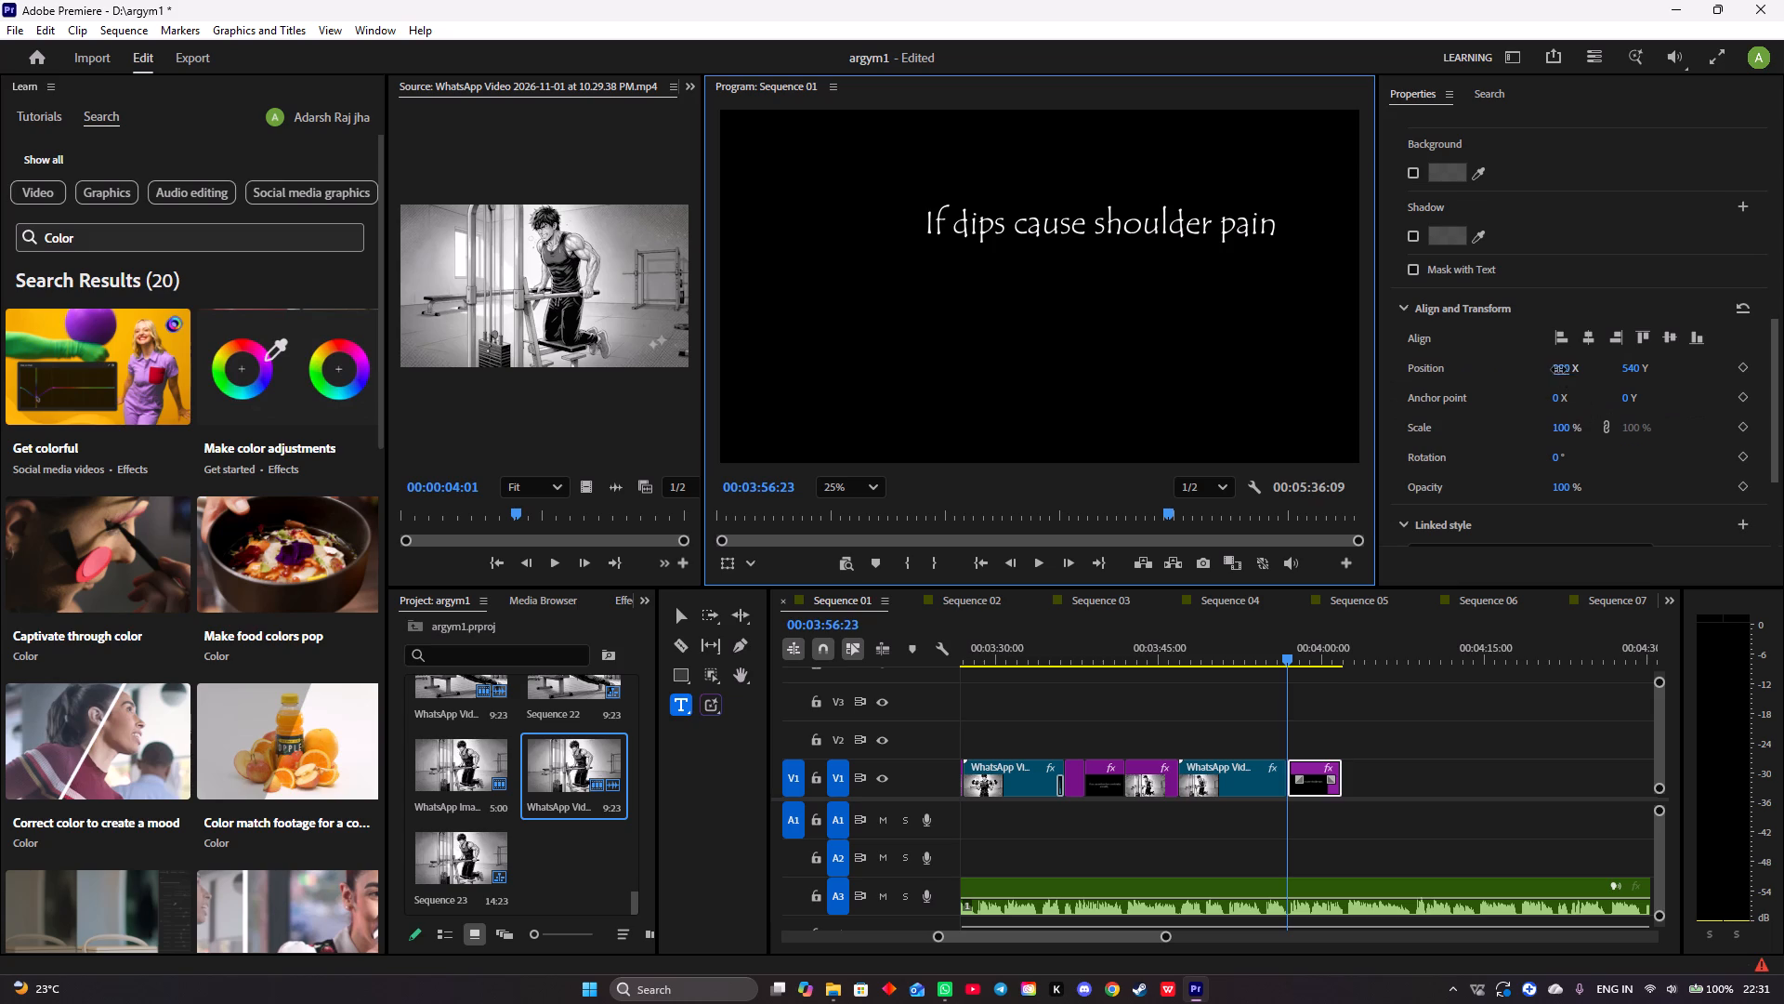
{"action": "left_click_drag", "start_coordinate": [1558, 369], "coordinate": [1404, 385]}
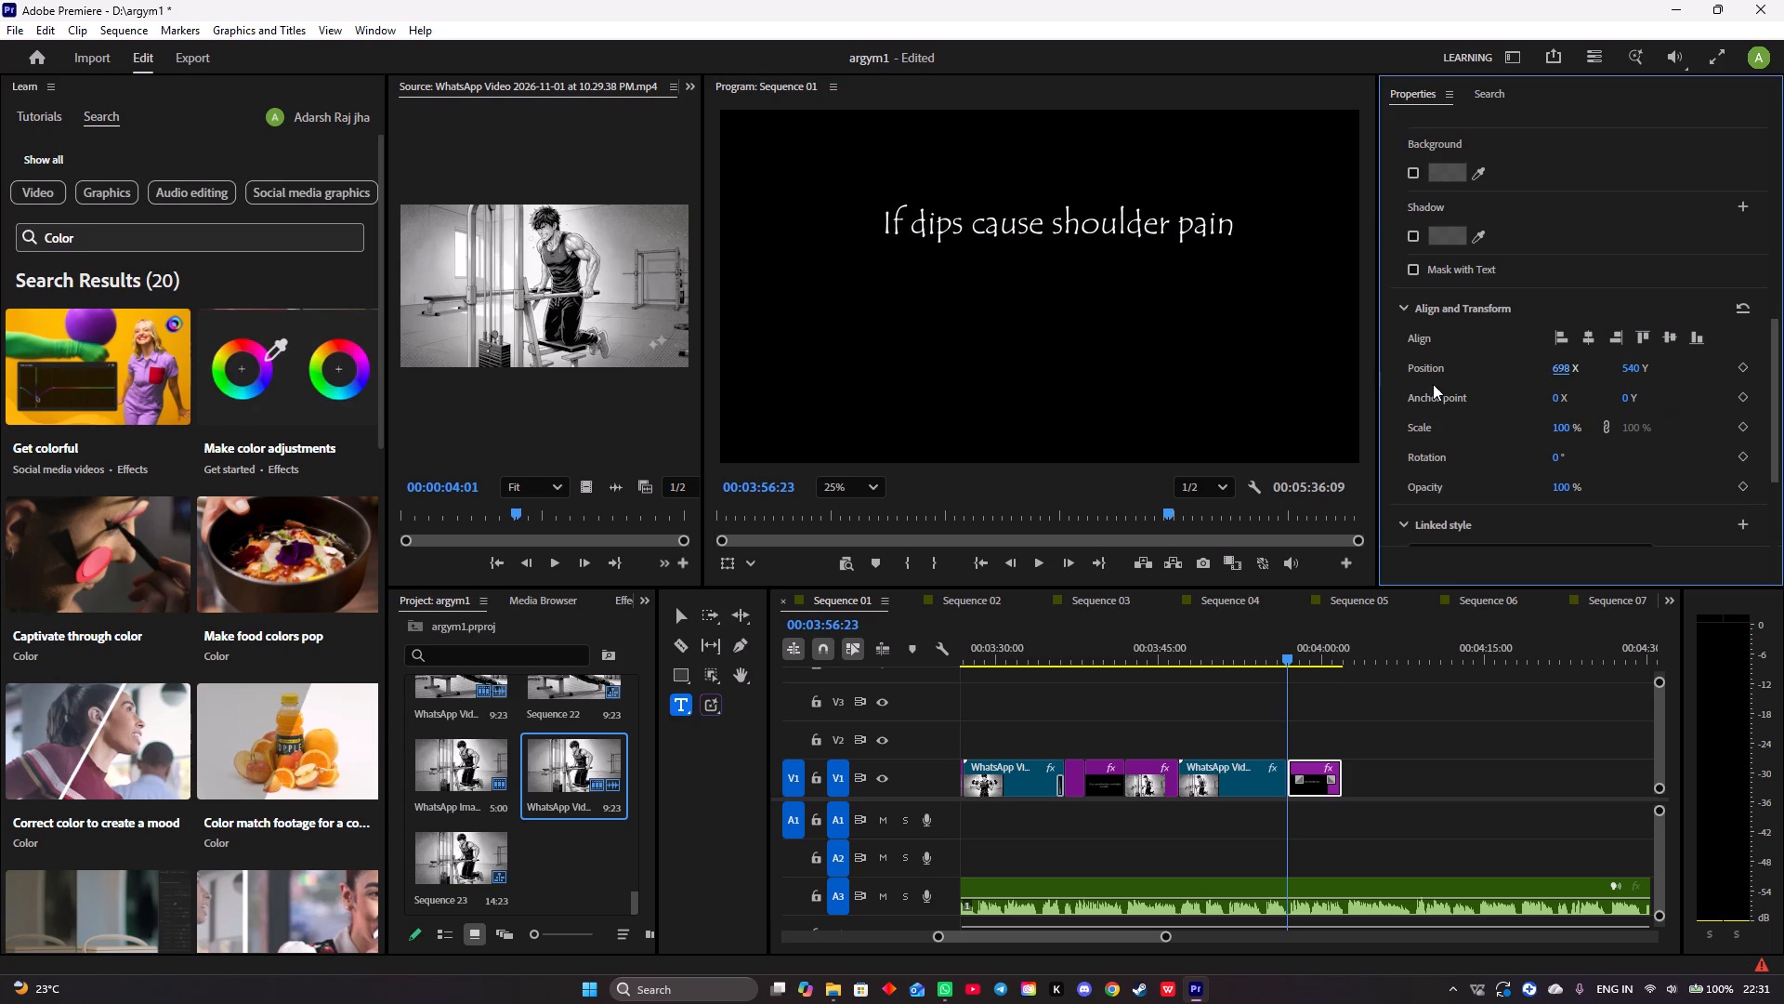
{"action": "left_click_drag", "start_coordinate": [1620, 367], "coordinate": [1642, 368]}
{"action": "left_click_drag", "start_coordinate": [1625, 368], "coordinate": [1783, 416]}
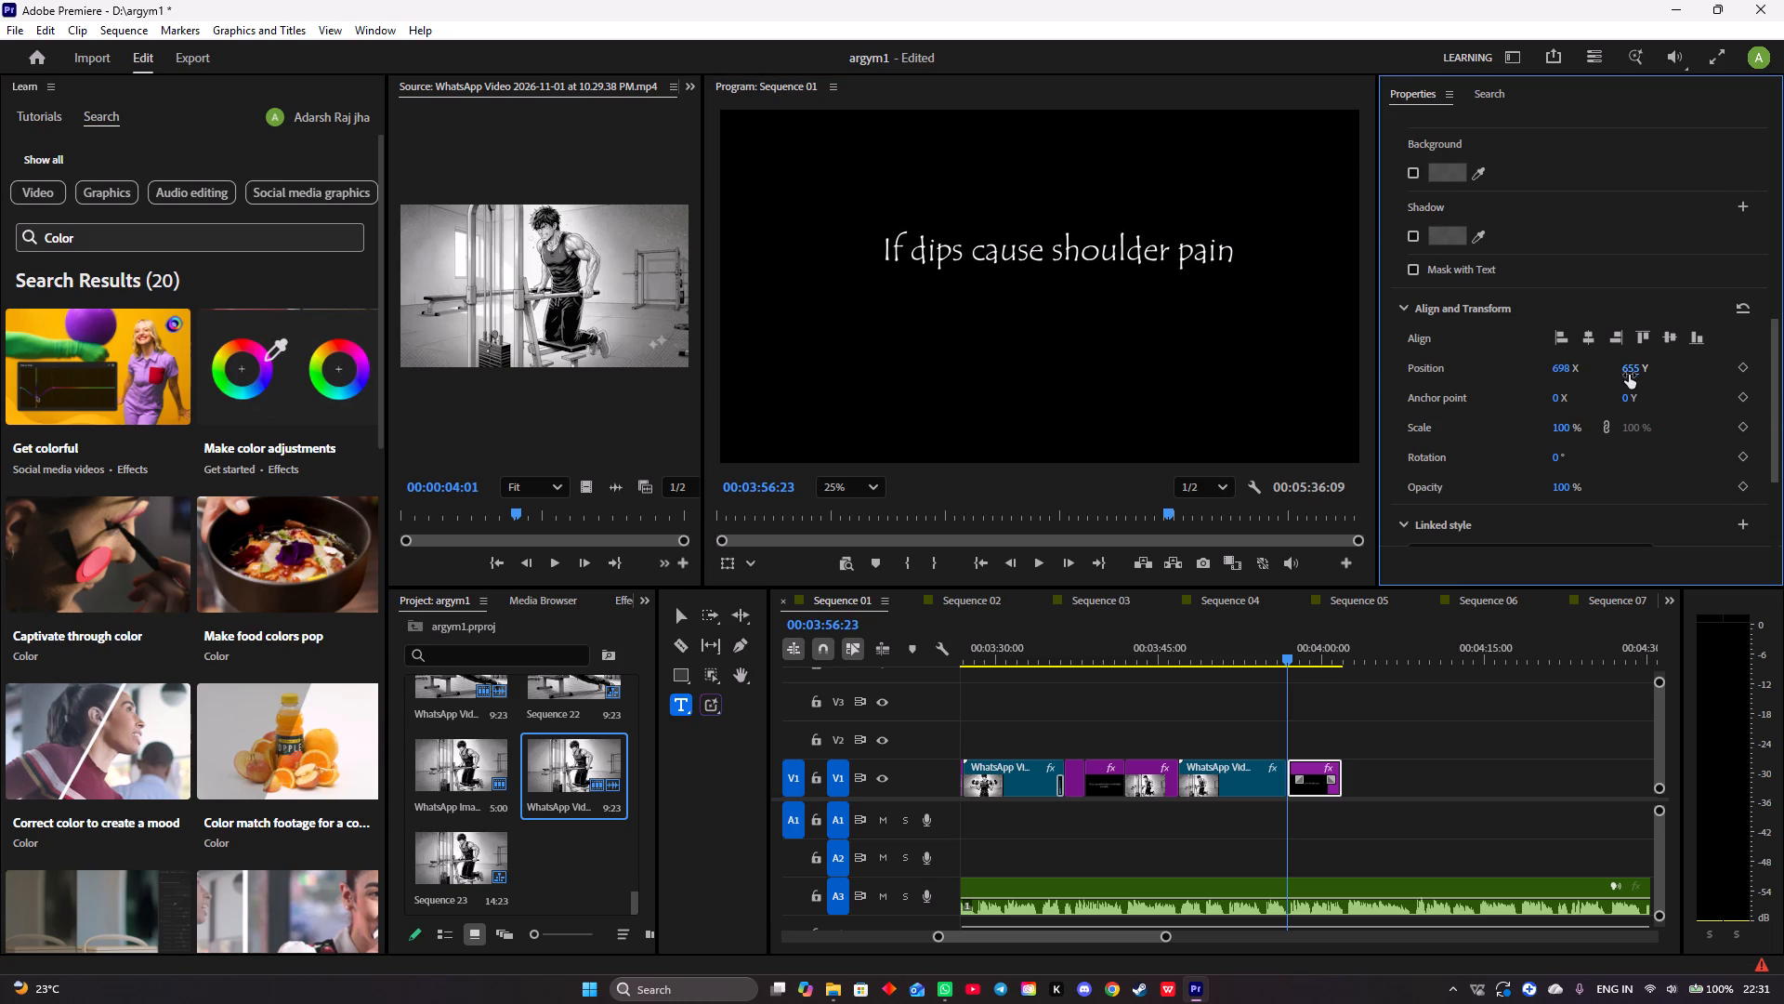
{"action": "left_click_drag", "start_coordinate": [1630, 366], "coordinate": [1783, 355]}
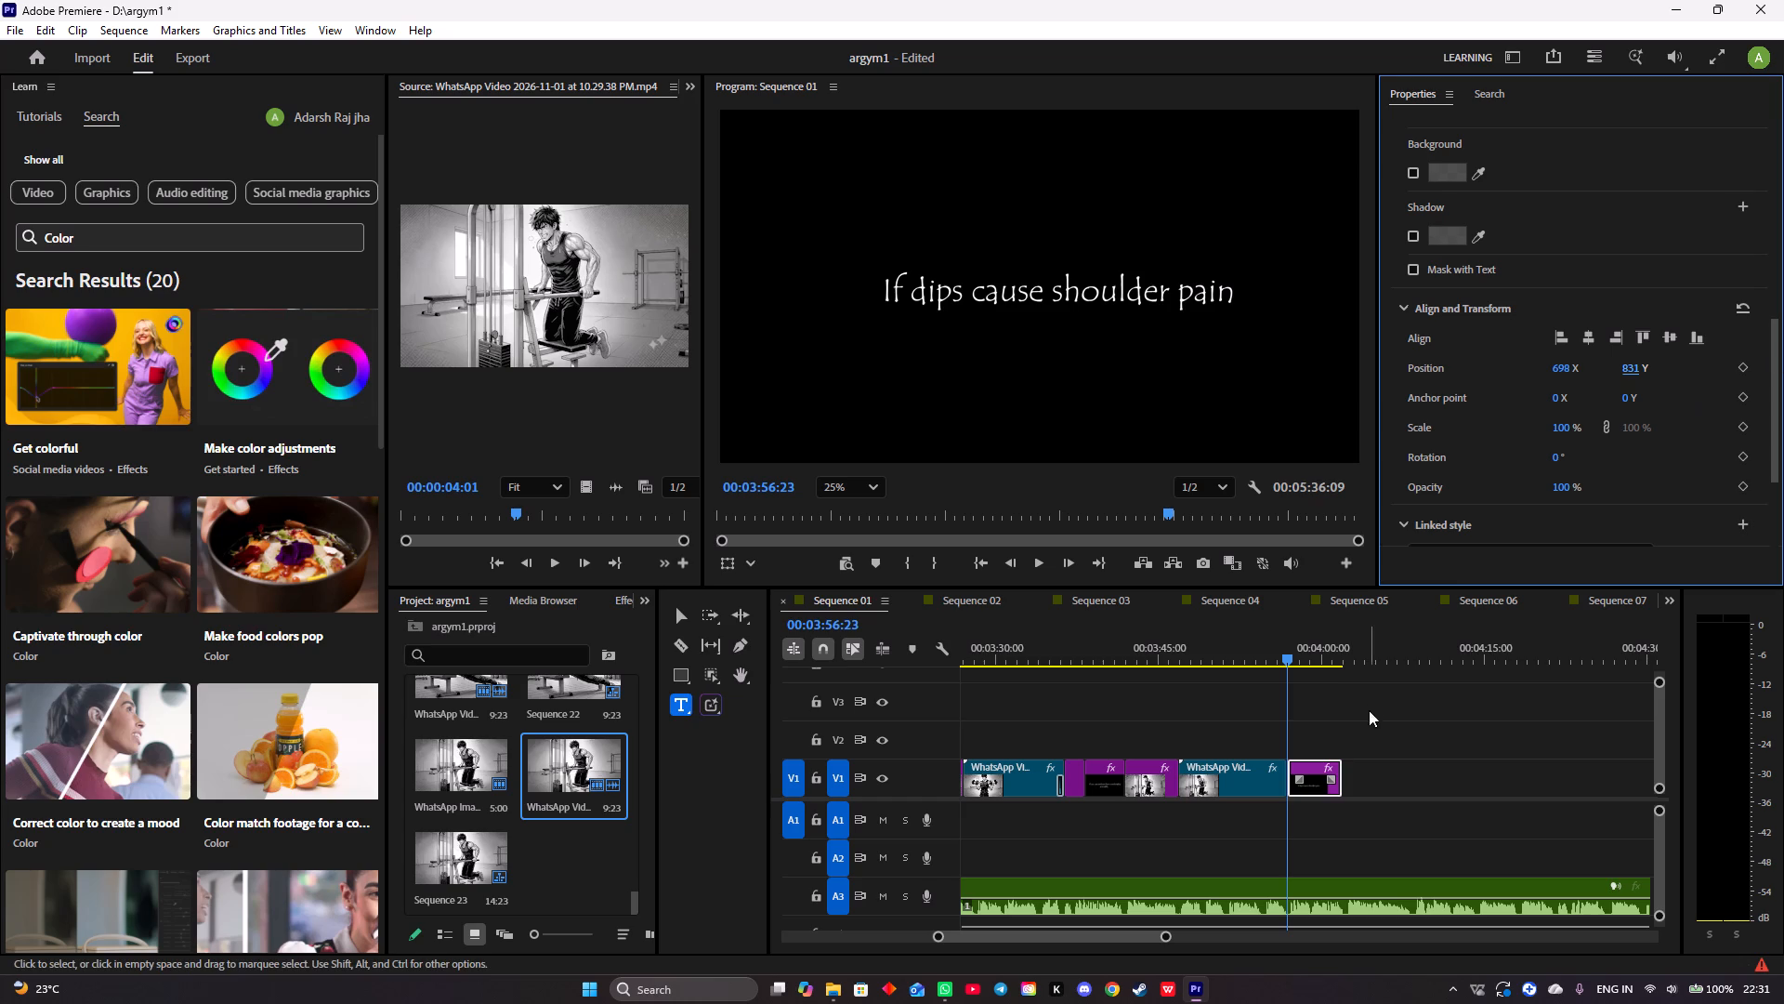
Play the title against the audio and trim its end back to about 00:03:58:24.
{"action": "left_click", "coordinate": [1279, 662]}
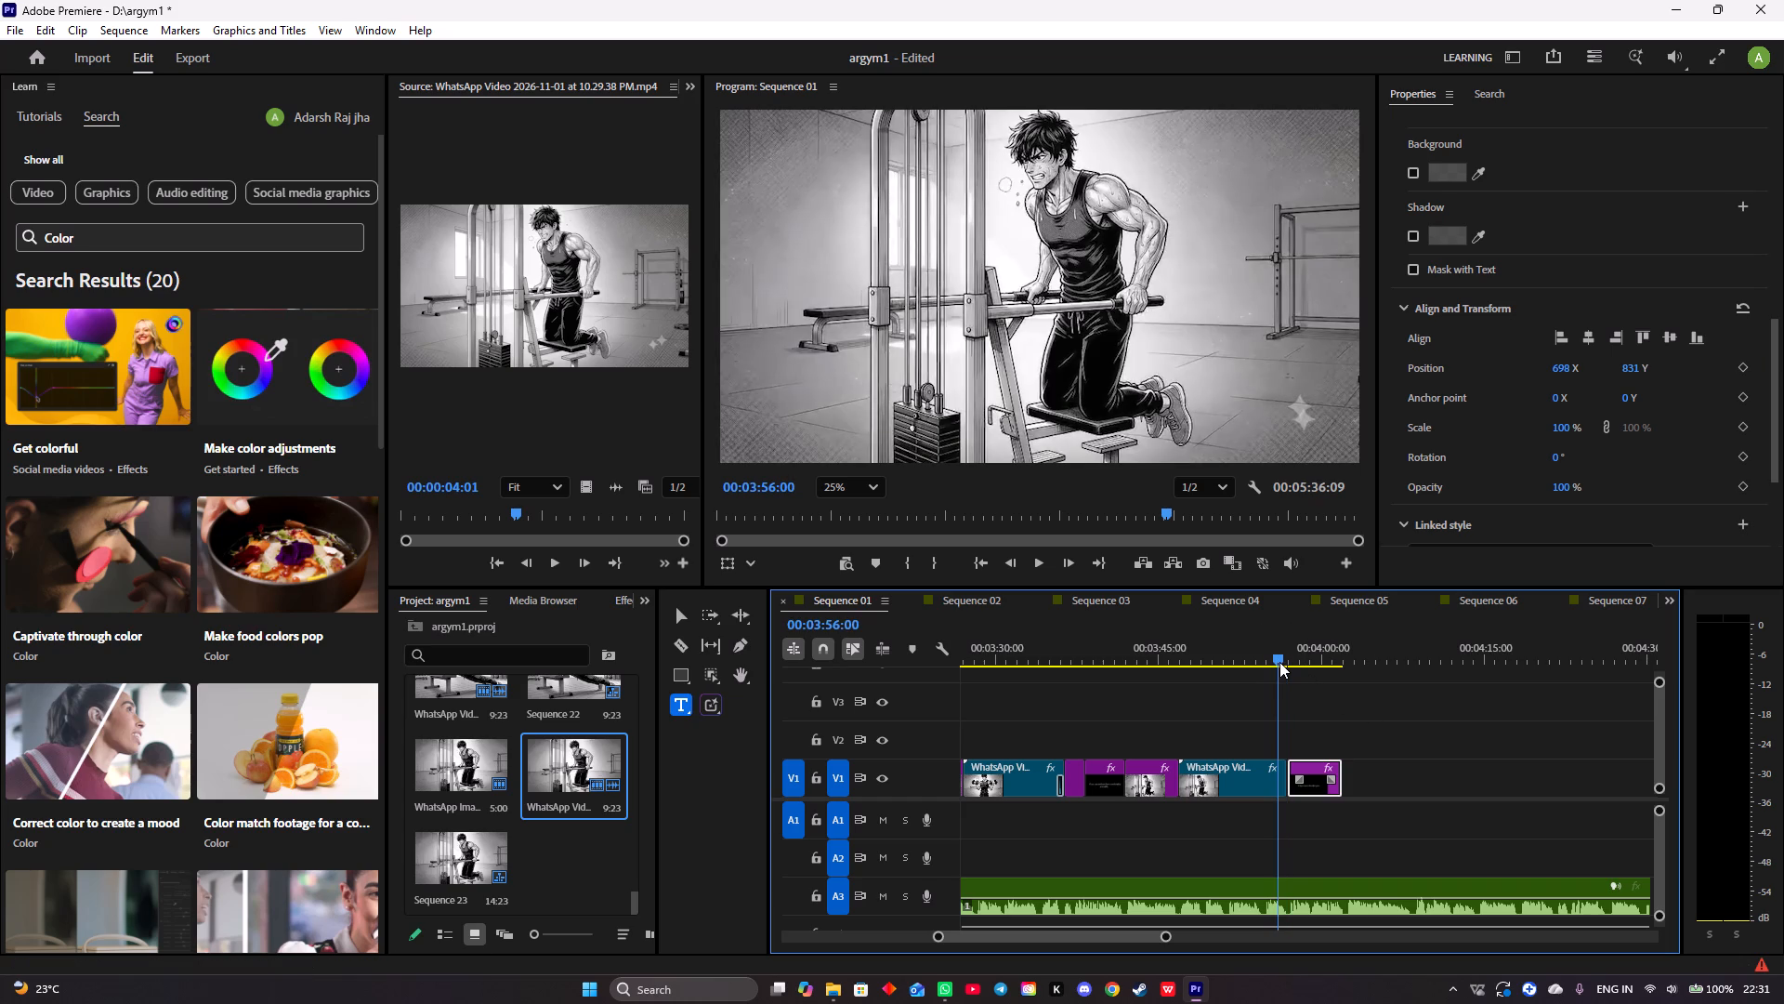
{"action": "key", "text": "space"}
{"action": "key", "text": "space"}
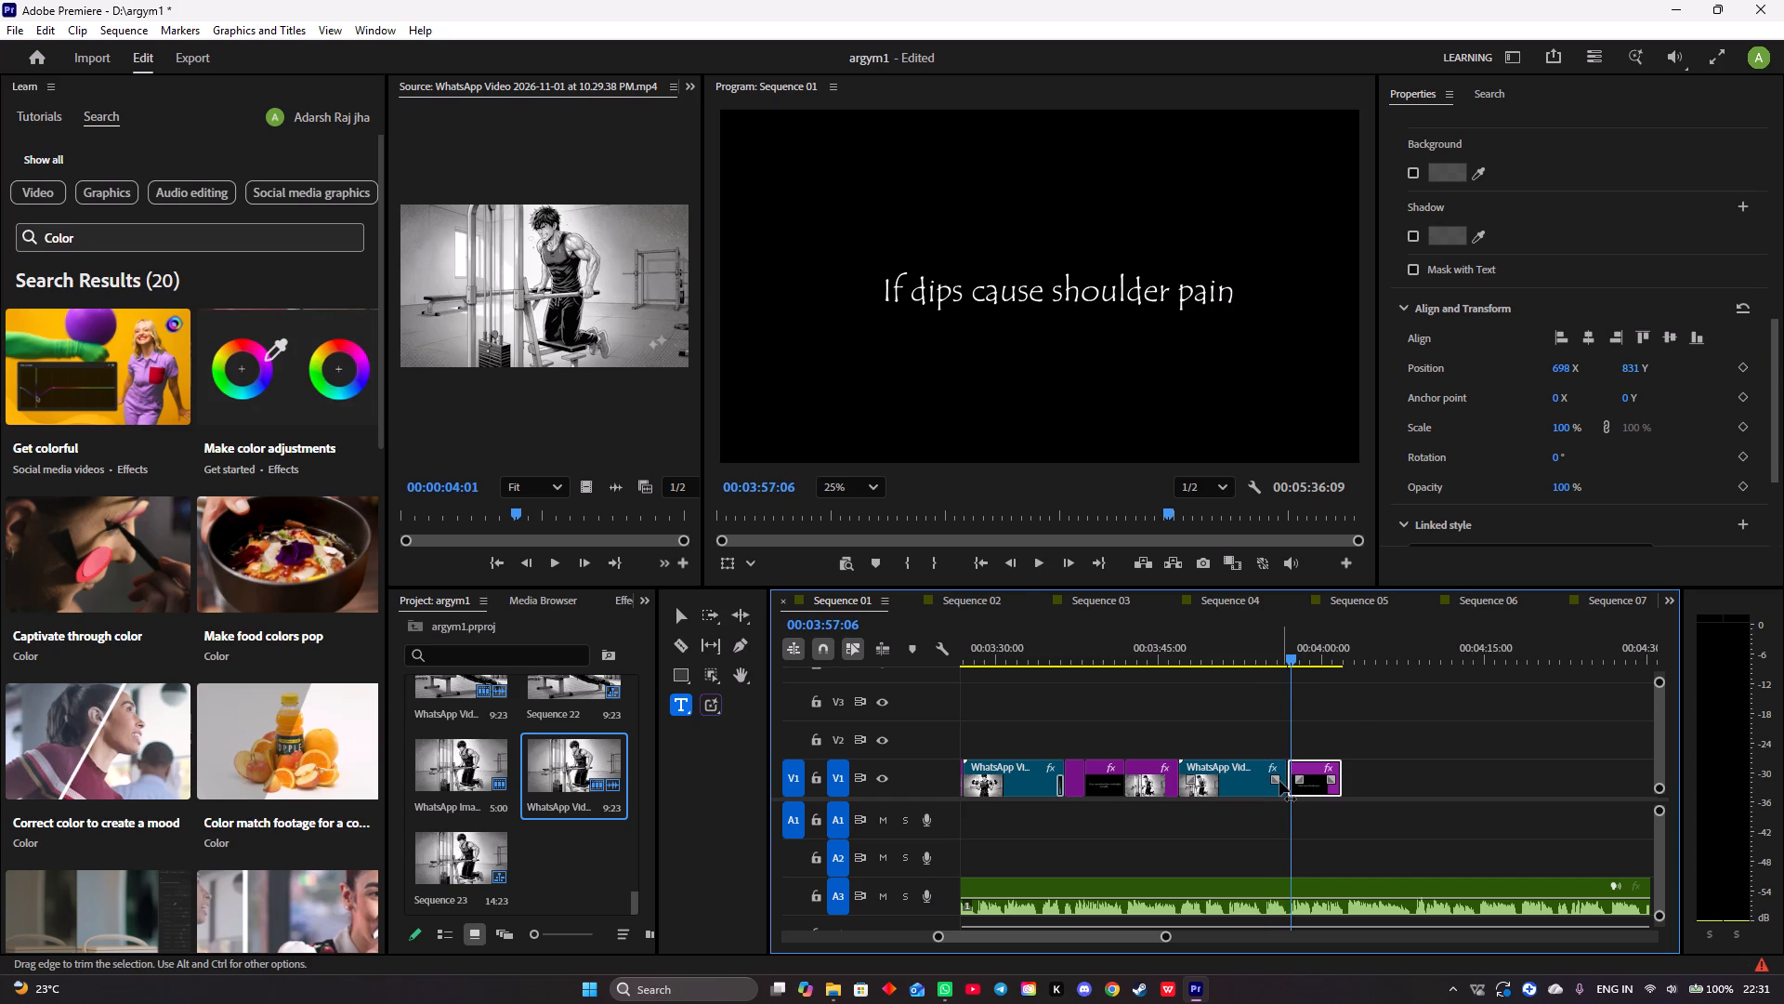
{"action": "left_click", "coordinate": [1278, 781]}
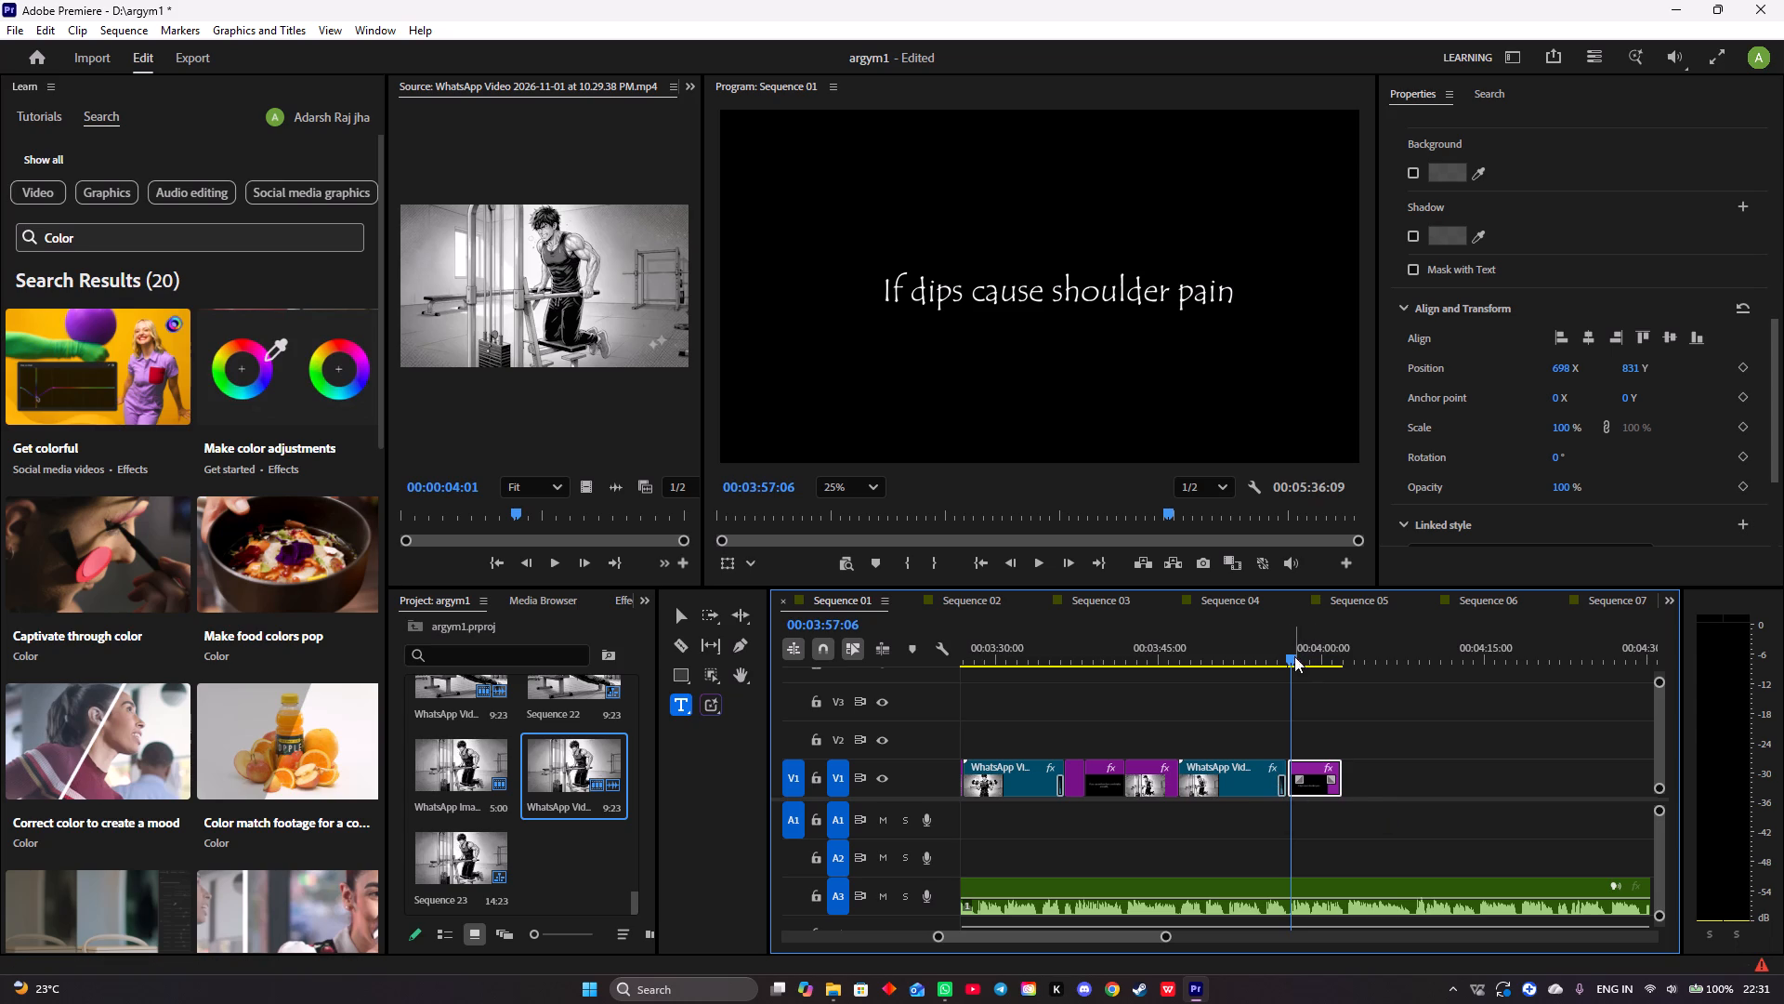
{"action": "left_click_drag", "start_coordinate": [1290, 660], "coordinate": [1257, 655]}
{"action": "key", "text": "space"}
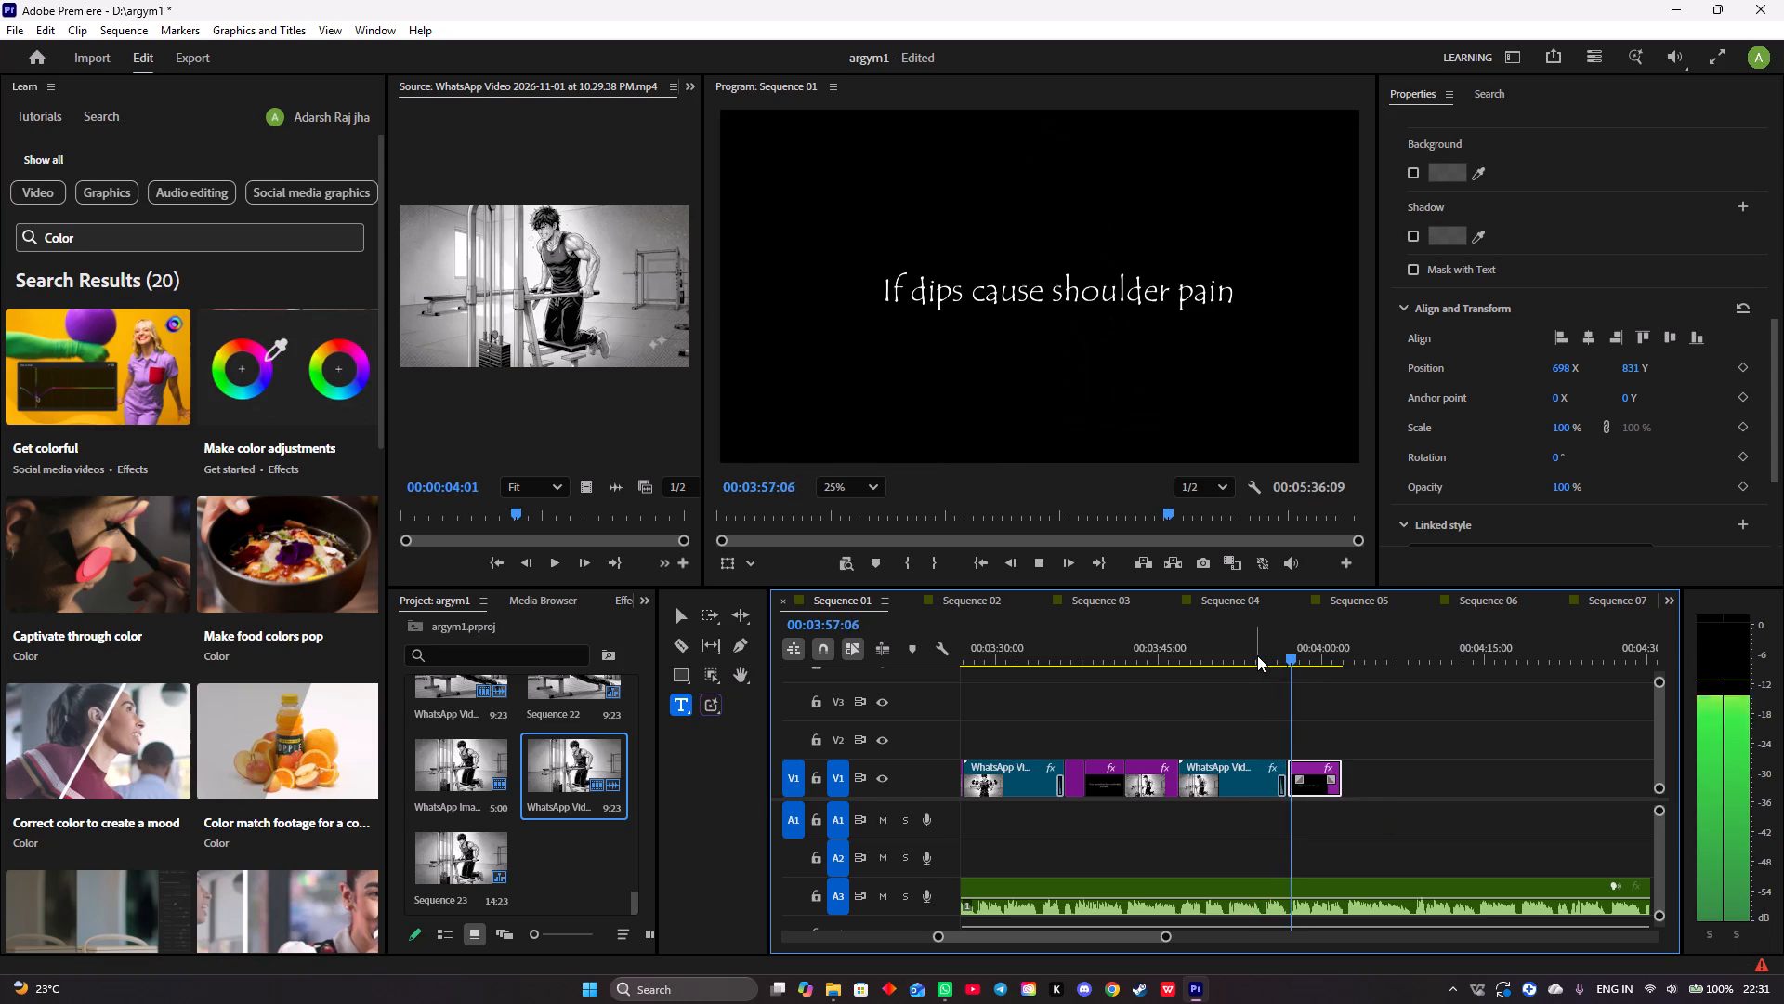
{"action": "key", "text": "space"}
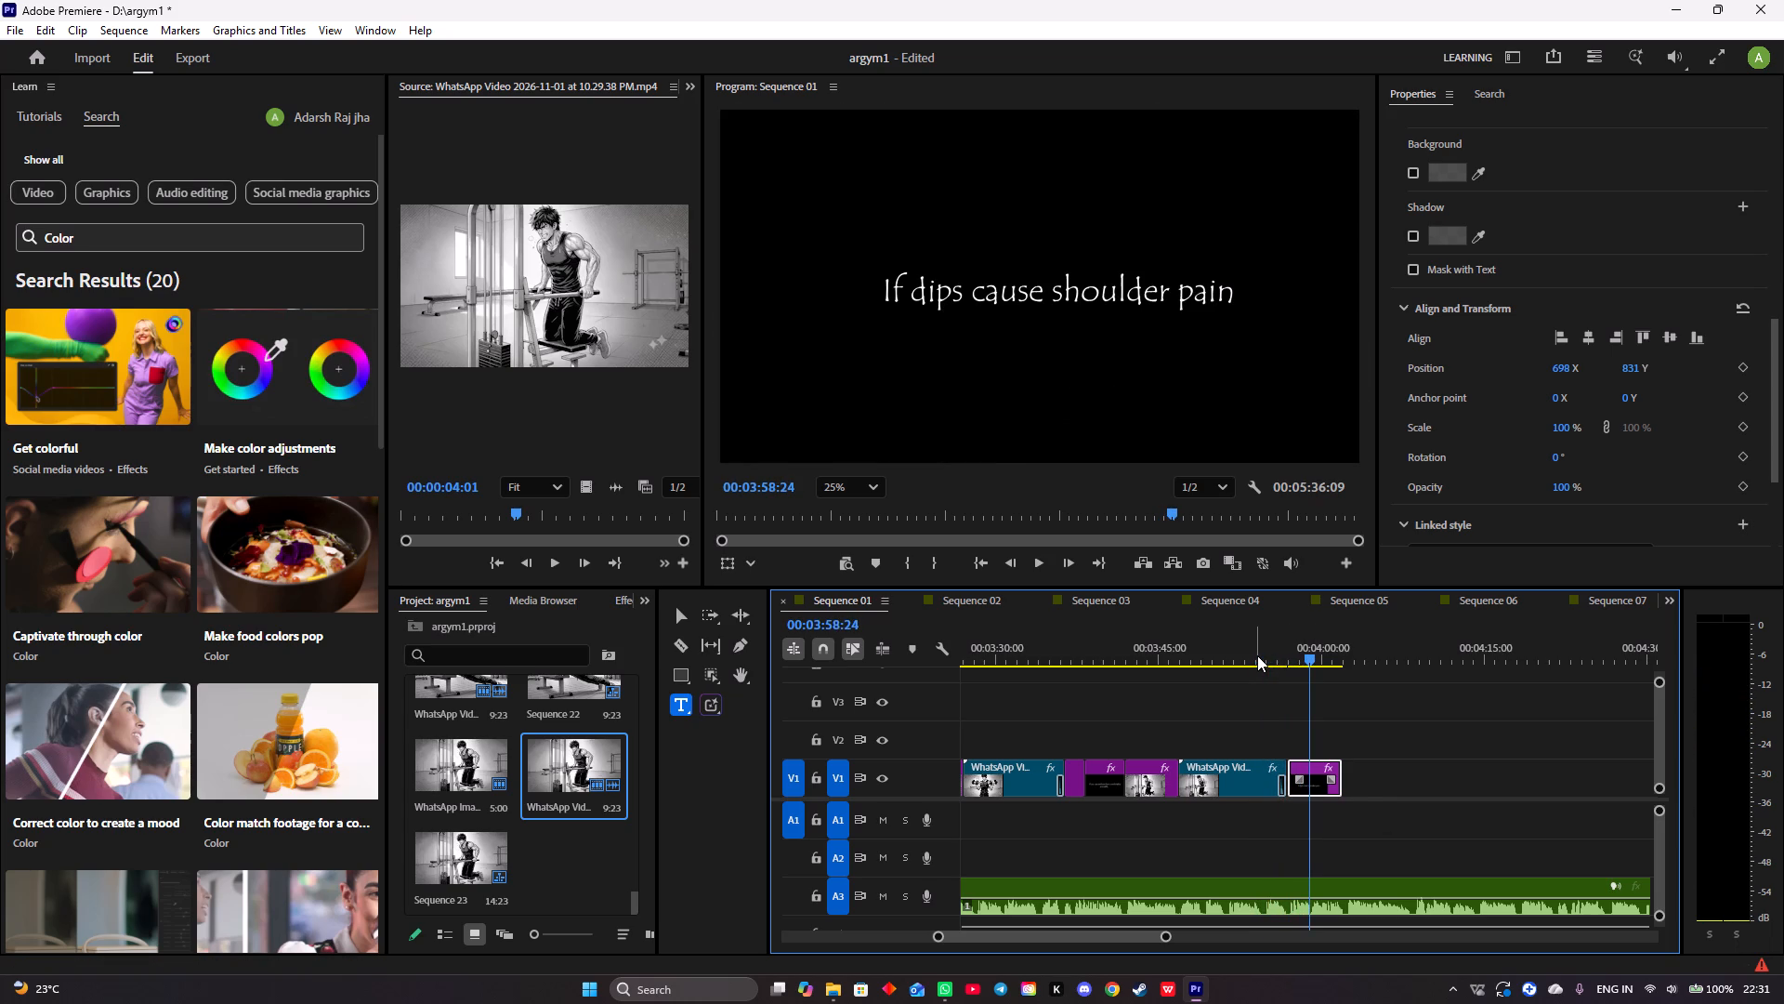
{"action": "left_click_drag", "start_coordinate": [1339, 774], "coordinate": [1318, 777]}
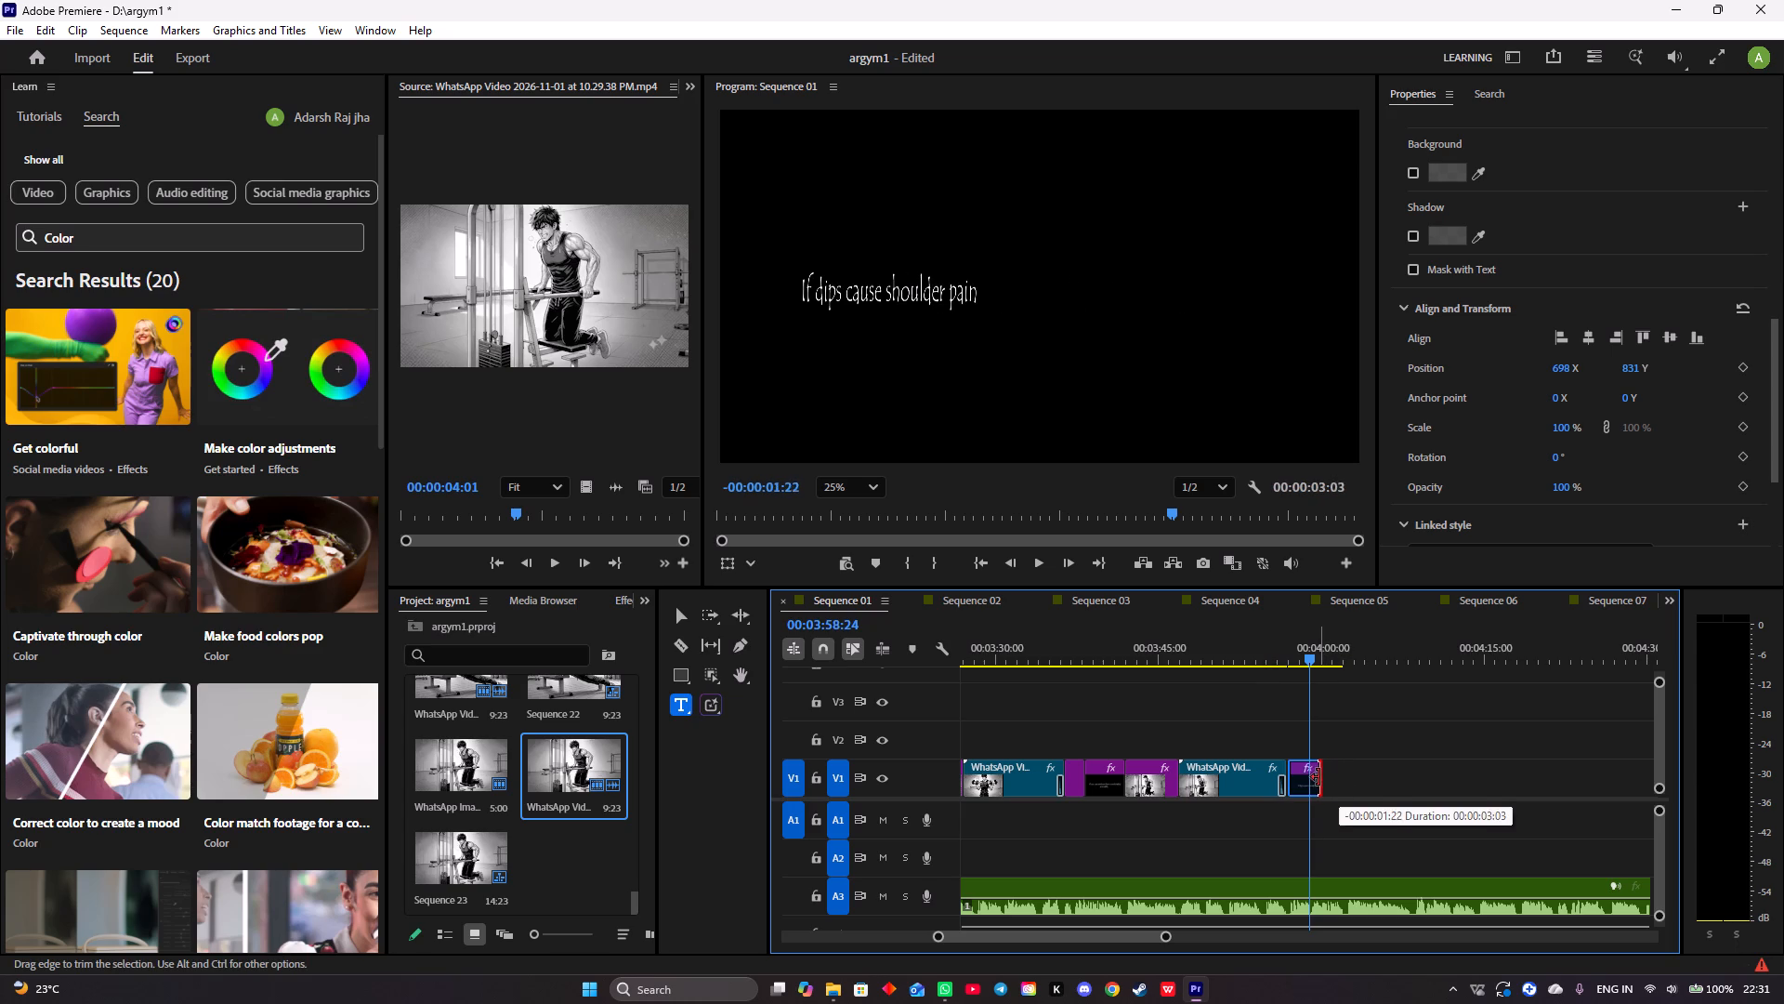
{"action": "left_click_drag", "start_coordinate": [1318, 777], "coordinate": [1312, 778]}
Add a second title reading "Stop and choose more comfortable exercise" at 00:03:59:01, directly after the shoulder pain title.
{"action": "key", "text": "space"}
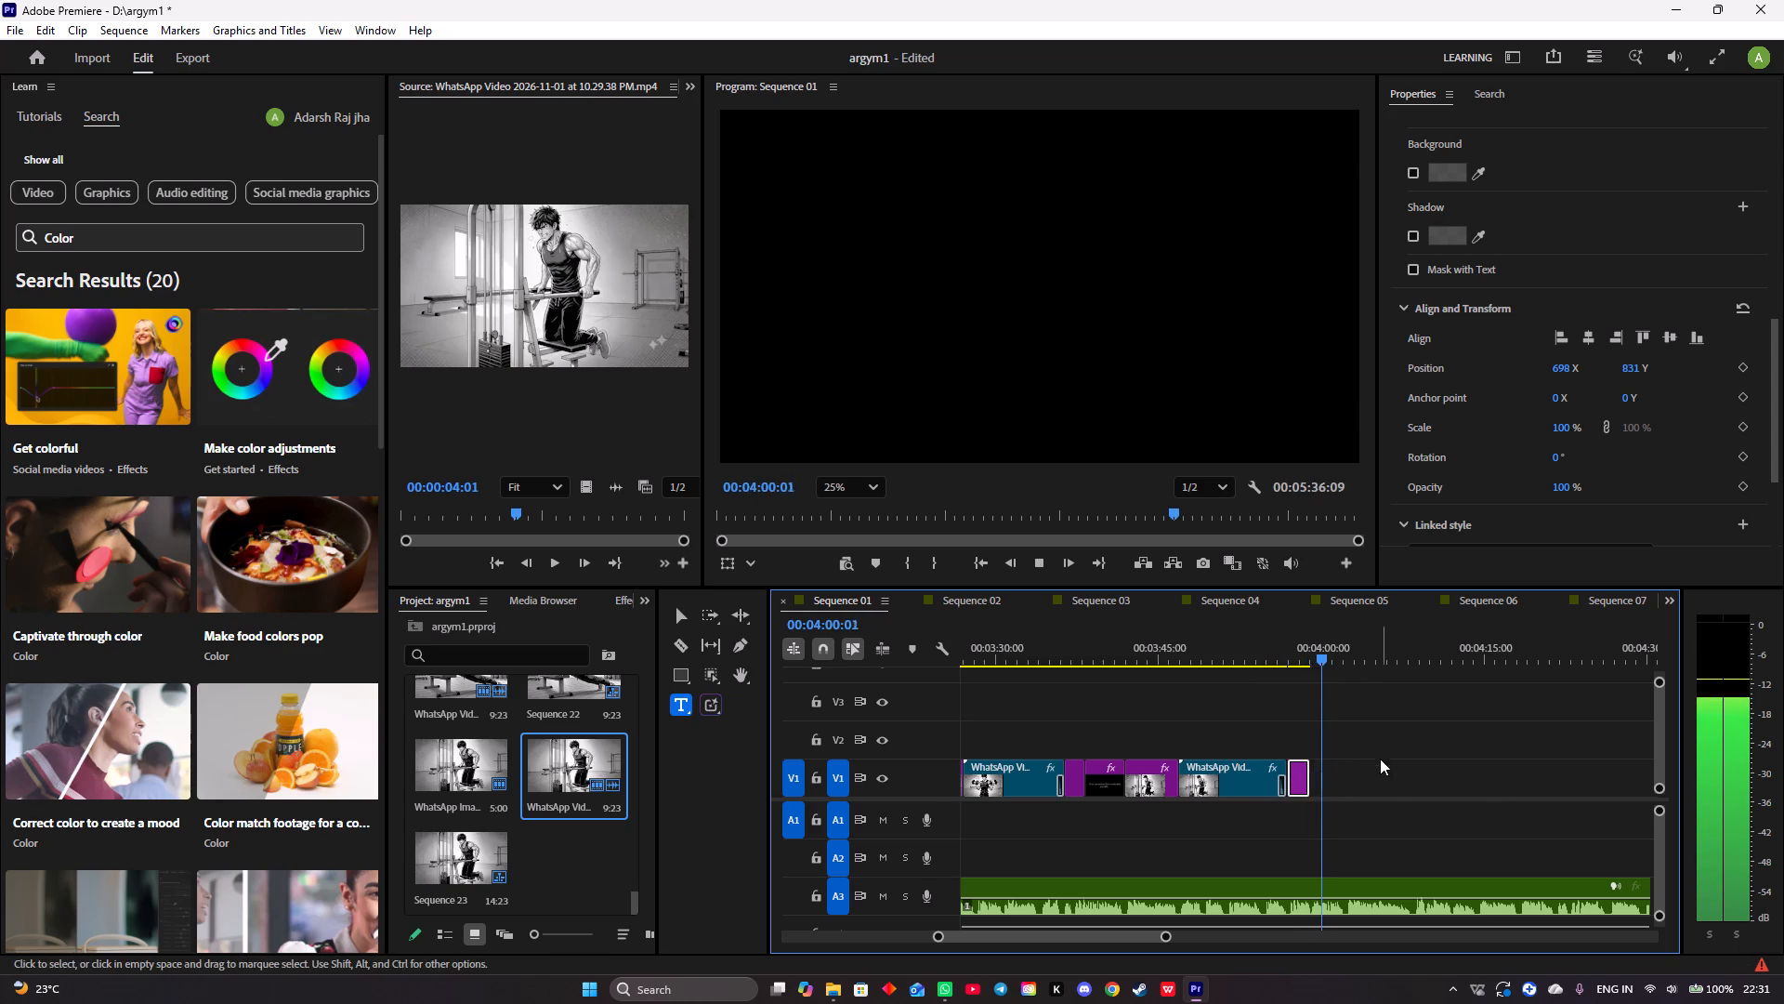
{"action": "key", "text": "space"}
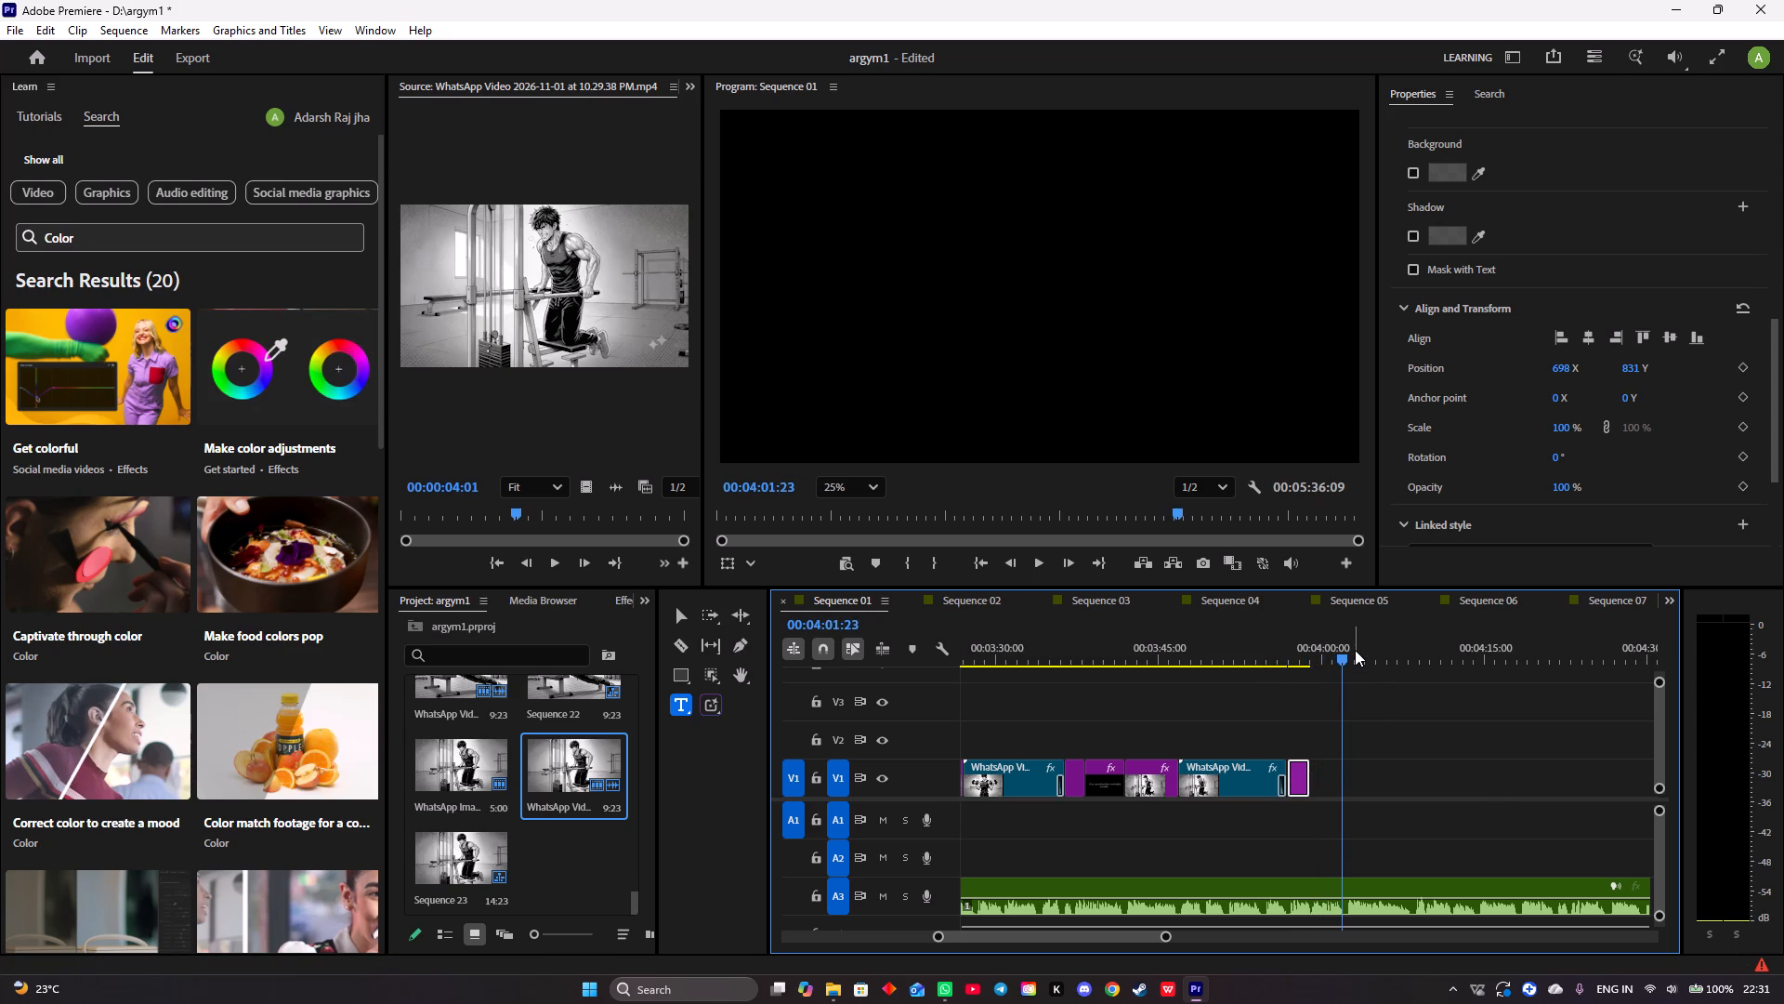
{"action": "left_click_drag", "start_coordinate": [1341, 659], "coordinate": [1307, 658]}
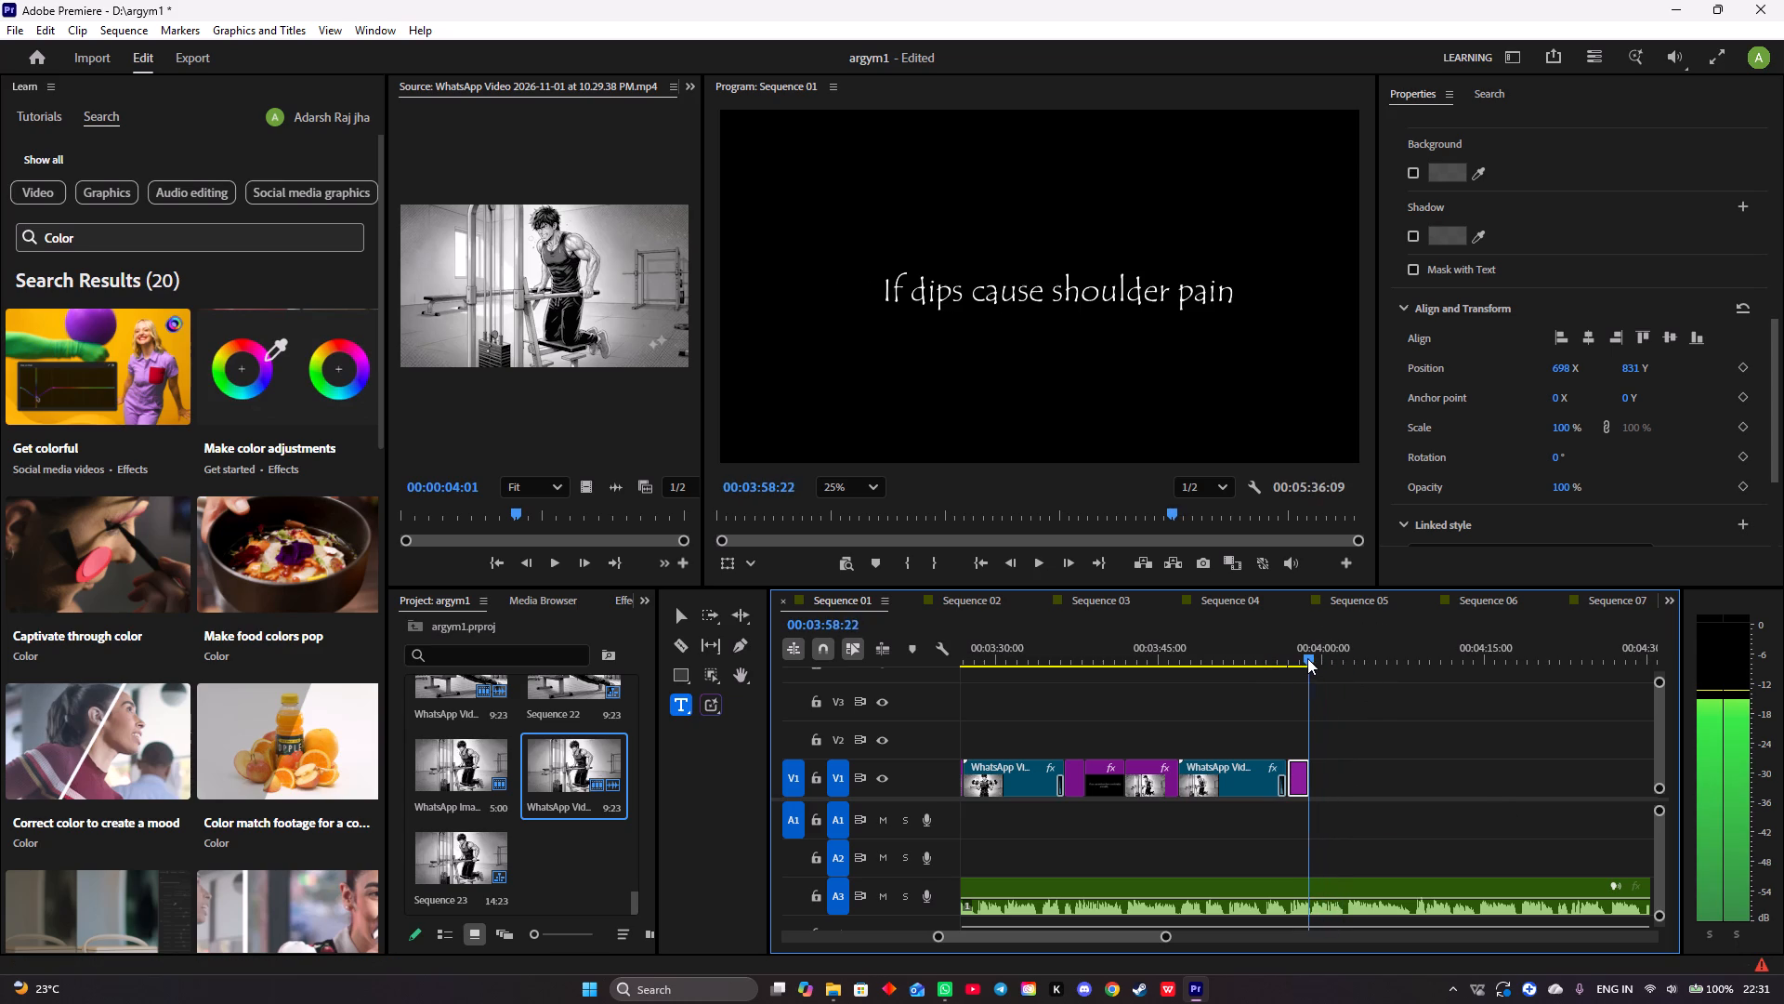
{"action": "left_click_drag", "start_coordinate": [1307, 658], "coordinate": [1308, 656]}
{"action": "key", "text": "space"}
{"action": "key", "text": "space"}
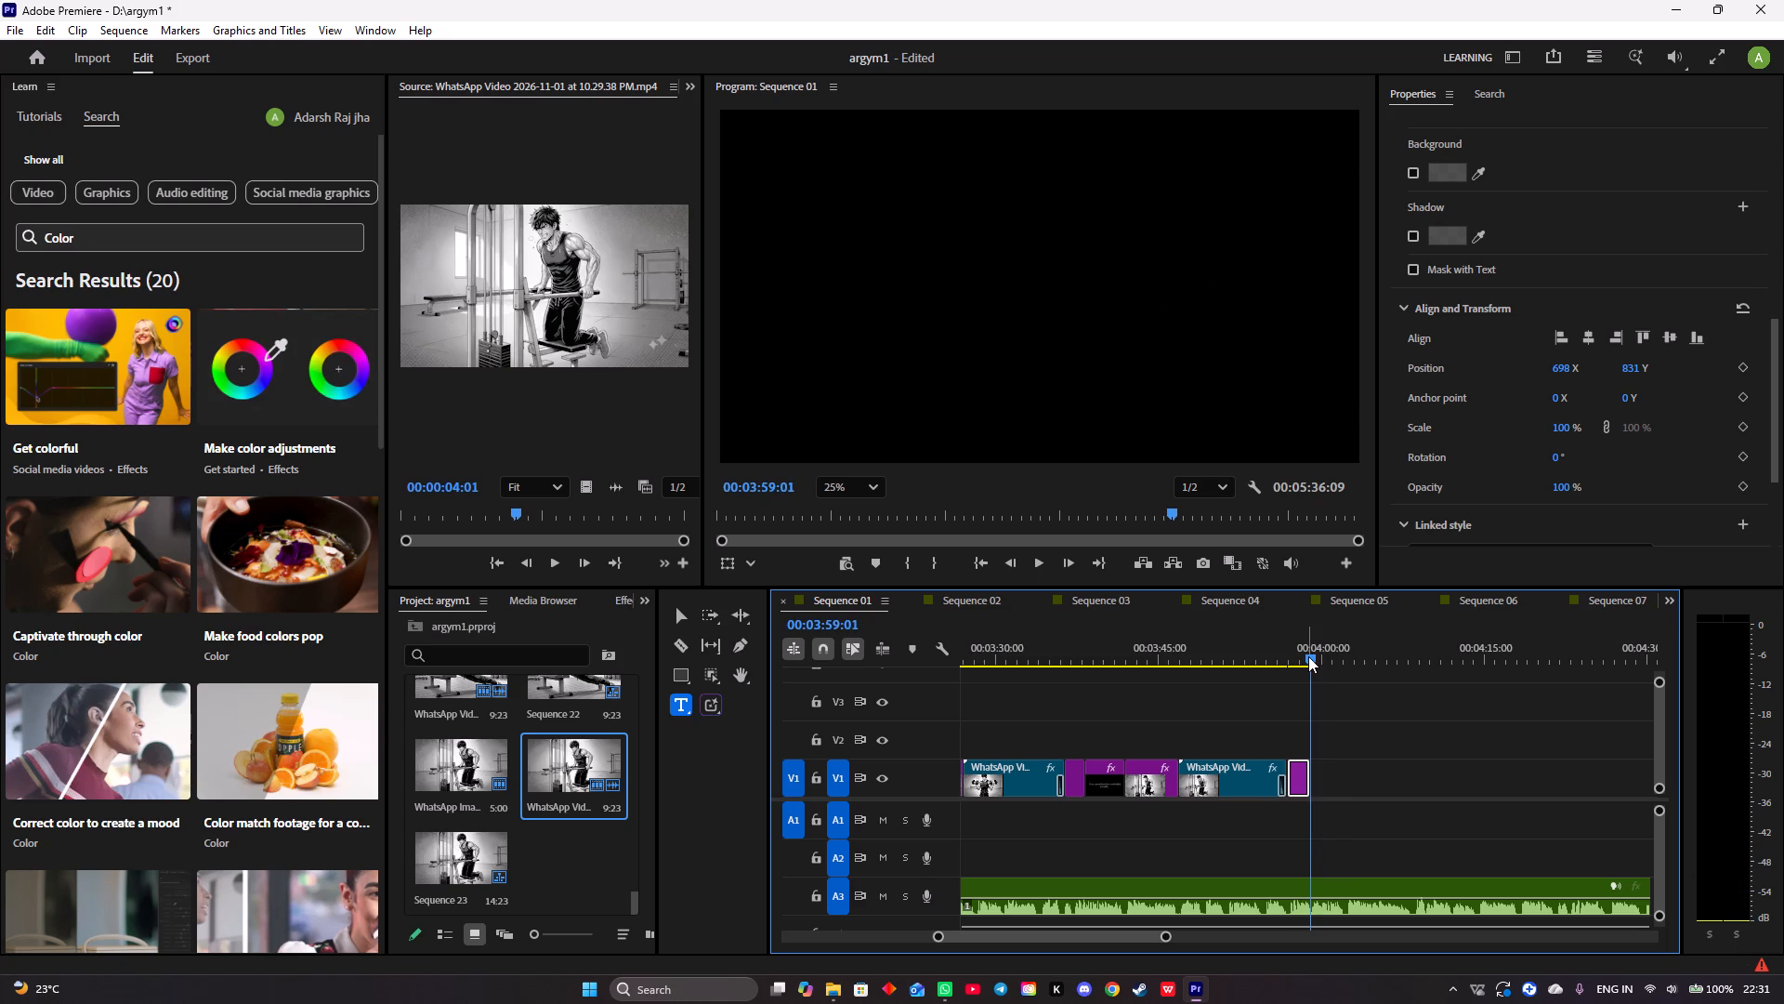
{"action": "left_click", "coordinate": [883, 280]}
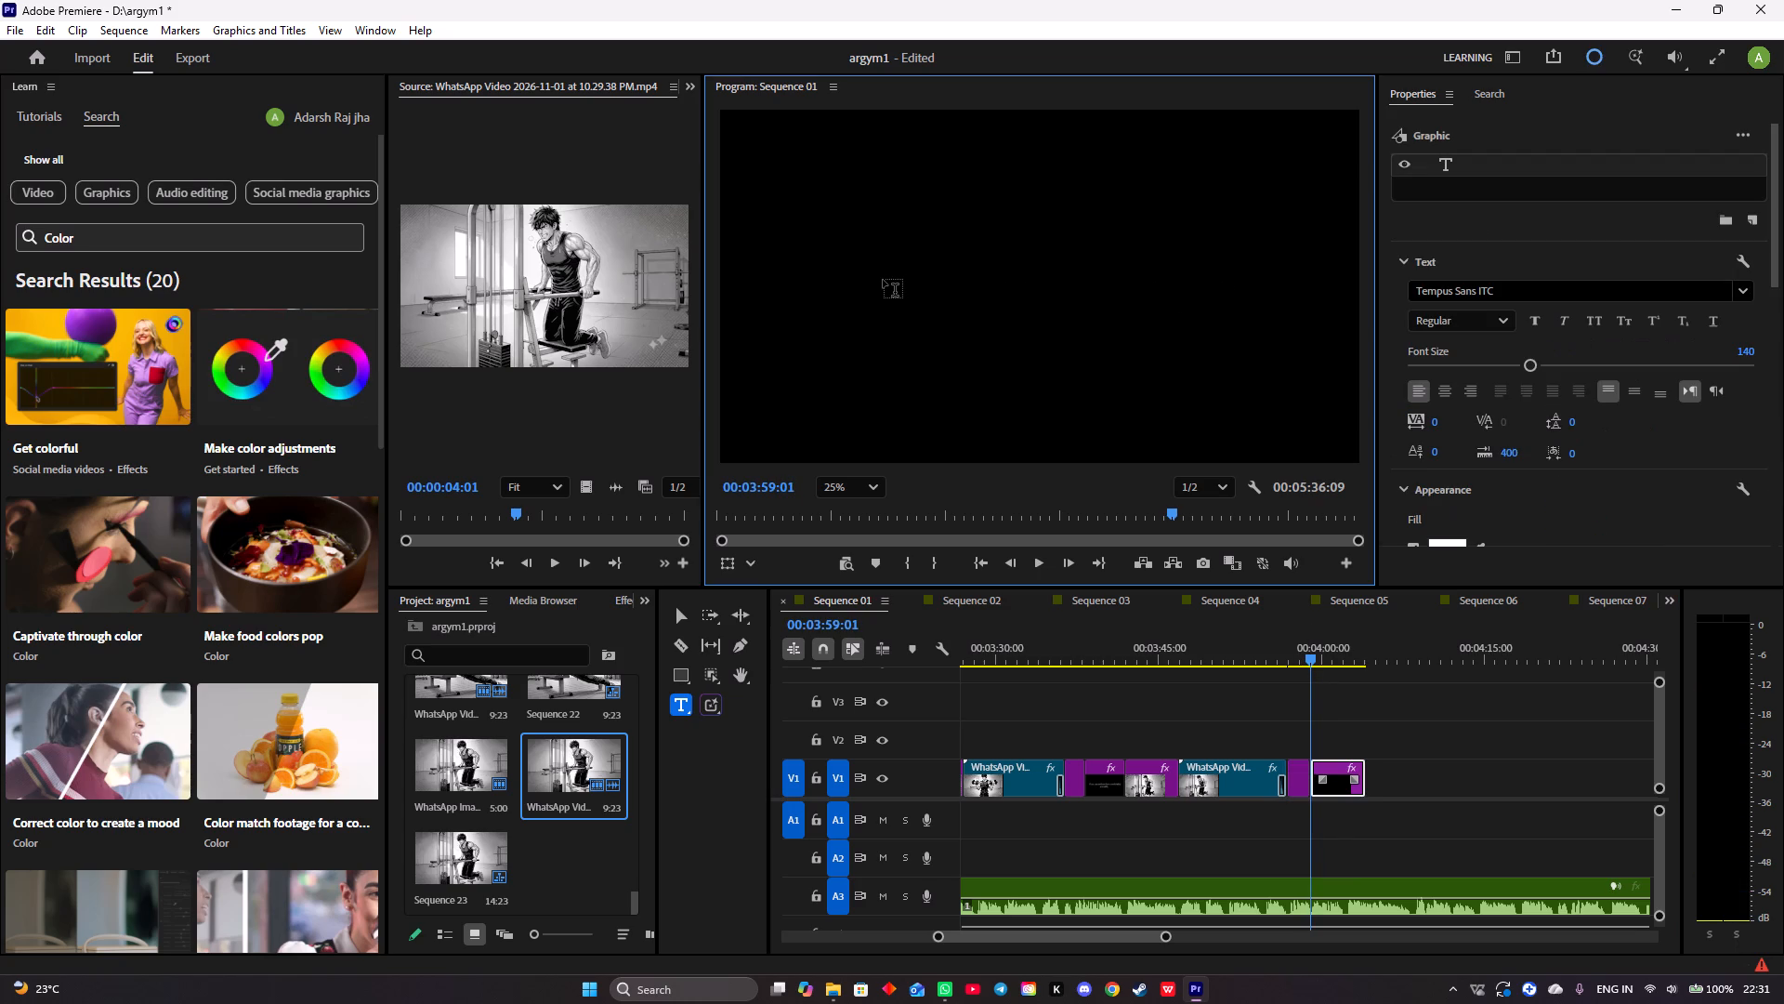
{"action": "type", "text": "top and choose moew"}
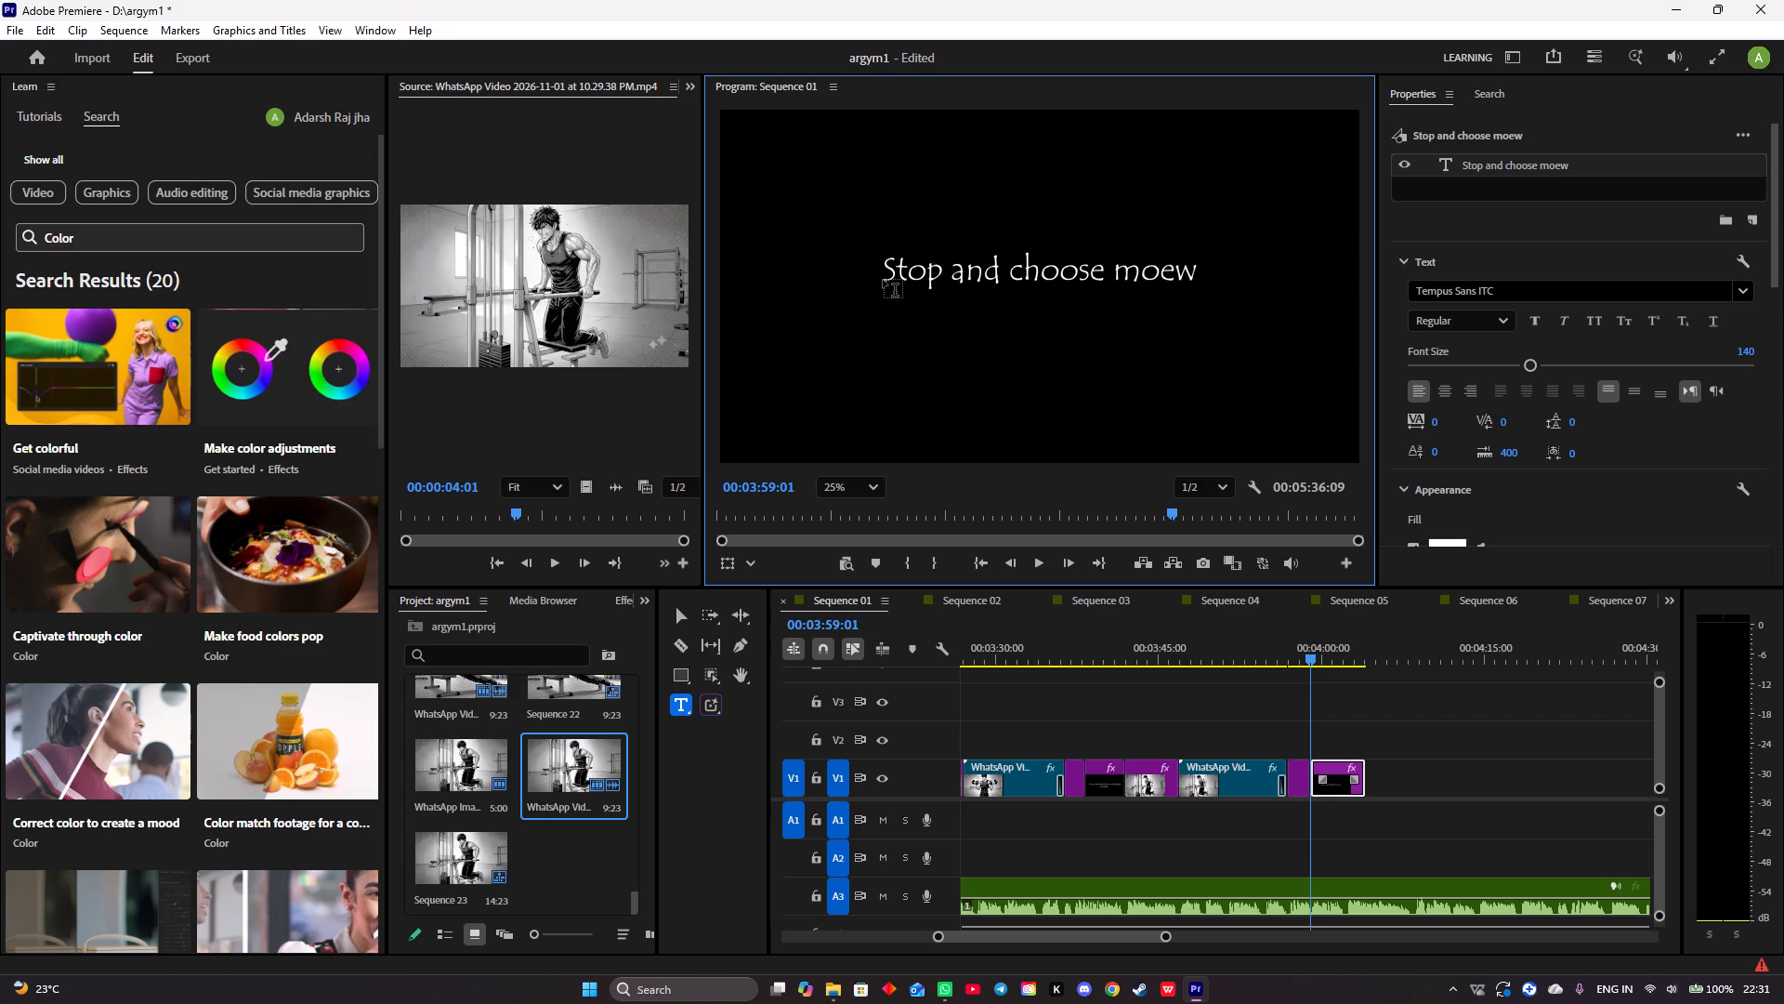
{"action": "key", "text": "BackSpace"}
{"action": "key", "text": "BackSpace"}
{"action": "type", "text": "re comfortable"}
{"action": "key", "text": "space"}
{"action": "type", "text": "exercise"}
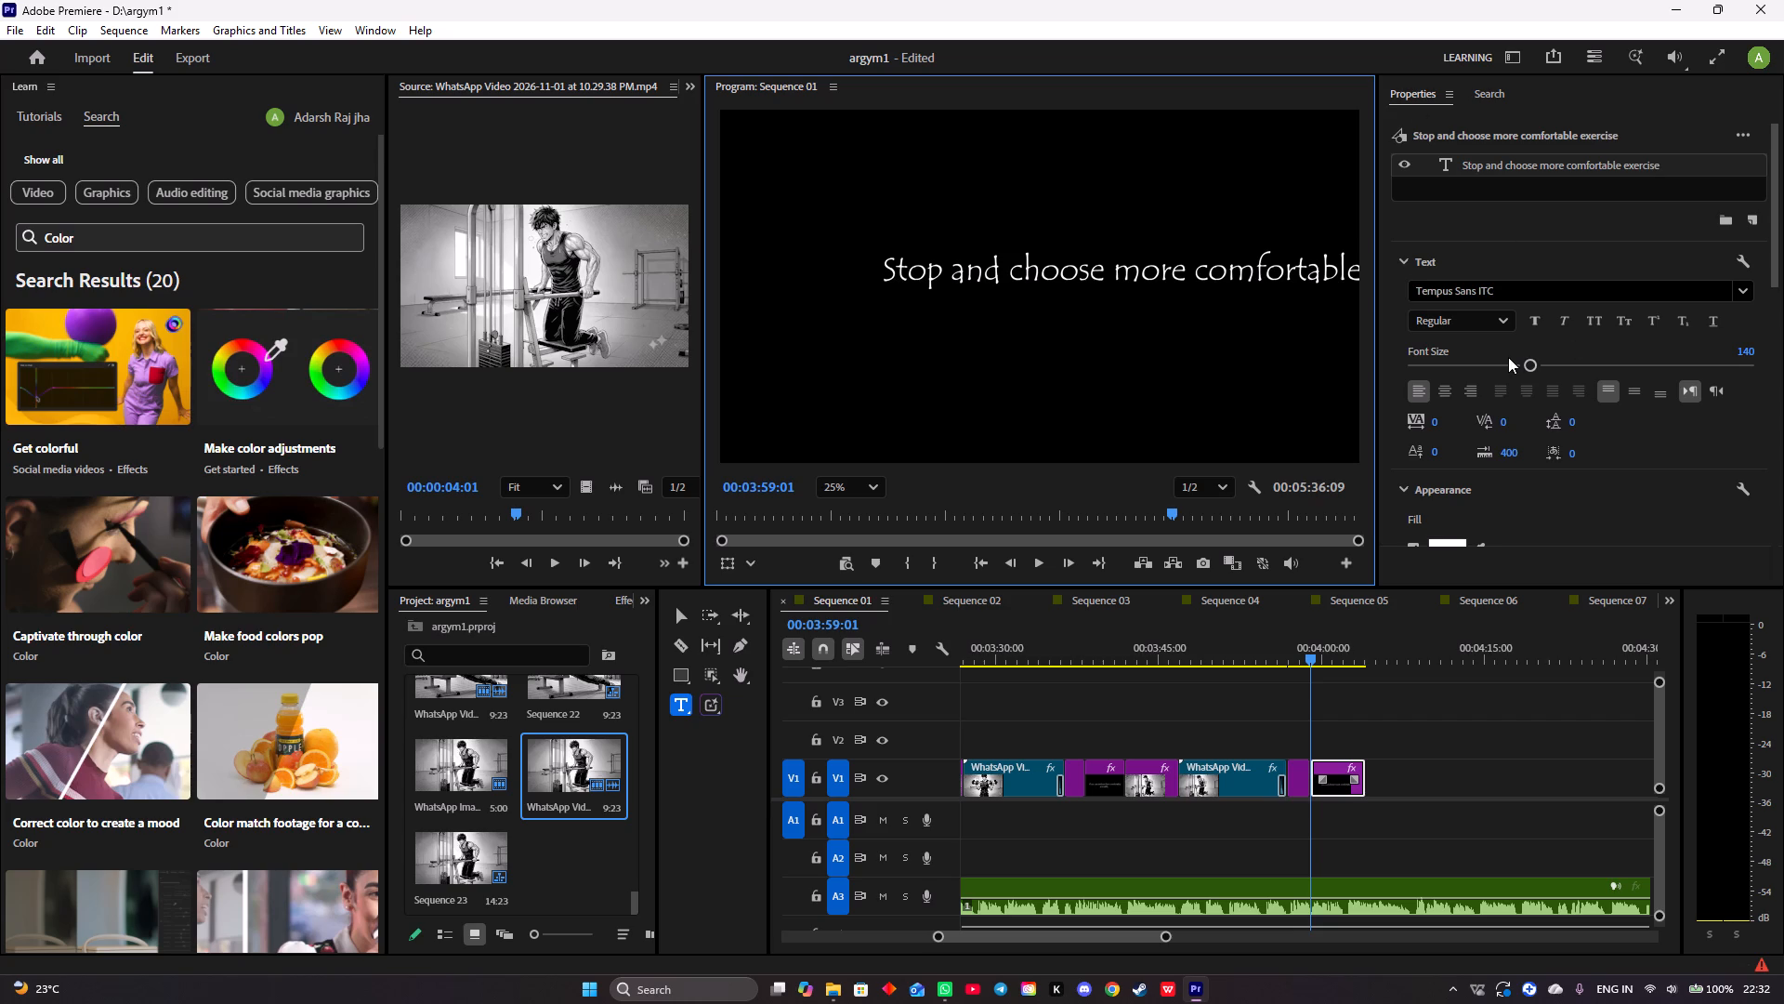
Move the "Stop and choose more comfortable exercise" title to about position 101 X, 804 Y.
{"action": "scroll", "coordinate": [1469, 438], "scroll_direction": "down", "scroll_amount": 20}
{"action": "scroll", "coordinate": [1469, 438], "scroll_direction": "down", "scroll_amount": 4}
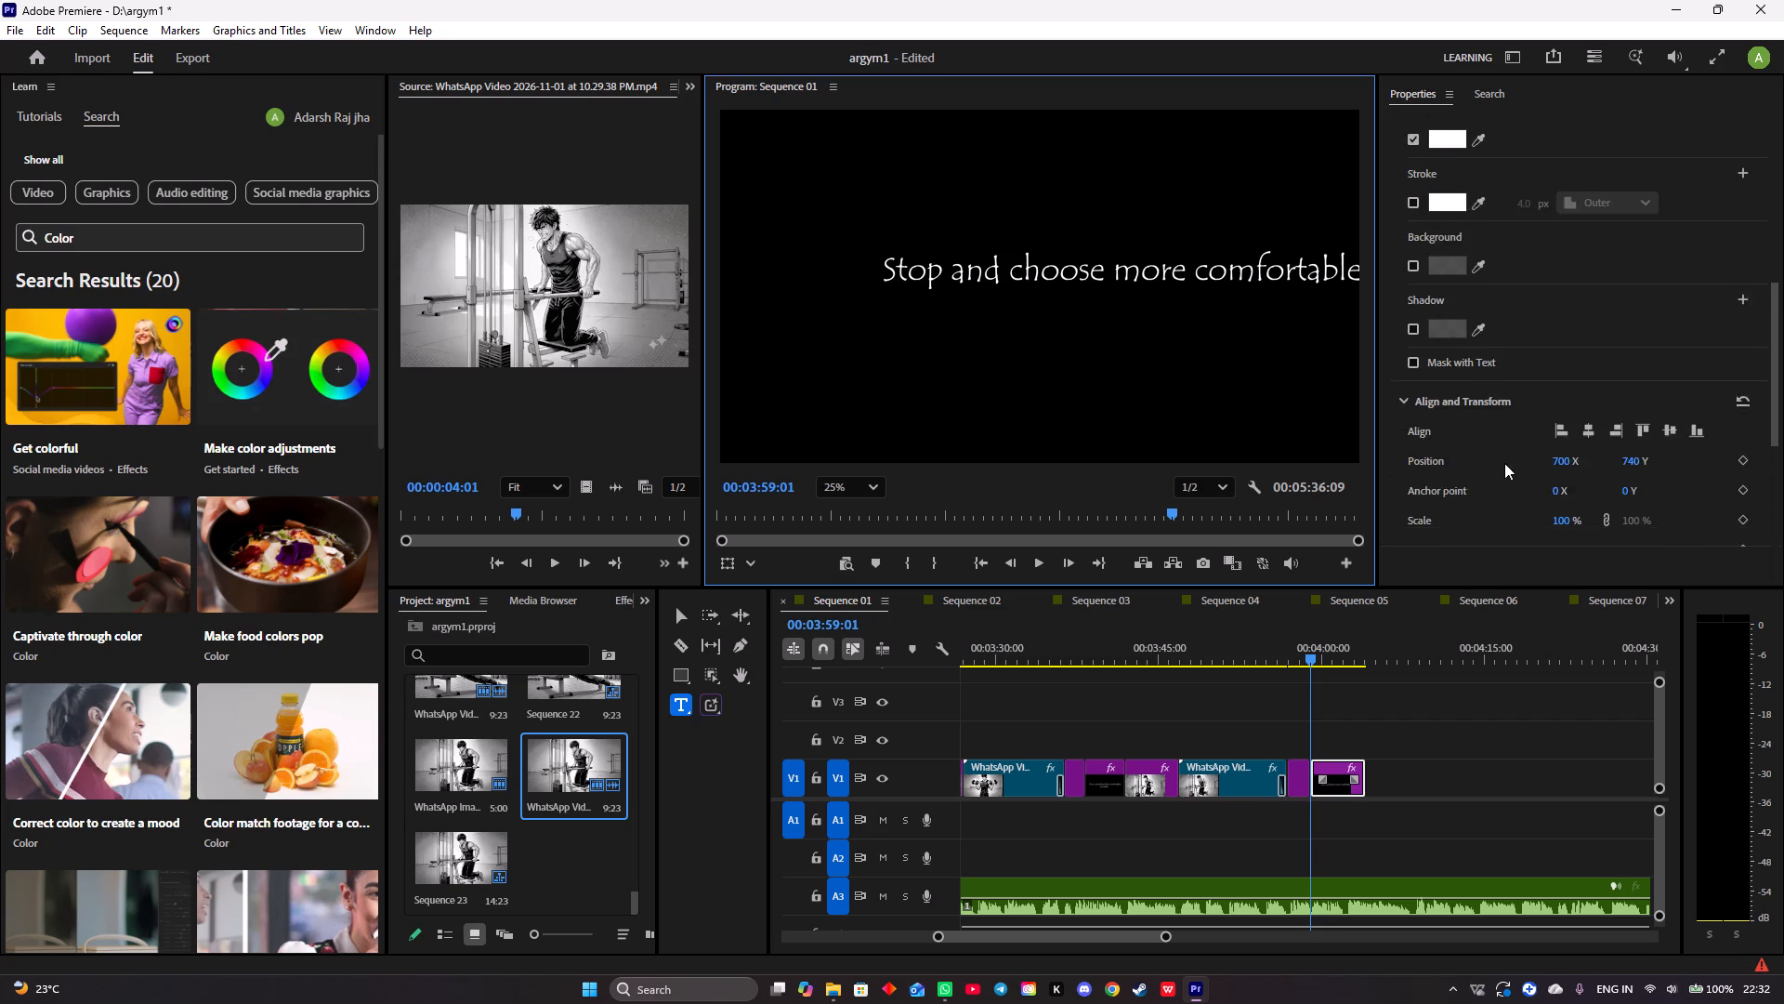
{"action": "left_click_drag", "start_coordinate": [1565, 423], "coordinate": [1276, 437]}
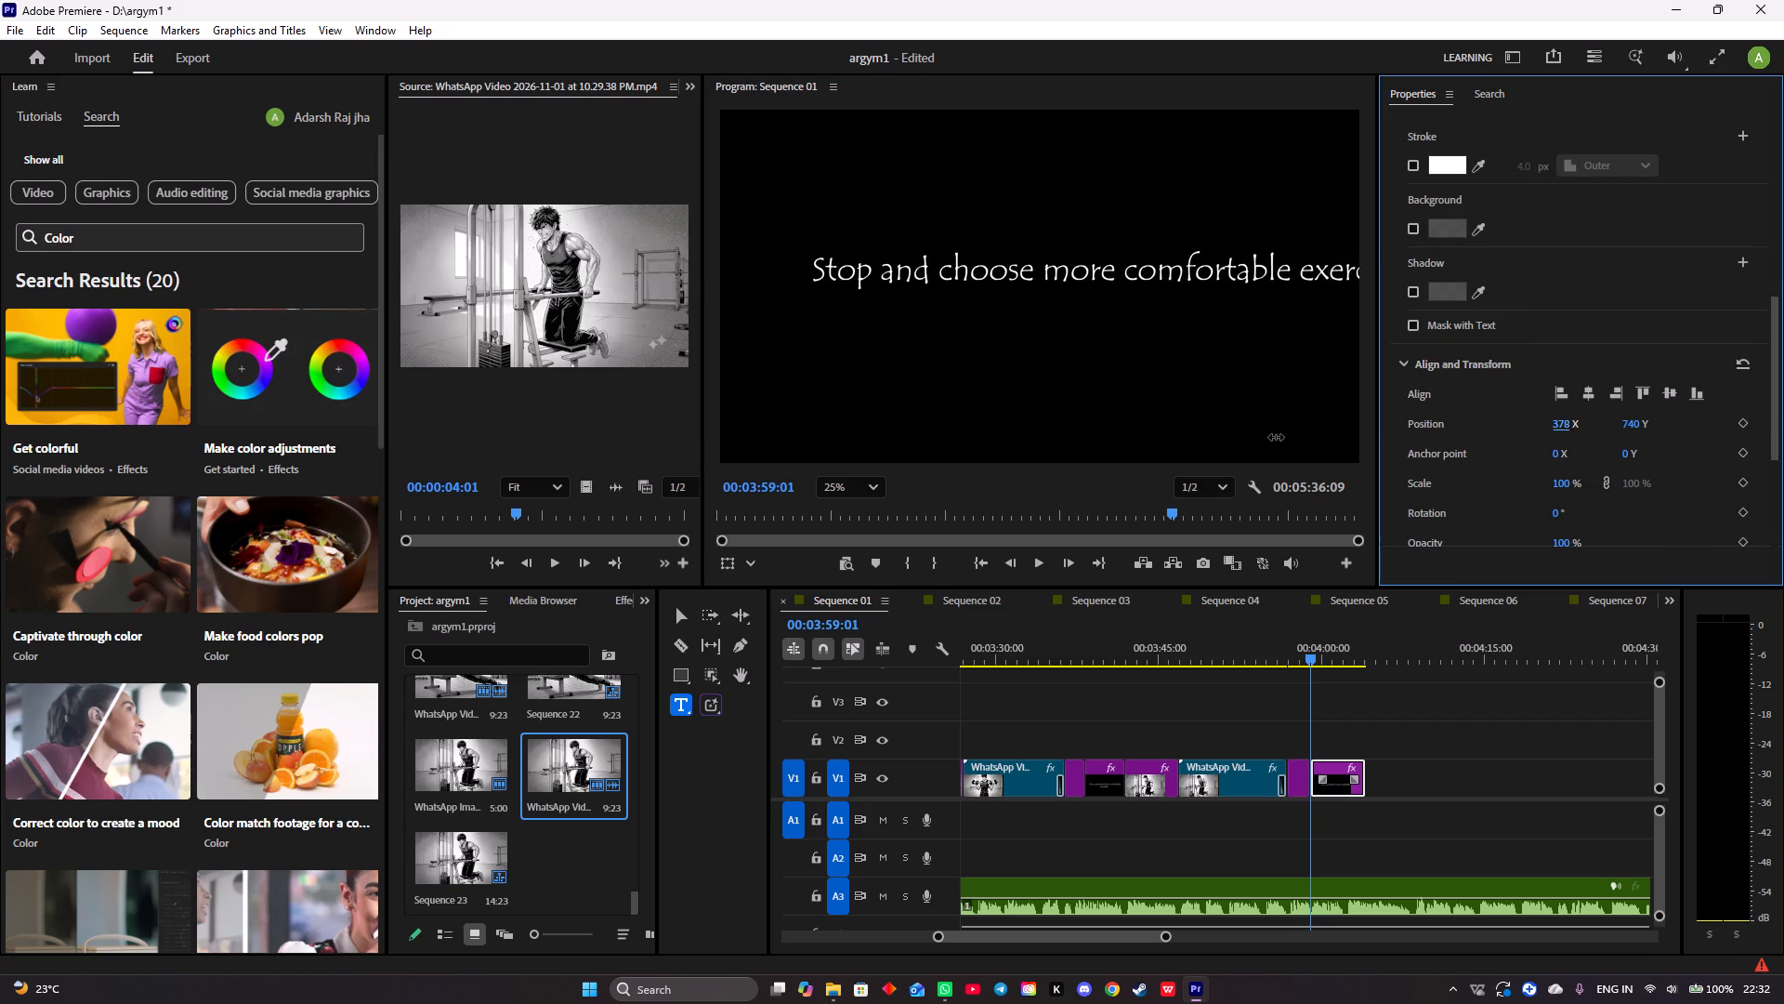
{"action": "left_click_drag", "start_coordinate": [1276, 437], "coordinate": [1020, 451]}
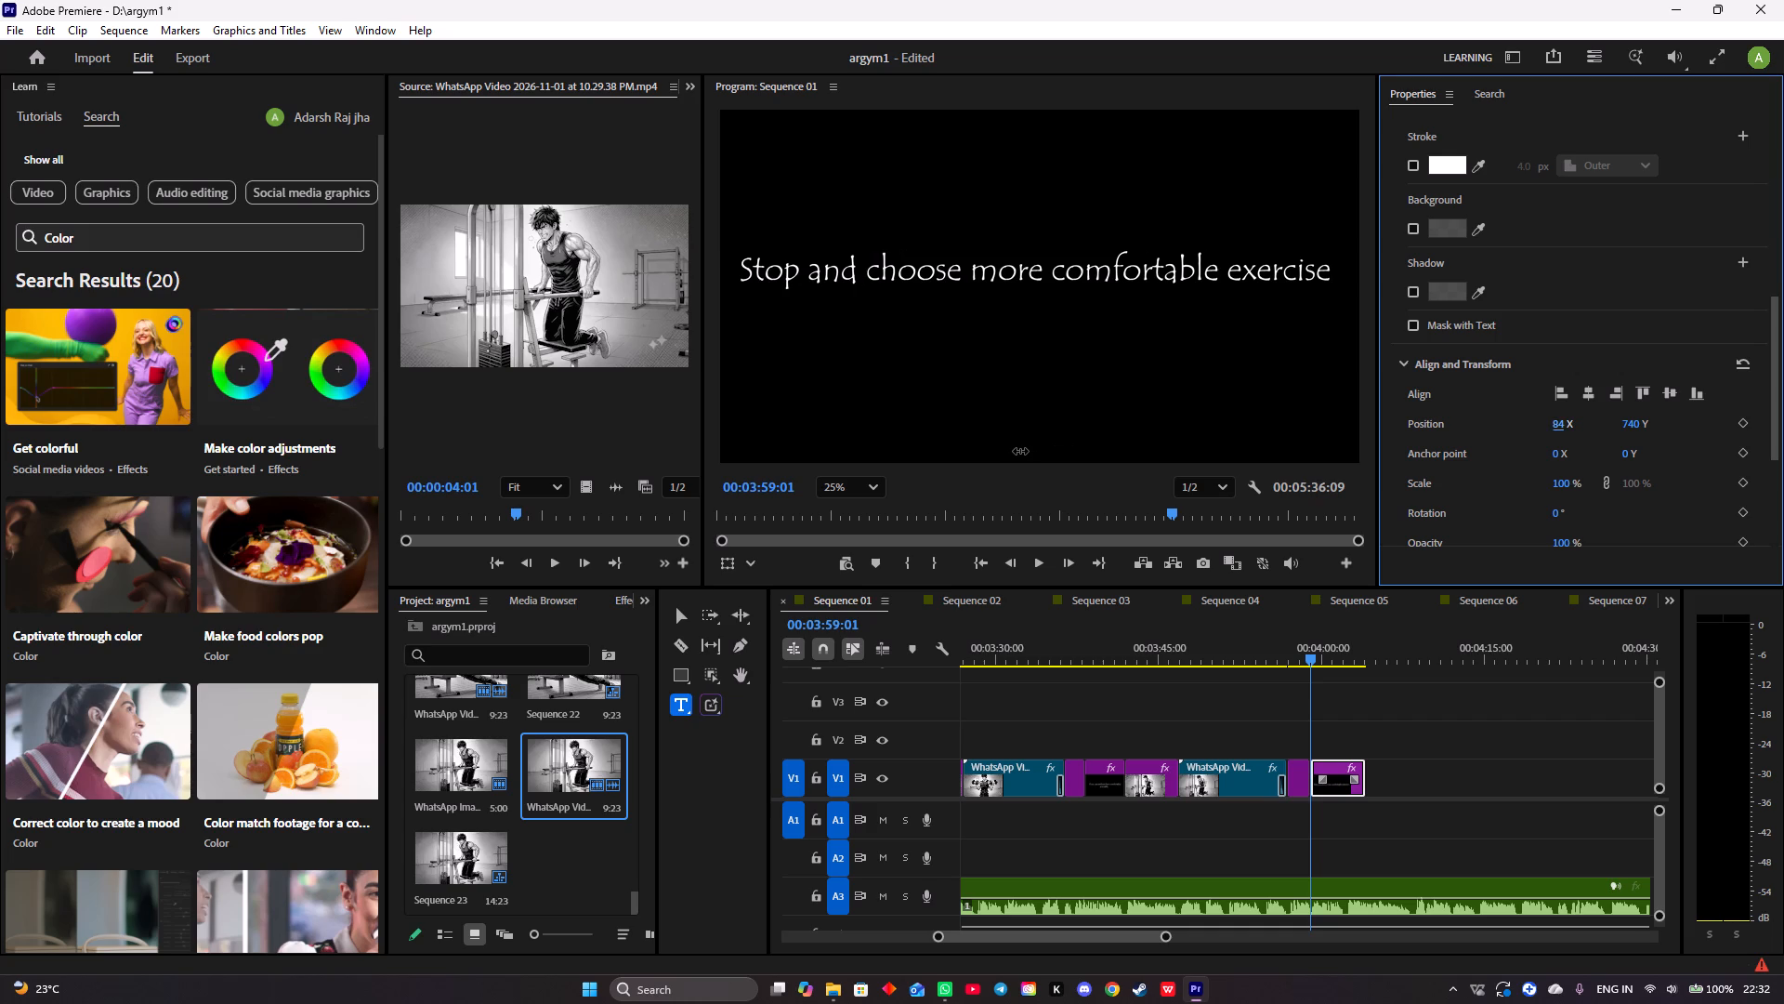
{"action": "left_click_drag", "start_coordinate": [1020, 451], "coordinate": [1022, 451]}
{"action": "left_click_drag", "start_coordinate": [1623, 424], "coordinate": [1688, 427]}
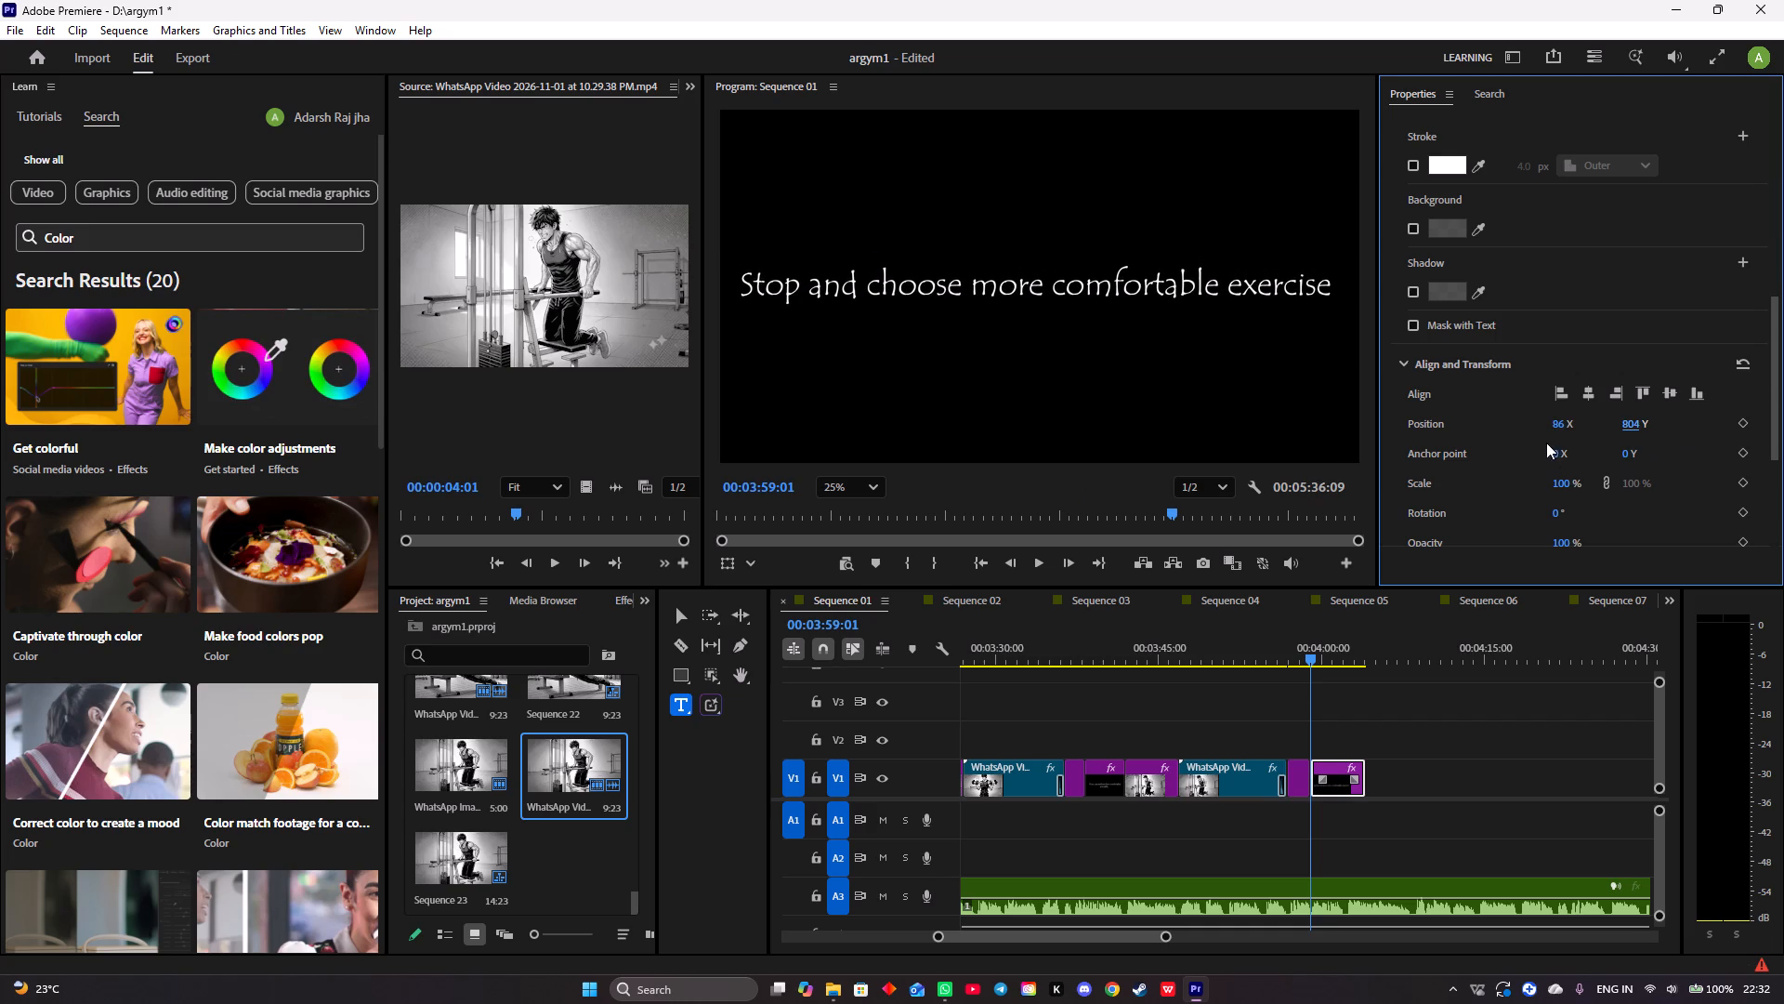
{"action": "left_click_drag", "start_coordinate": [1556, 423], "coordinate": [1566, 425]}
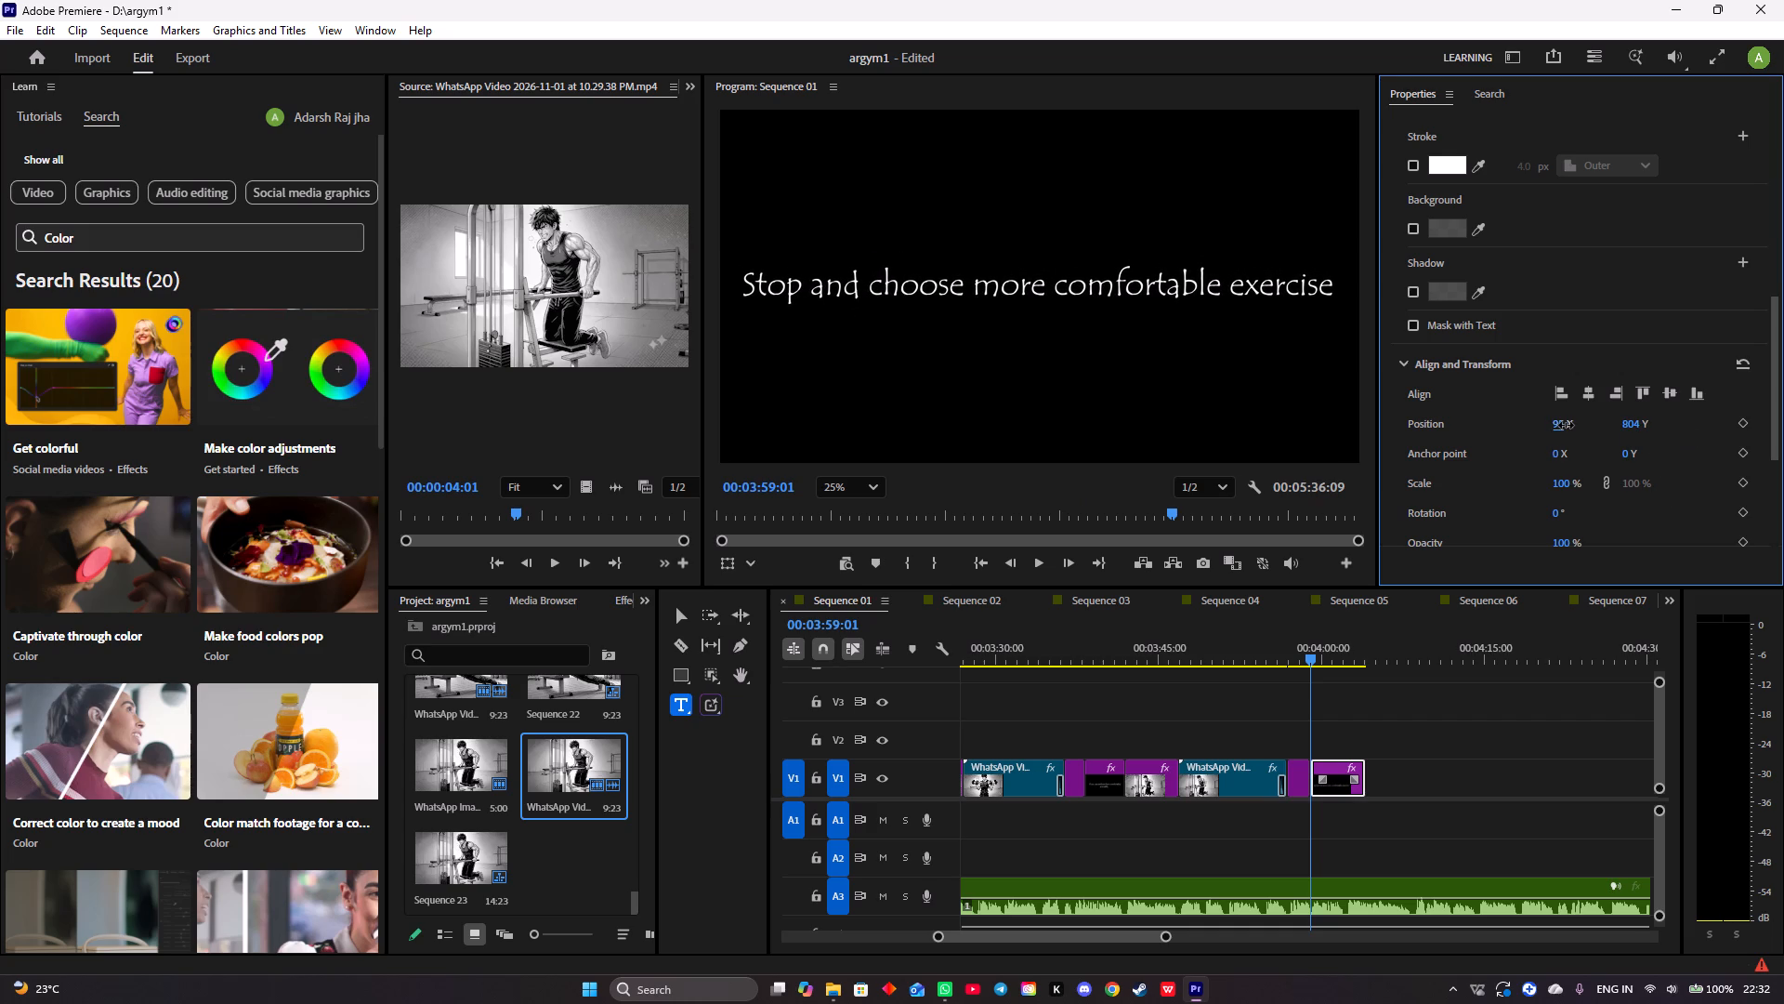
{"action": "left_click_drag", "start_coordinate": [1566, 425], "coordinate": [1571, 425]}
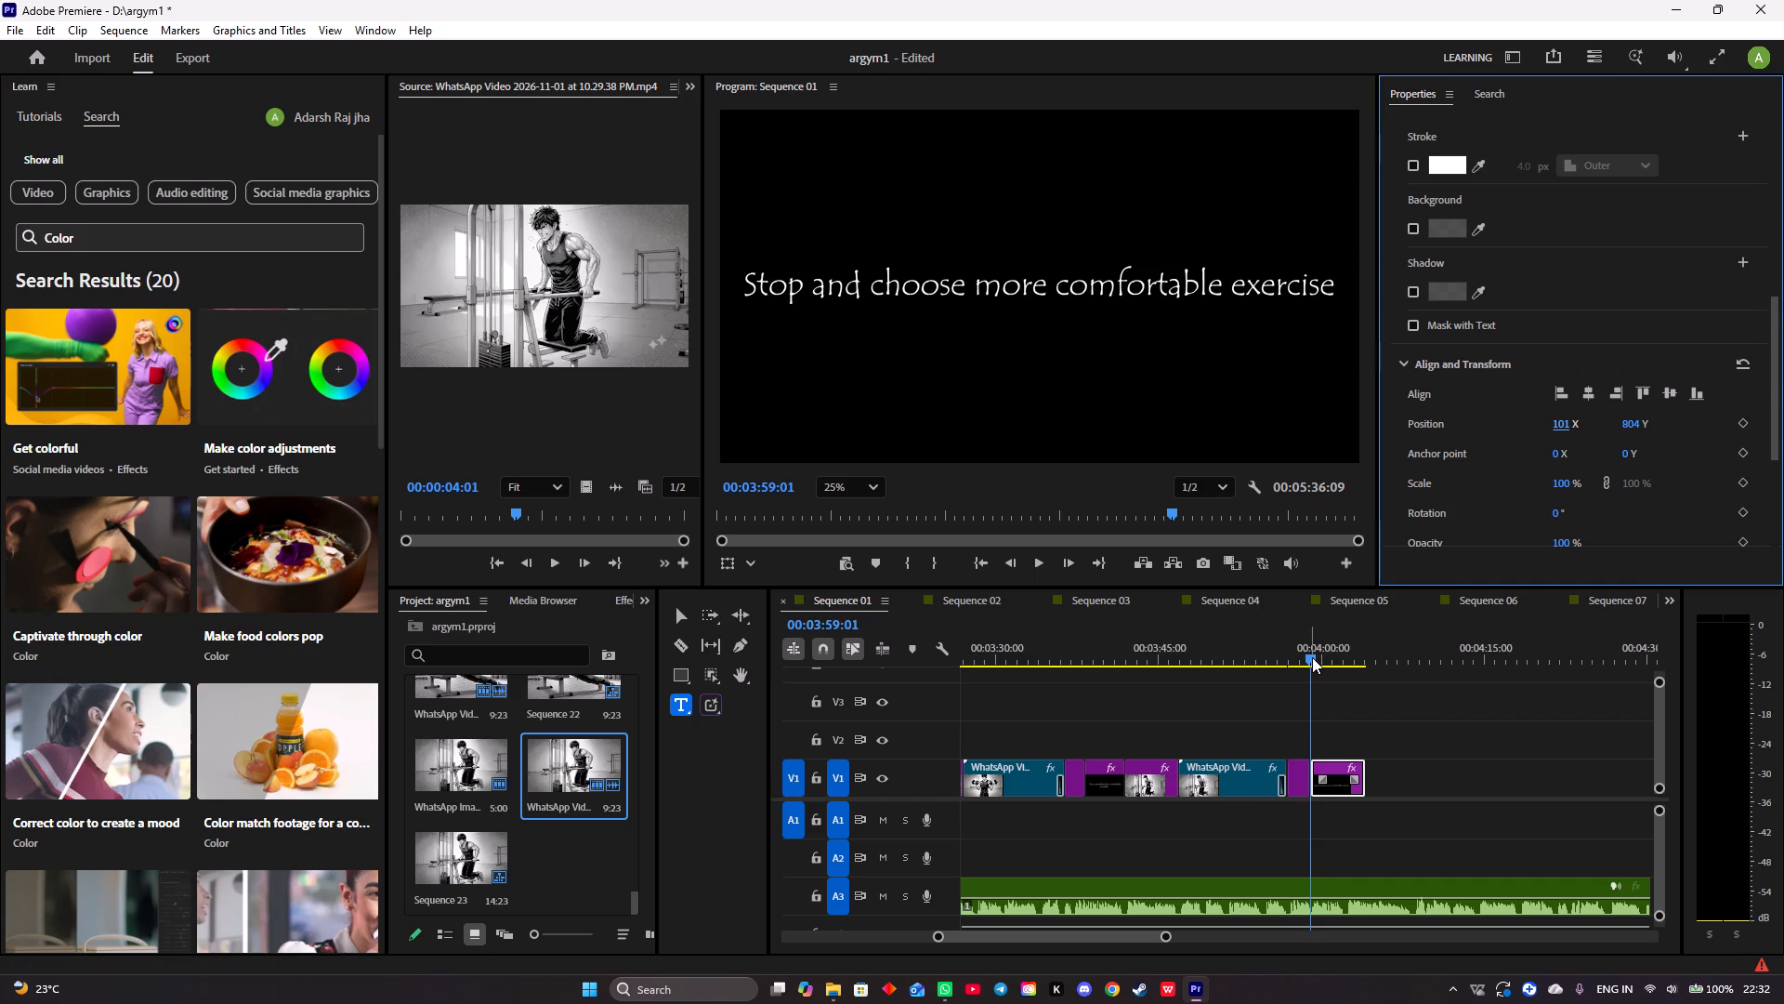
Play the "Stop and choose more comfortable exercise" title against the audio and trim its end back to 00:04:01:17.
{"action": "left_click", "coordinate": [1312, 657]}
{"action": "key", "text": "space"}
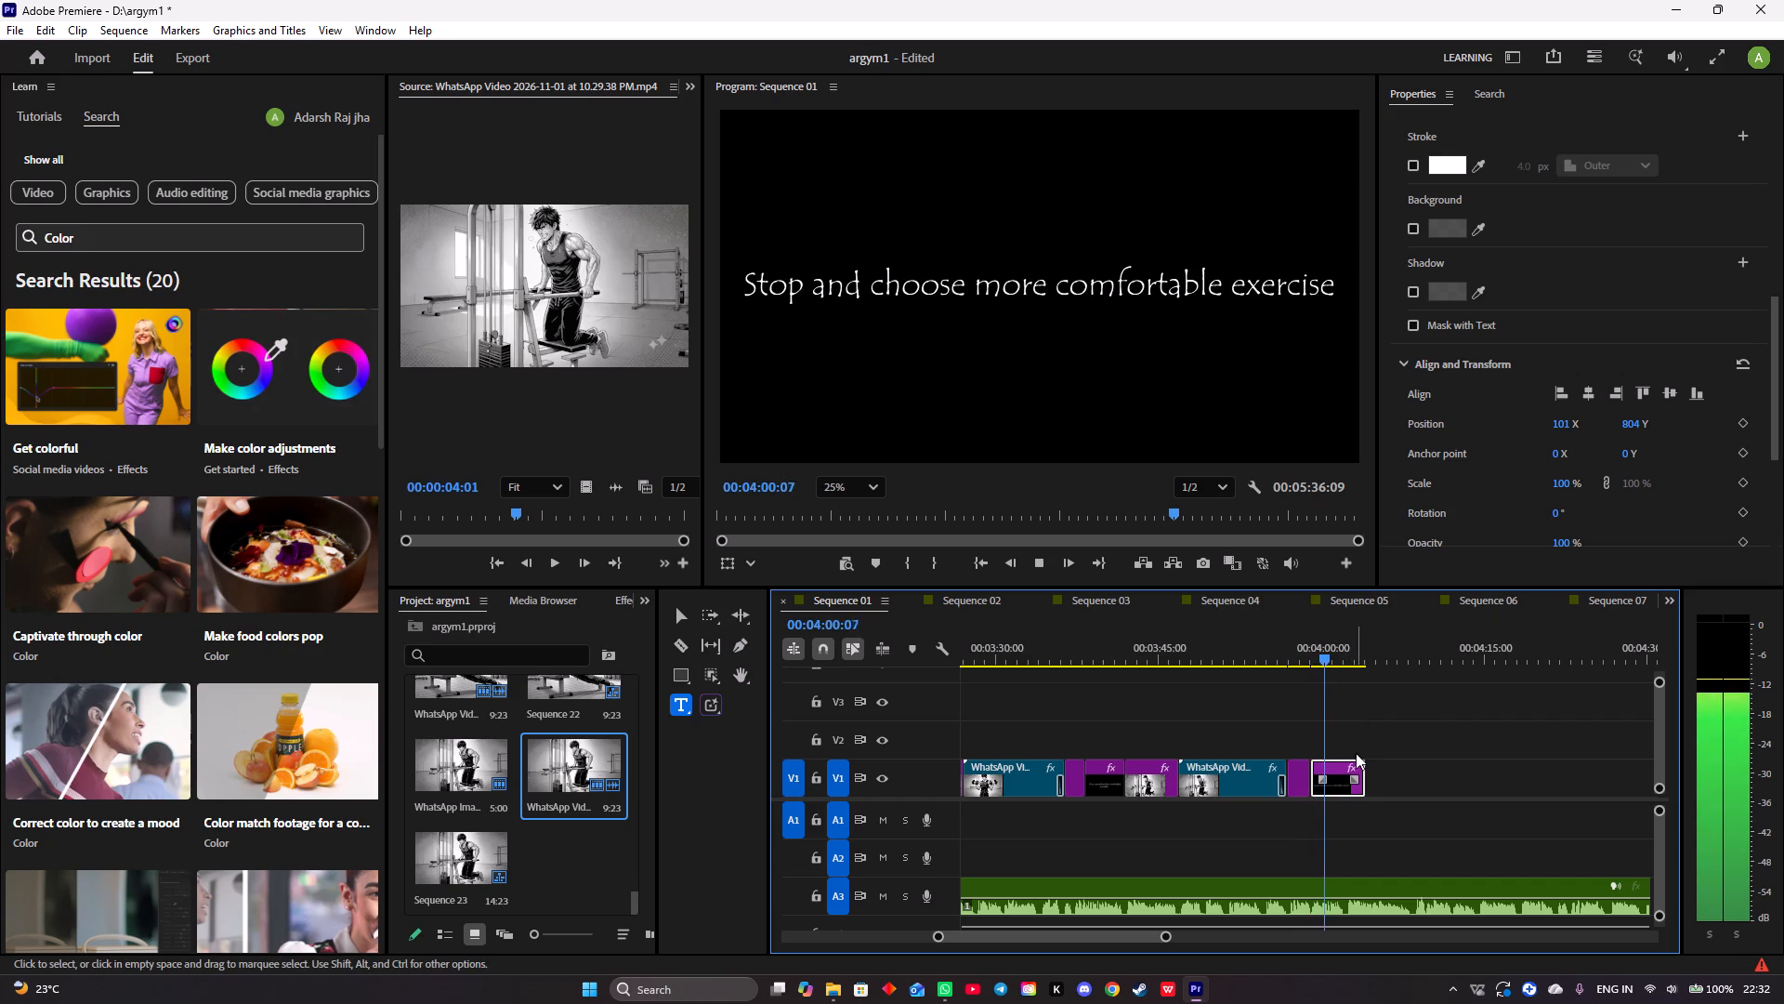
{"action": "key", "text": "space"}
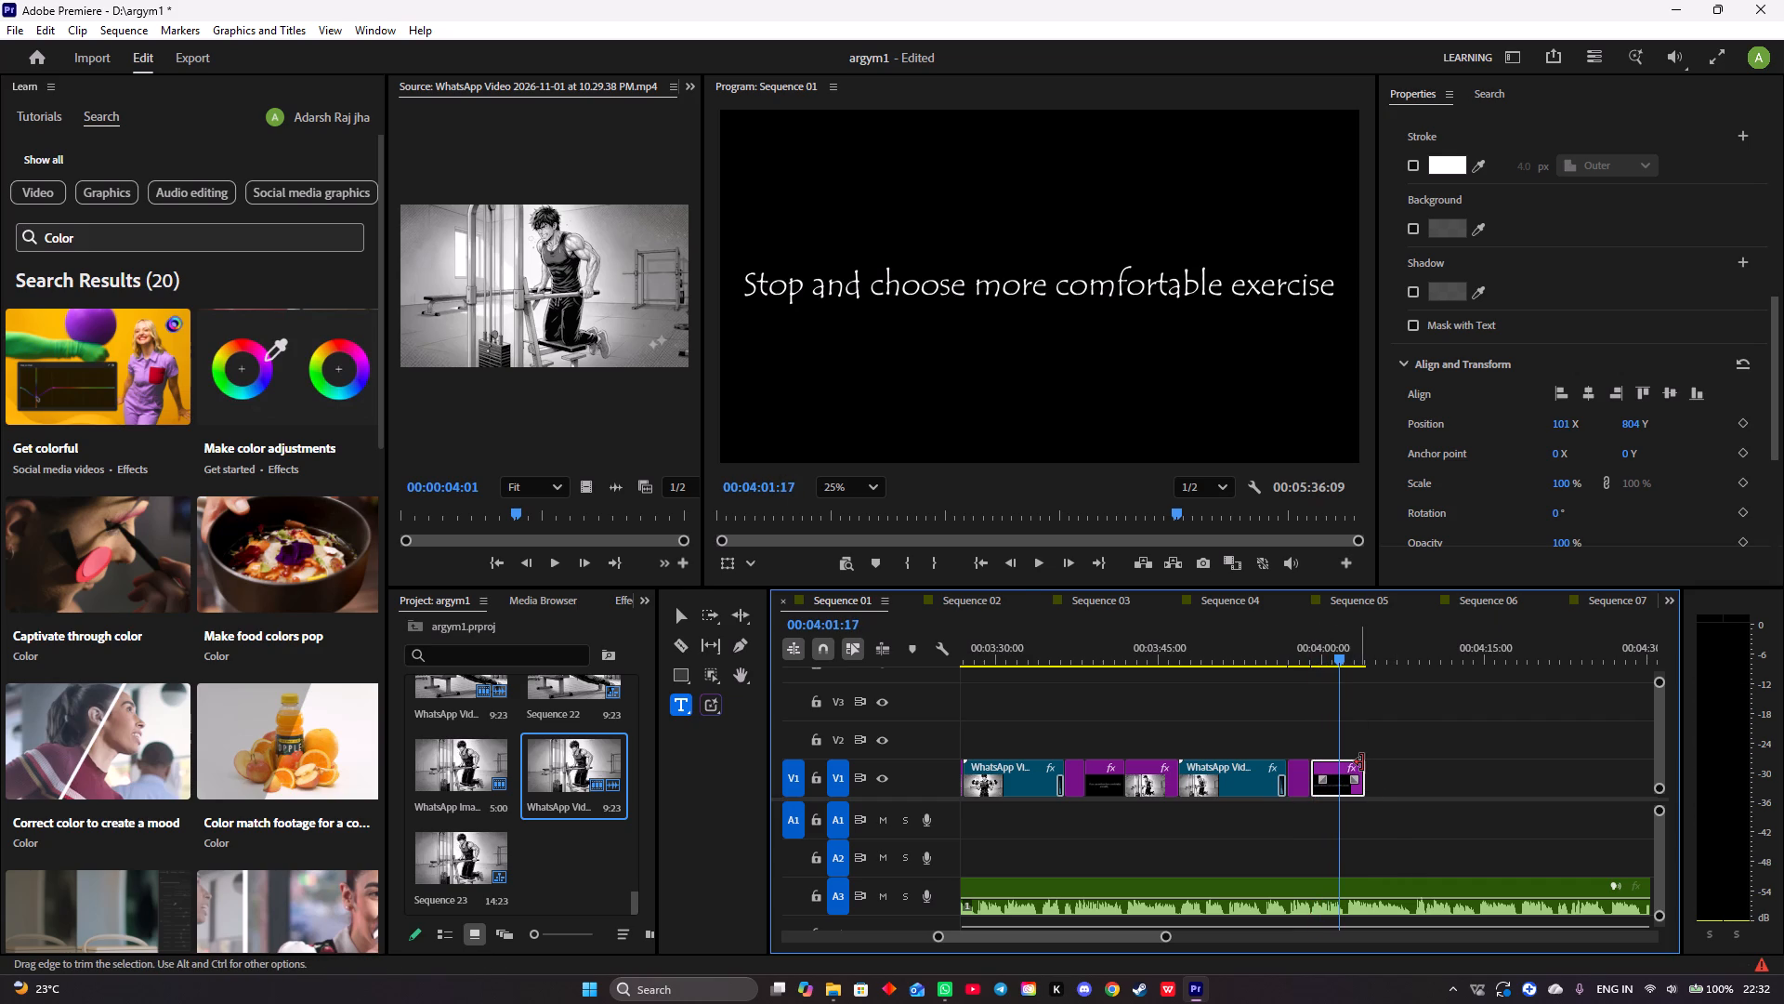
{"action": "left_click_drag", "start_coordinate": [1365, 762], "coordinate": [1342, 759]}
Listen to the narration that follows the "Stop and choose more comfortable exercise" title for the next title's wording.
{"action": "key", "text": "space"}
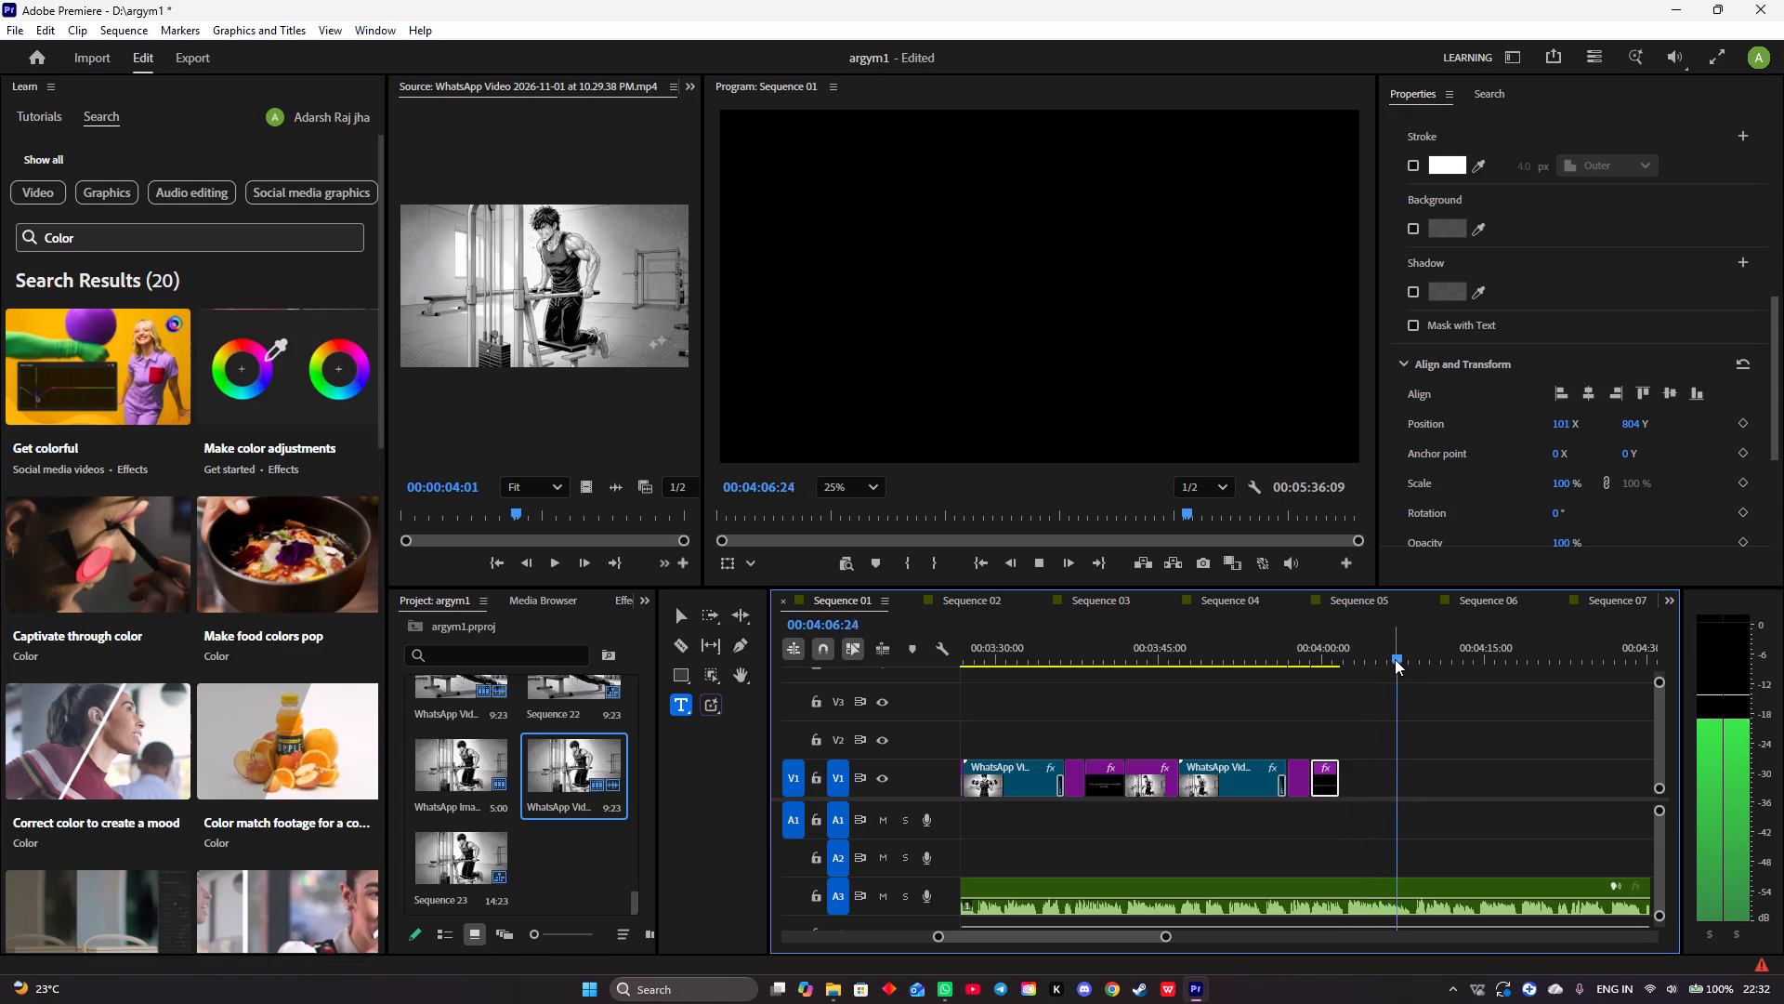
{"action": "key", "text": "space"}
{"action": "left_click_drag", "start_coordinate": [1409, 654], "coordinate": [1353, 666]}
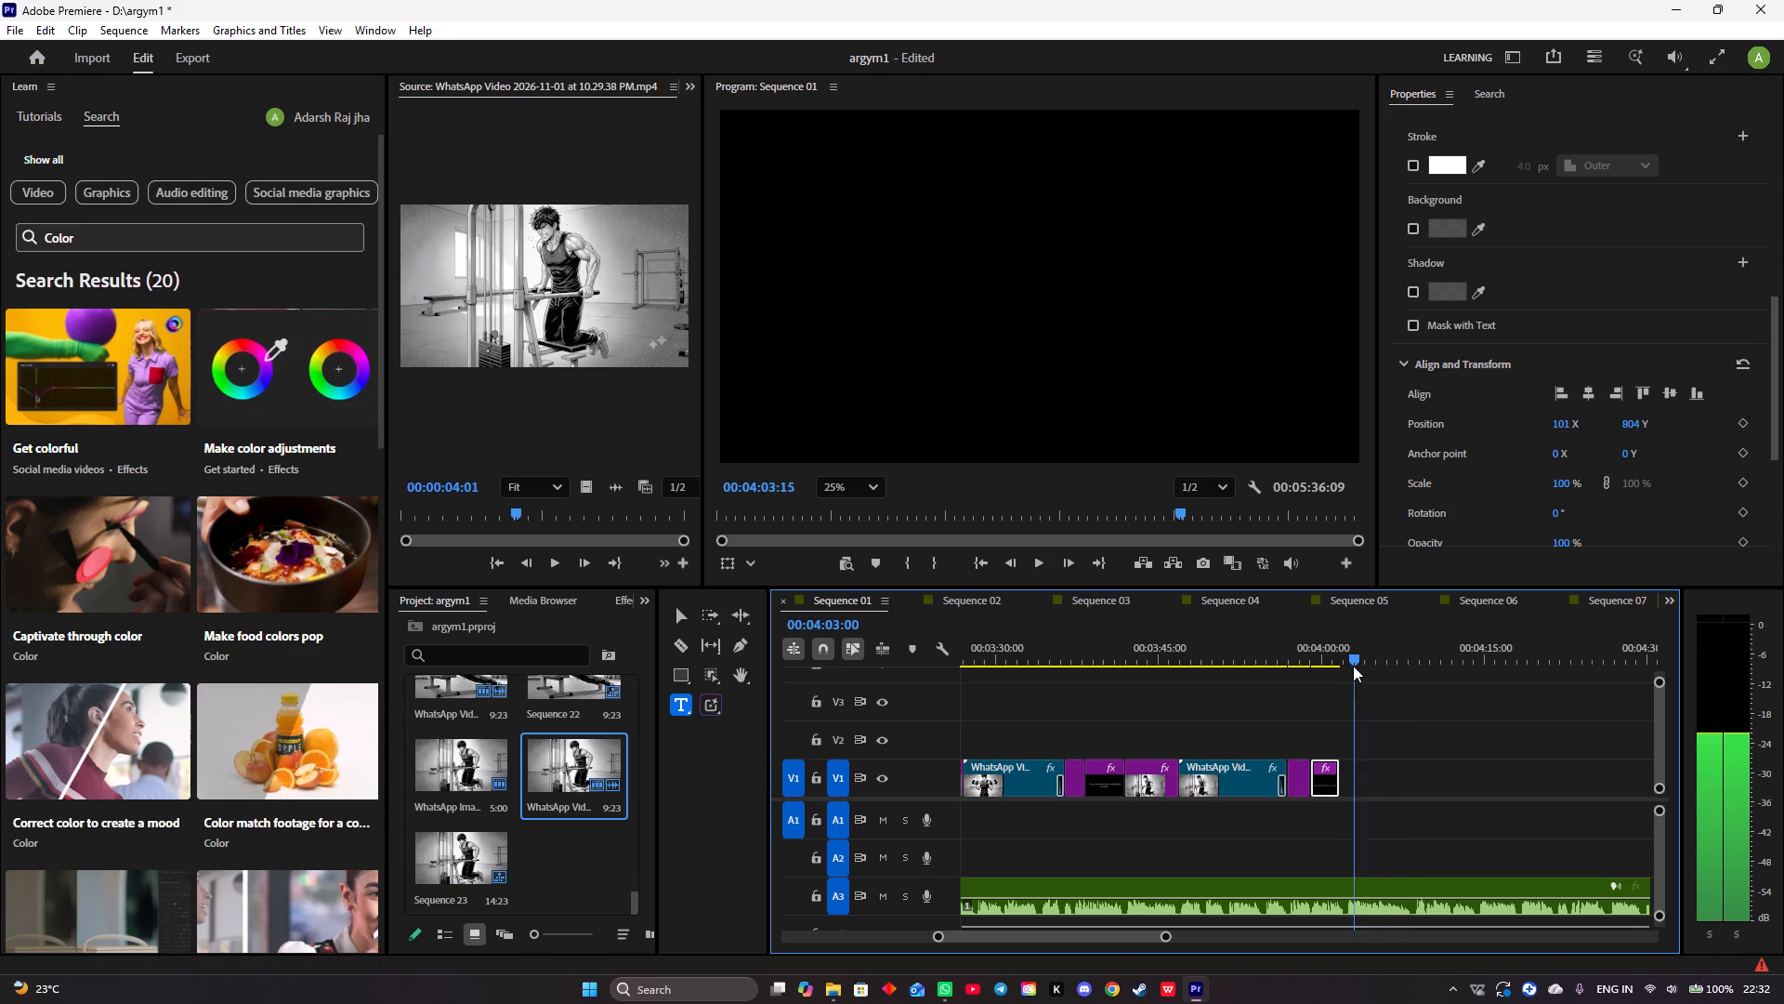
{"action": "left_click_drag", "start_coordinate": [1353, 666], "coordinate": [1338, 663]}
{"action": "key", "text": "space"}
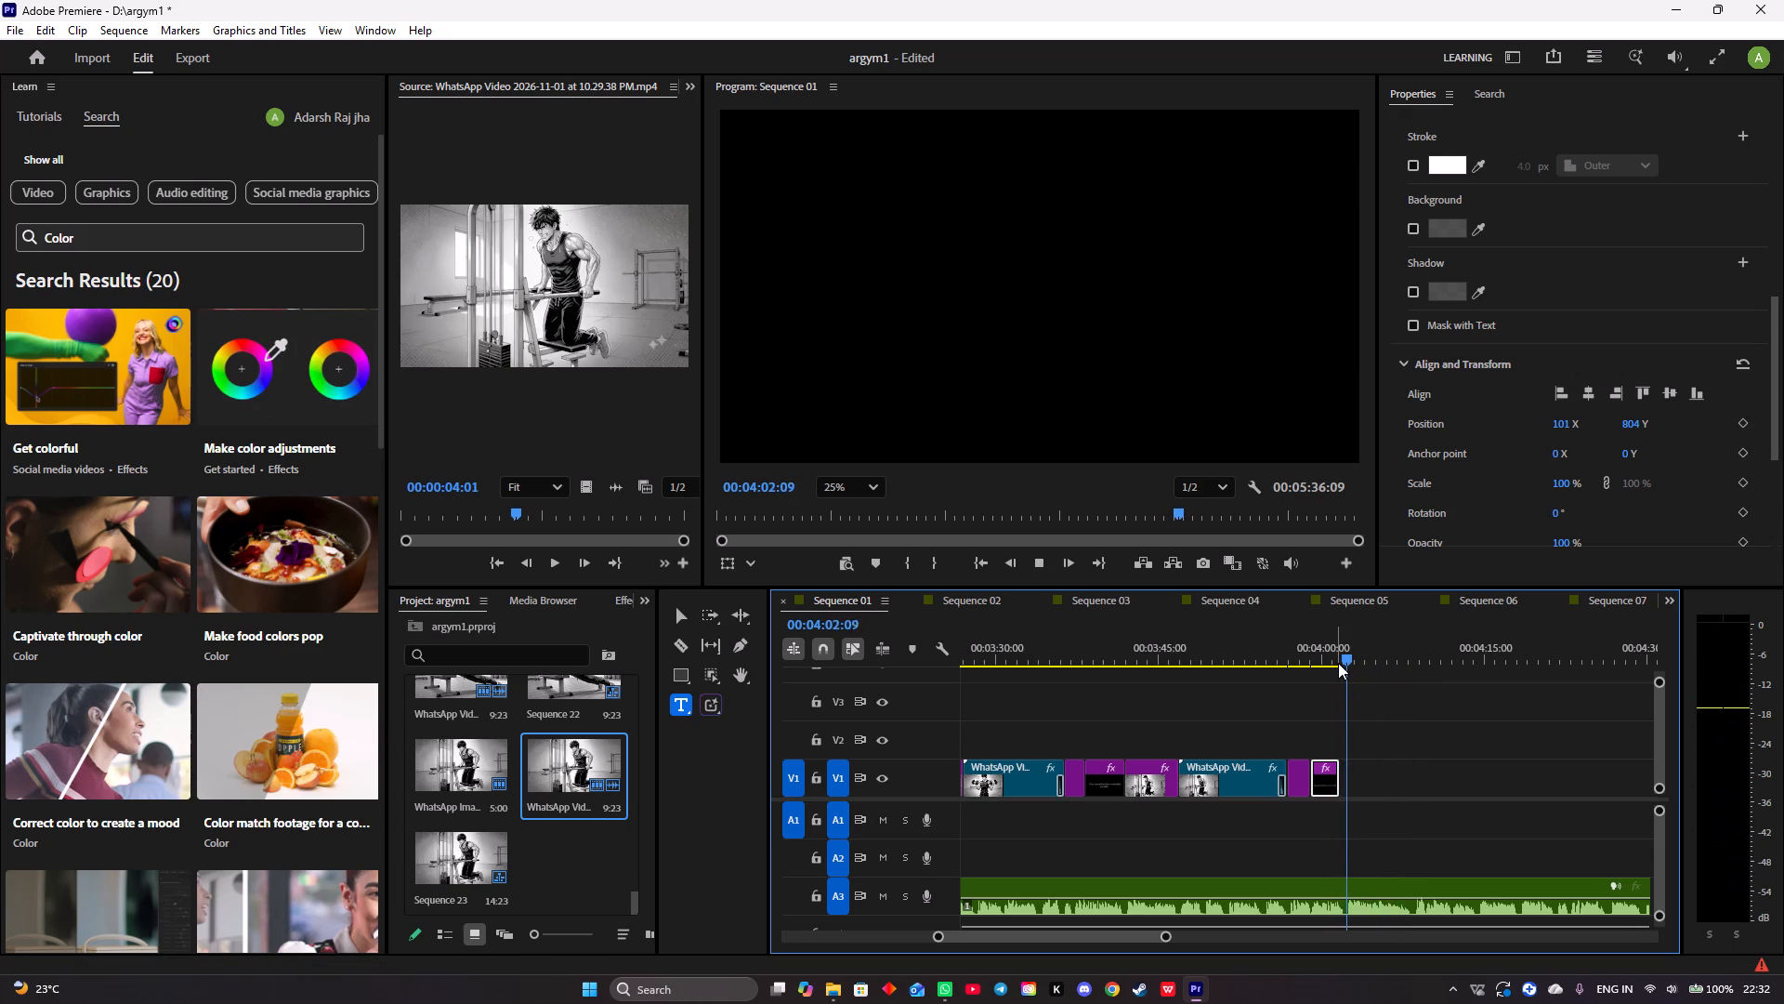
{"action": "key", "text": "space"}
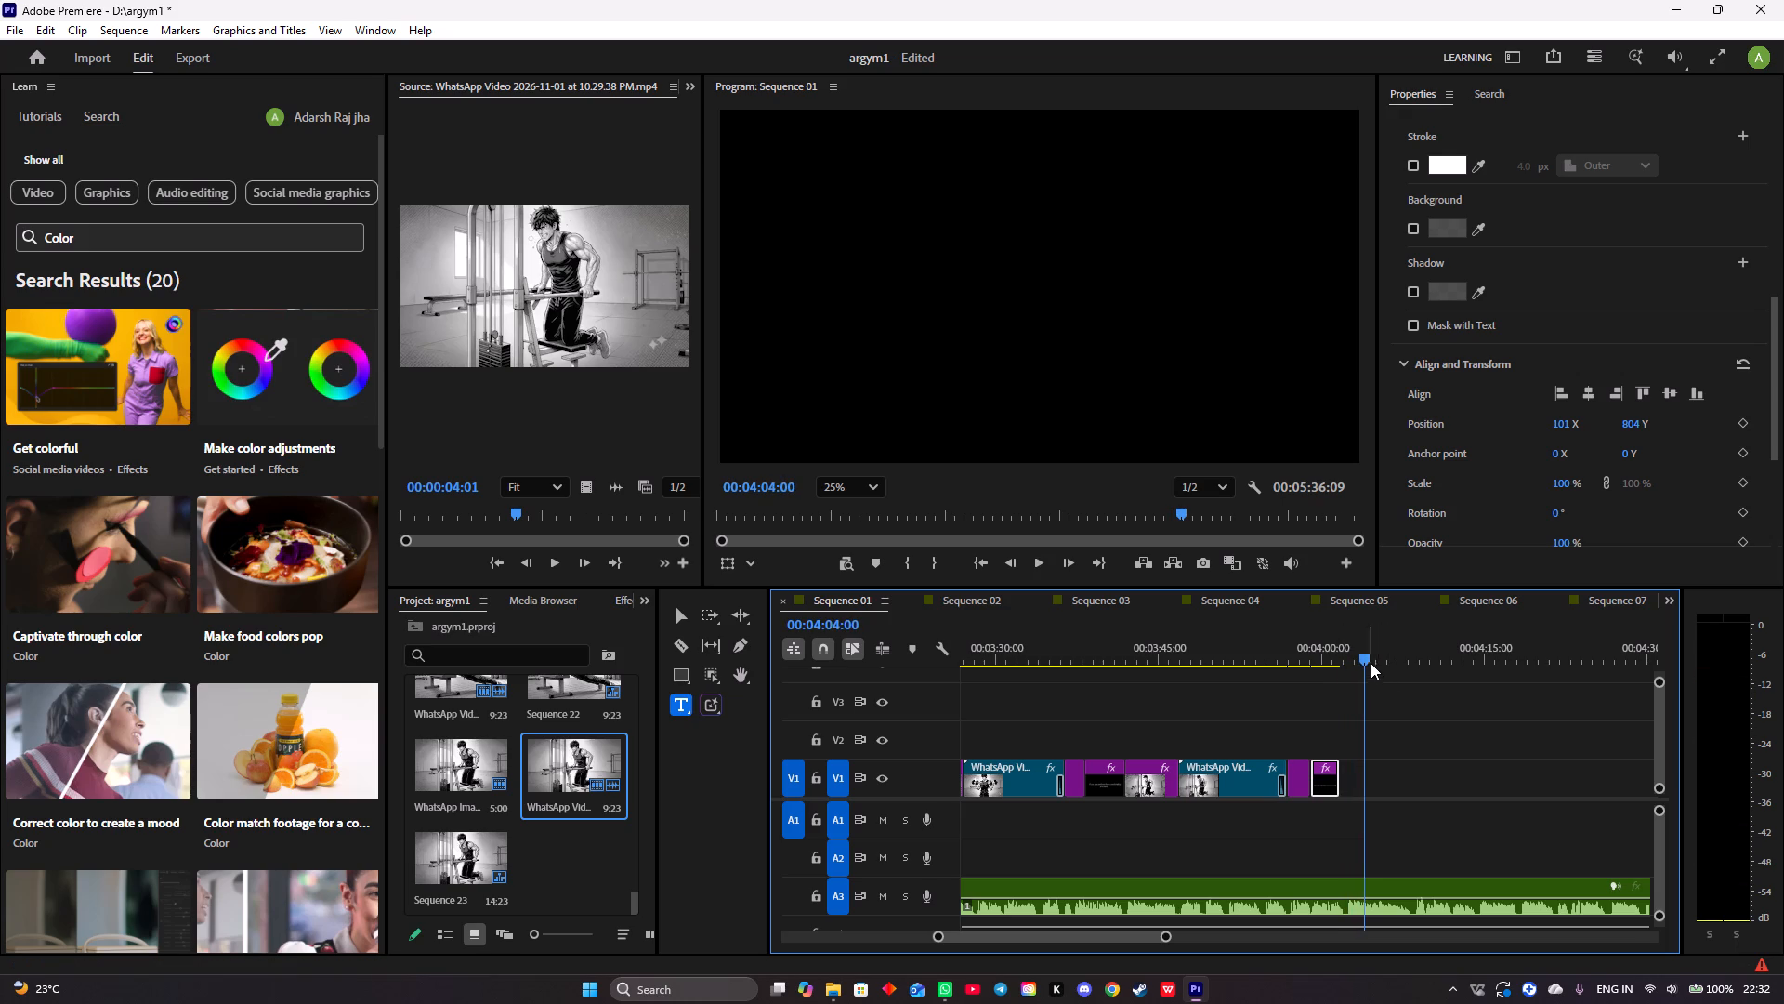
{"action": "key", "text": "space"}
{"action": "key", "text": "space"}
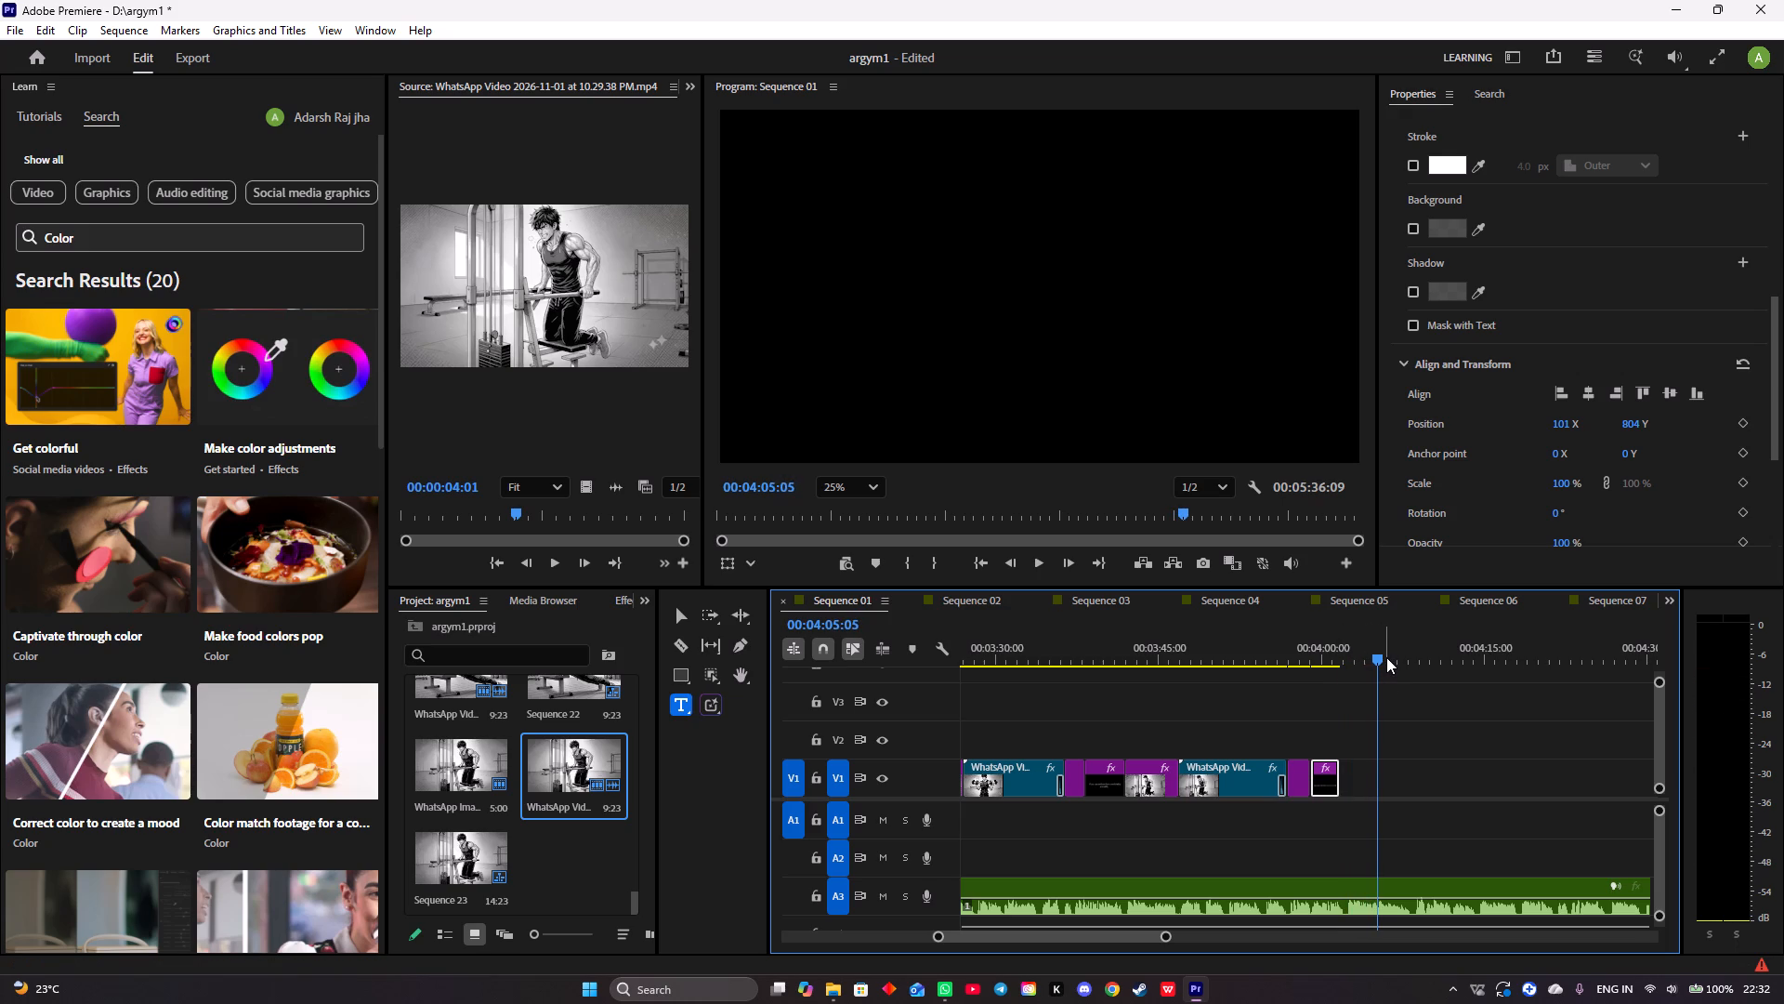
Add a title reading "You can also include exercise" at 00:04:01:17, directly after the "Stop and choose more comfortable exercise" title.
{"action": "left_click_drag", "start_coordinate": [1371, 654], "coordinate": [1346, 652]}
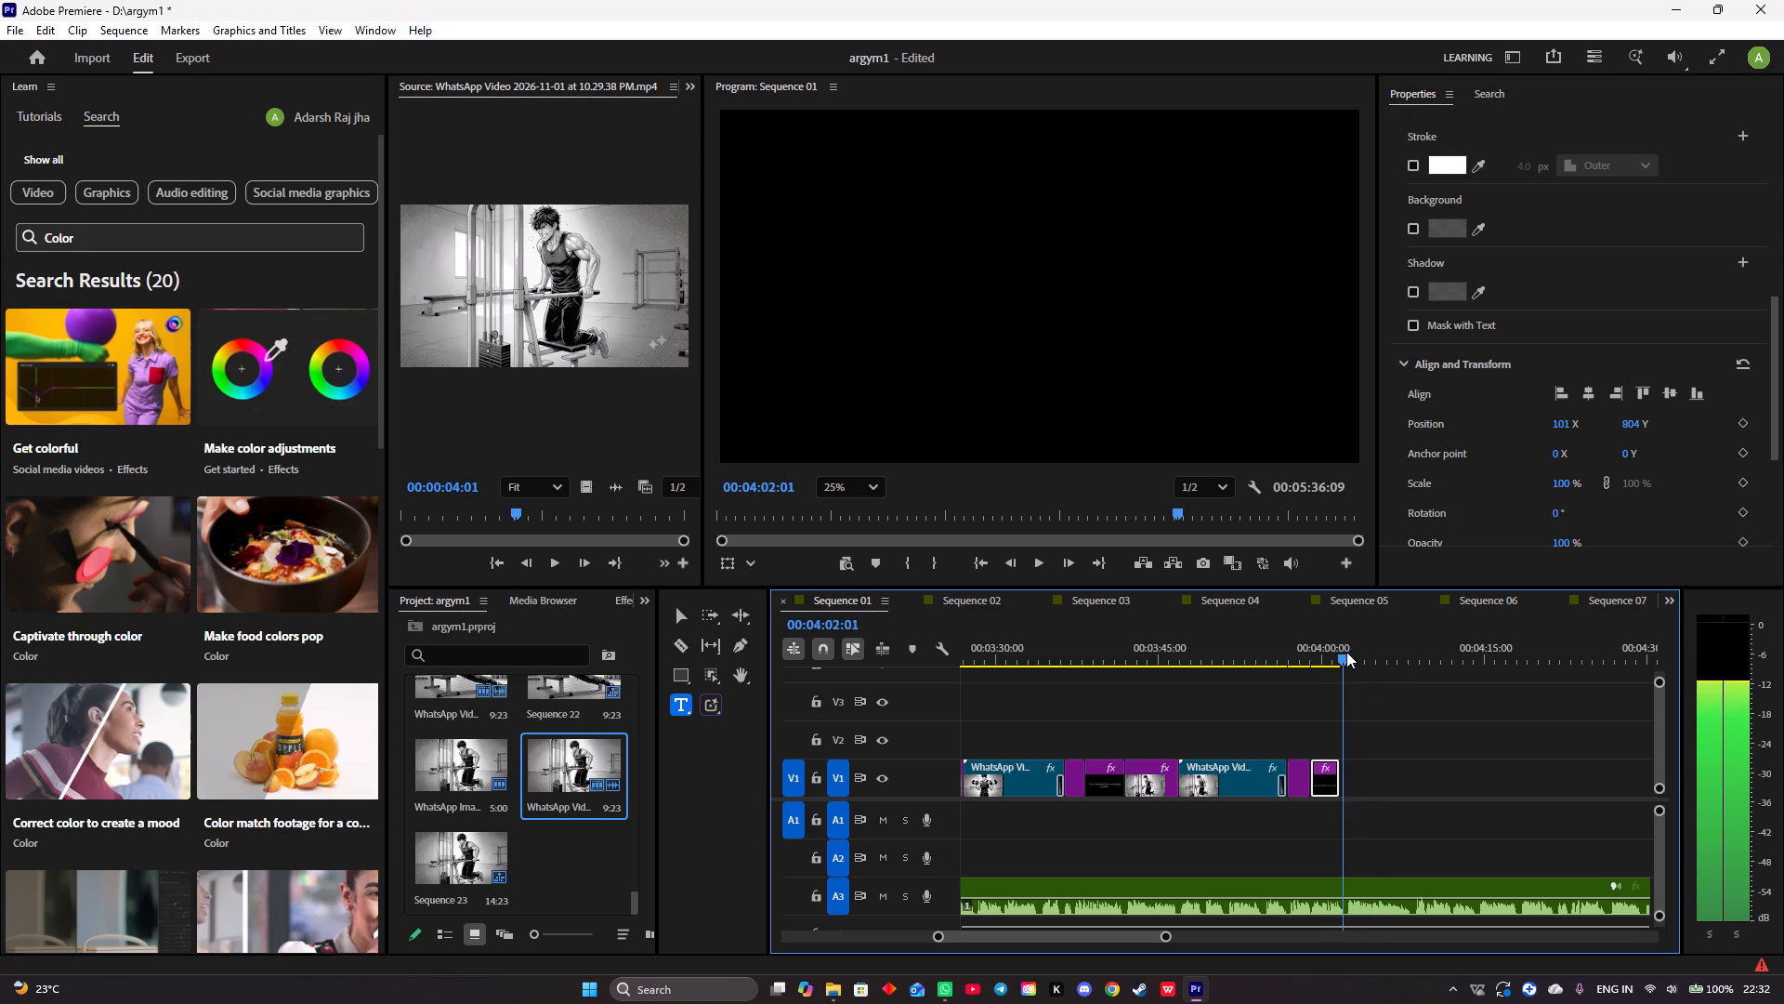
{"action": "left_click_drag", "start_coordinate": [1346, 652], "coordinate": [1341, 651]}
{"action": "key", "text": "space"}
{"action": "key", "text": "space"}
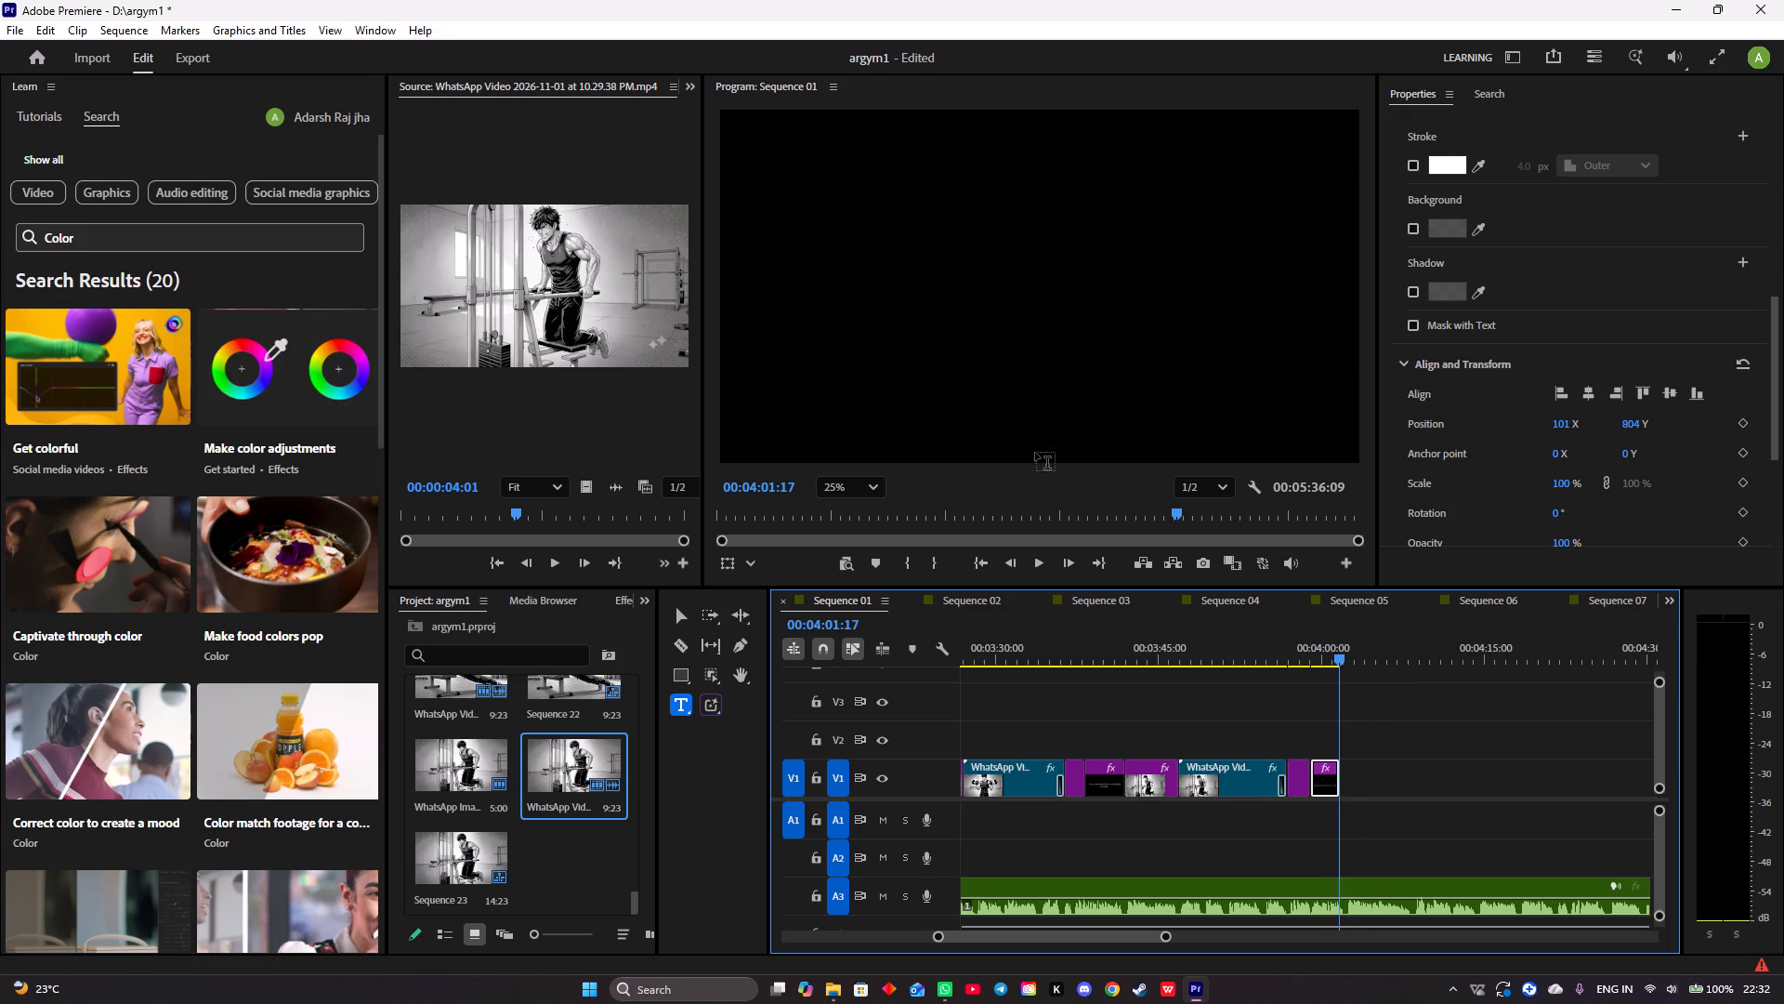
{"action": "left_click", "coordinate": [878, 276]}
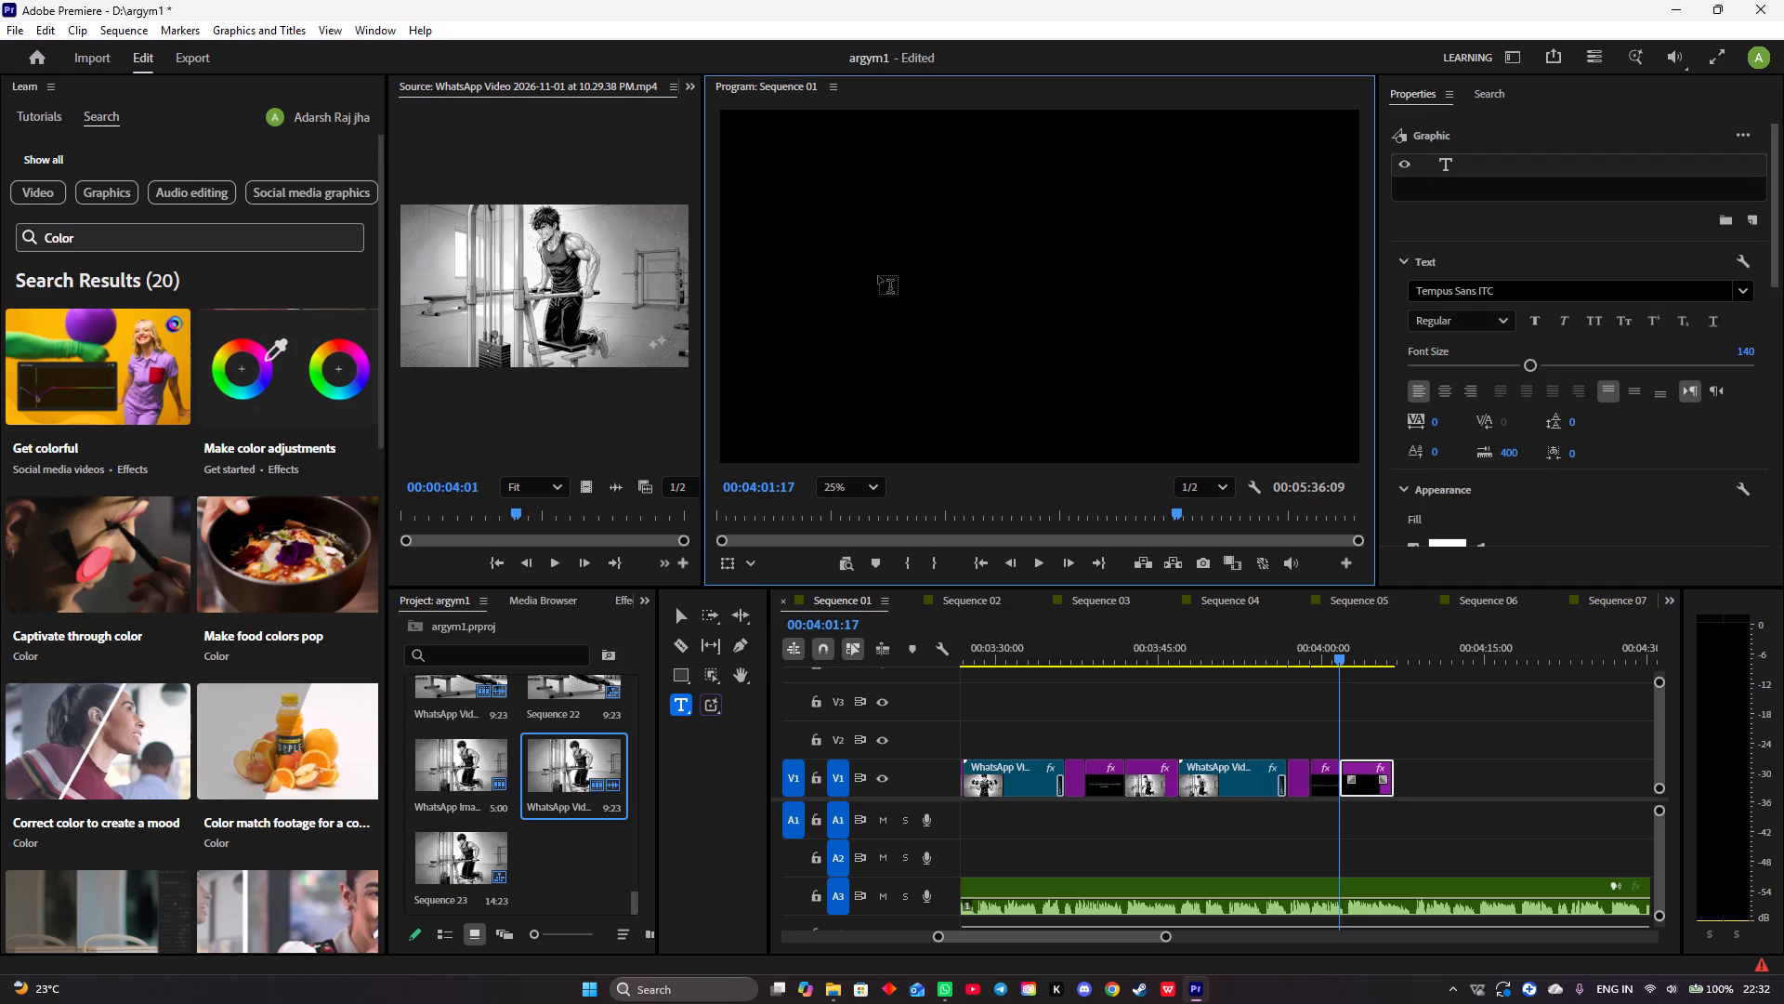
{"action": "key", "text": "y"}
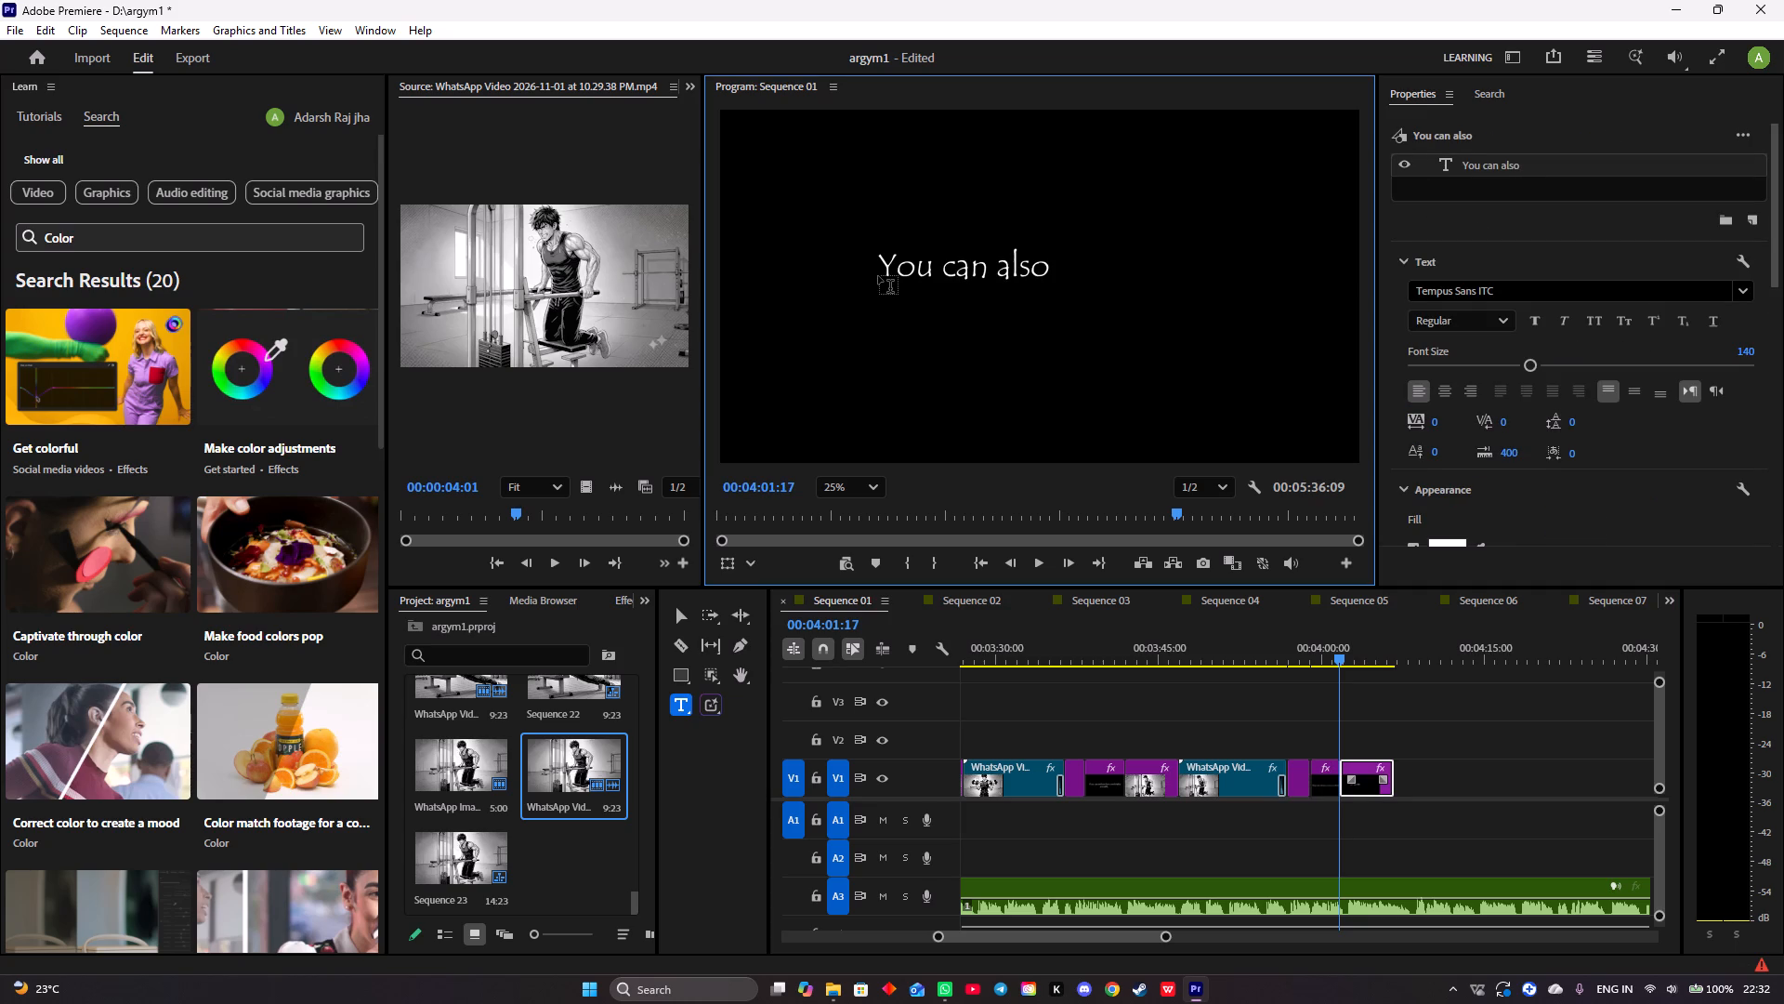
{"action": "key", "text": "BackSpace"}
{"action": "type", "text": "lude exercise"}
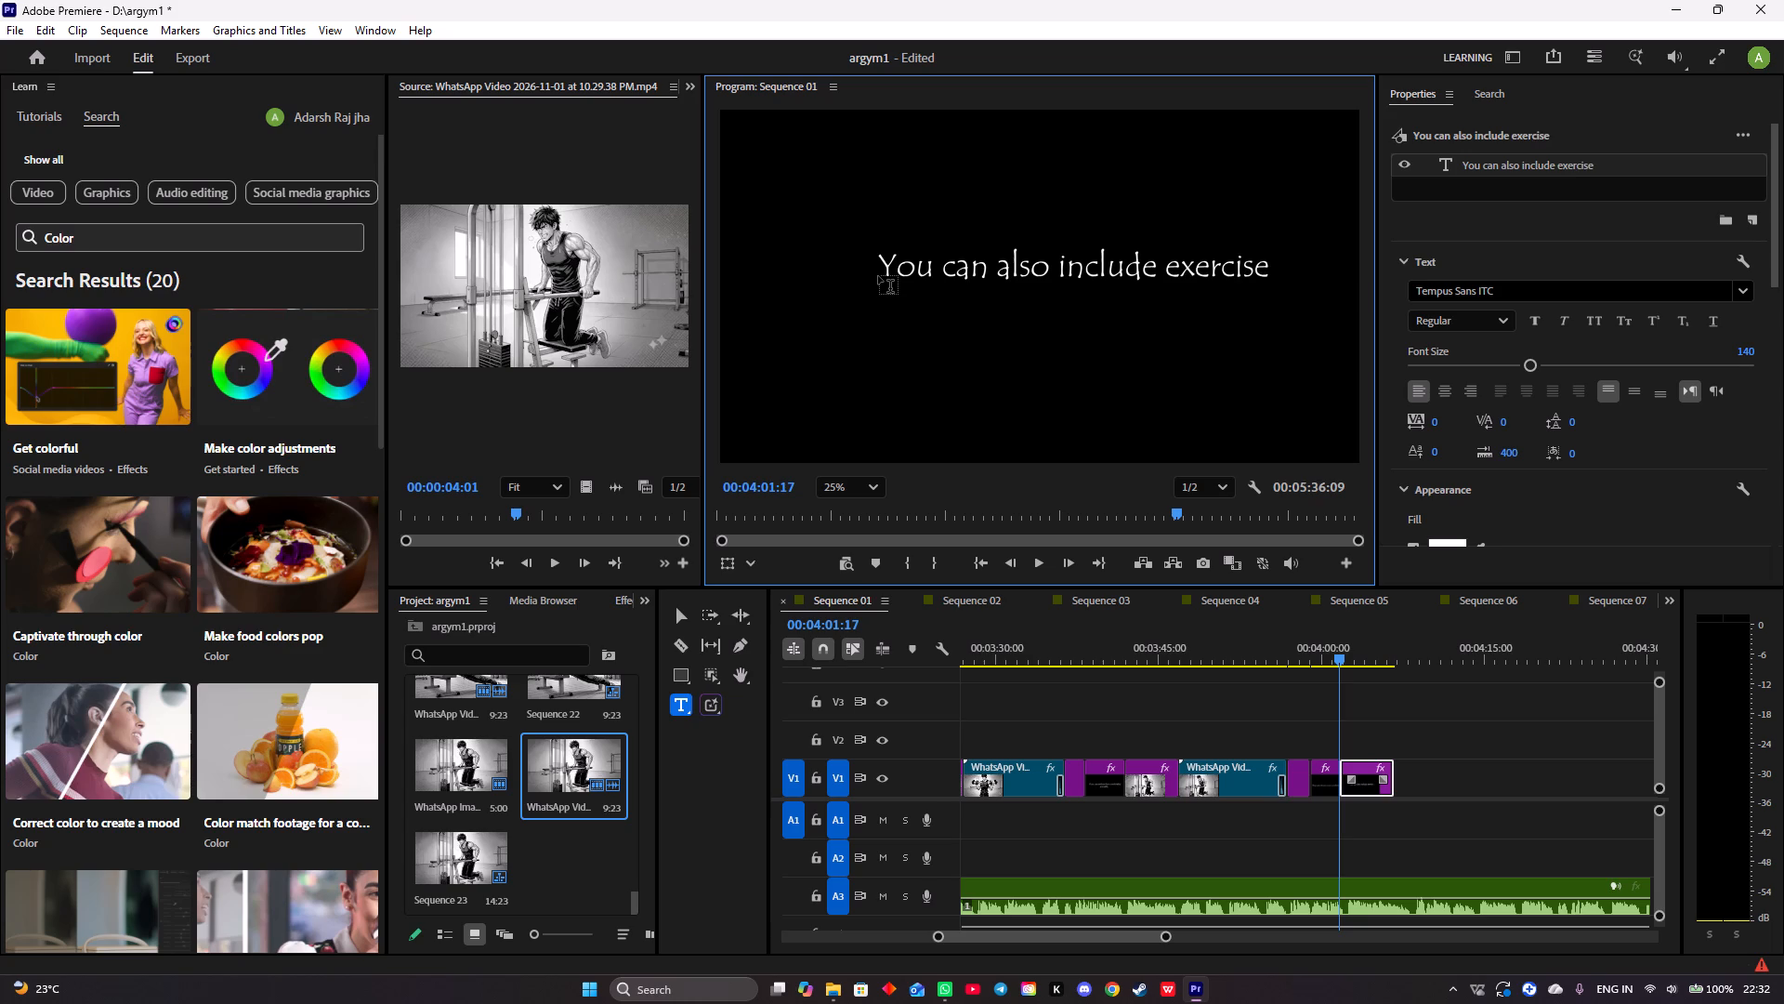
{"action": "key", "text": "space"}
Move the "You can also include exercise" title to about position 539 X, 804 Y.
{"action": "scroll", "coordinate": [1537, 430], "scroll_direction": "down", "scroll_amount": 20}
{"action": "scroll", "coordinate": [1537, 430], "scroll_direction": "down", "scroll_amount": 12}
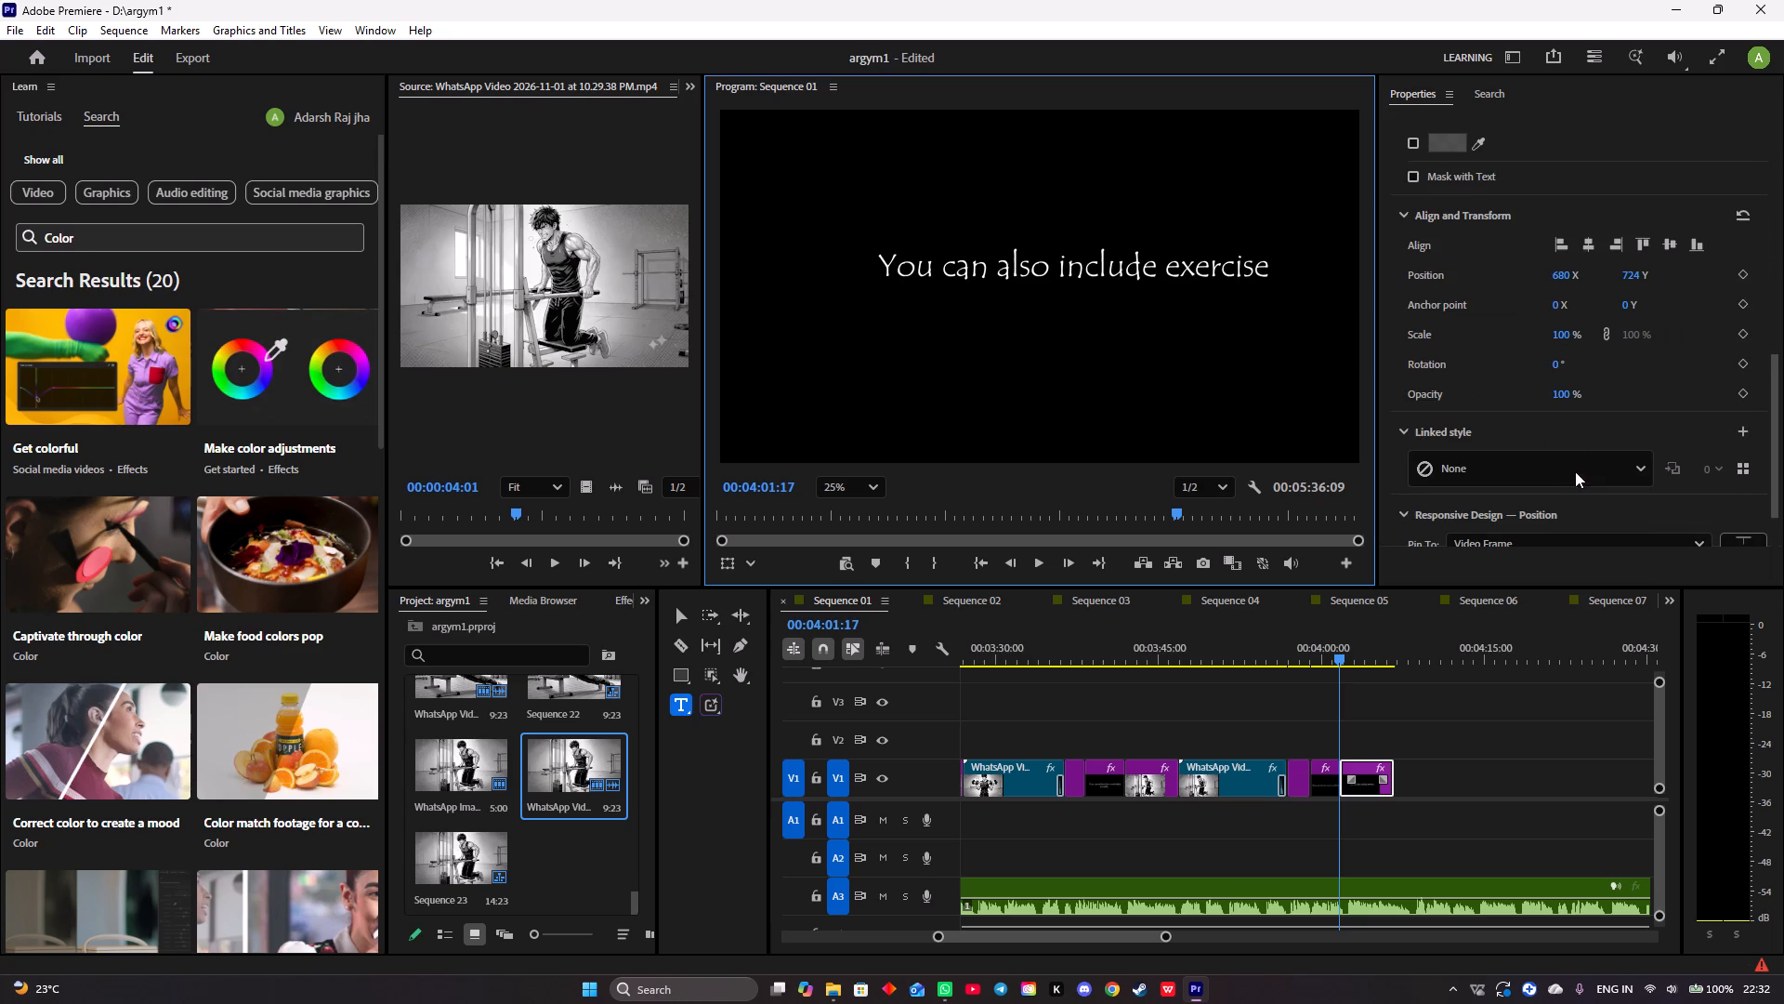
{"action": "left_click_drag", "start_coordinate": [1562, 271], "coordinate": [1456, 283]}
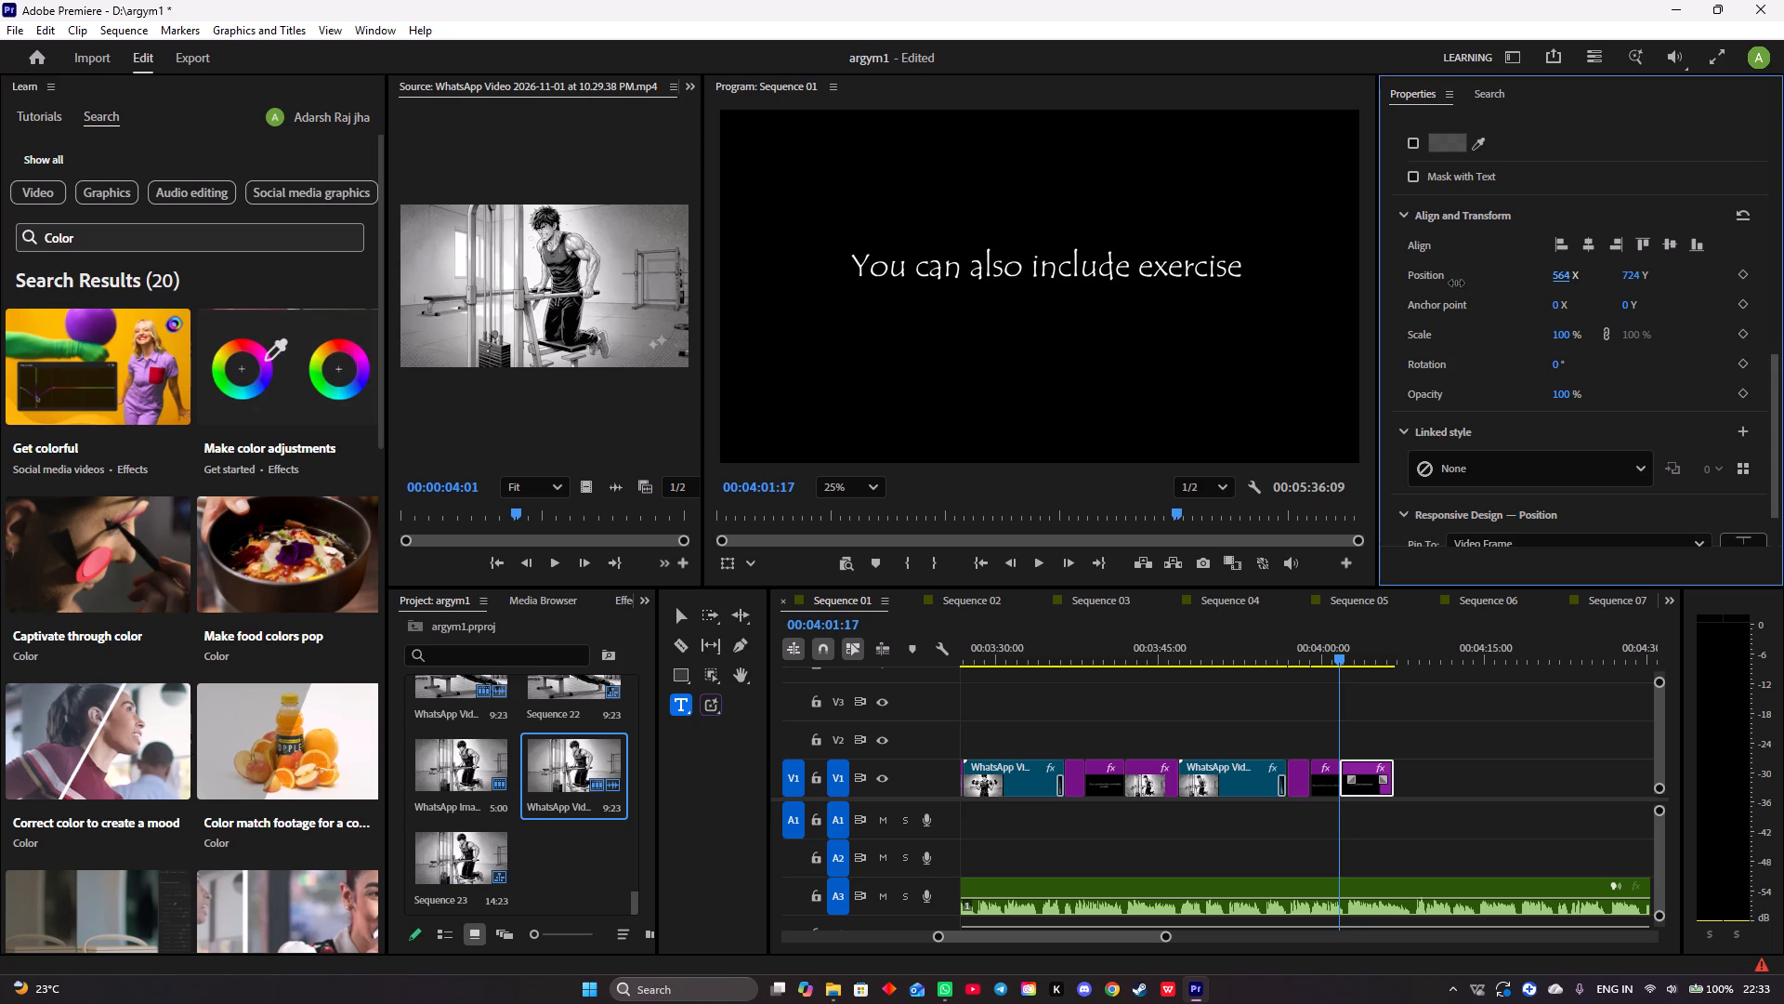
{"action": "left_click_drag", "start_coordinate": [1456, 283], "coordinate": [1409, 290]}
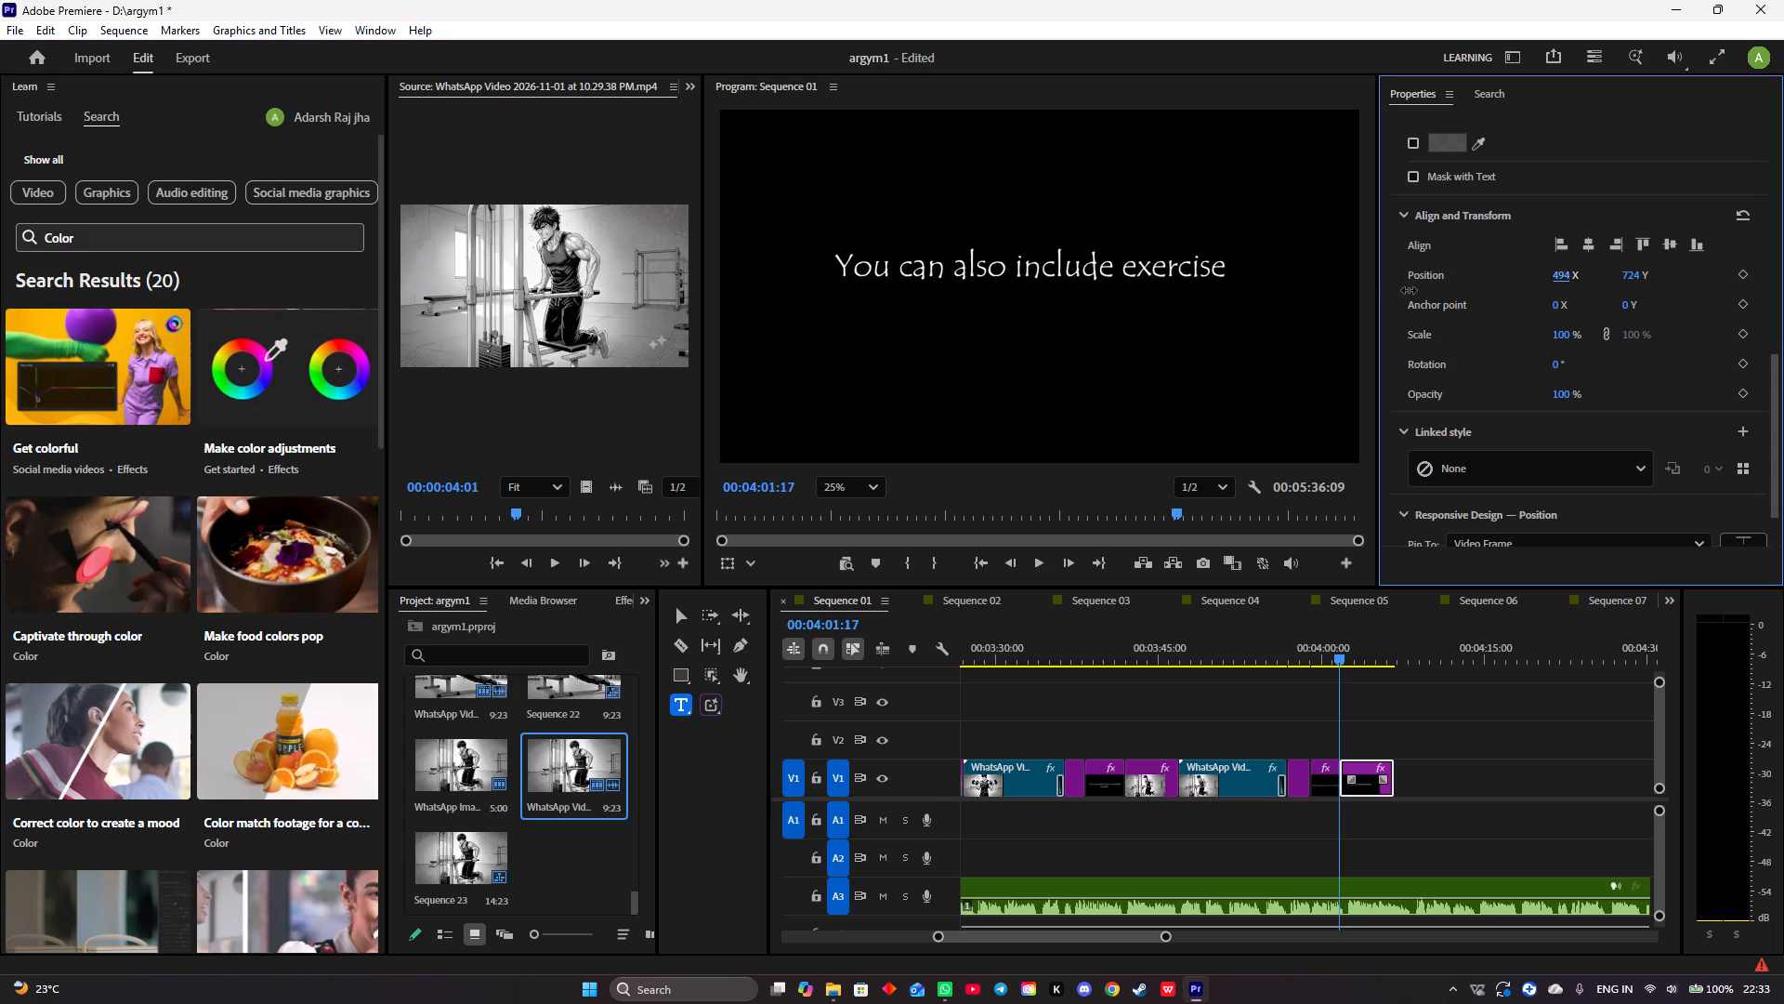
{"action": "left_click_drag", "start_coordinate": [1409, 290], "coordinate": [1420, 294]}
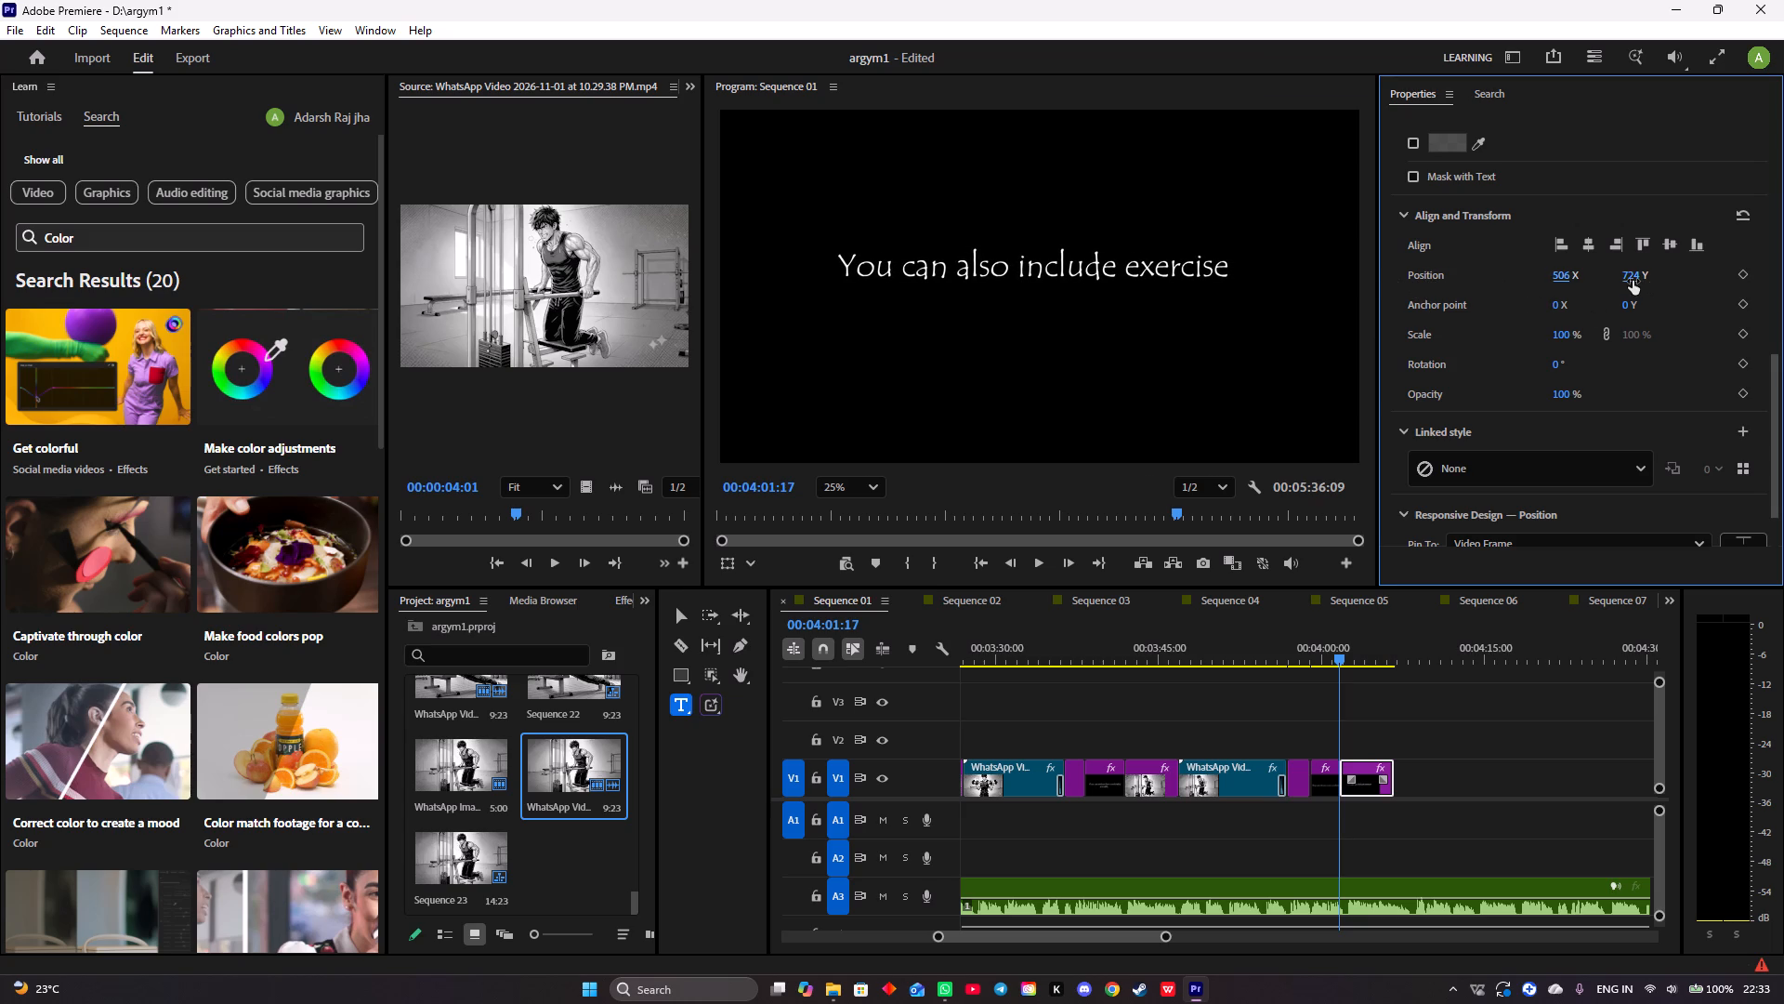
{"action": "left_click_drag", "start_coordinate": [1632, 279], "coordinate": [1711, 282]}
{"action": "left_click_drag", "start_coordinate": [1567, 273], "coordinate": [1590, 276]}
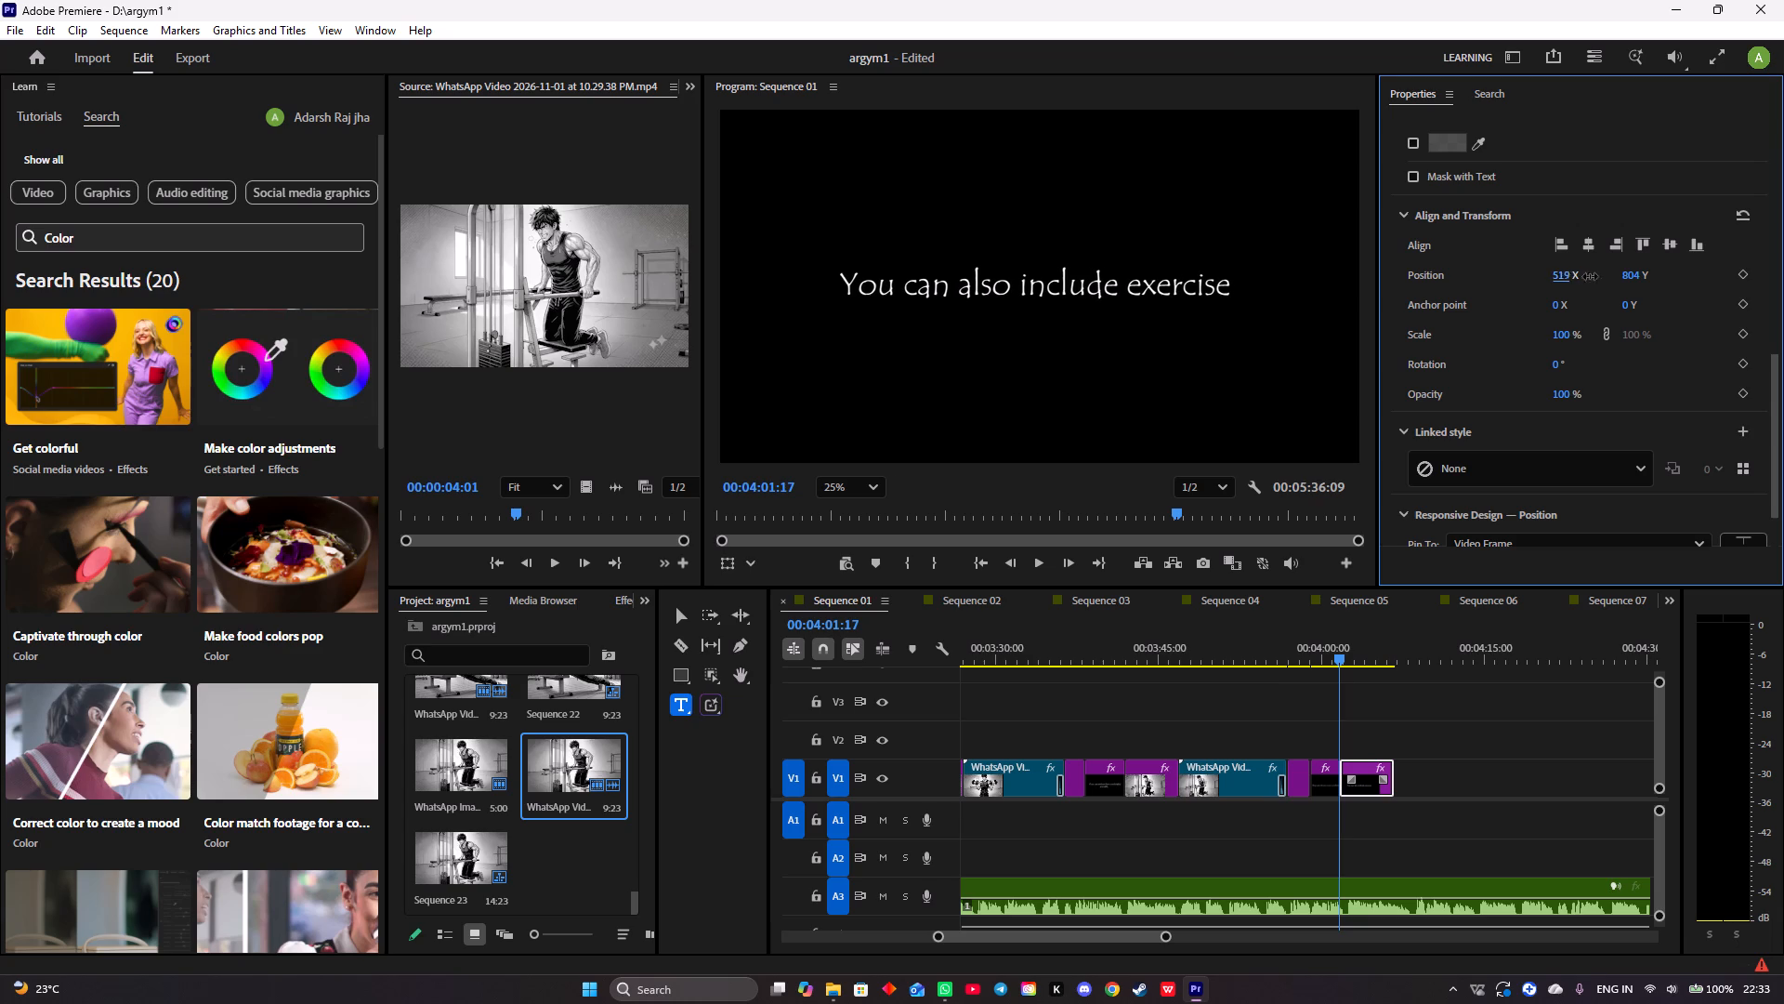
{"action": "left_click_drag", "start_coordinate": [1590, 276], "coordinate": [1603, 282]}
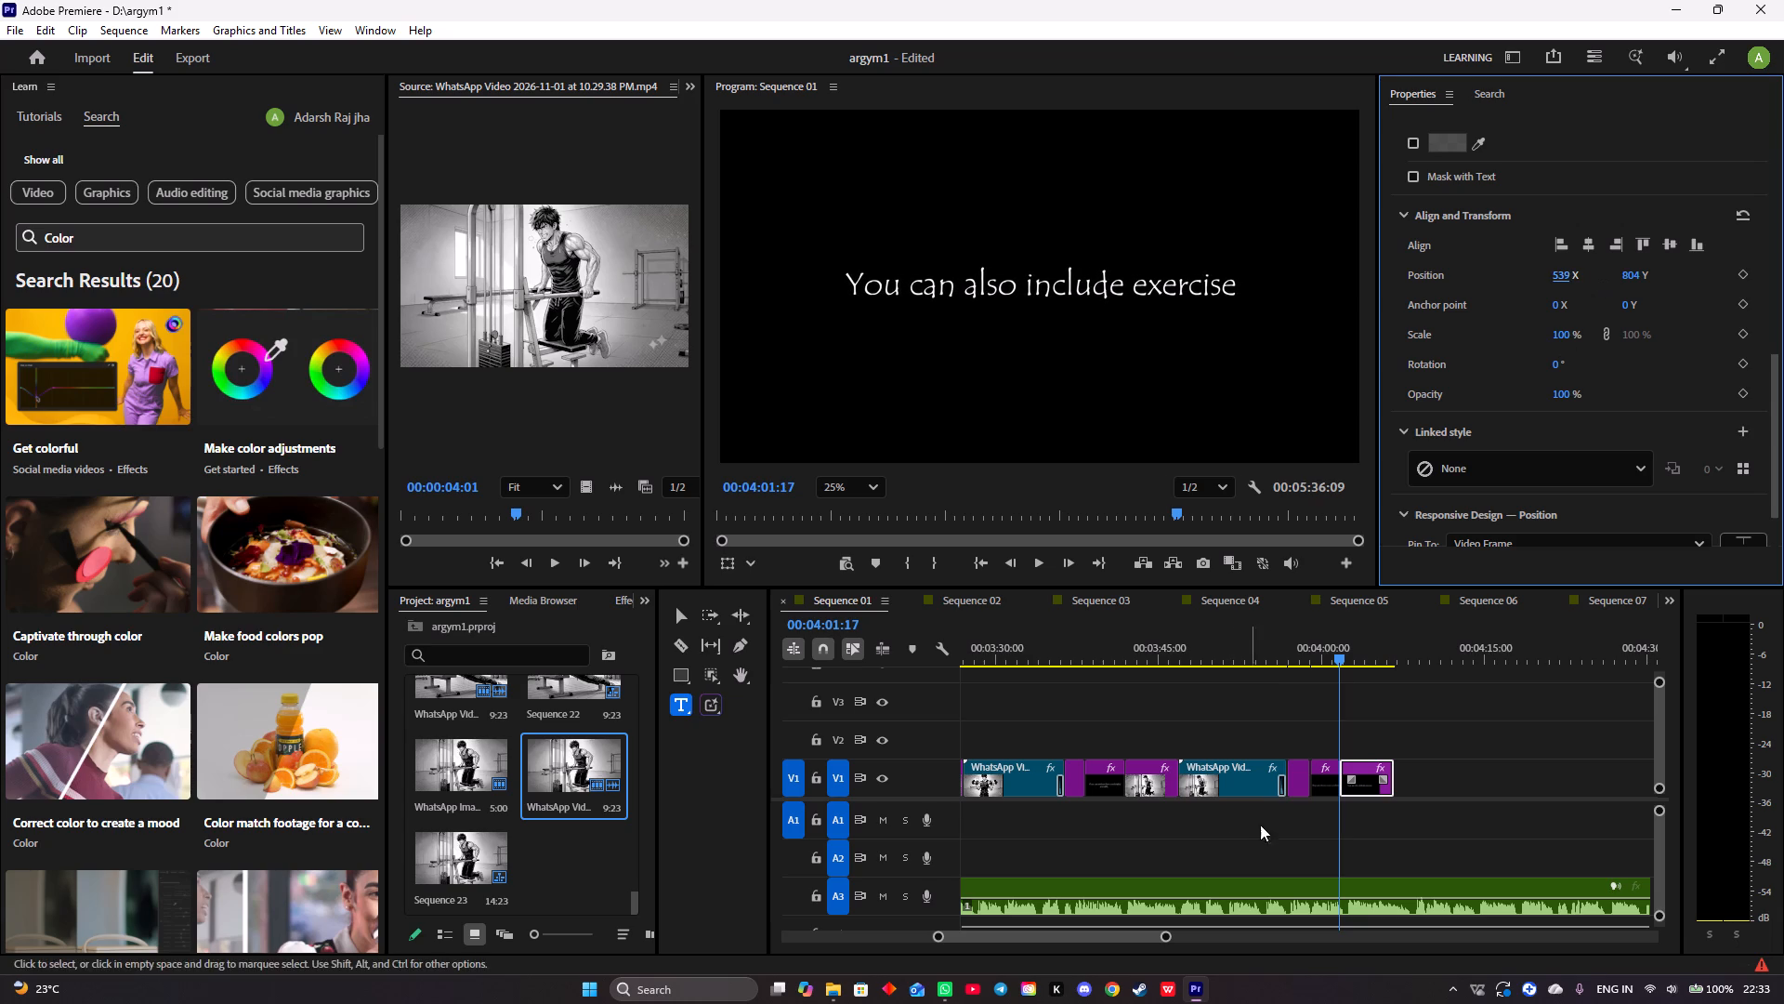
Play the "You can also include exercise" title against the audio and trim its end back to about 00:04:04.
{"action": "left_click_drag", "start_coordinate": [1337, 657], "coordinate": [1327, 659]}
{"action": "key", "text": "space"}
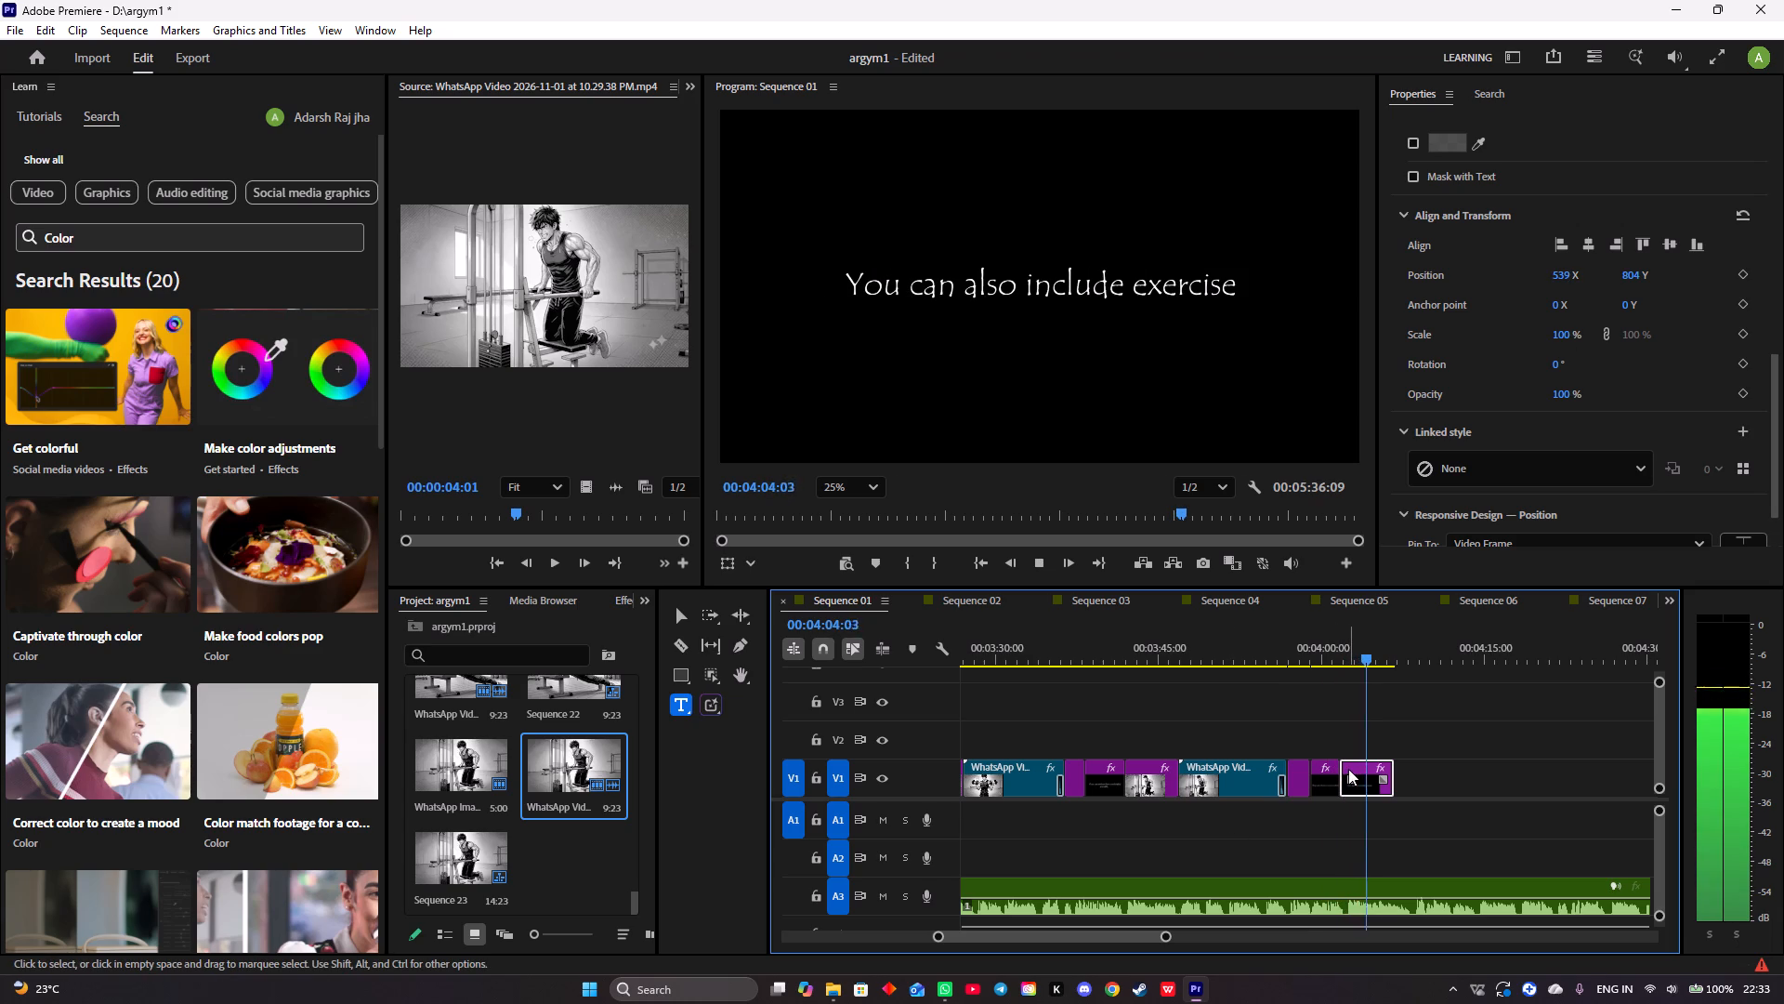
{"action": "key", "text": "space"}
{"action": "left_click_drag", "start_coordinate": [1395, 765], "coordinate": [1377, 768]}
Listen to the narration that follows the "You can also include exercise" title for the next title's wording.
{"action": "key", "text": "space"}
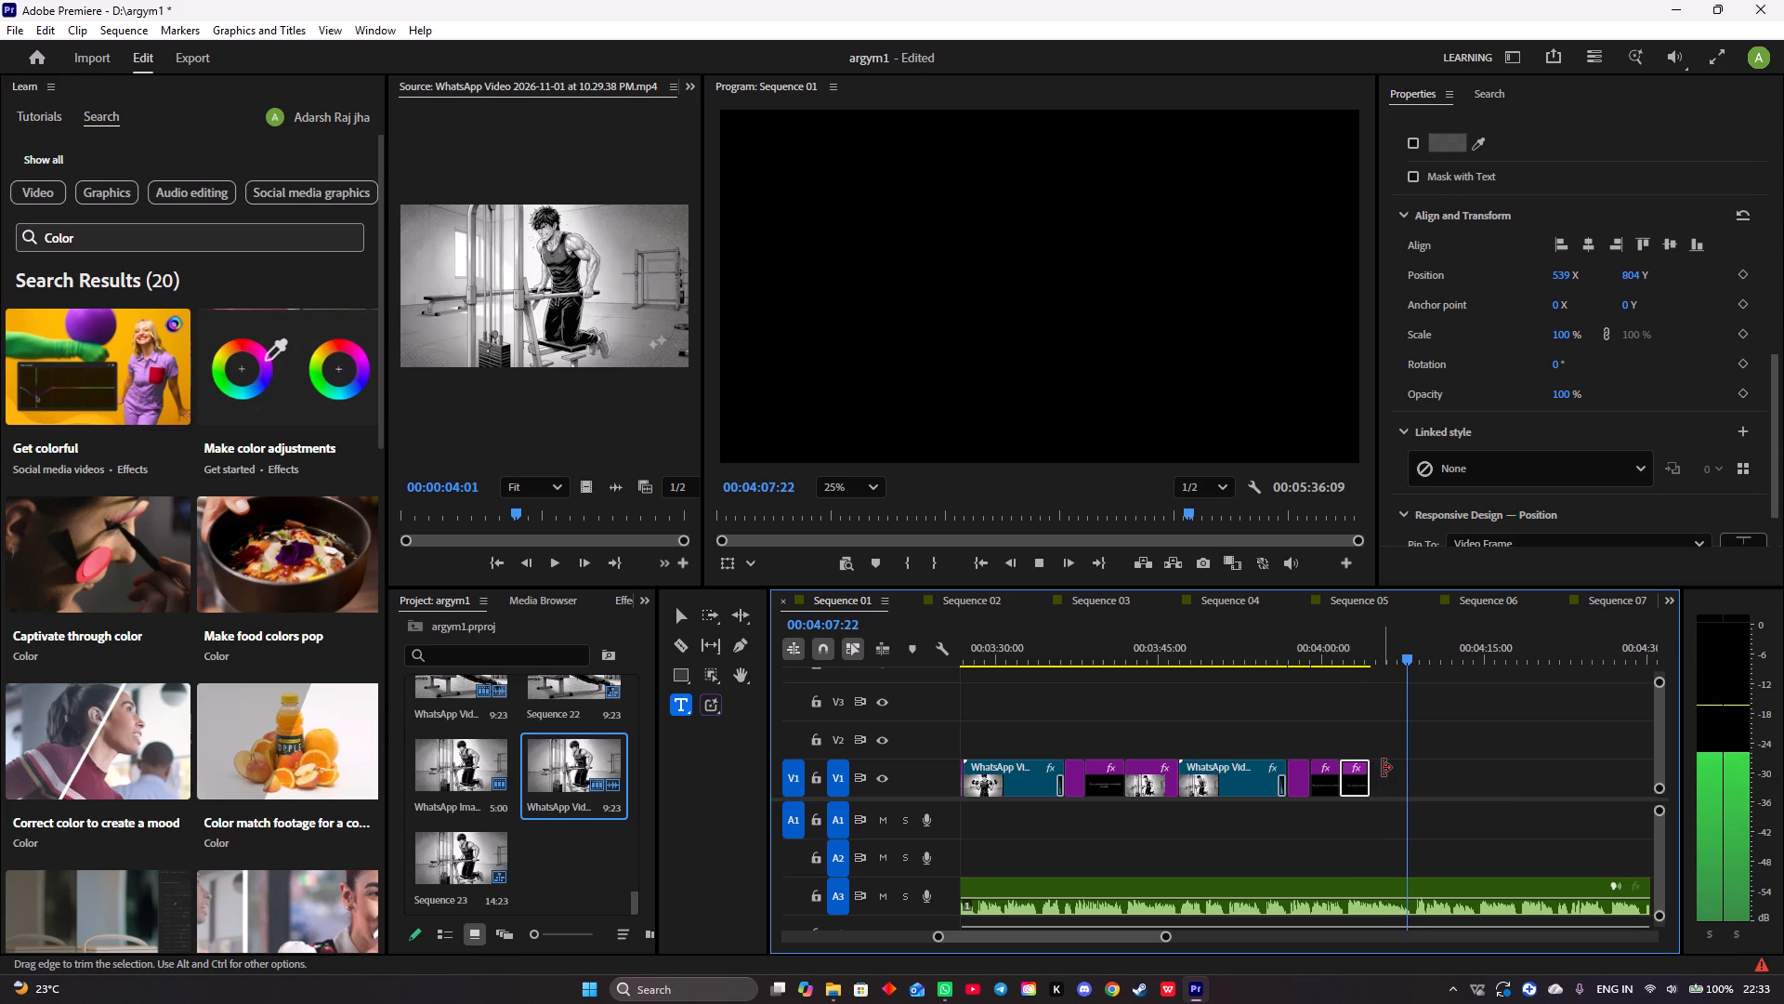
{"action": "key", "text": "space"}
{"action": "key", "text": "space"}
{"action": "key", "text": "space"}
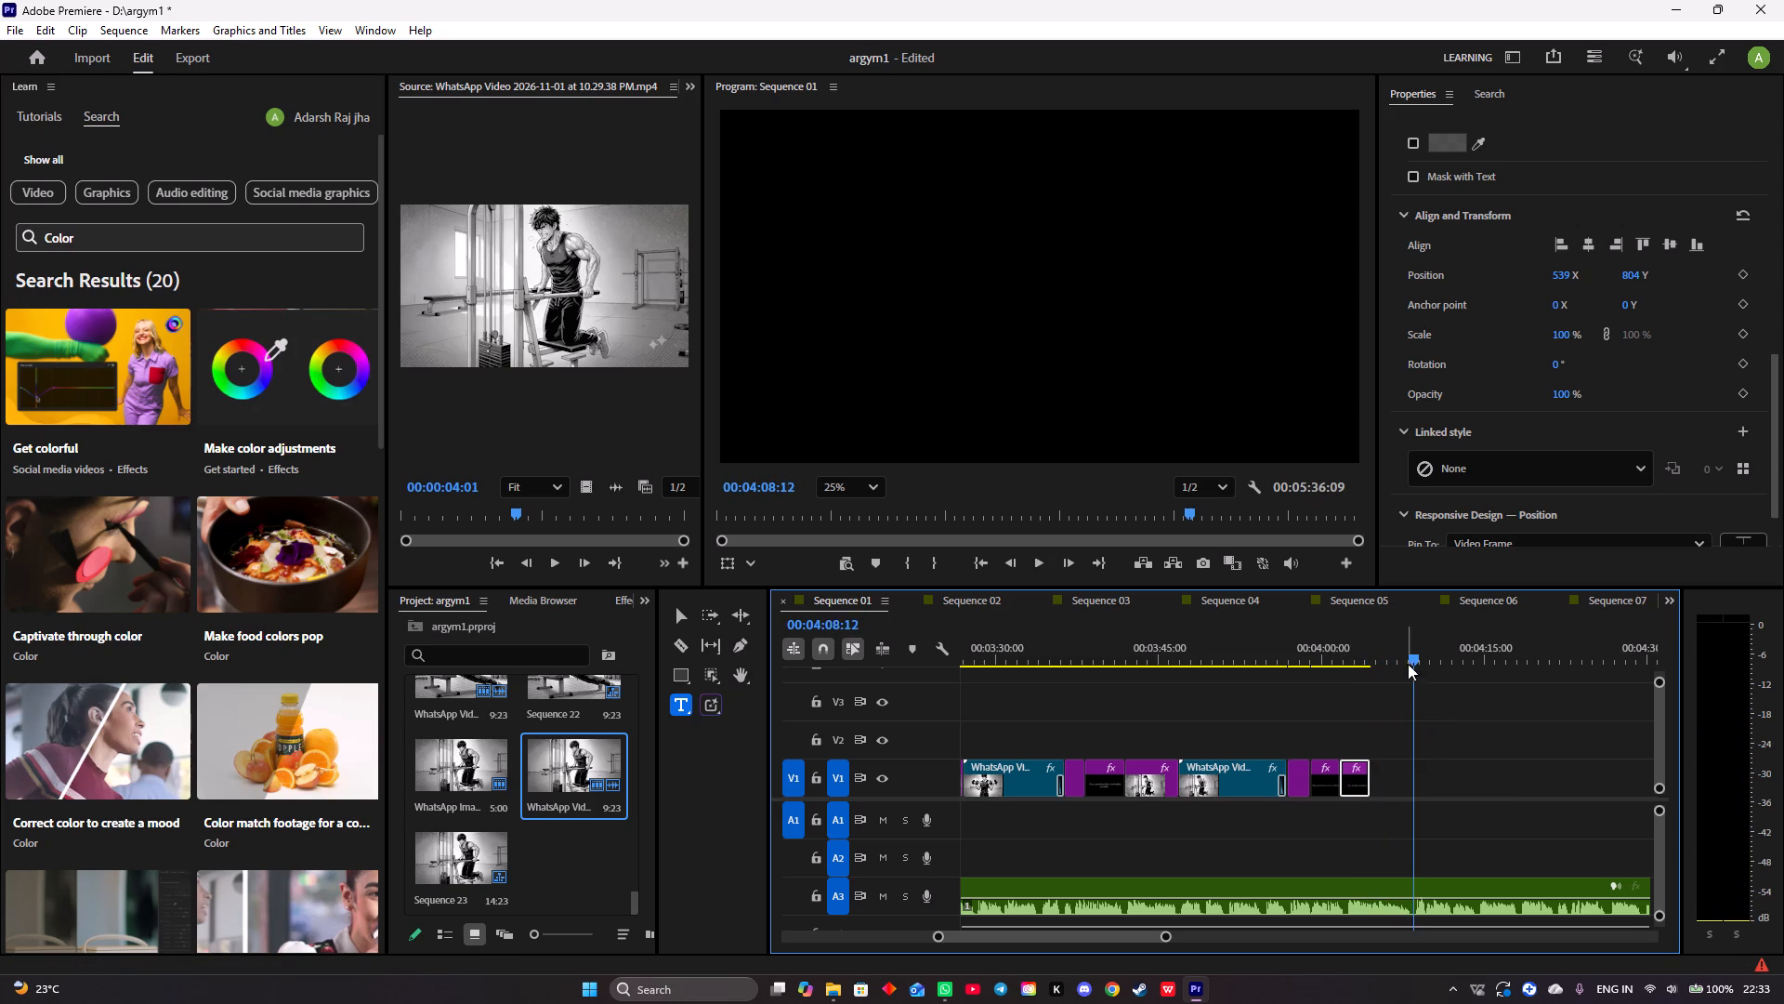
{"action": "left_click_drag", "start_coordinate": [1416, 655], "coordinate": [1371, 663]}
{"action": "key", "text": "space"}
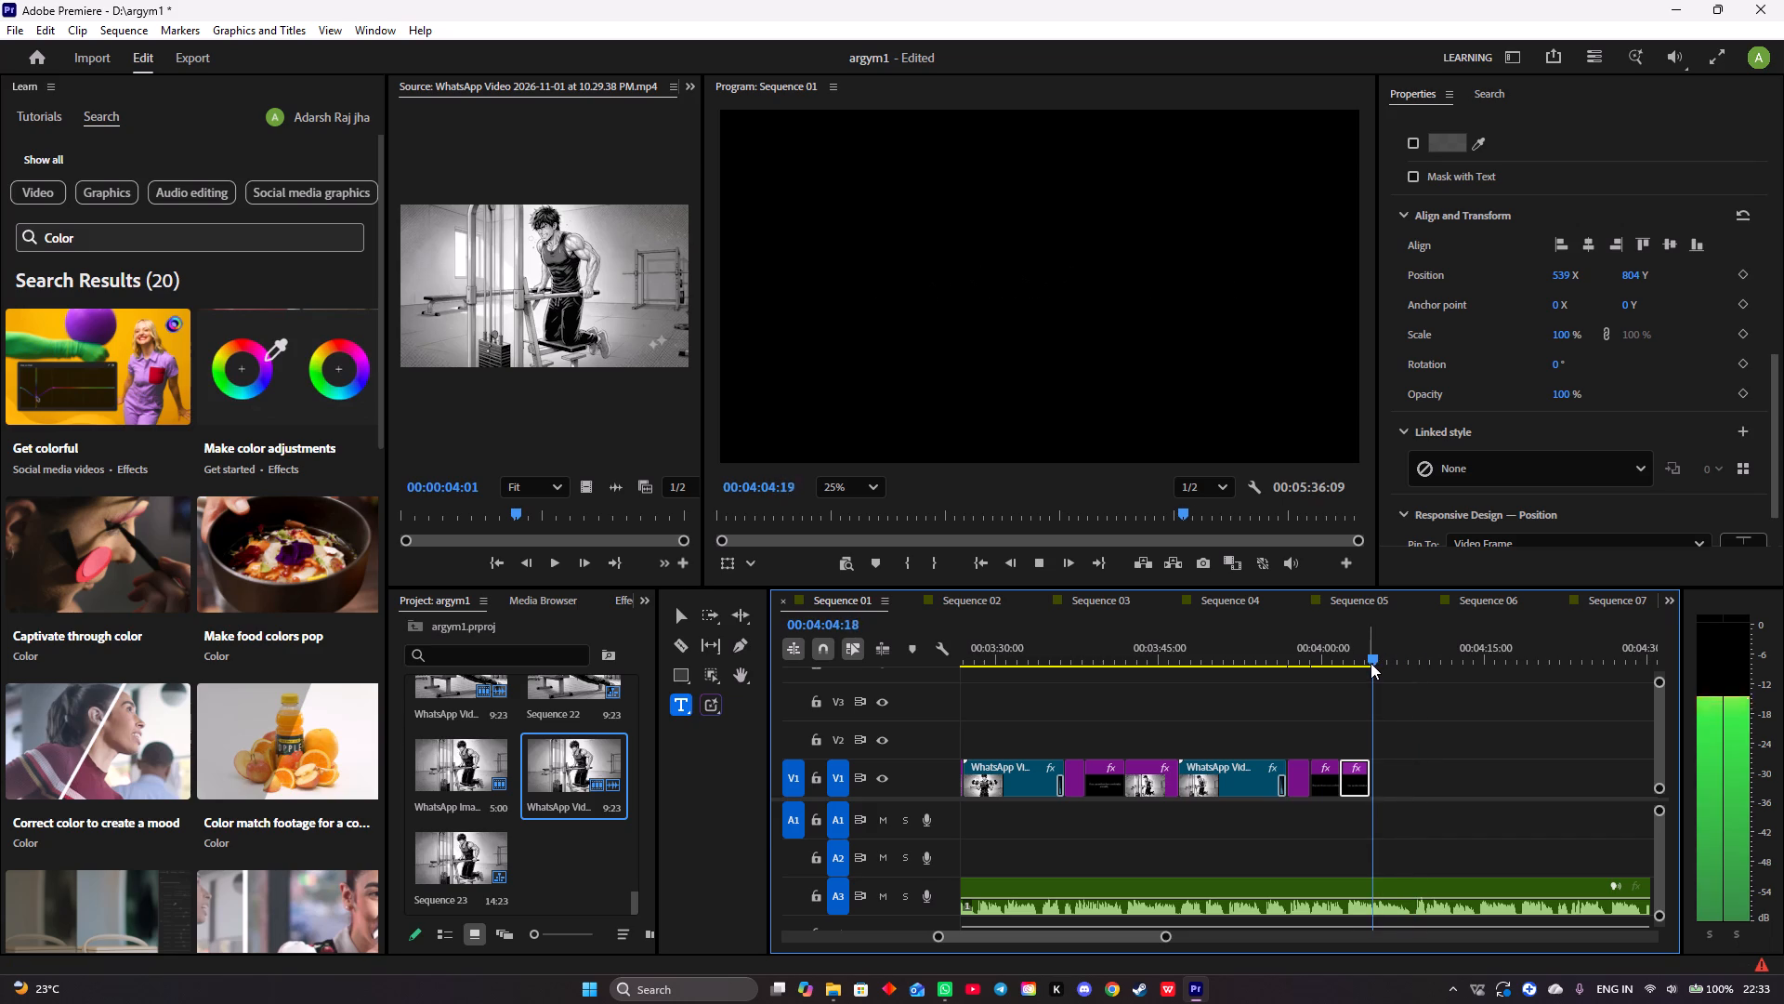
{"action": "key", "text": "space"}
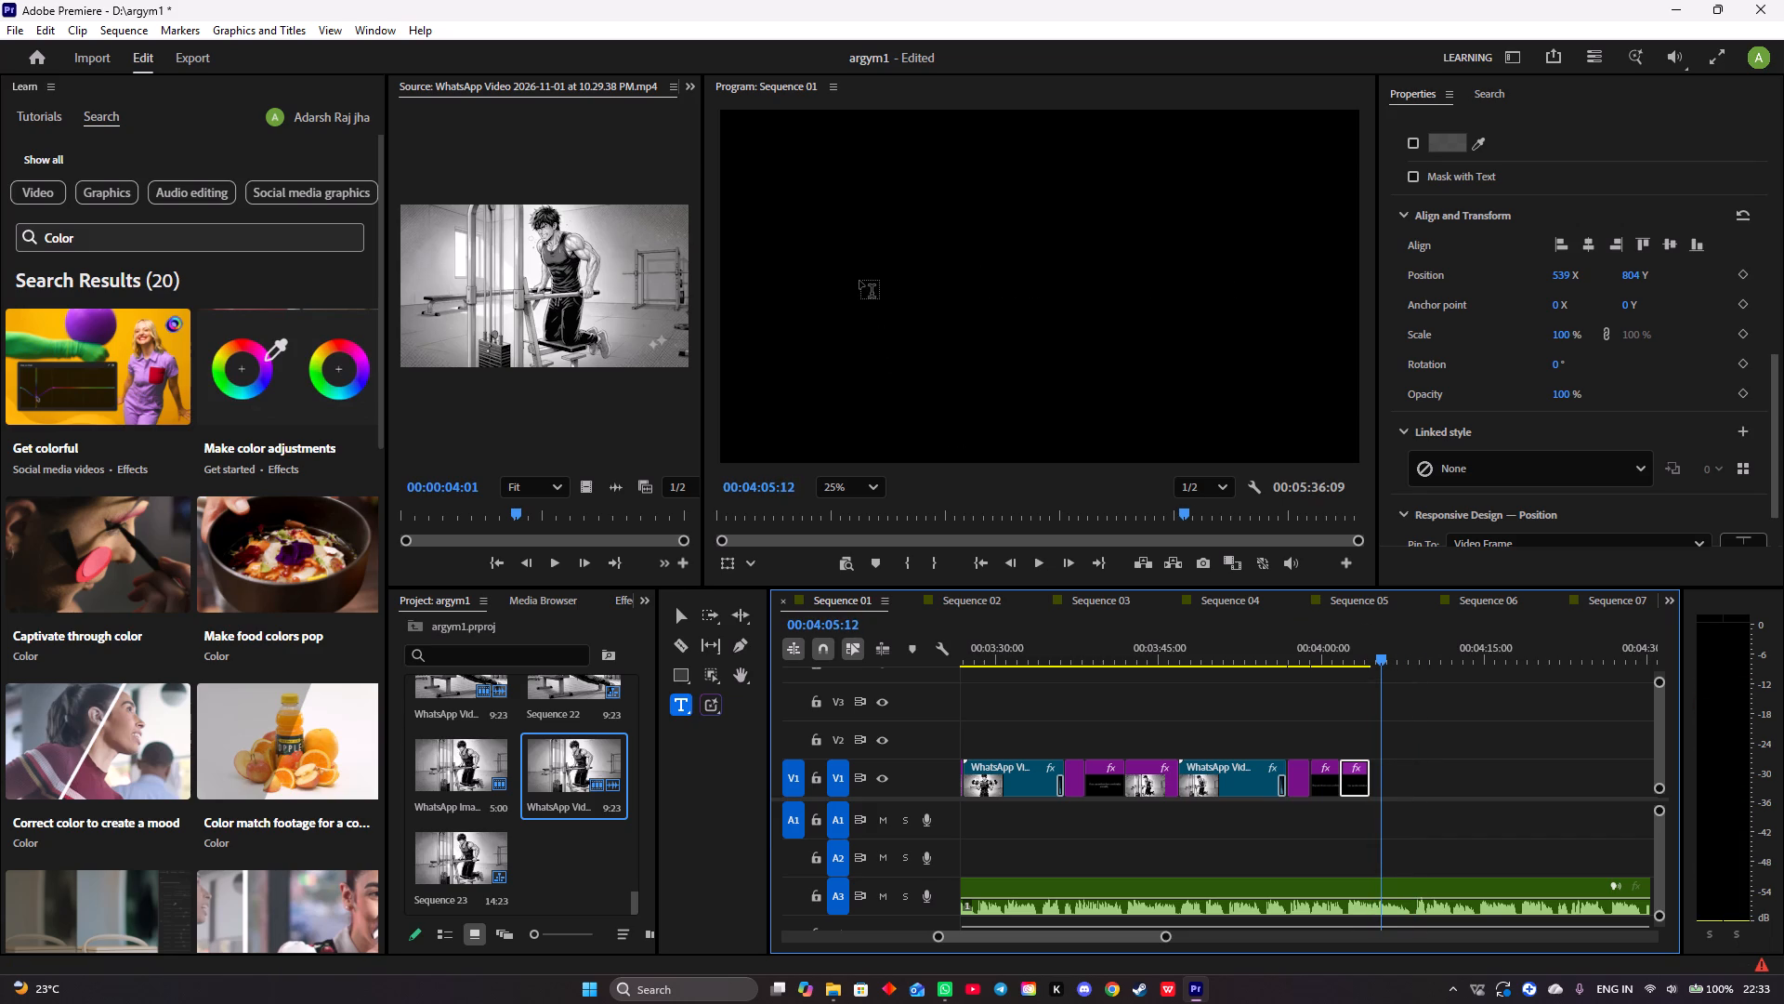
Add a title at 00:04:05:12 on V1 with the text line "that target your shoulder as part of your".
{"action": "left_click", "coordinate": [849, 257]}
{"action": "type", "text": "that target your sj"}
{"action": "key", "text": "BackSpace"}
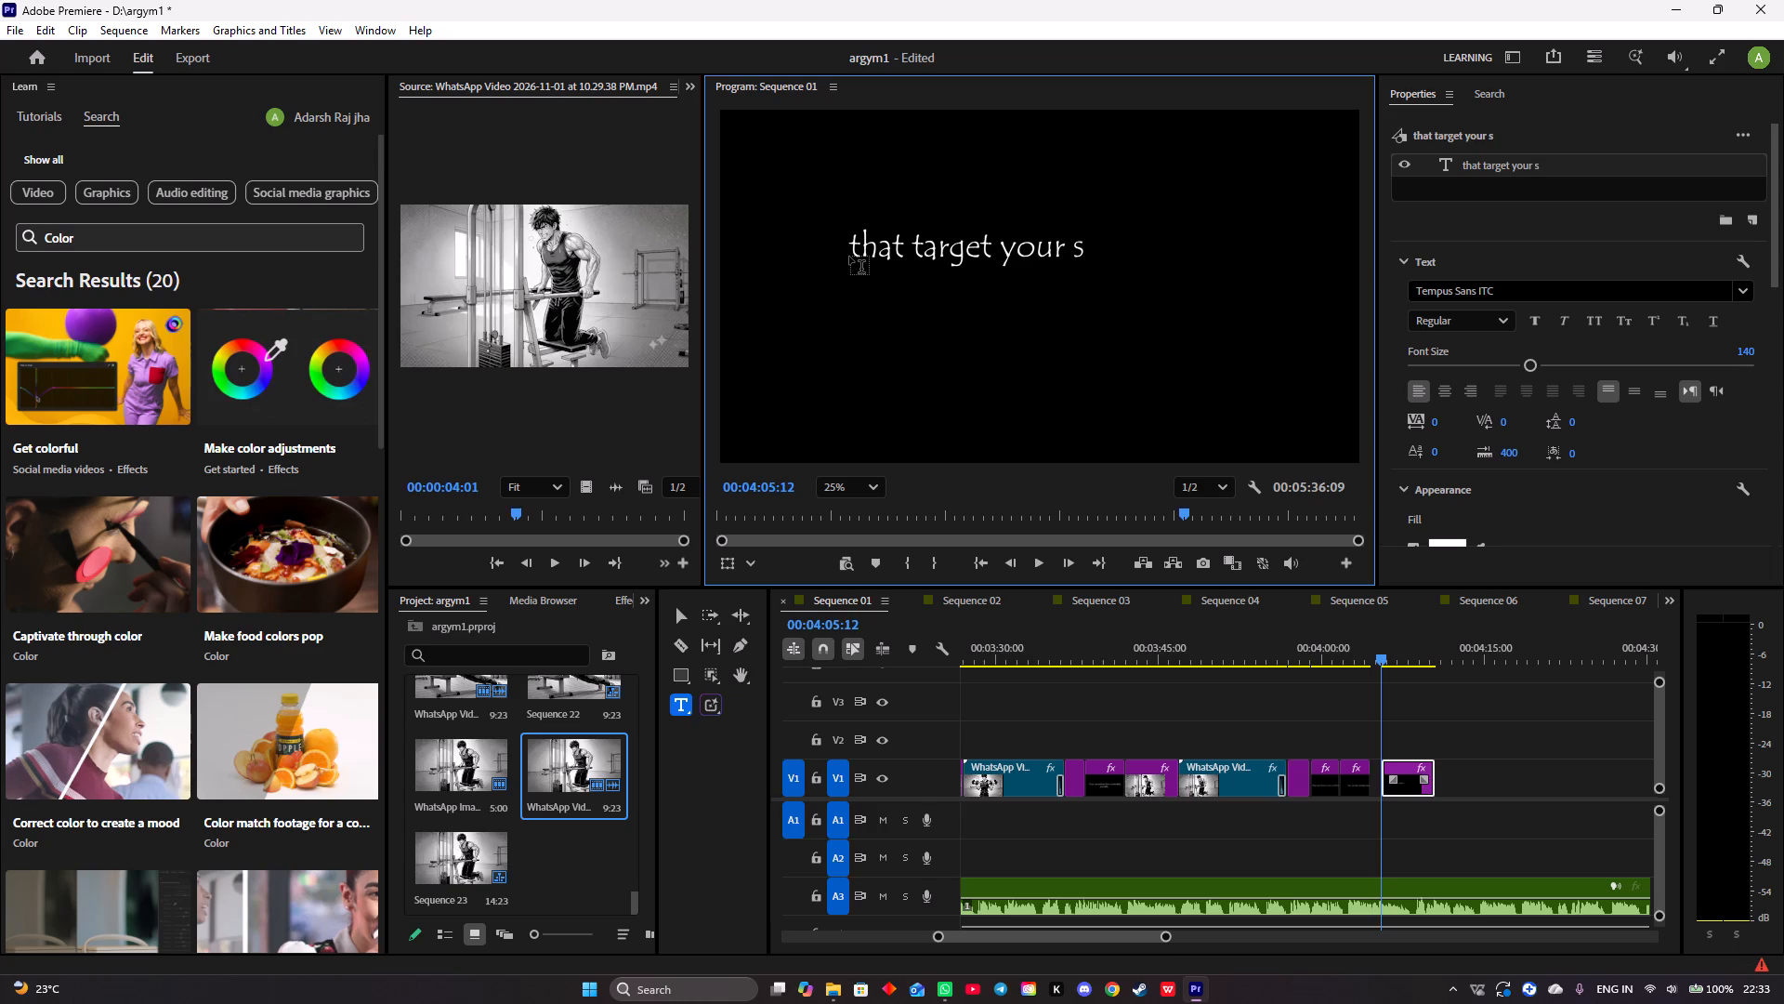
{"action": "key", "text": "g"}
{"action": "key", "text": "BackSpace"}
{"action": "type", "text": "hou"}
{"action": "type", "text": "lder as part"}
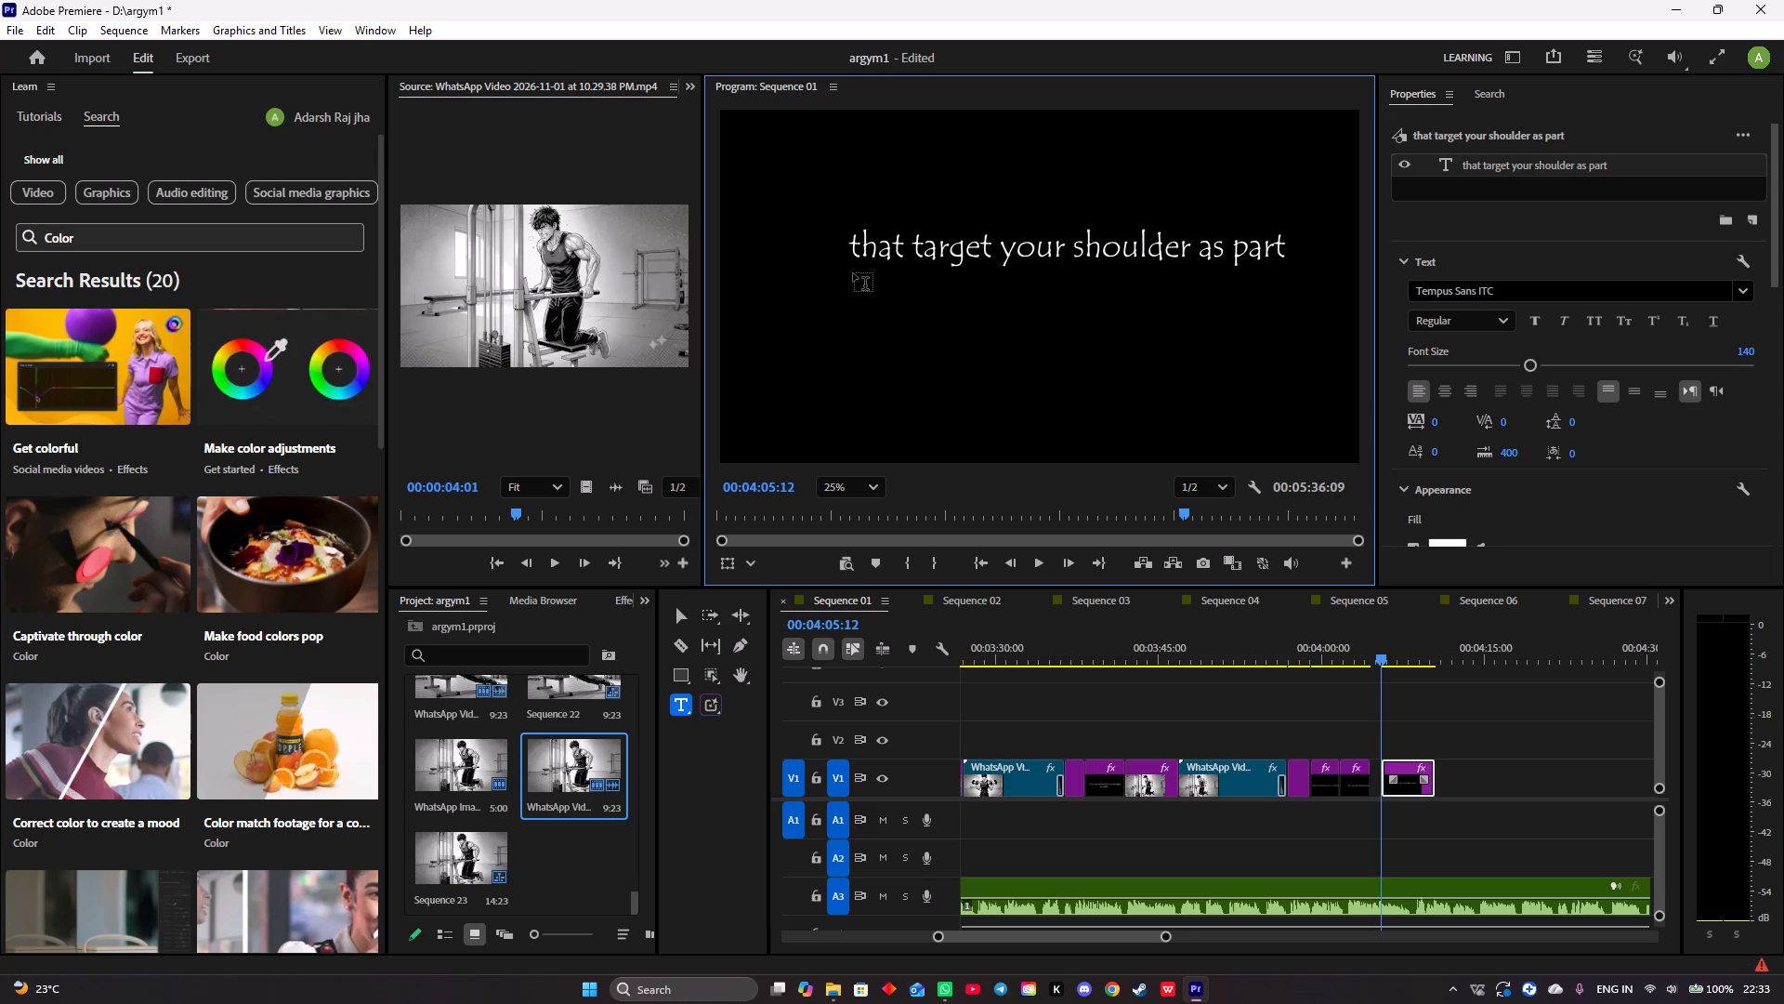
{"action": "key", "text": "space"}
{"action": "type", "text": "of"}
{"action": "key", "text": "space"}
{"action": "type", "text": "yp"}
{"action": "key", "text": "BackSpace"}
{"action": "type", "text": "oour"}
Add a second text line reading "overall workout plan" beneath the first line in the same title.
{"action": "left_click", "coordinate": [881, 300]}
{"action": "type", "text": "overall wo"}
{"action": "type", "text": "rkout plan"}
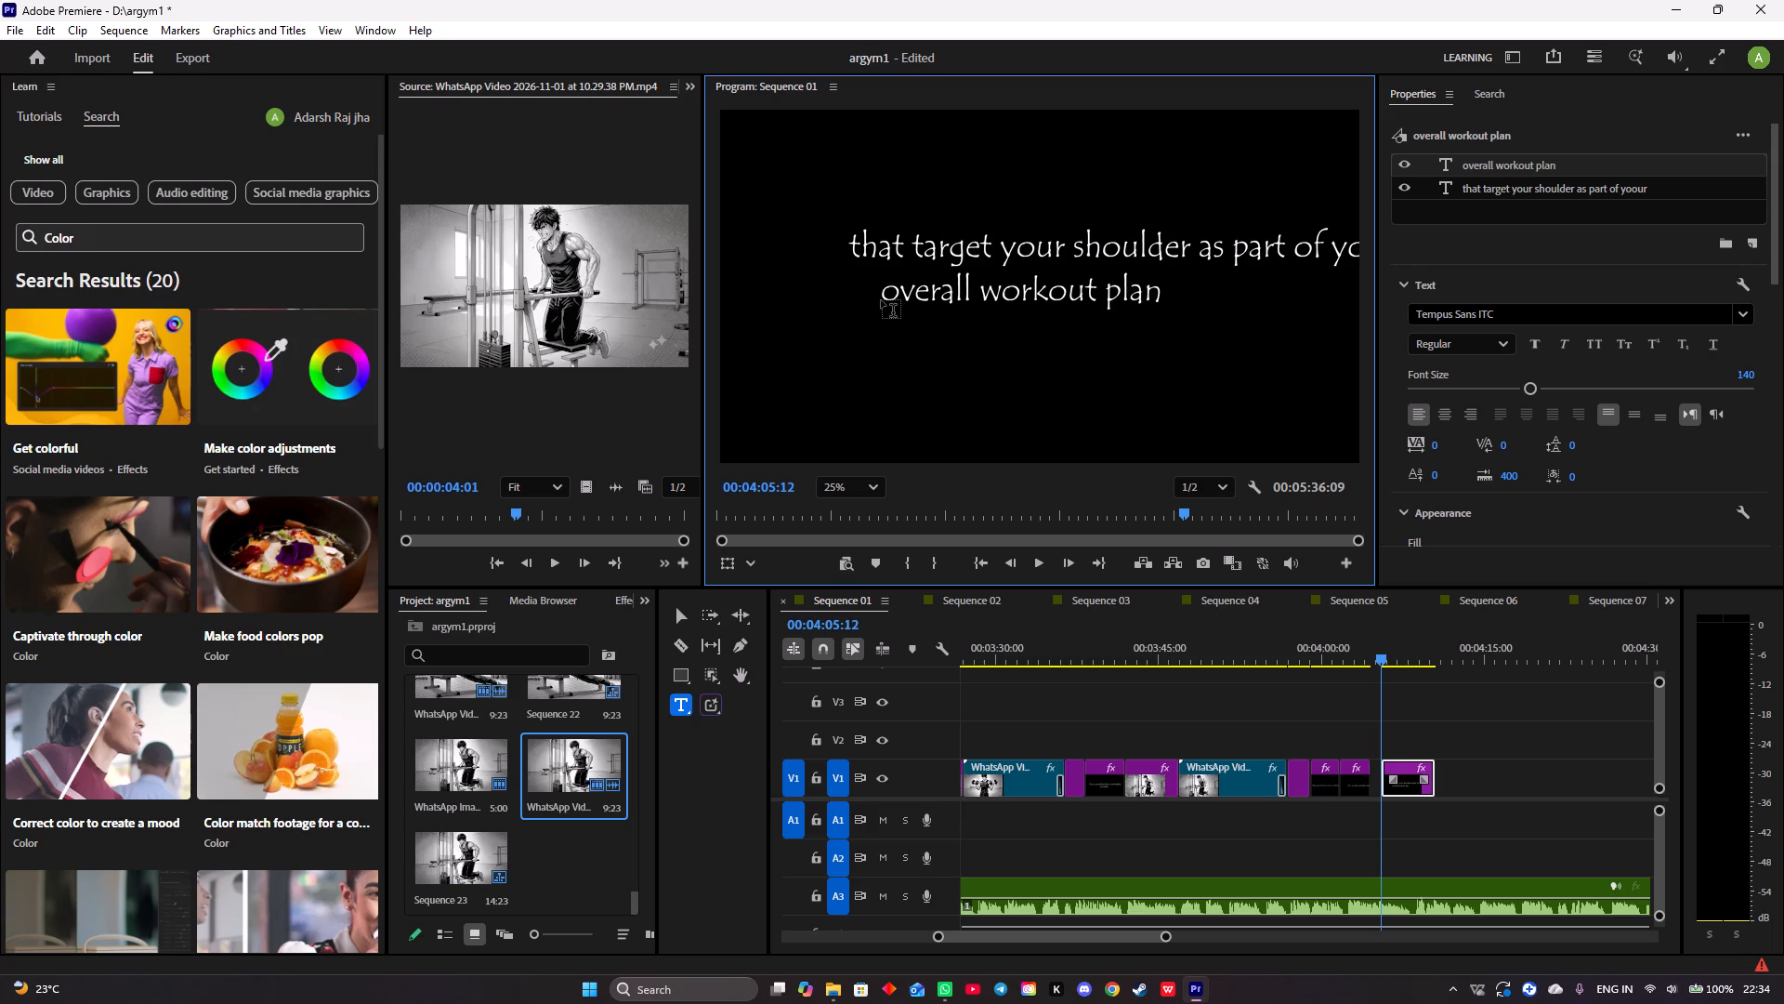
Move the "that target your shoulder" line to about 199 X, 723 Y and correct its last word to "your".
{"action": "left_click", "coordinate": [977, 251]}
{"action": "scroll", "coordinate": [1509, 390], "scroll_direction": "down", "scroll_amount": 4}
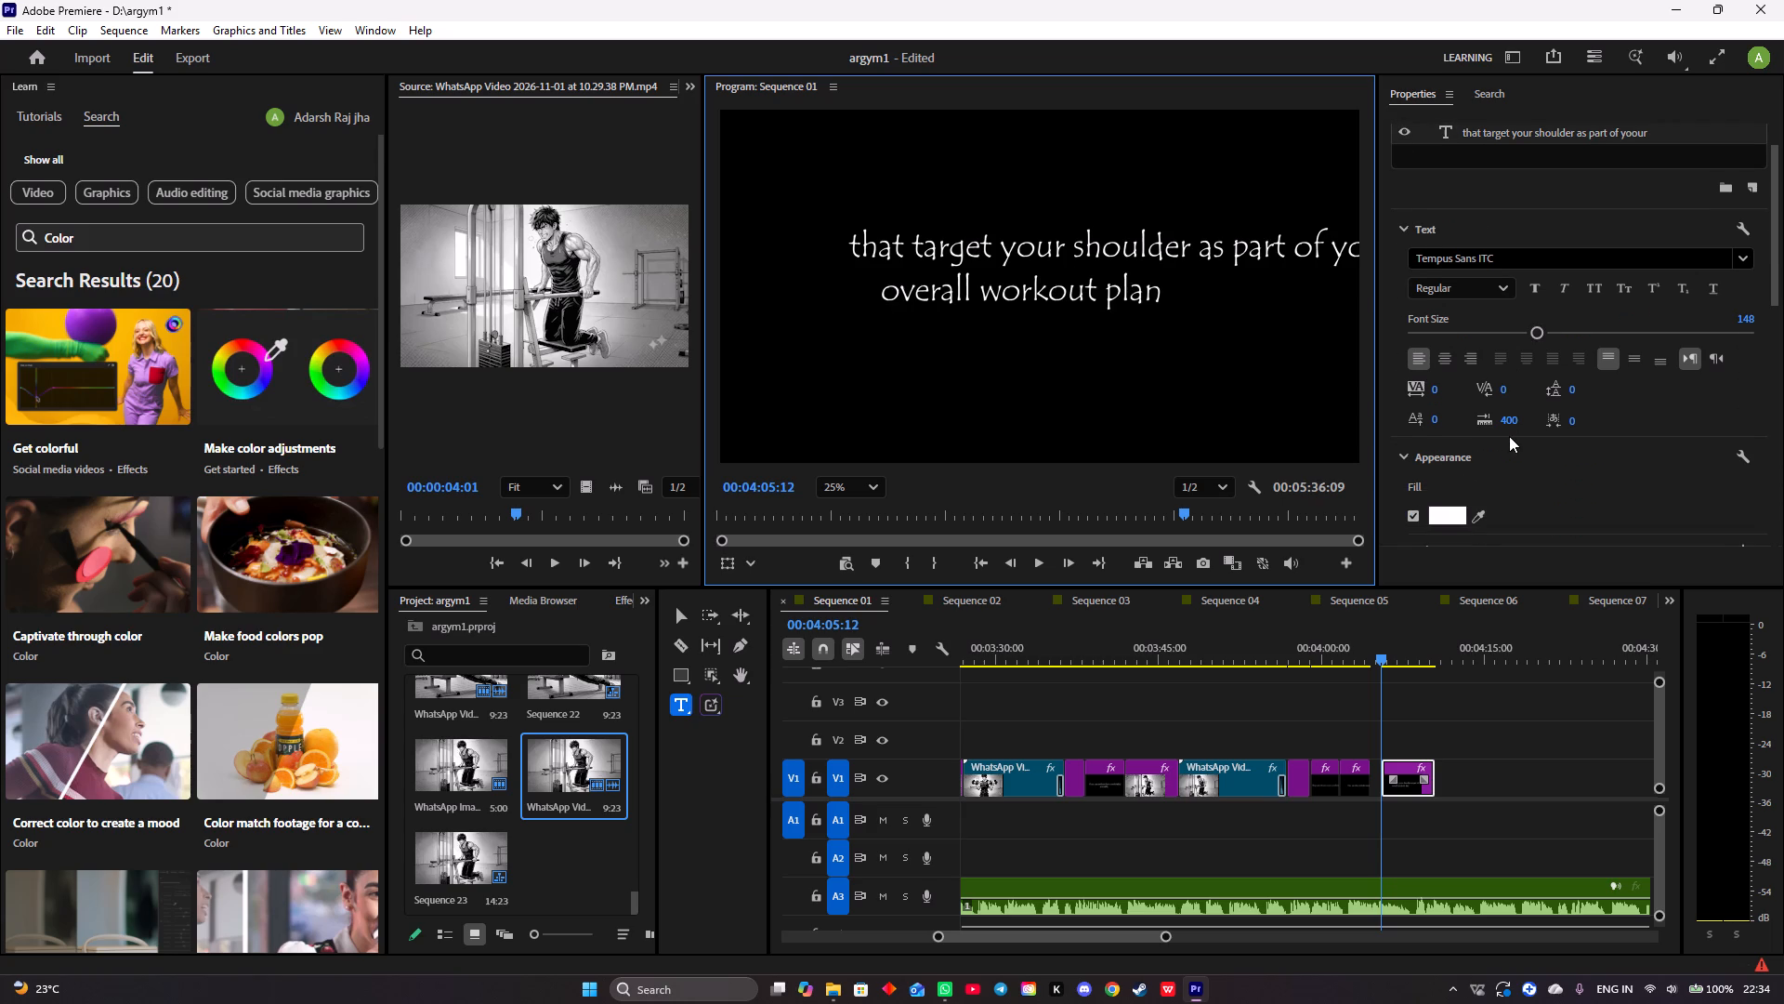
{"action": "scroll", "coordinate": [1515, 336], "scroll_direction": "up", "scroll_amount": 1}
{"action": "scroll", "coordinate": [1502, 389], "scroll_direction": "down", "scroll_amount": 20}
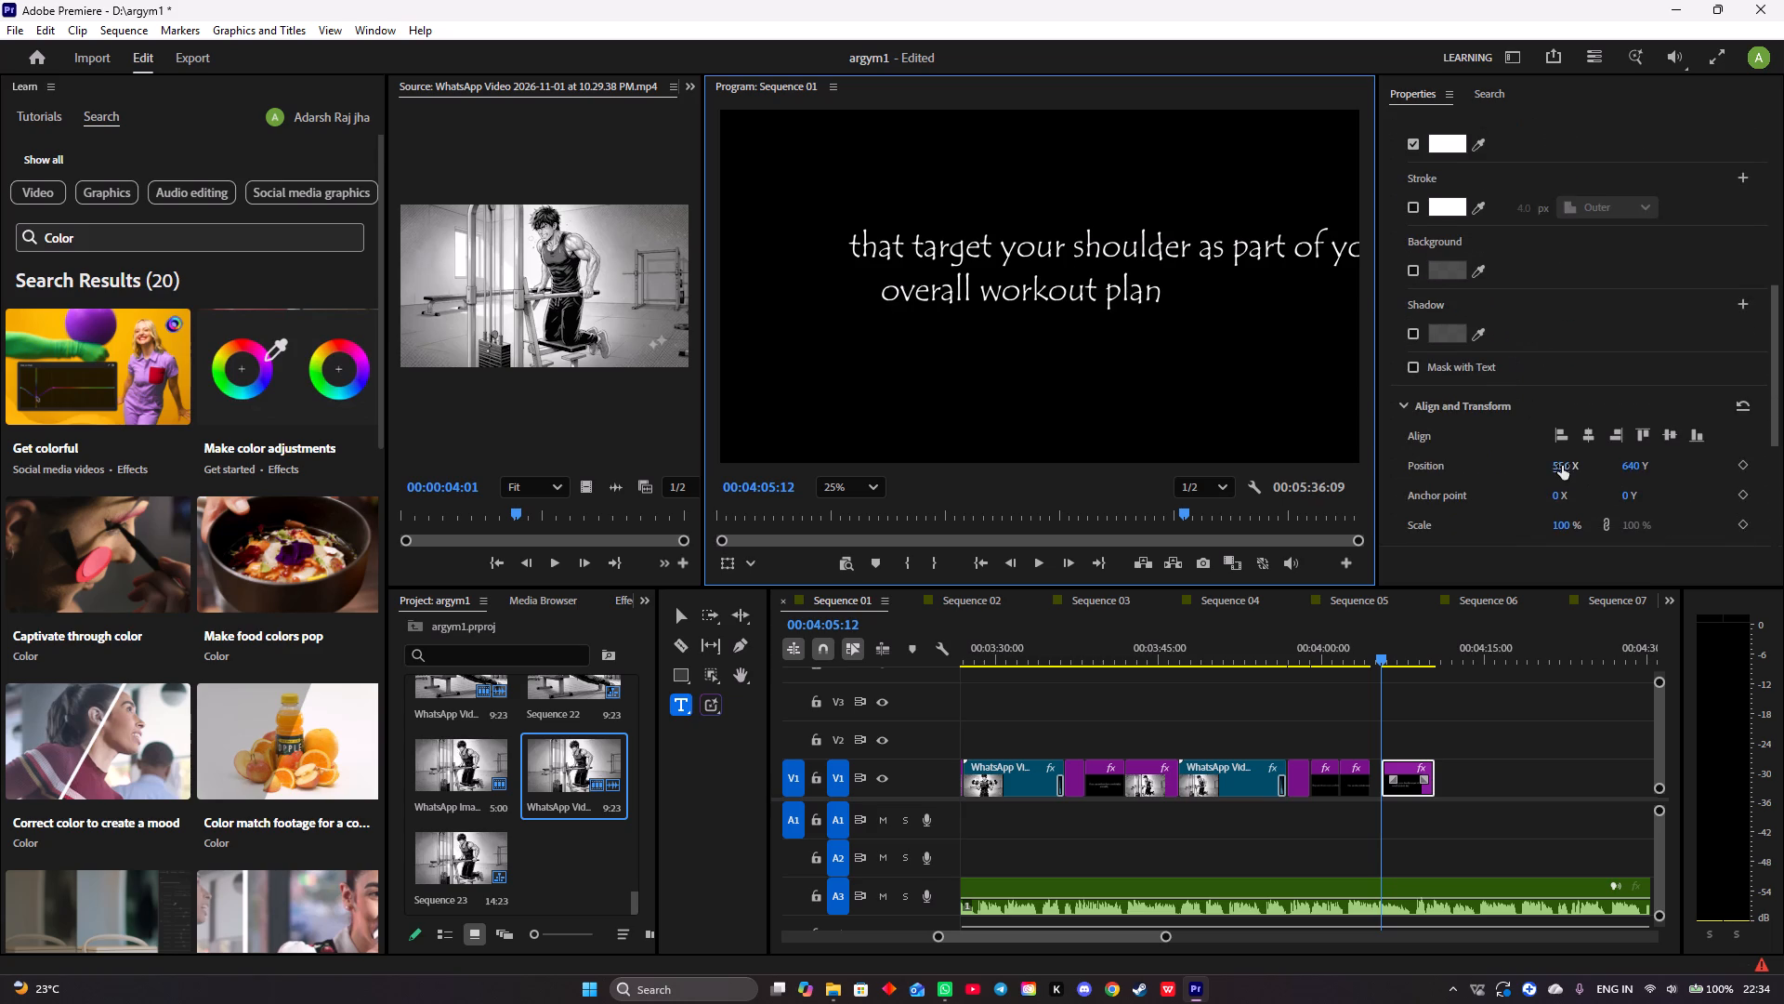
{"action": "left_click_drag", "start_coordinate": [1562, 466], "coordinate": [1295, 534]}
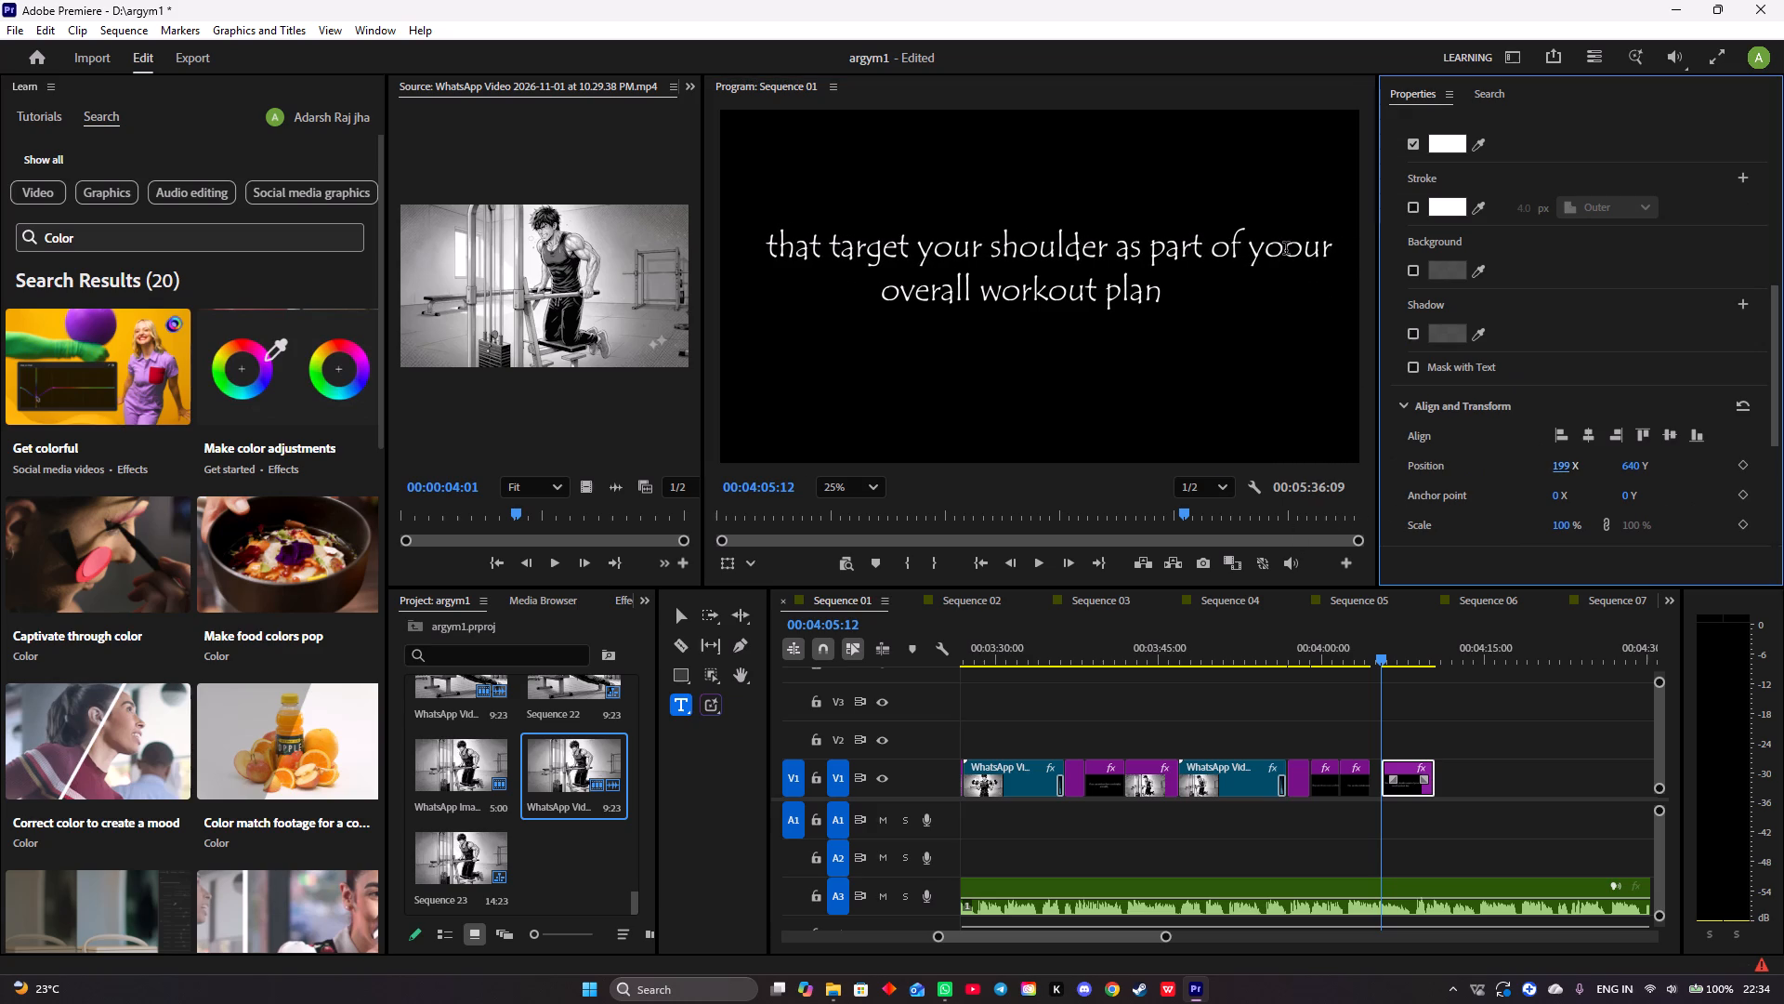
{"action": "left_click", "coordinate": [1286, 250]}
{"action": "key", "text": "BackSpace"}
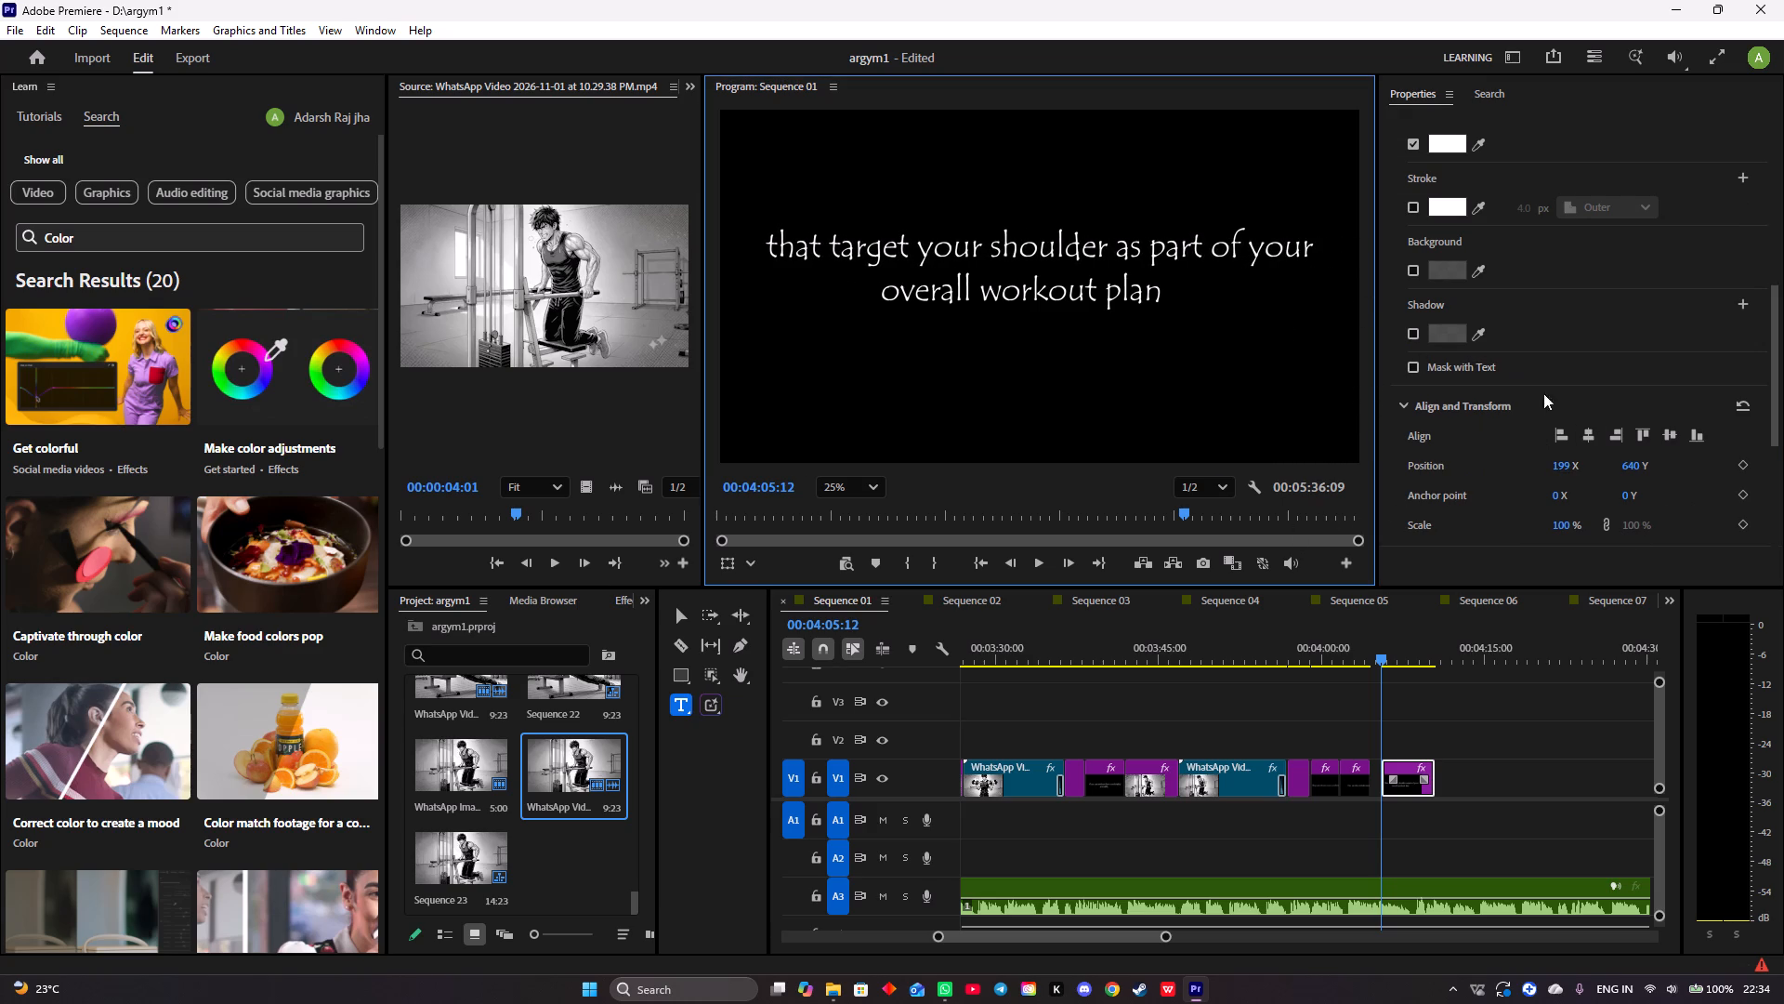
{"action": "left_click_drag", "start_coordinate": [1624, 468], "coordinate": [1724, 487]}
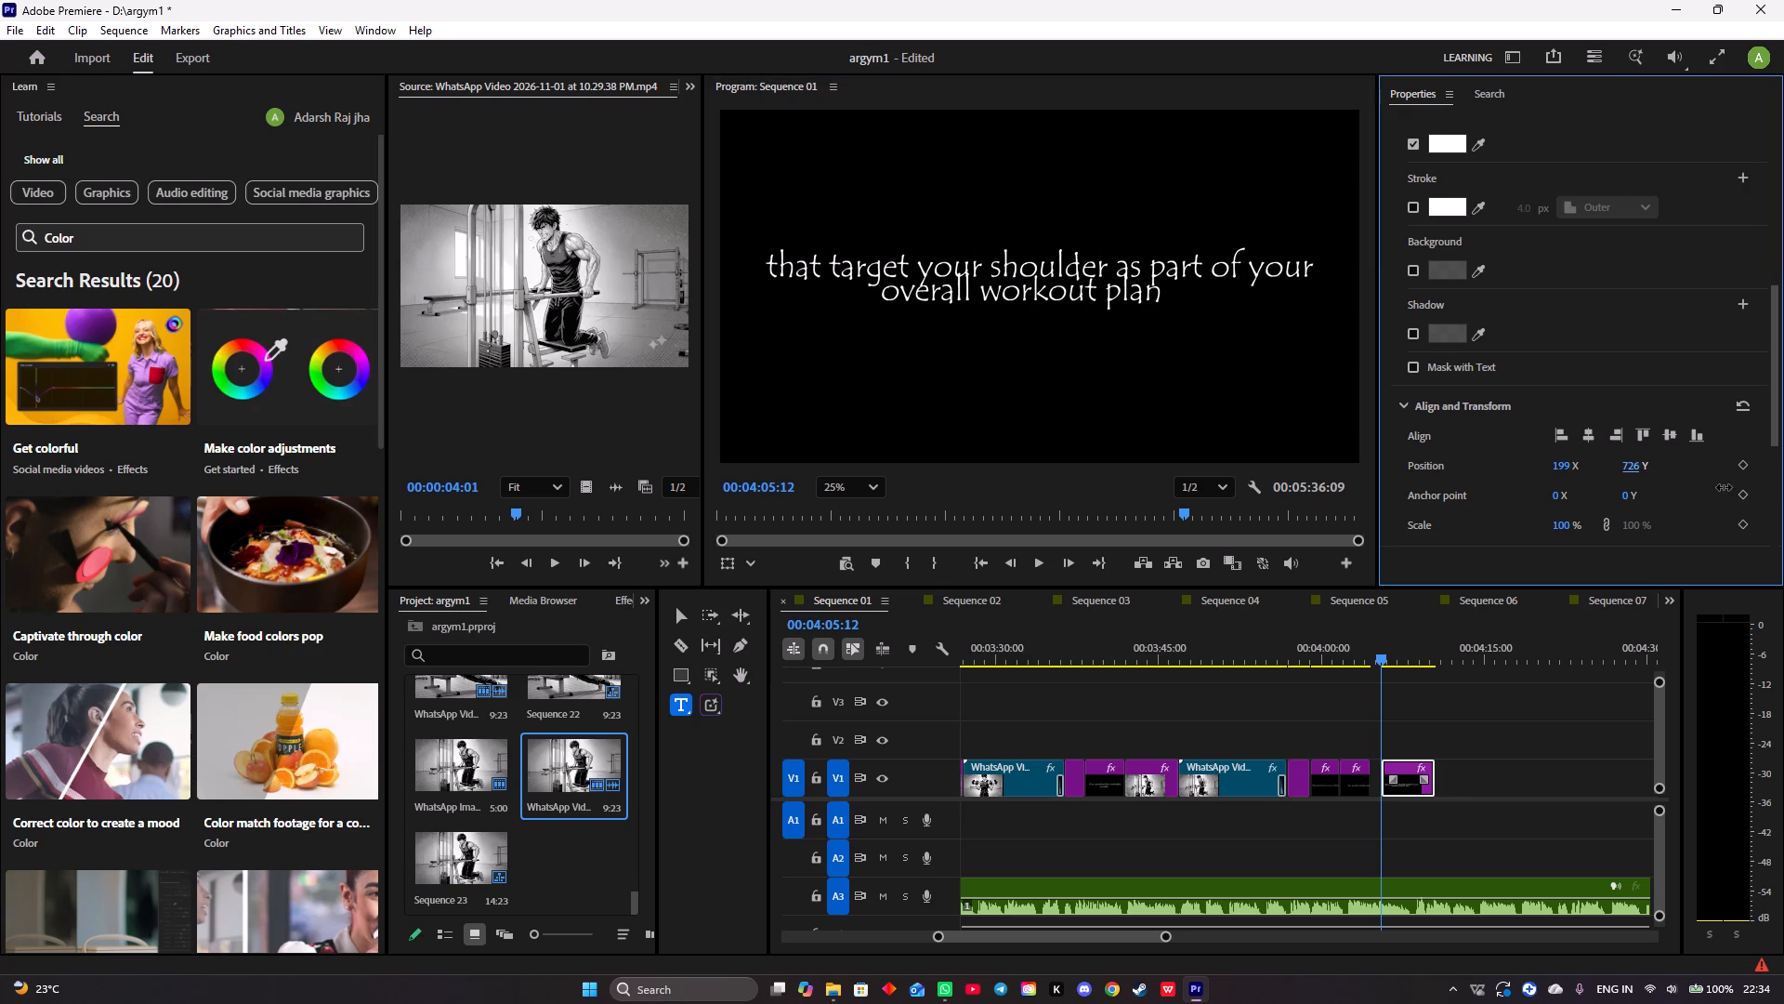
{"action": "left_click_drag", "start_coordinate": [1724, 487], "coordinate": [1719, 485]}
{"action": "left_click", "coordinate": [1077, 284]}
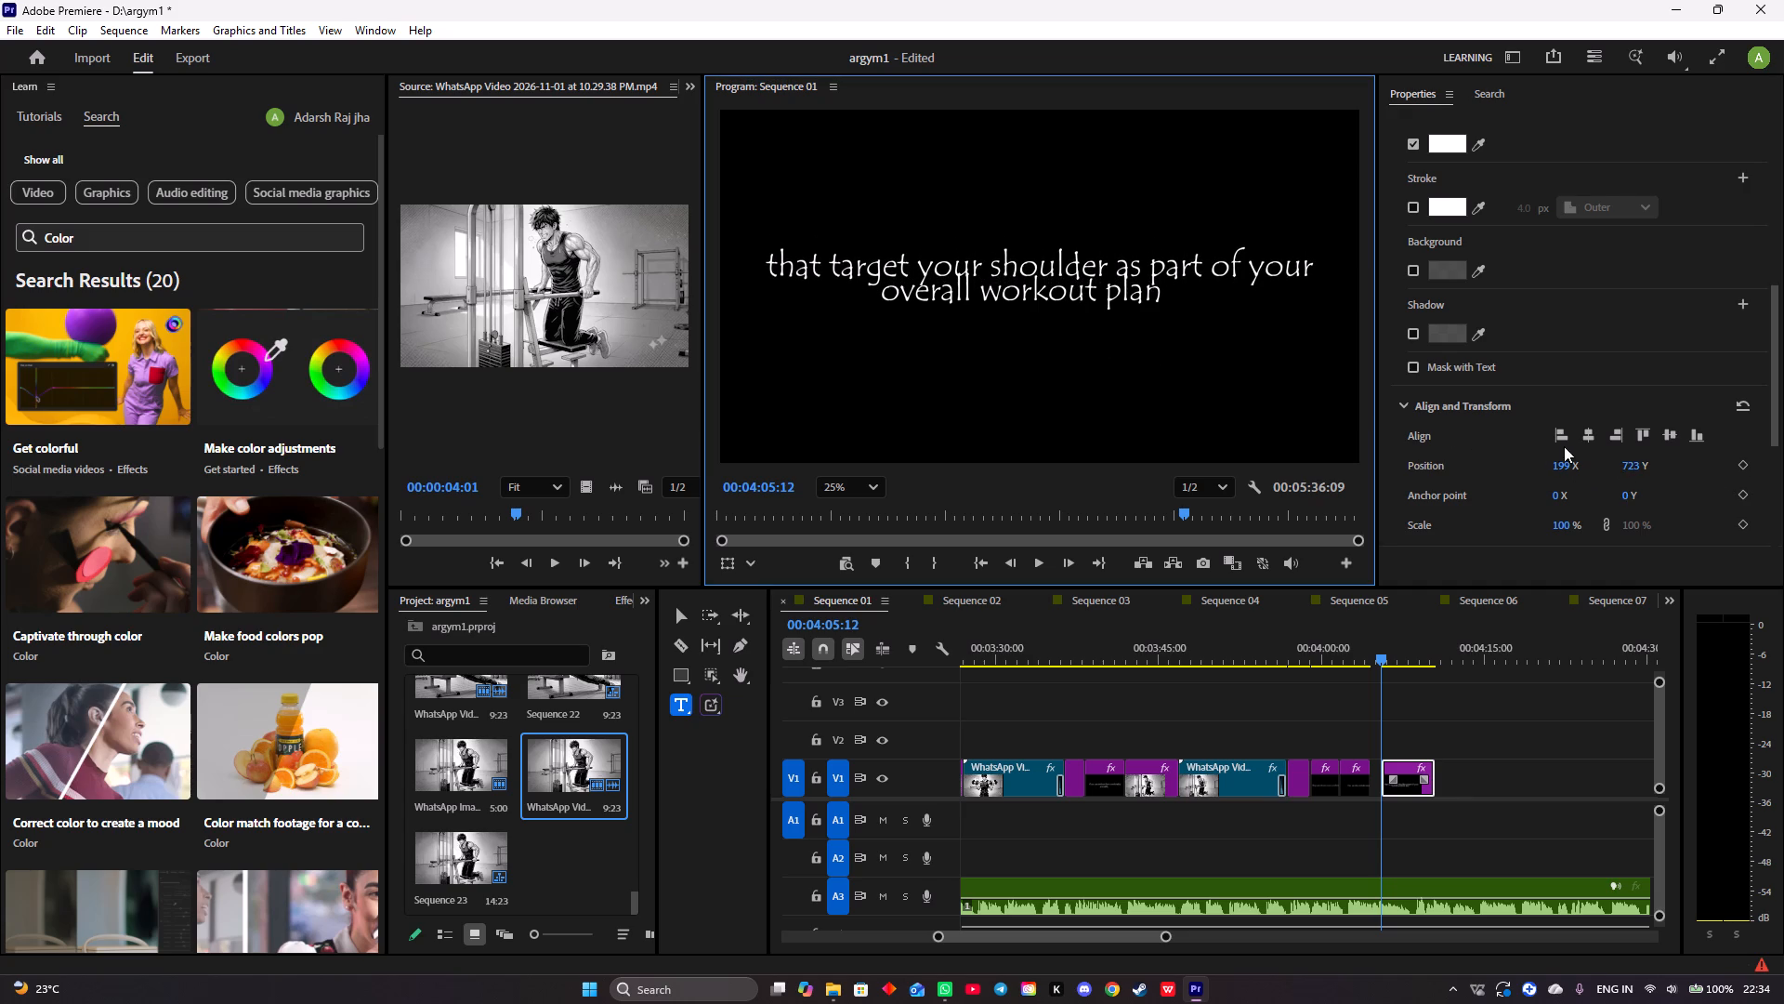
{"action": "left_click_drag", "start_coordinate": [1565, 461], "coordinate": [1554, 467]}
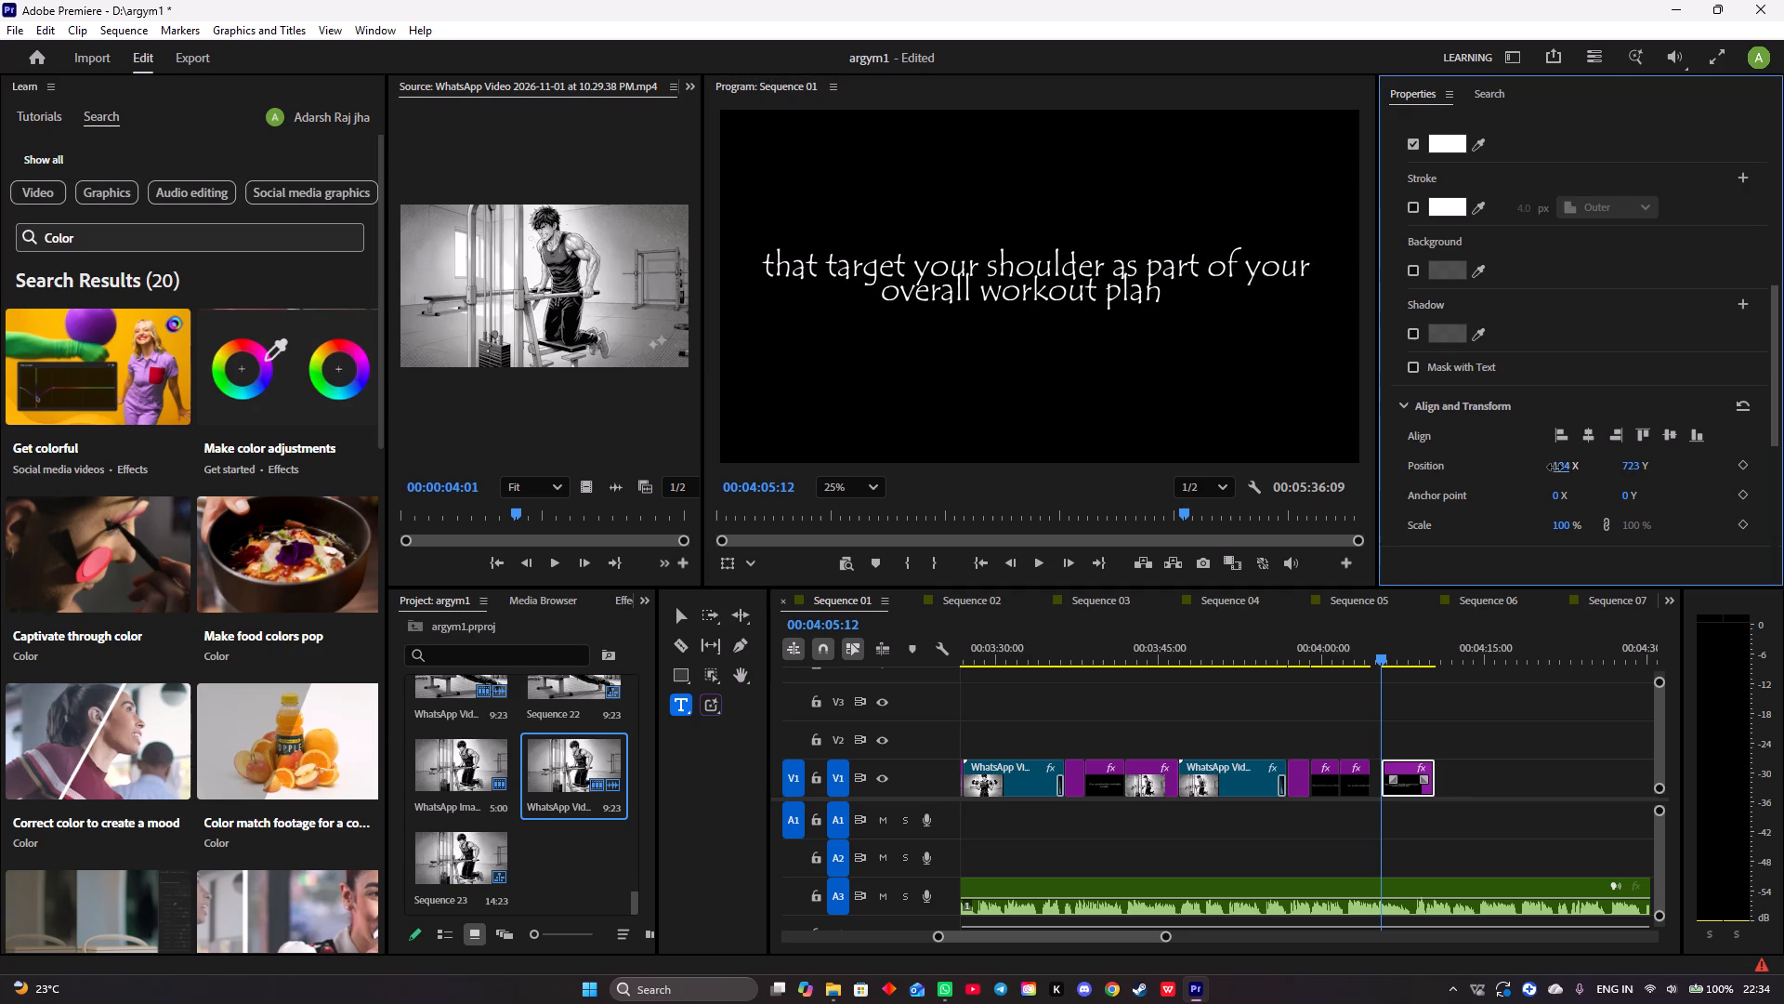
{"action": "left_click_drag", "start_coordinate": [1554, 467], "coordinate": [1568, 469]}
Move the "overall workout plan" line to about 687 X, 897 Y, beneath the first line.
{"action": "left_click", "coordinate": [1103, 298]}
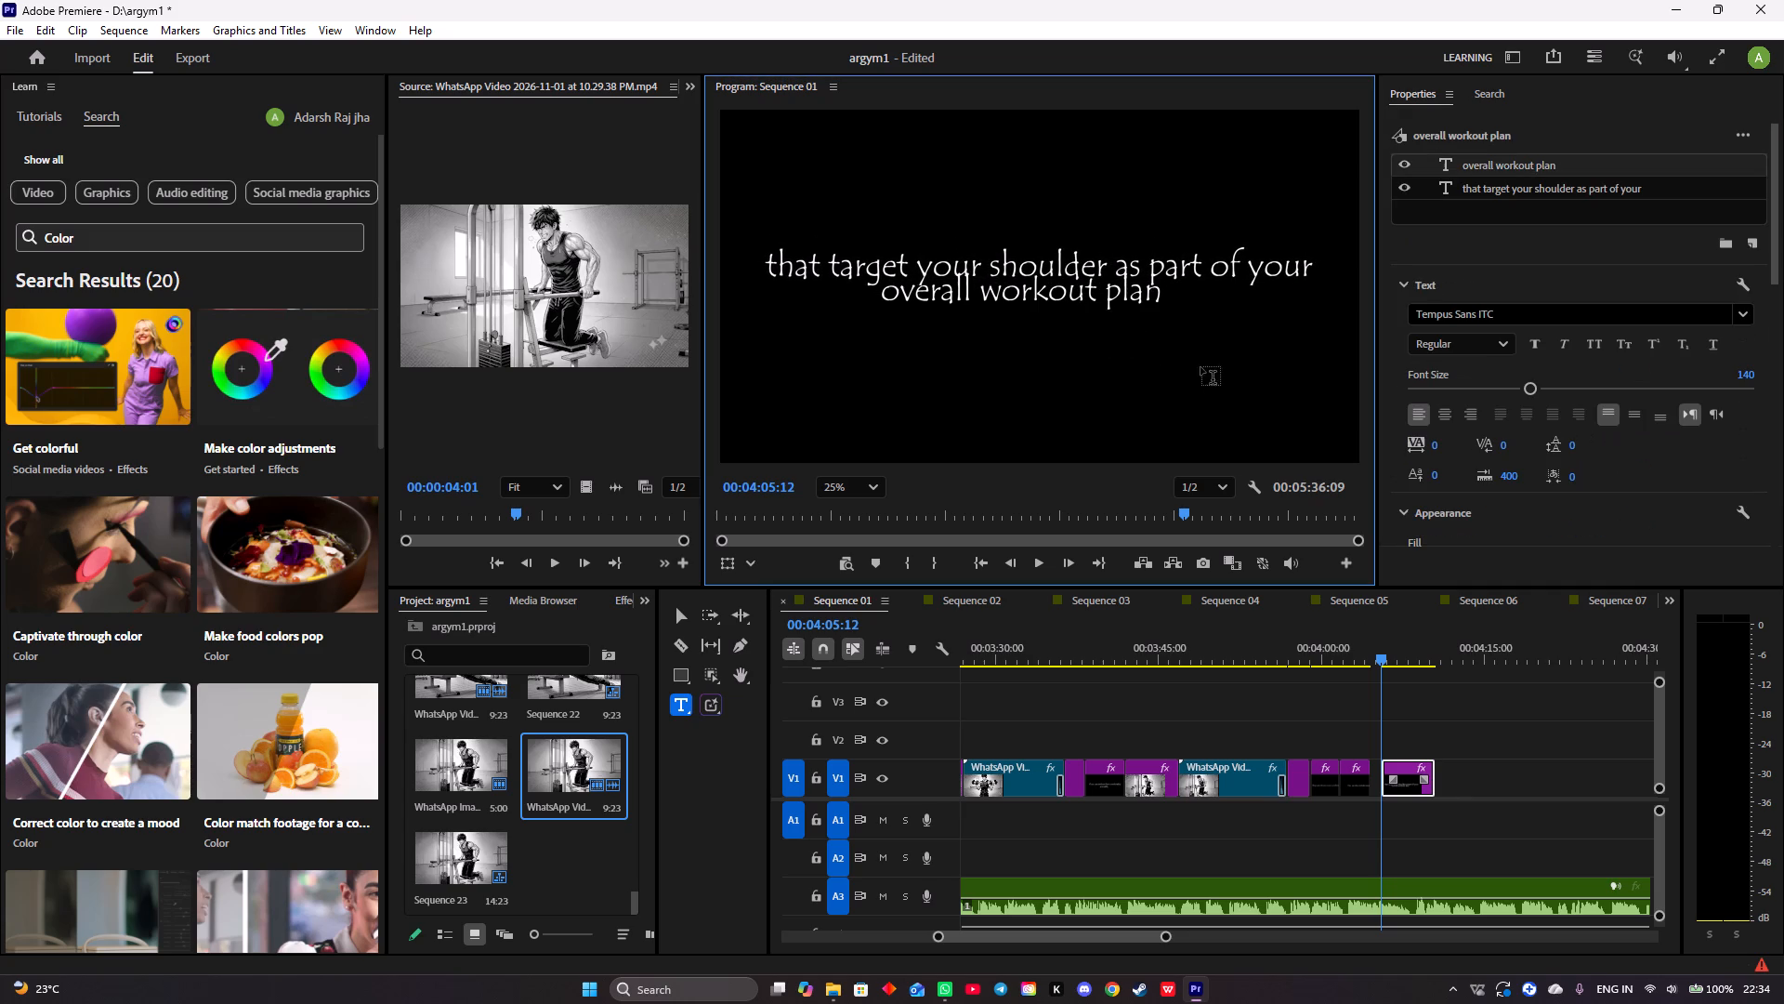
{"action": "scroll", "coordinate": [1496, 470], "scroll_direction": "down", "scroll_amount": 20}
{"action": "scroll", "coordinate": [1496, 470], "scroll_direction": "down", "scroll_amount": 3}
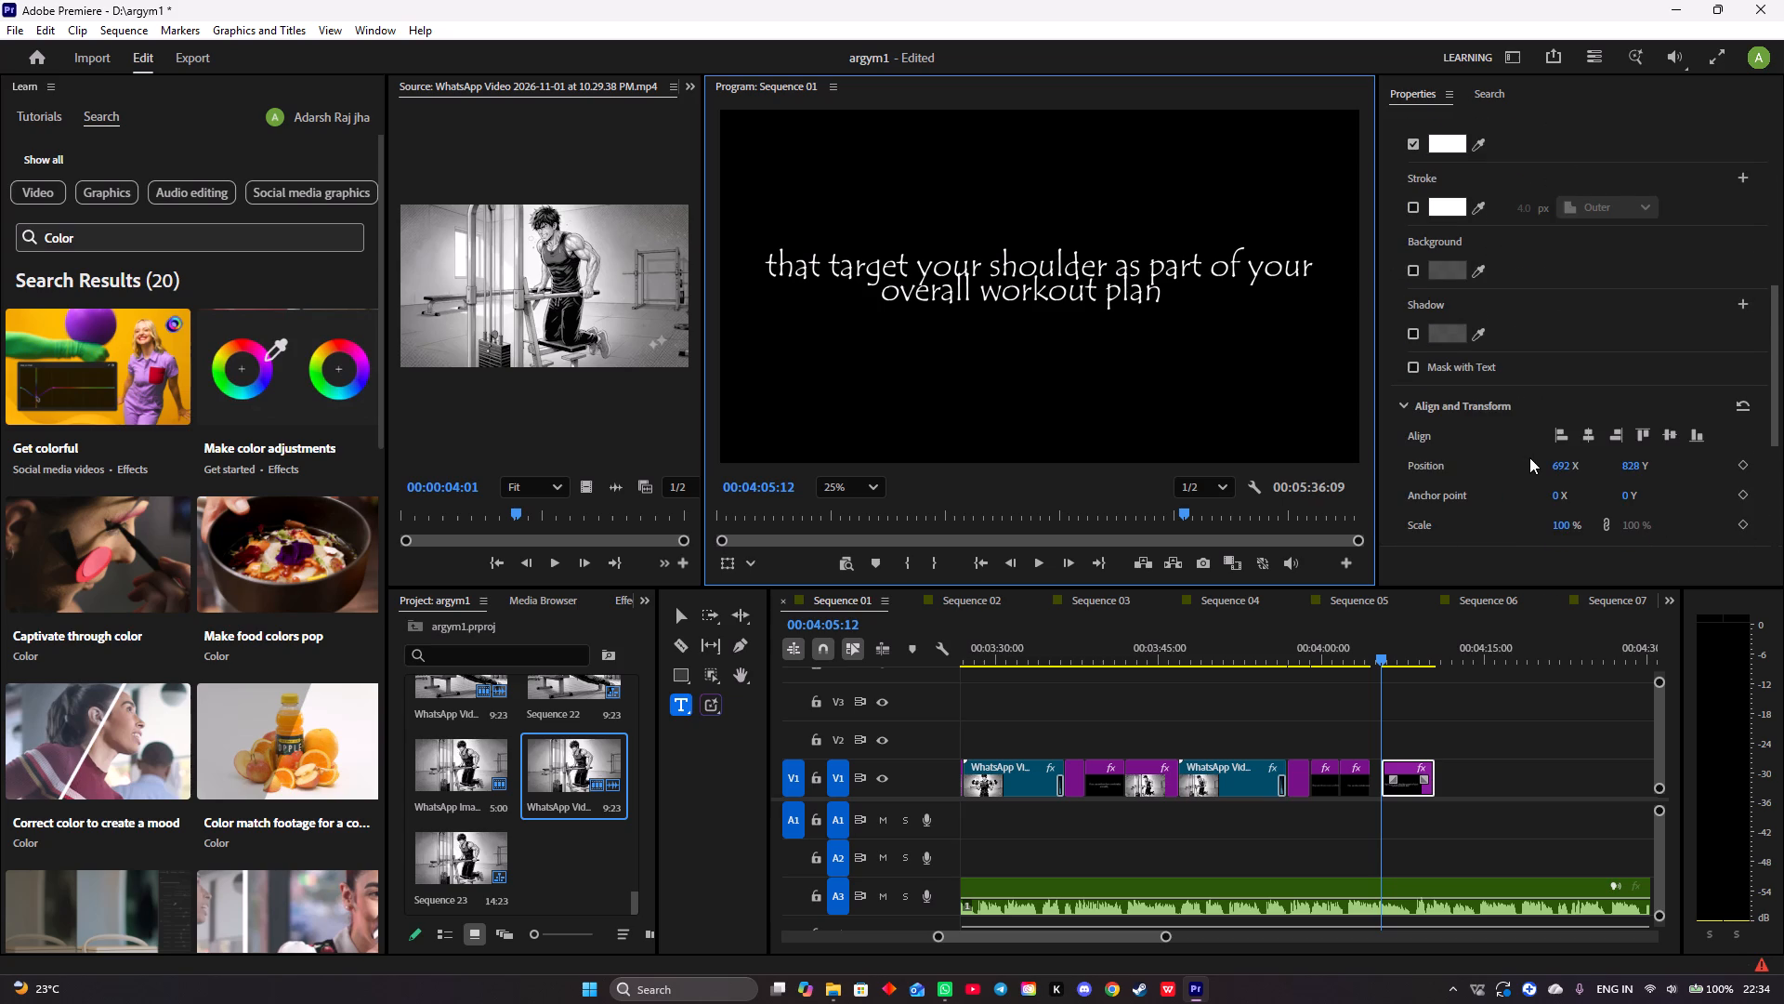
{"action": "left_click_drag", "start_coordinate": [1564, 468], "coordinate": [1579, 473]}
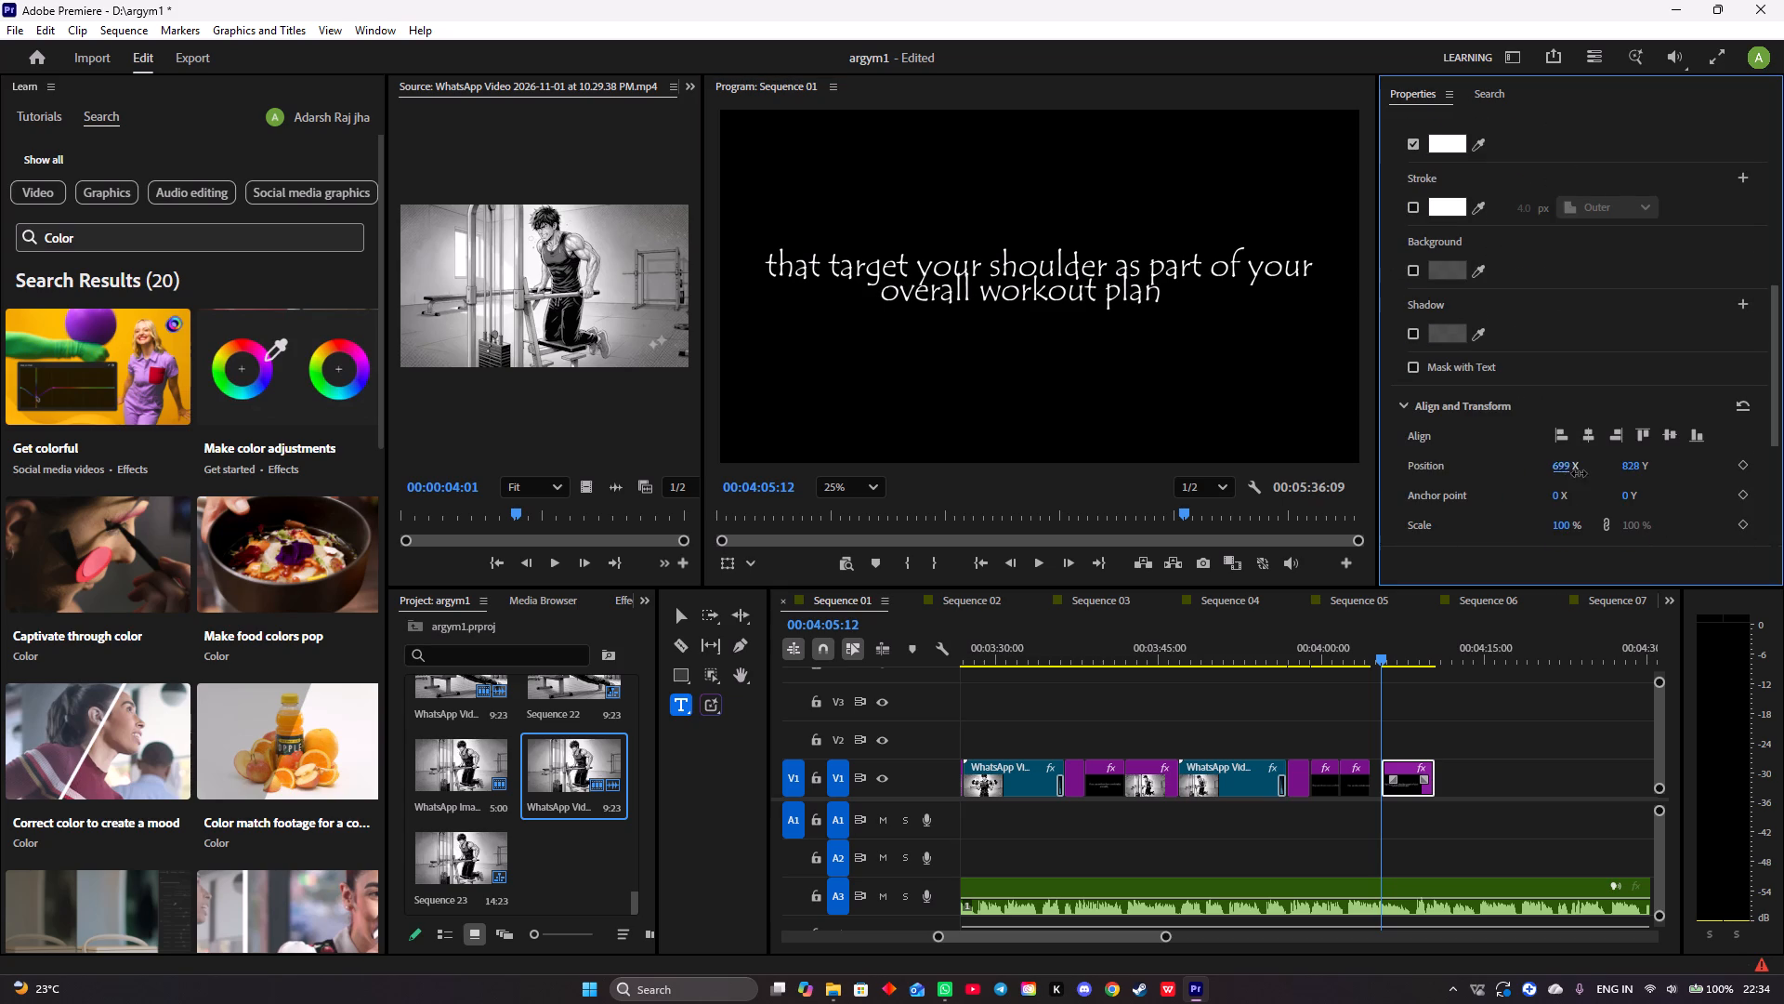
{"action": "left_click_drag", "start_coordinate": [1579, 473], "coordinate": [1593, 471]}
{"action": "left_click_drag", "start_coordinate": [1629, 464], "coordinate": [1652, 466]}
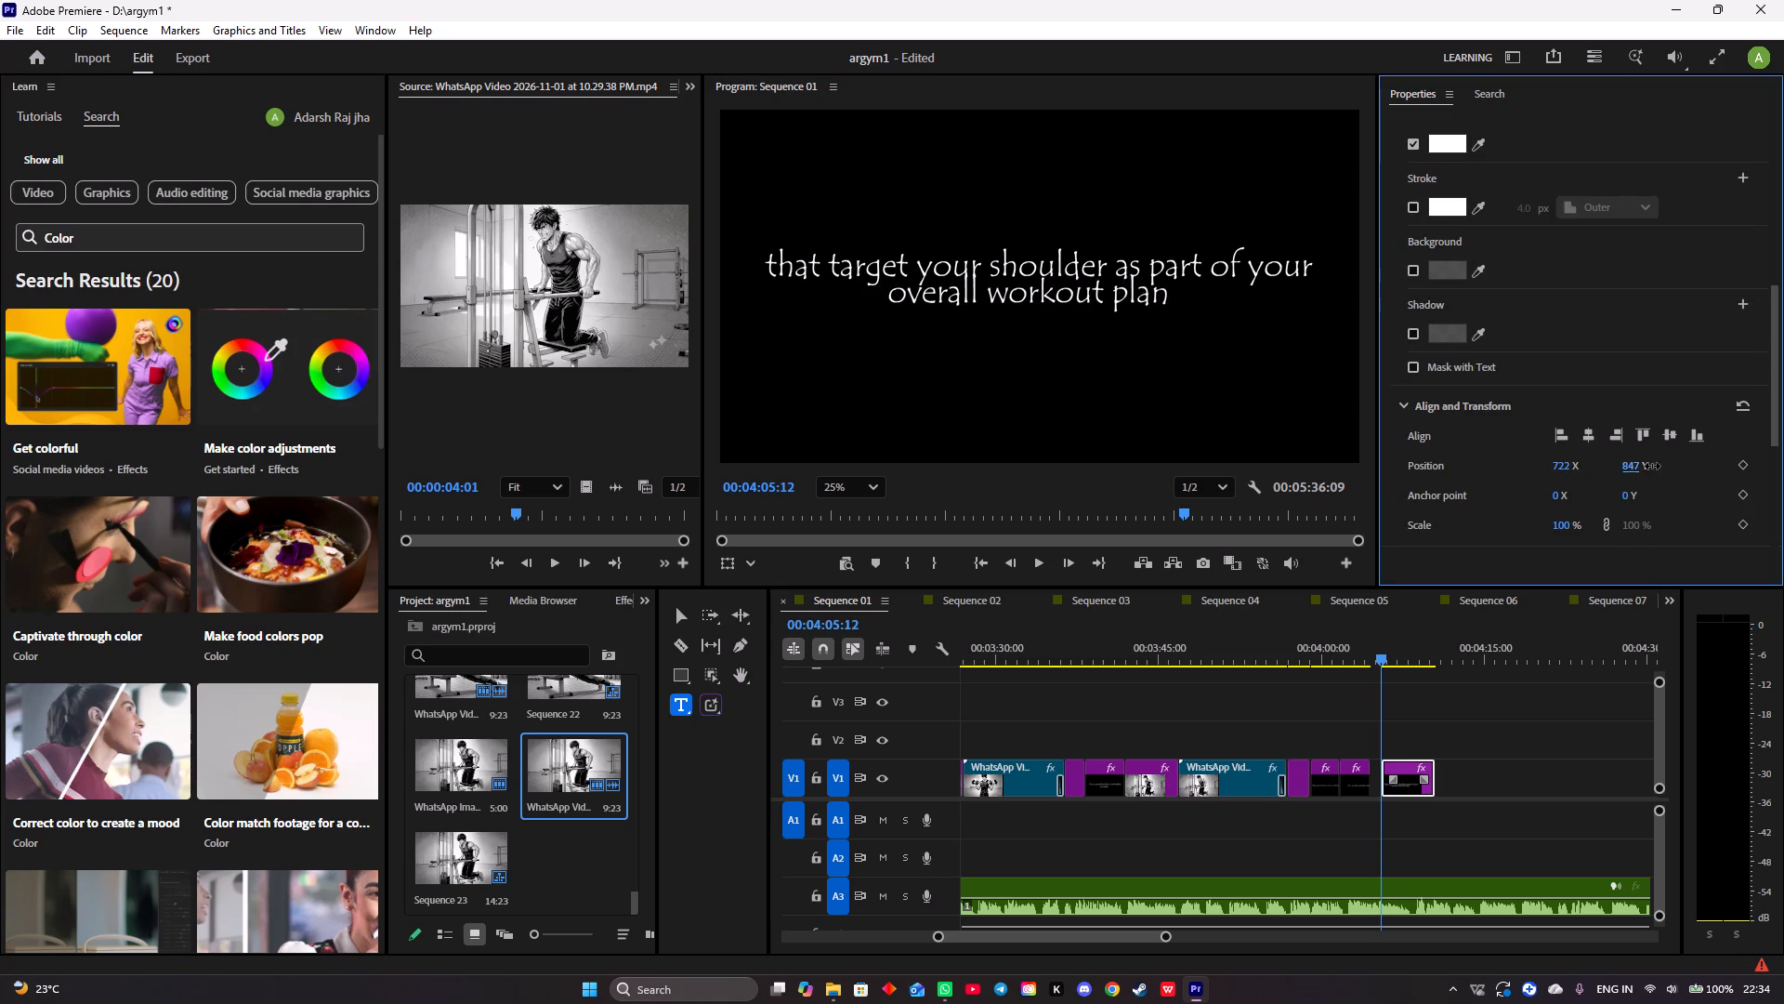
{"action": "left_click_drag", "start_coordinate": [1652, 466], "coordinate": [1709, 477]}
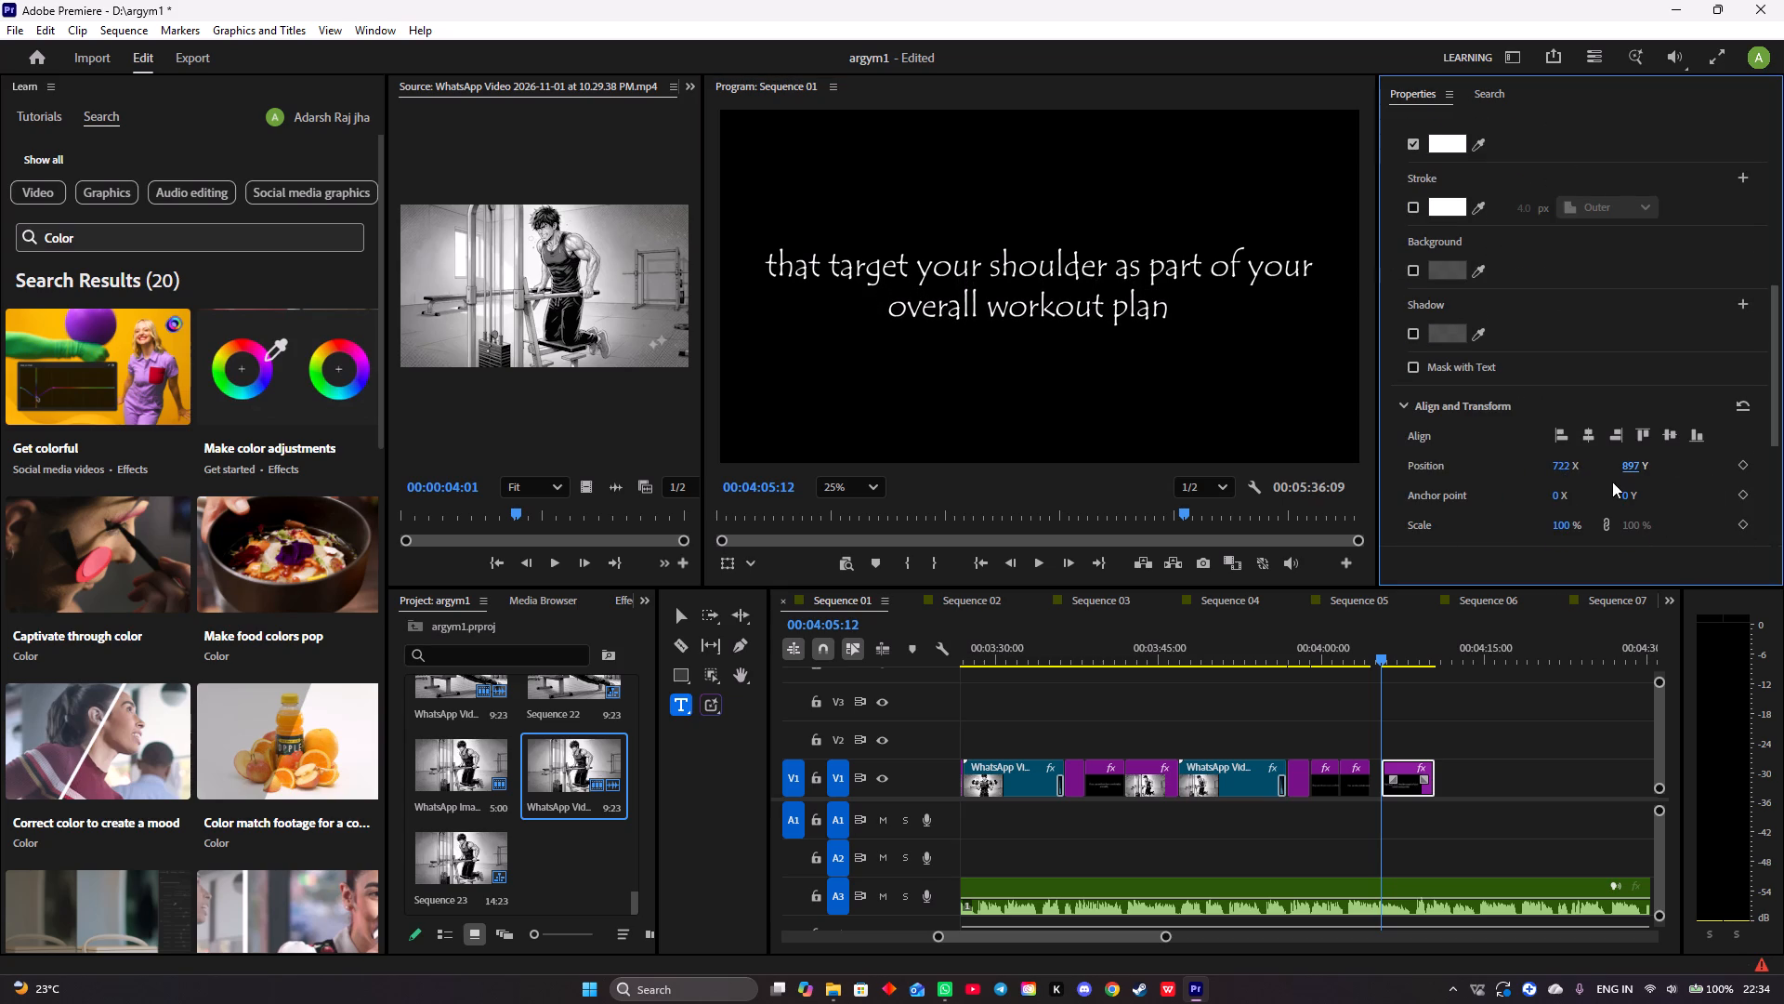
{"action": "left_click_drag", "start_coordinate": [1568, 468], "coordinate": [1539, 473]}
Move the new two-line title clip back against the end of the "You can also include exercise" title.
{"action": "left_click", "coordinate": [1428, 701]}
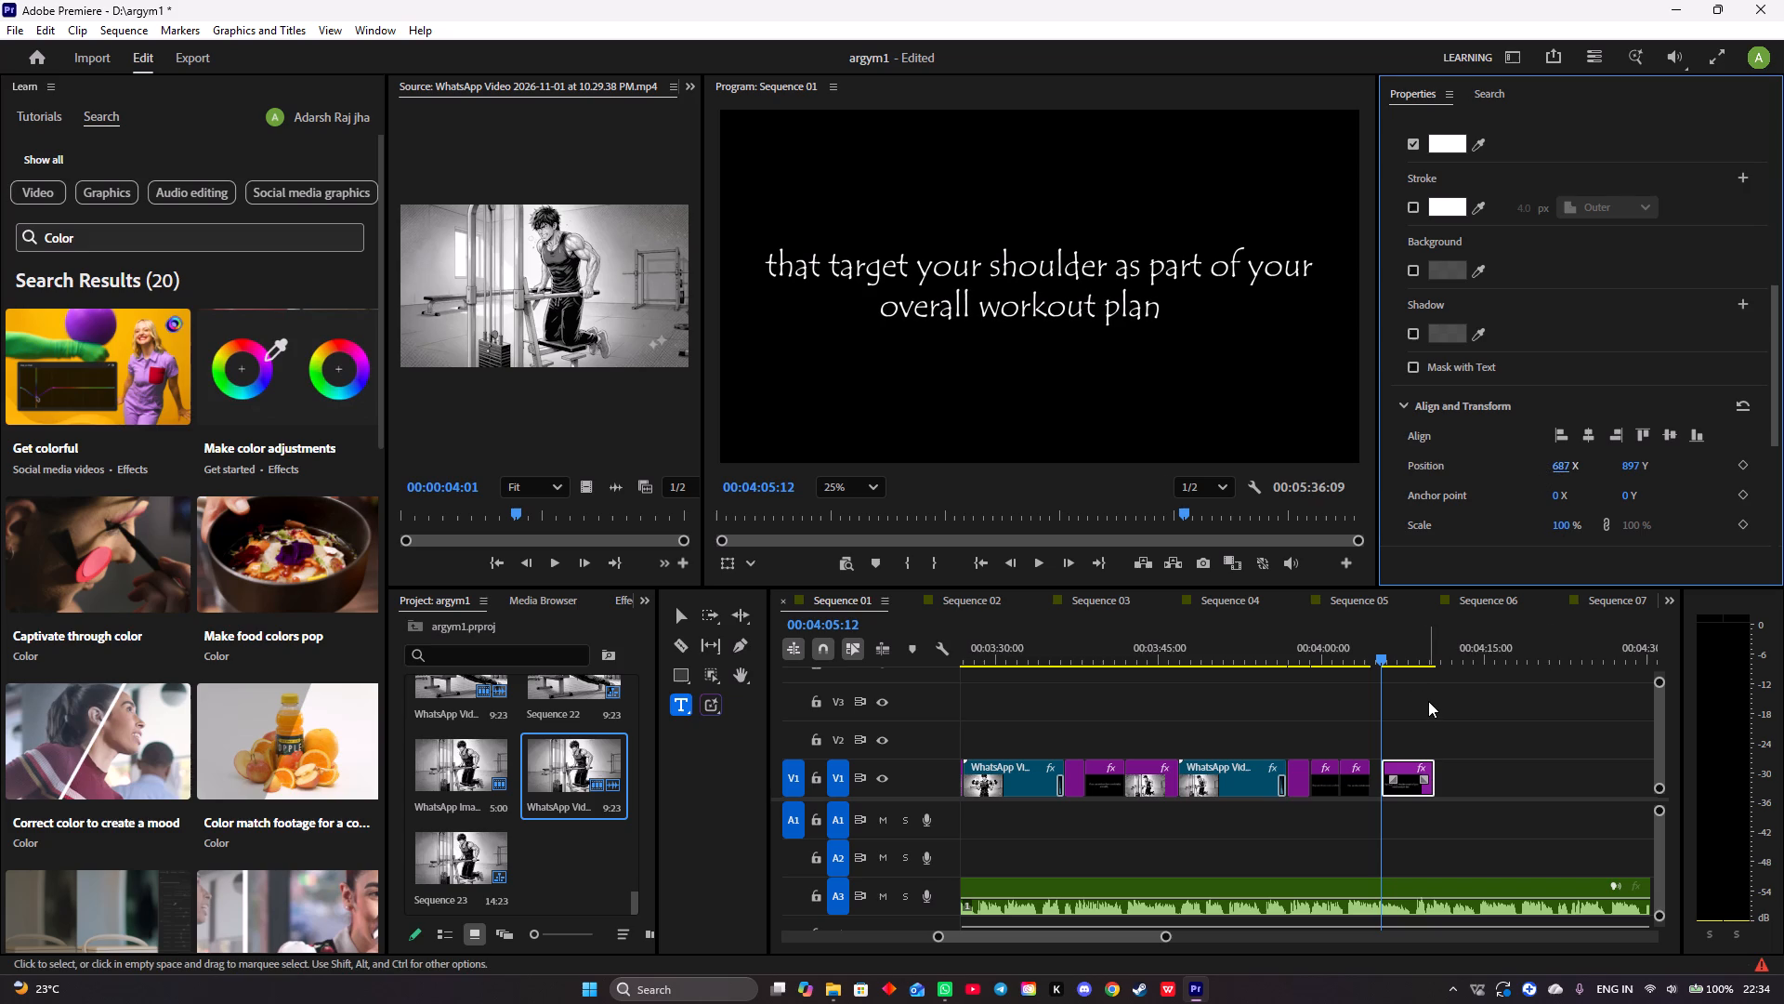
{"action": "left_click", "coordinate": [1406, 761]}
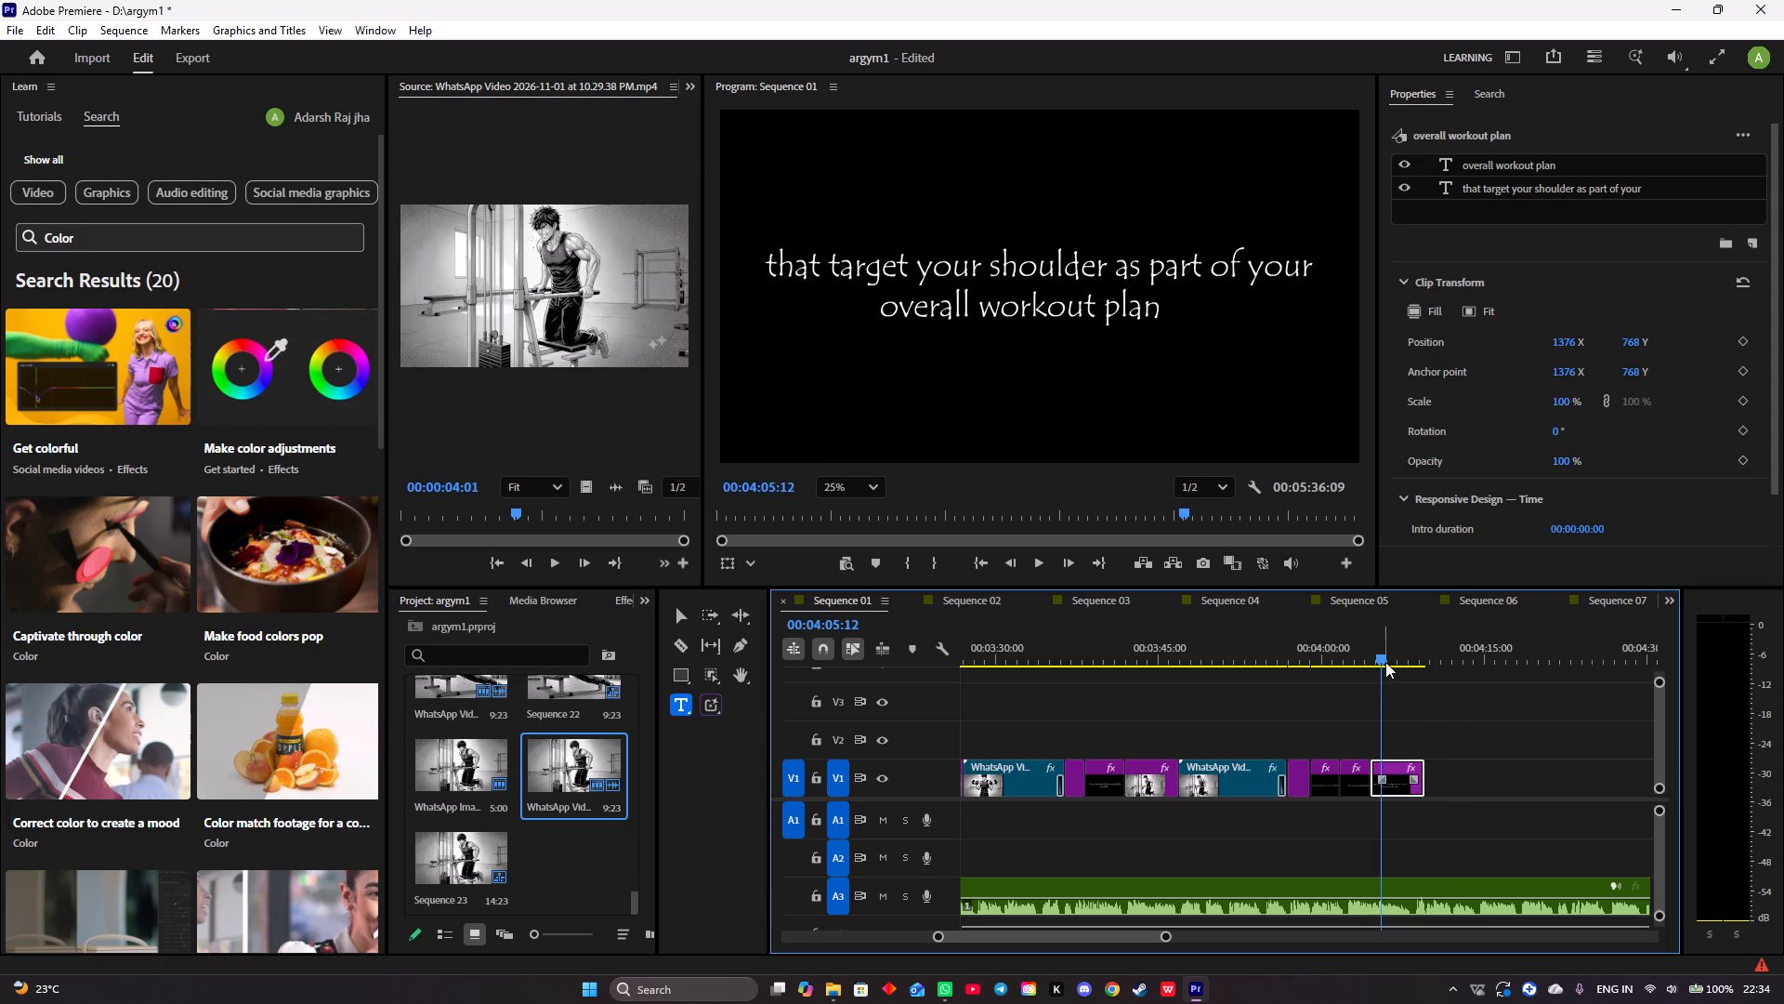
Play the two-line title against the audio and trim its end back to 00:04:08:06.
{"action": "left_click_drag", "start_coordinate": [1380, 660], "coordinate": [1330, 657]}
{"action": "key", "text": "space"}
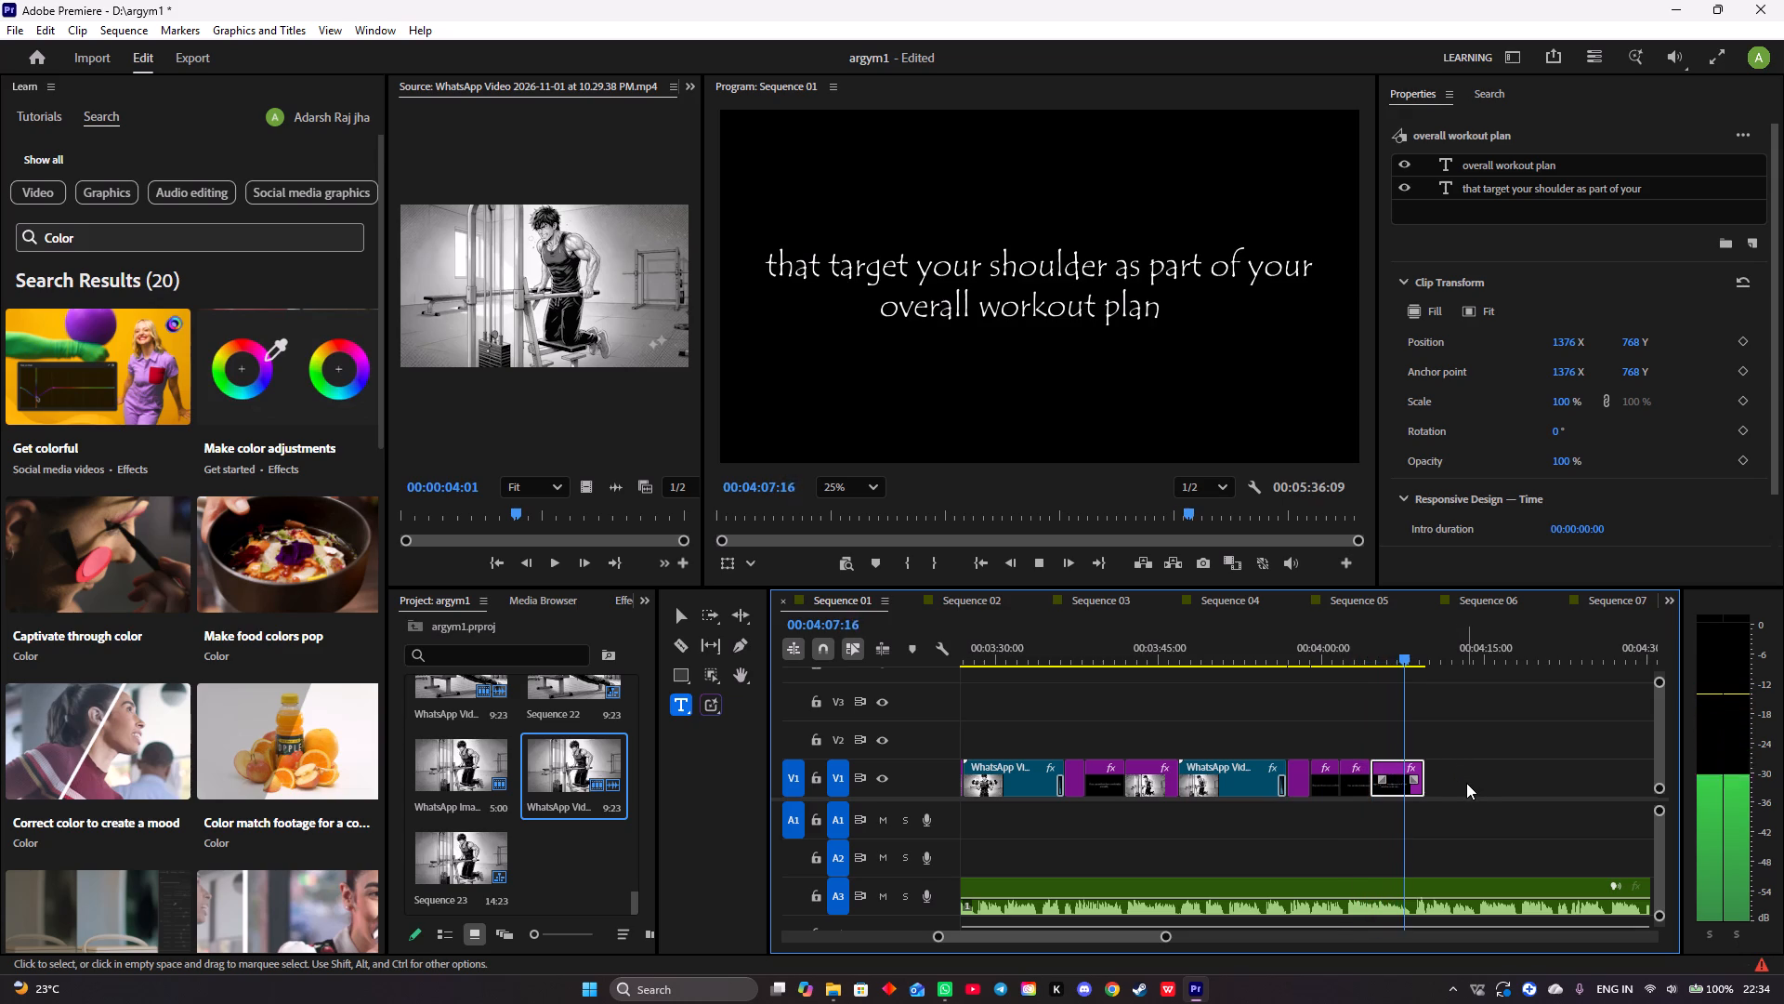
{"action": "key", "text": "space"}
{"action": "key", "text": "space"}
{"action": "key", "text": "space"}
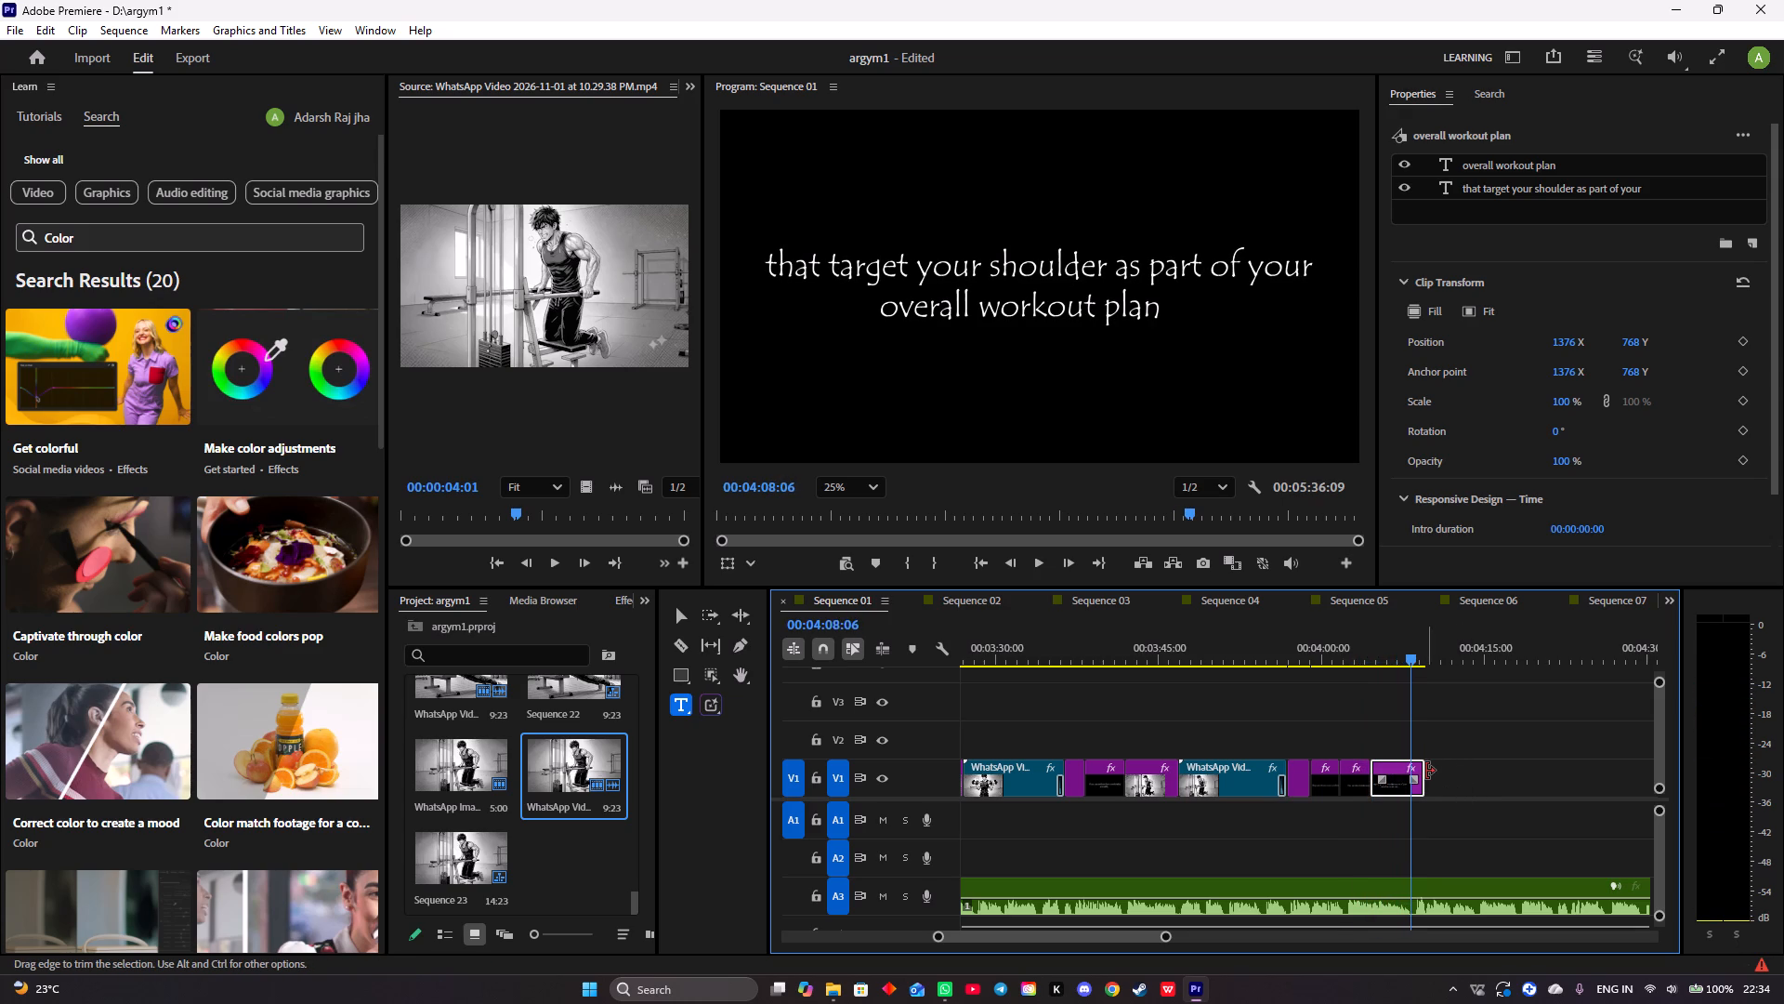
{"action": "left_click_drag", "start_coordinate": [1426, 771], "coordinate": [1418, 772]}
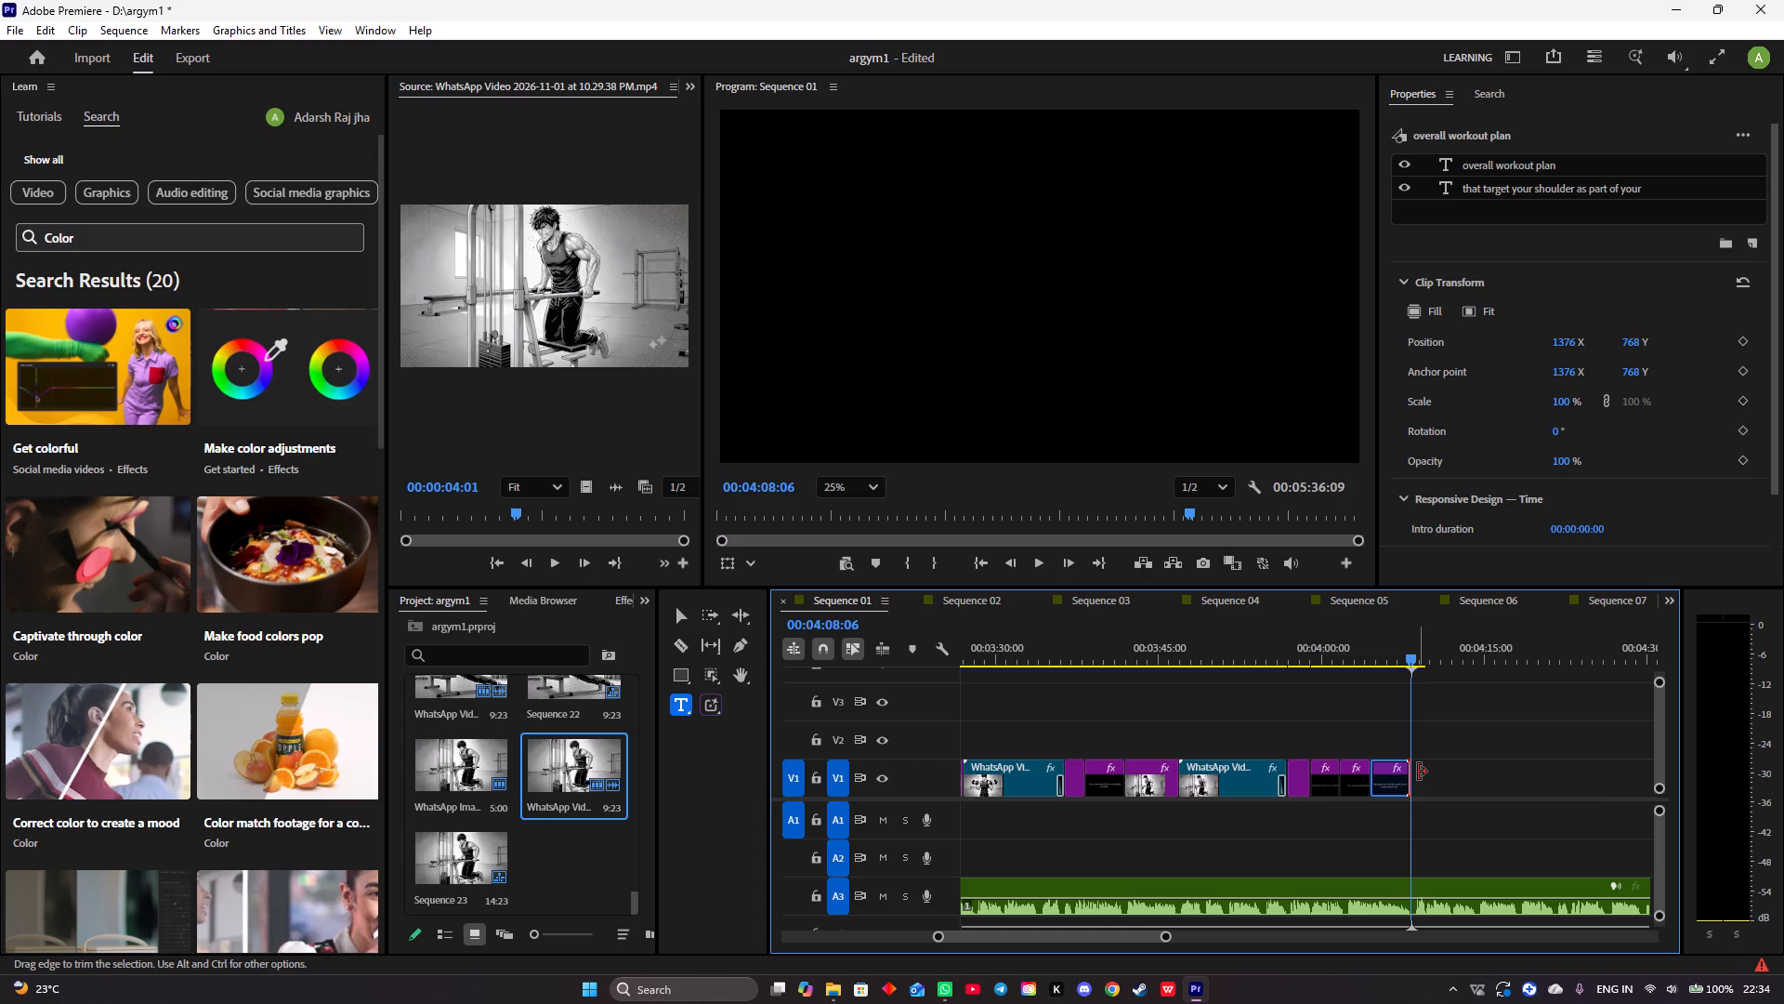
Listen to the narration that follows and add a title reading "The key is to train your entire upper body" at 00:04:08:12.
{"action": "key", "text": "space"}
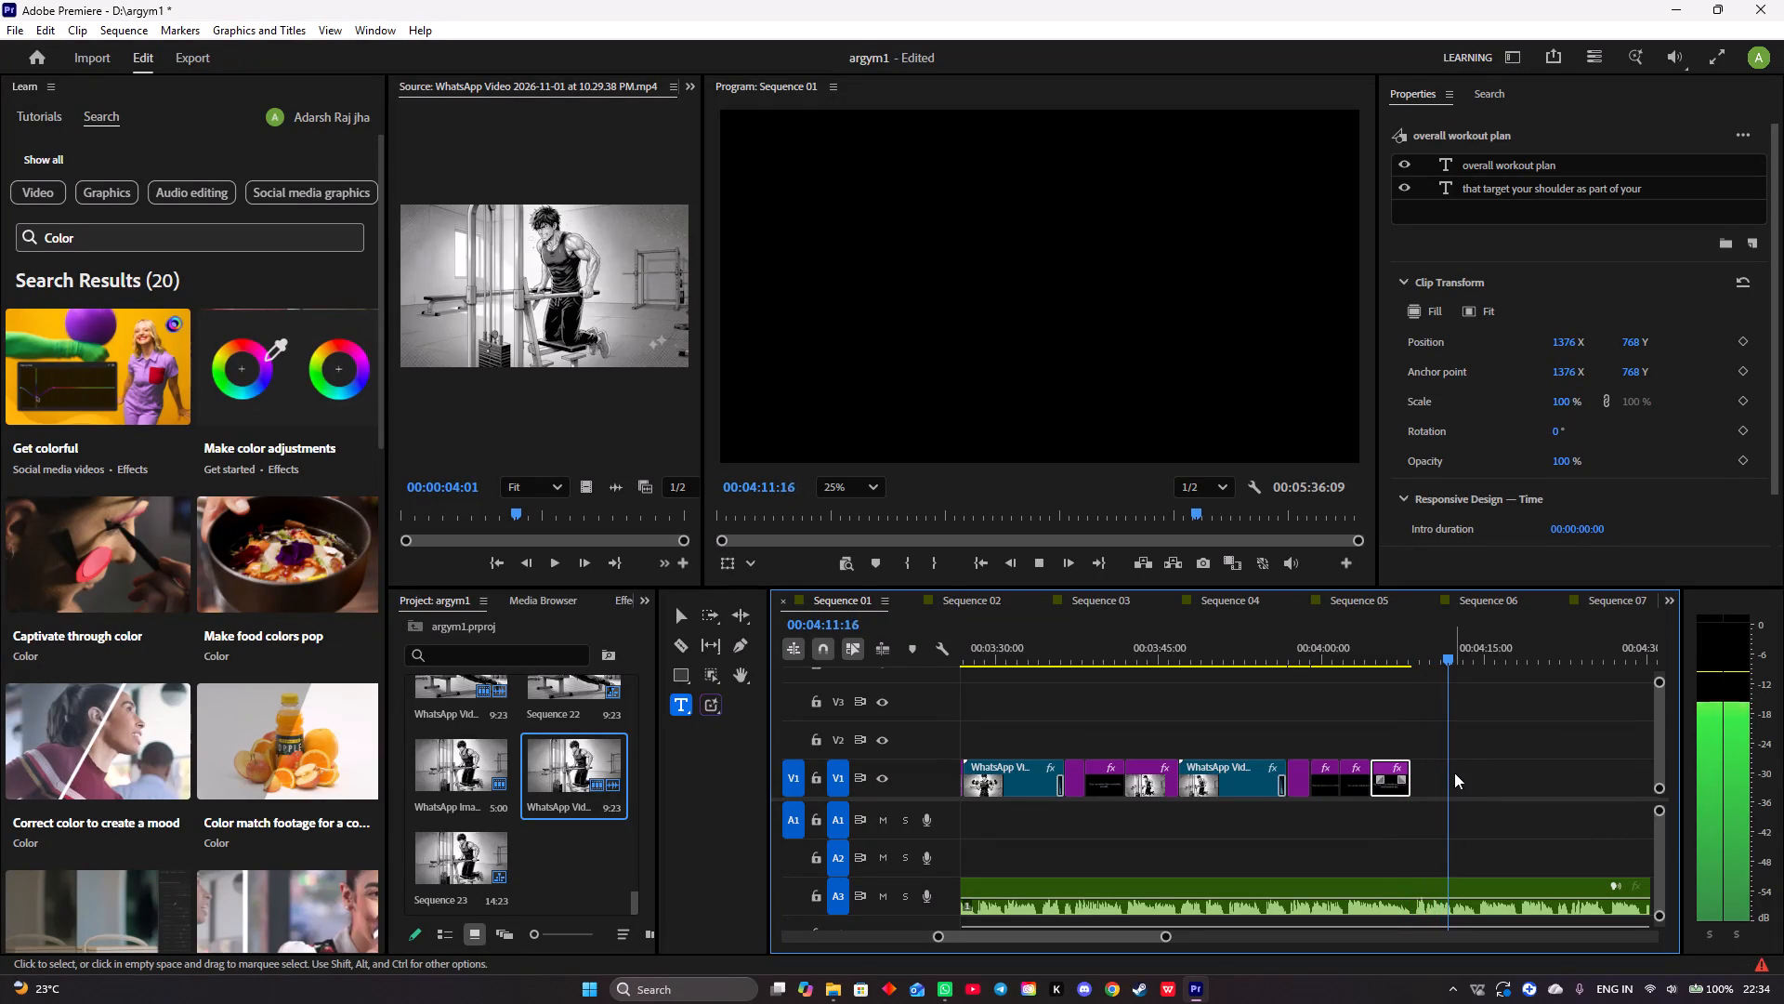
{"action": "key", "text": "space"}
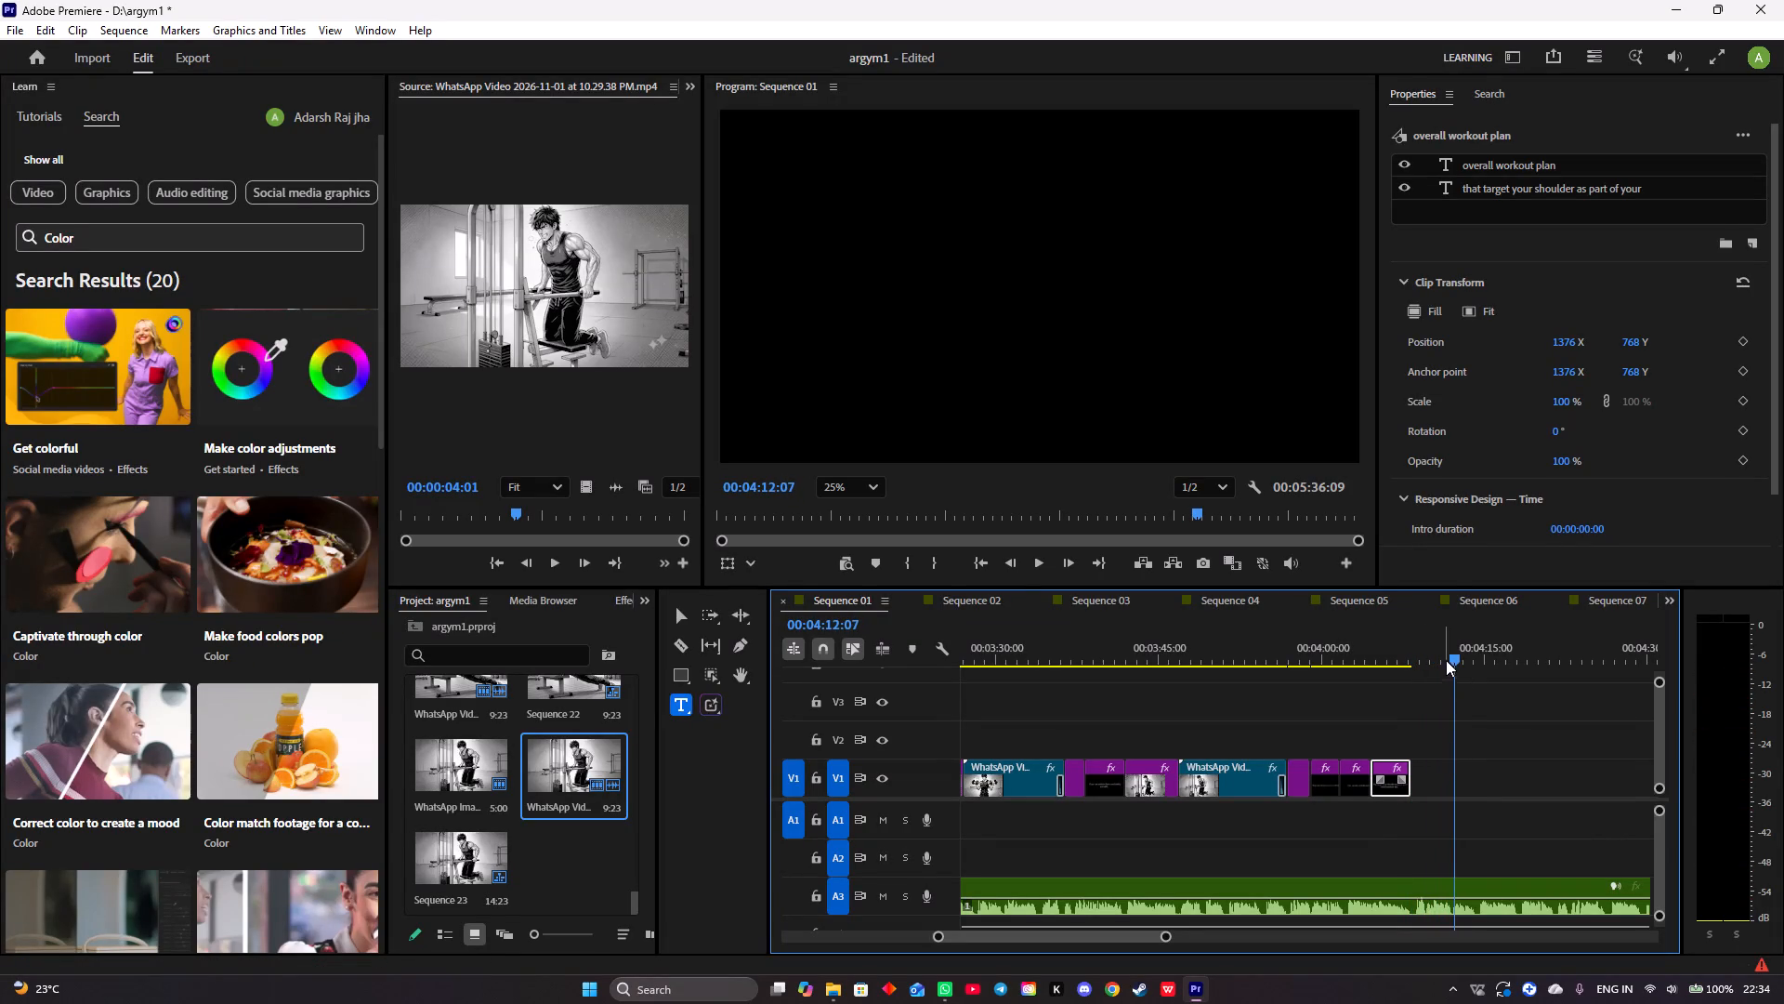
{"action": "left_click_drag", "start_coordinate": [1451, 656], "coordinate": [1410, 652]}
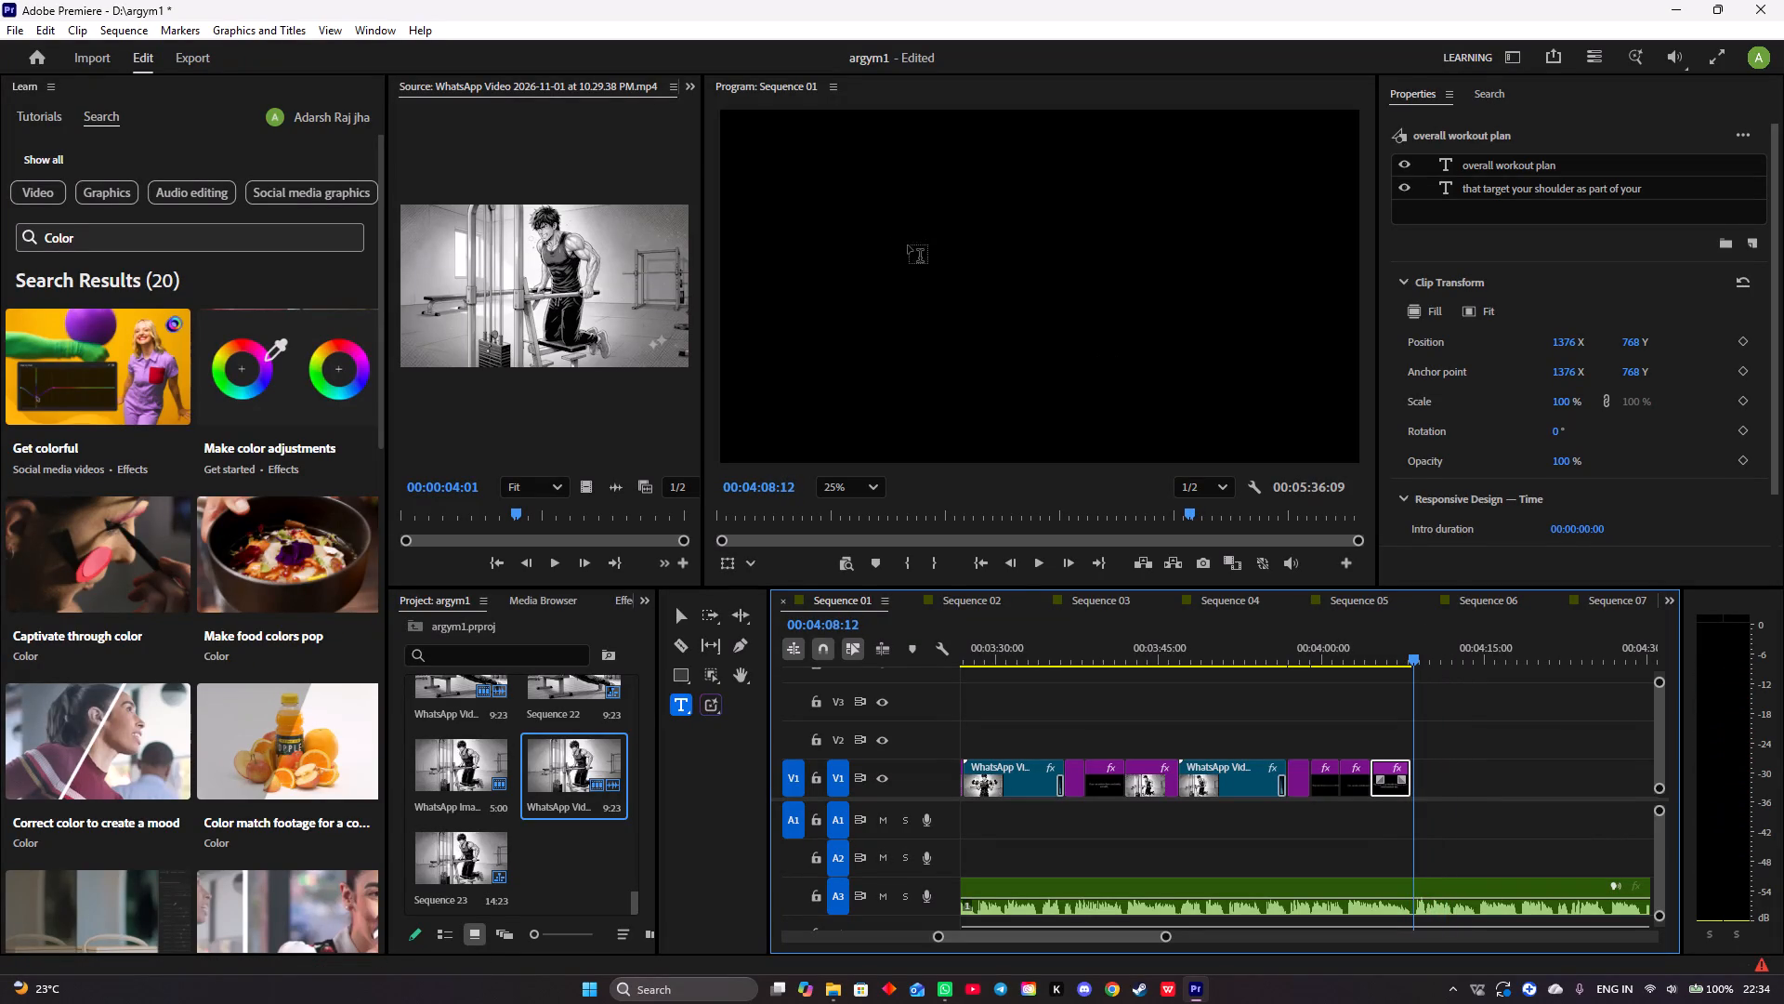
{"action": "left_click", "coordinate": [894, 244]}
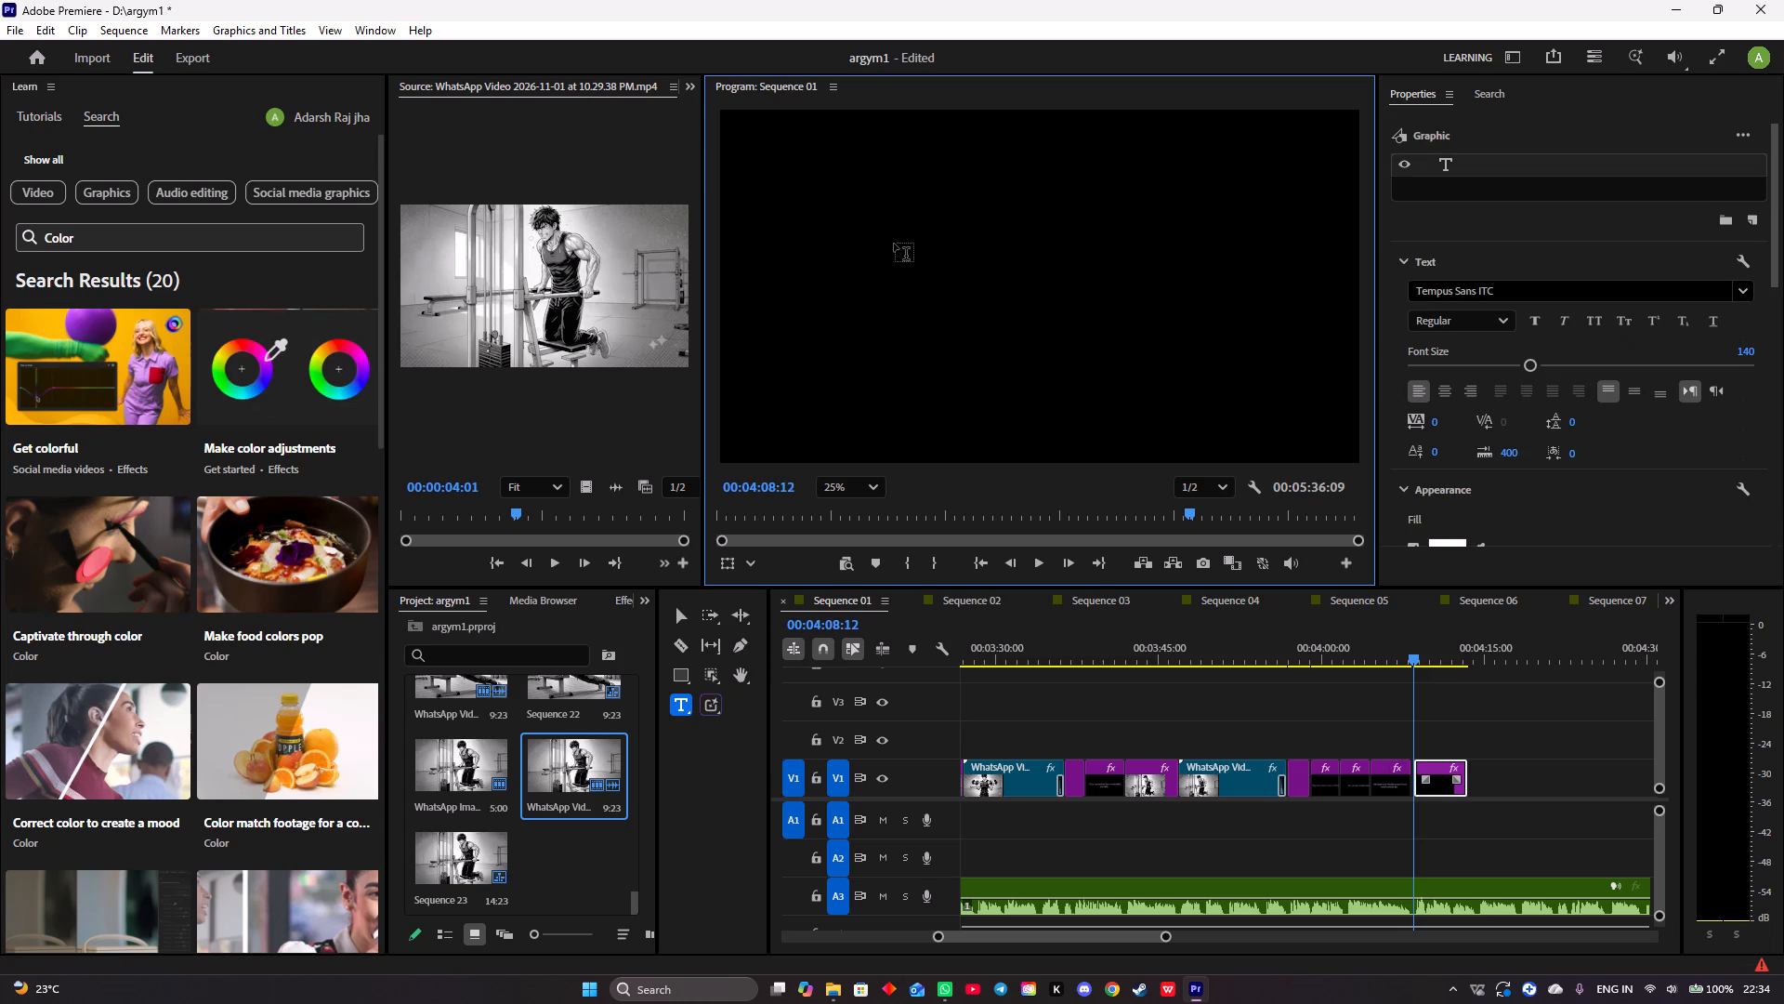
{"action": "type", "text": "he key is to train your entire u"}
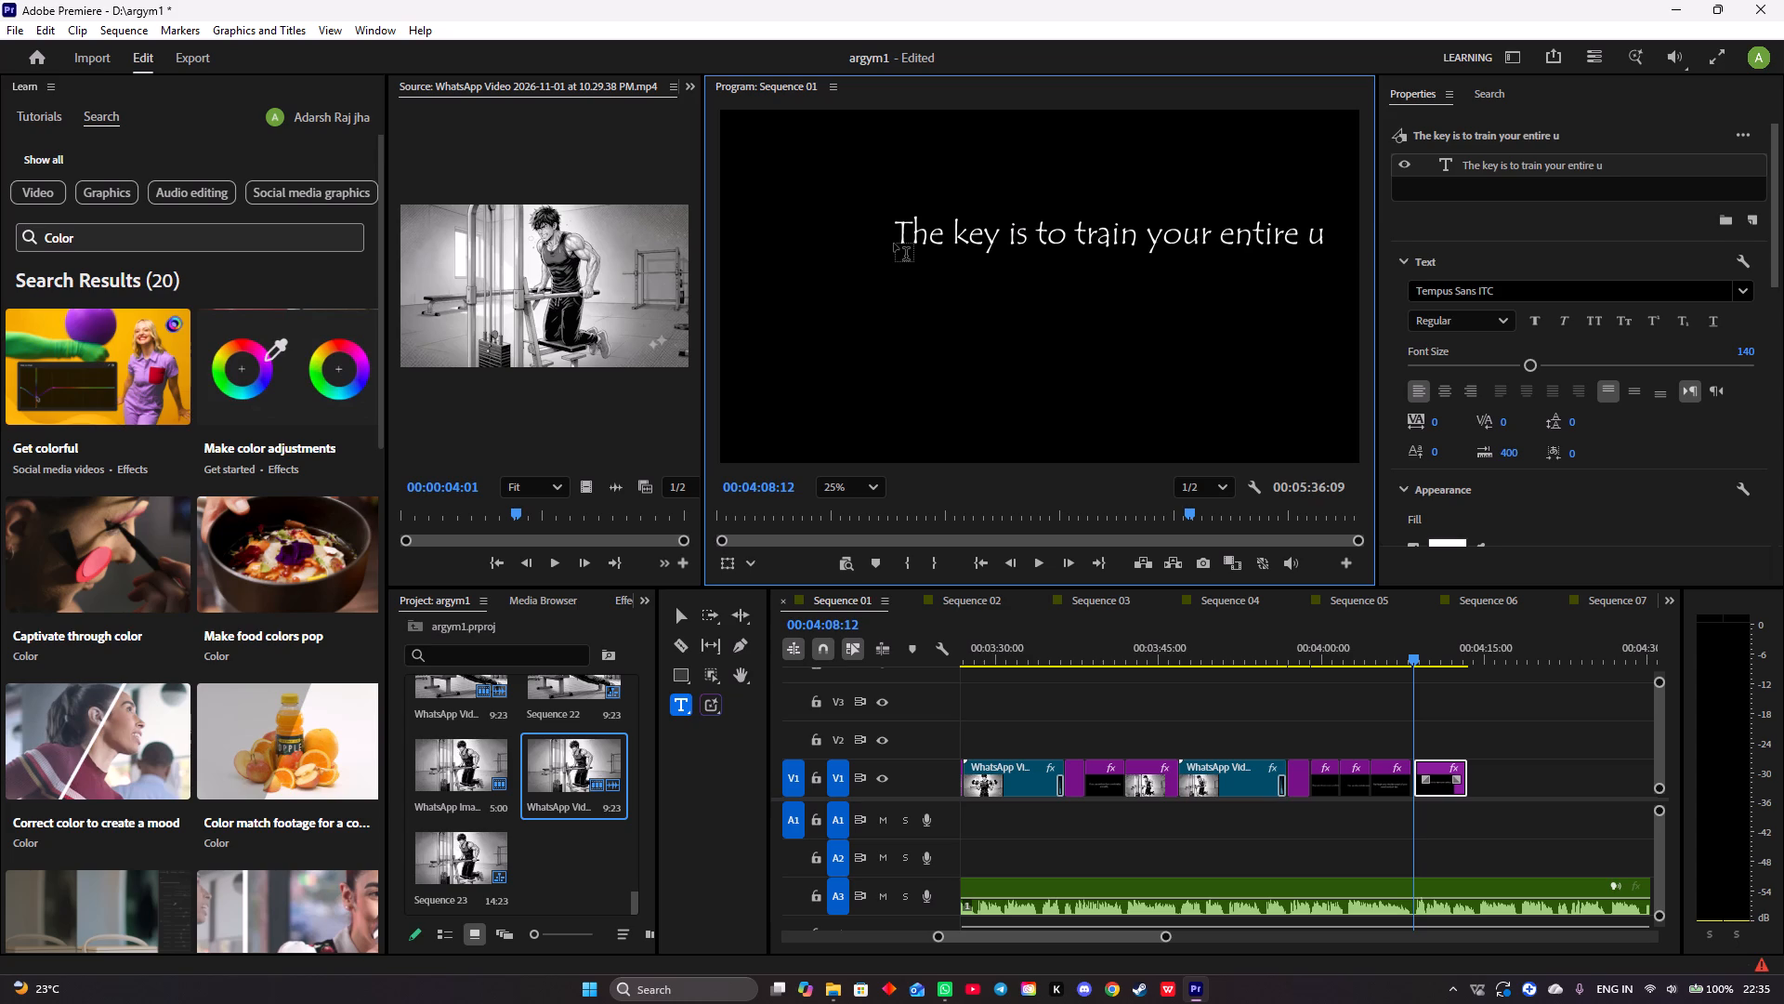
{"action": "type", "text": "pper body"}
Move the "The key is to train your entire upper body" title to about 204 X, 763 Y.
{"action": "scroll", "coordinate": [1450, 403], "scroll_direction": "down", "scroll_amount": 20}
{"action": "scroll", "coordinate": [1450, 403], "scroll_direction": "down", "scroll_amount": 5}
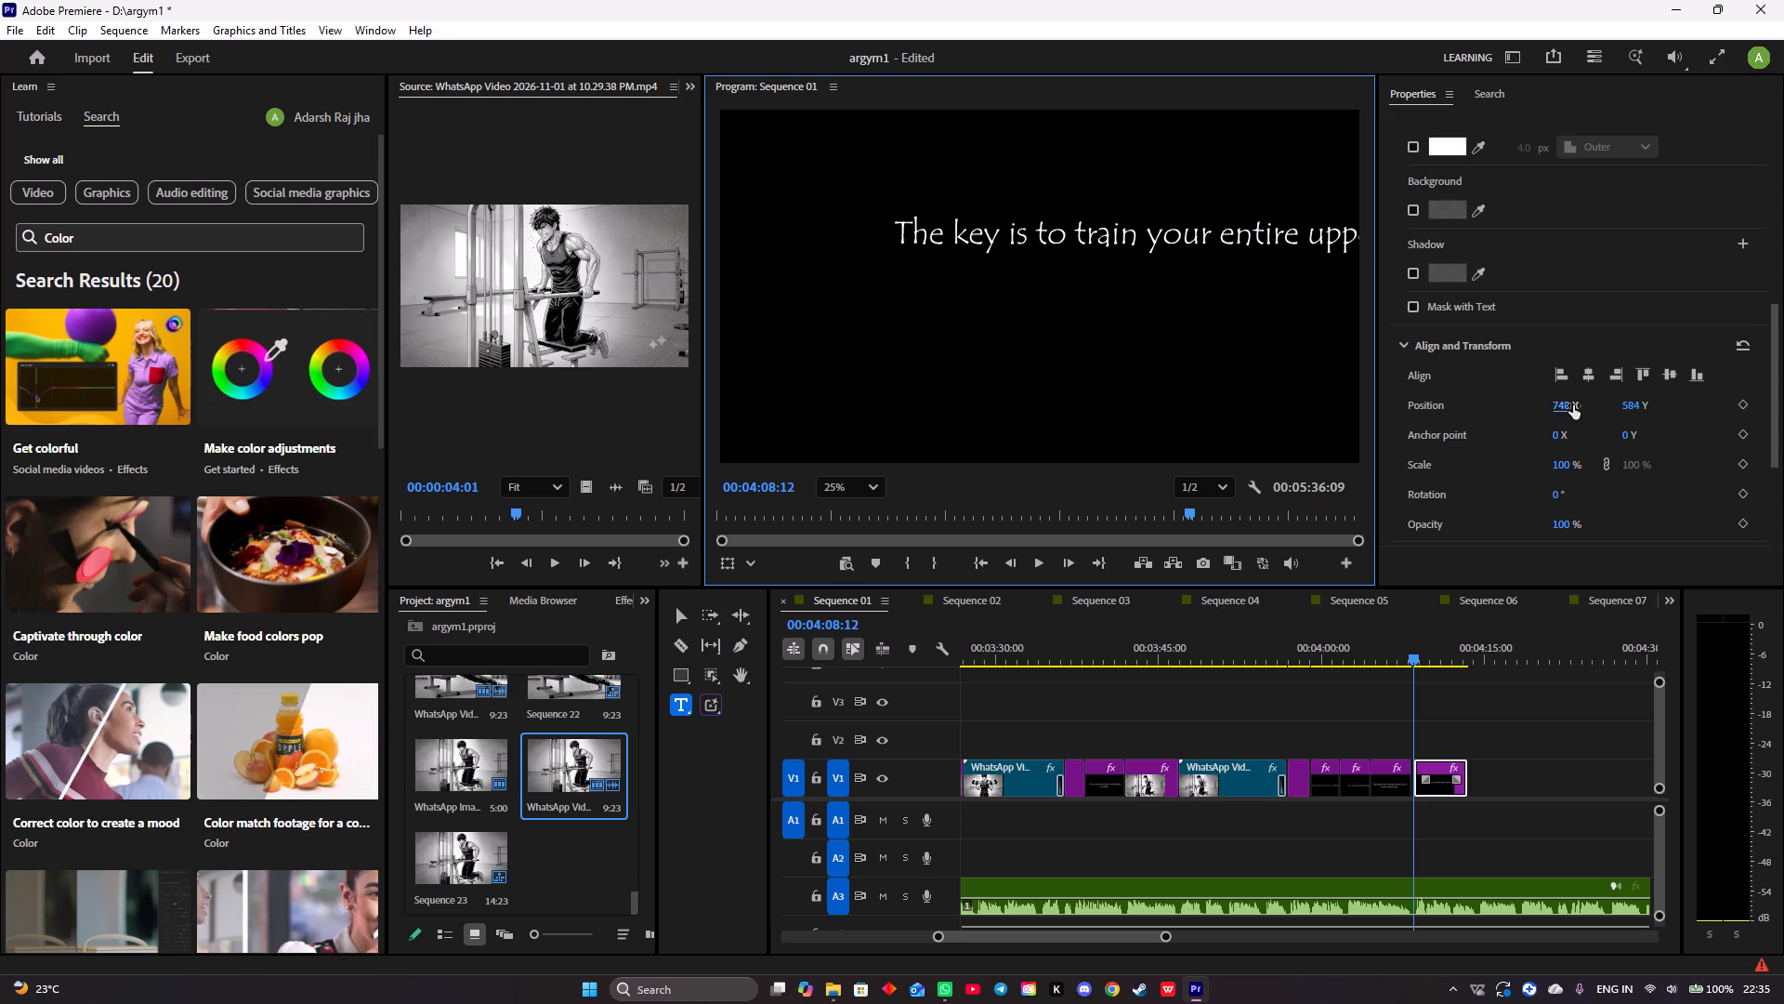
{"action": "left_click_drag", "start_coordinate": [1570, 405], "coordinate": [1098, 416]}
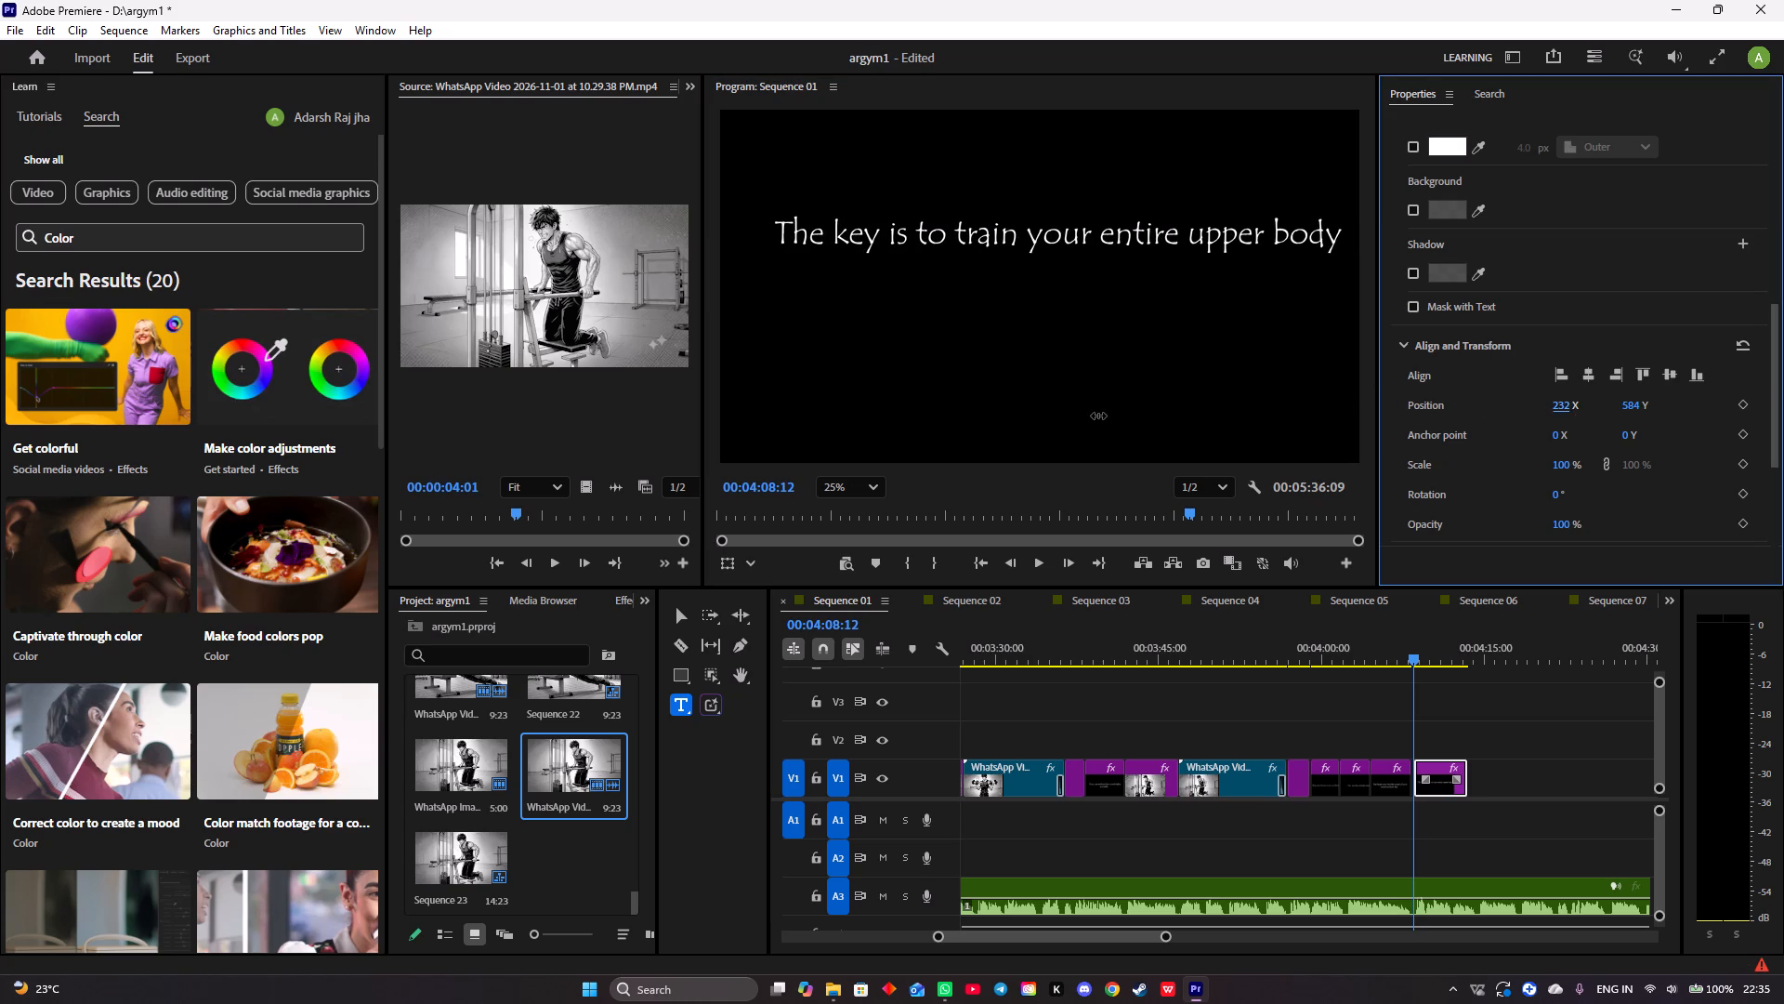
{"action": "left_click_drag", "start_coordinate": [1098, 416], "coordinate": [1061, 404]}
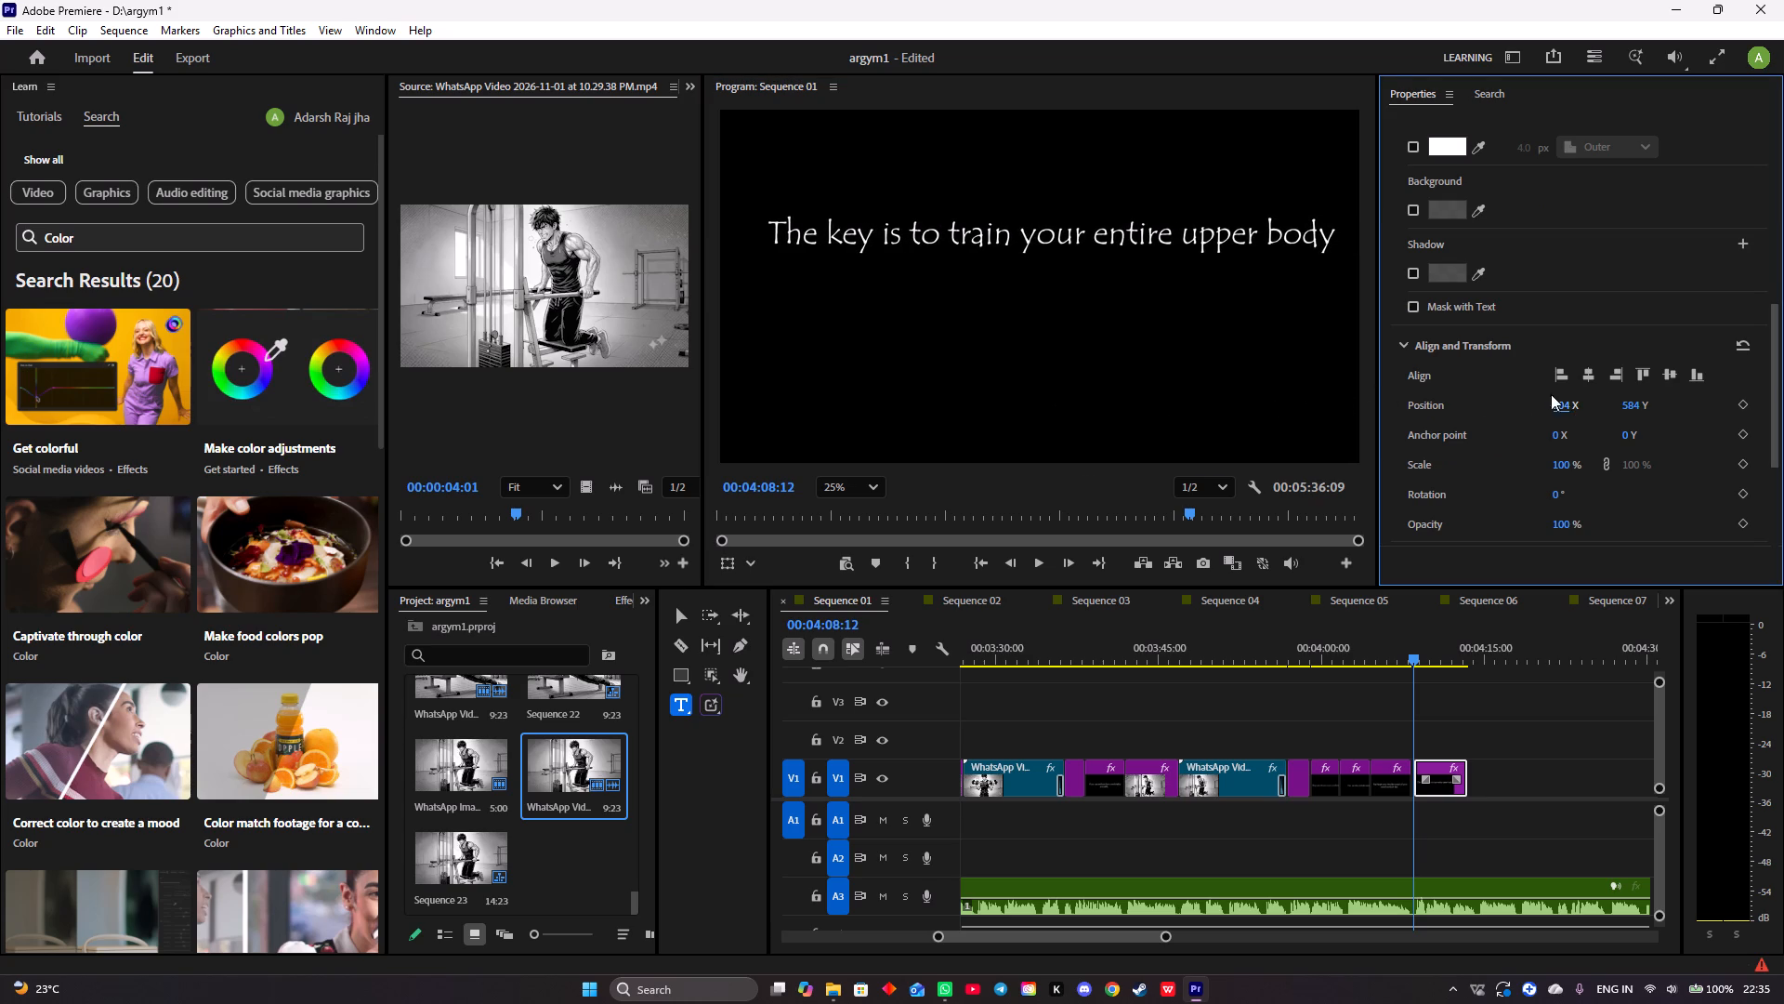
{"action": "left_click_drag", "start_coordinate": [1633, 403], "coordinate": [1783, 434]}
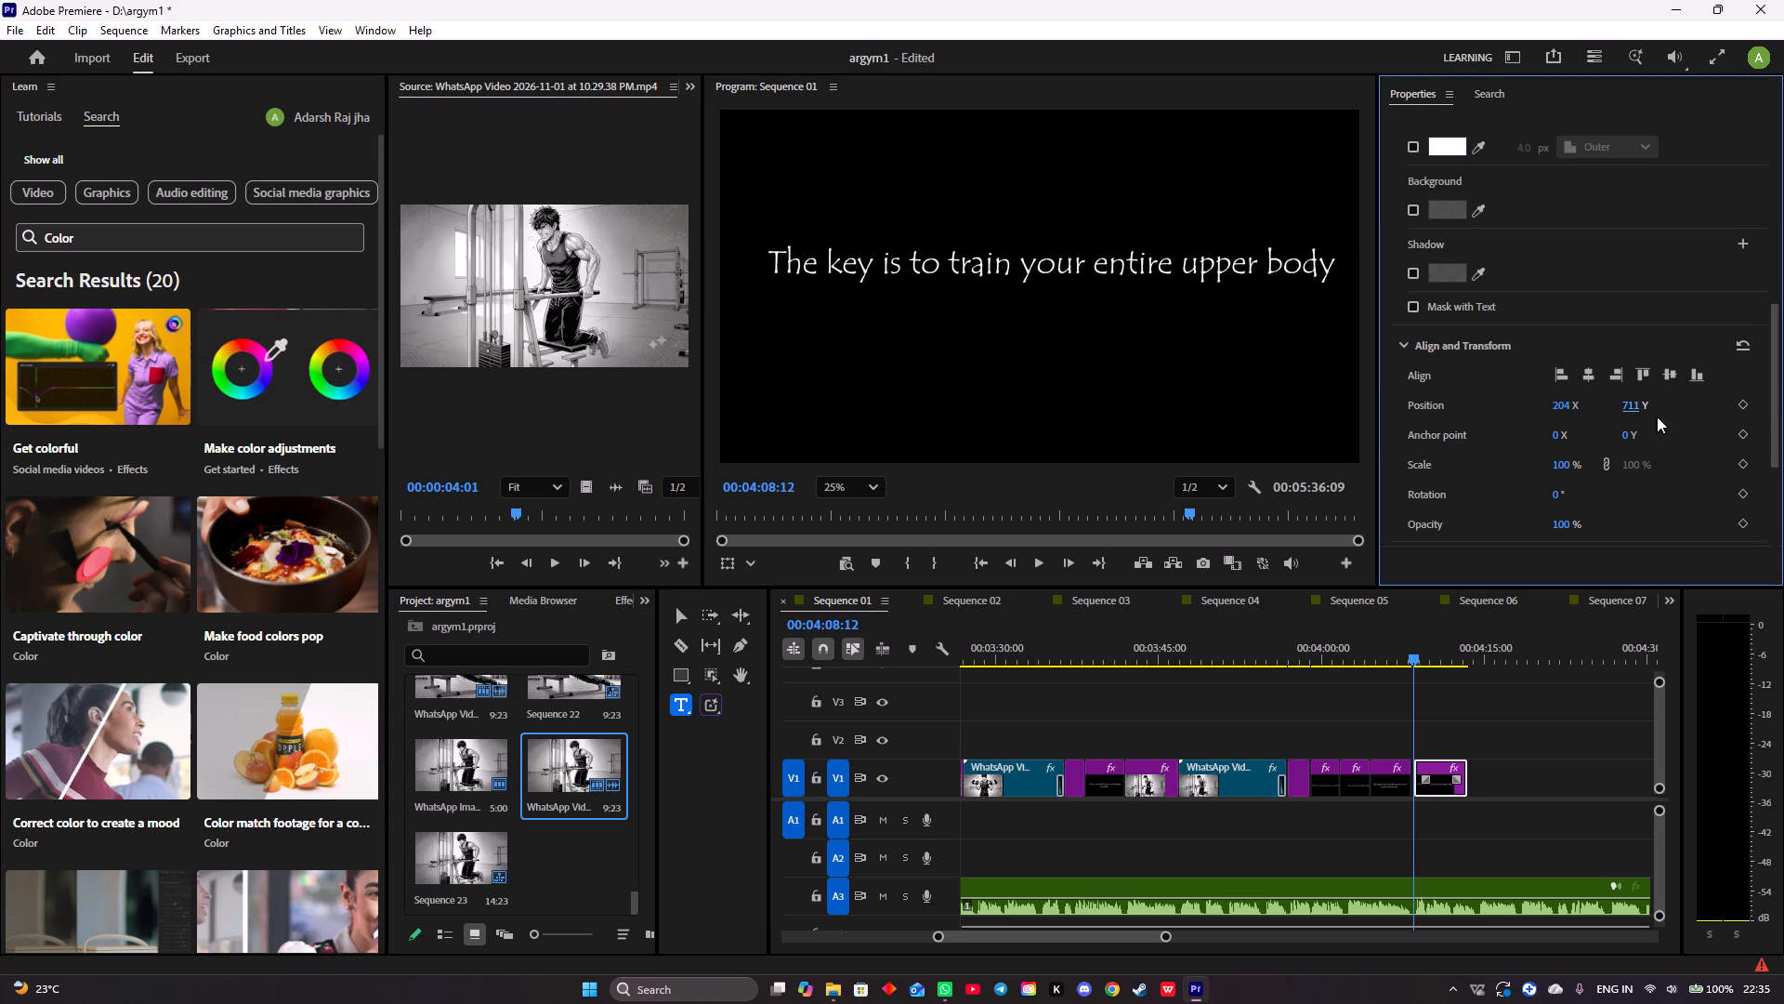
{"action": "left_click_drag", "start_coordinate": [1622, 411], "coordinate": [1673, 411]}
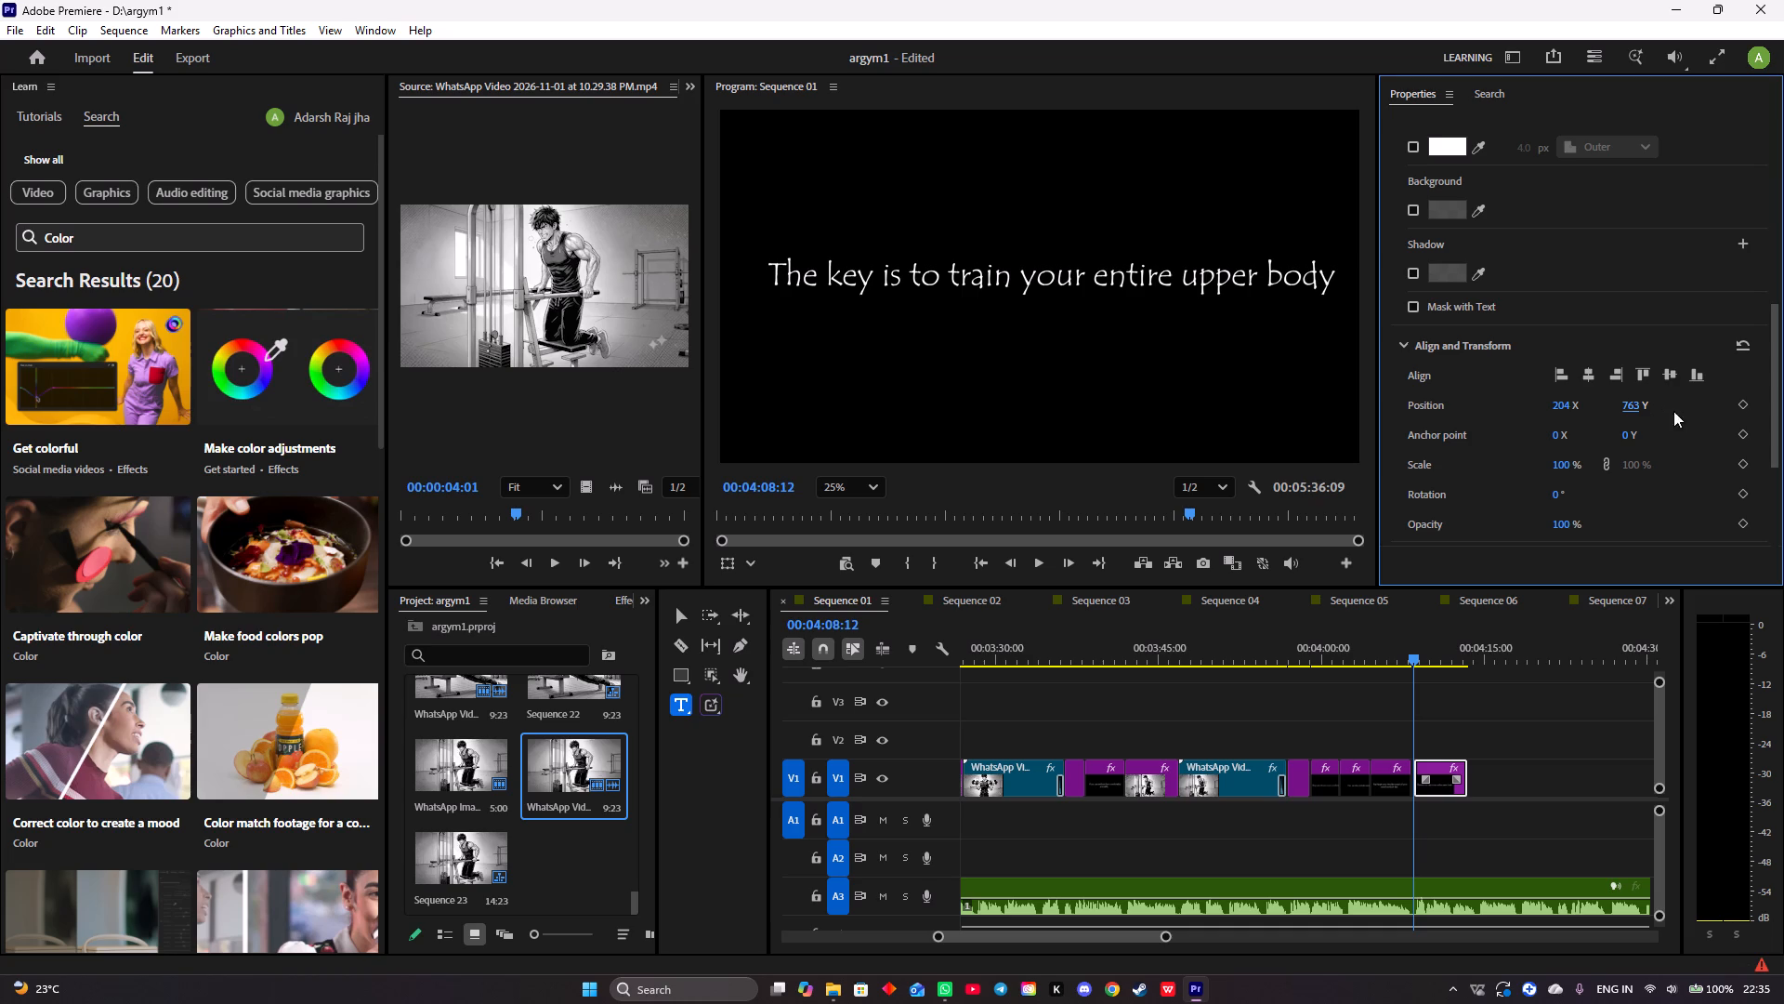
Play the "The key is to train" title against the audio and trim its end back to 00:04:12:02.
{"action": "left_click", "coordinate": [1412, 666]}
{"action": "key", "text": "space"}
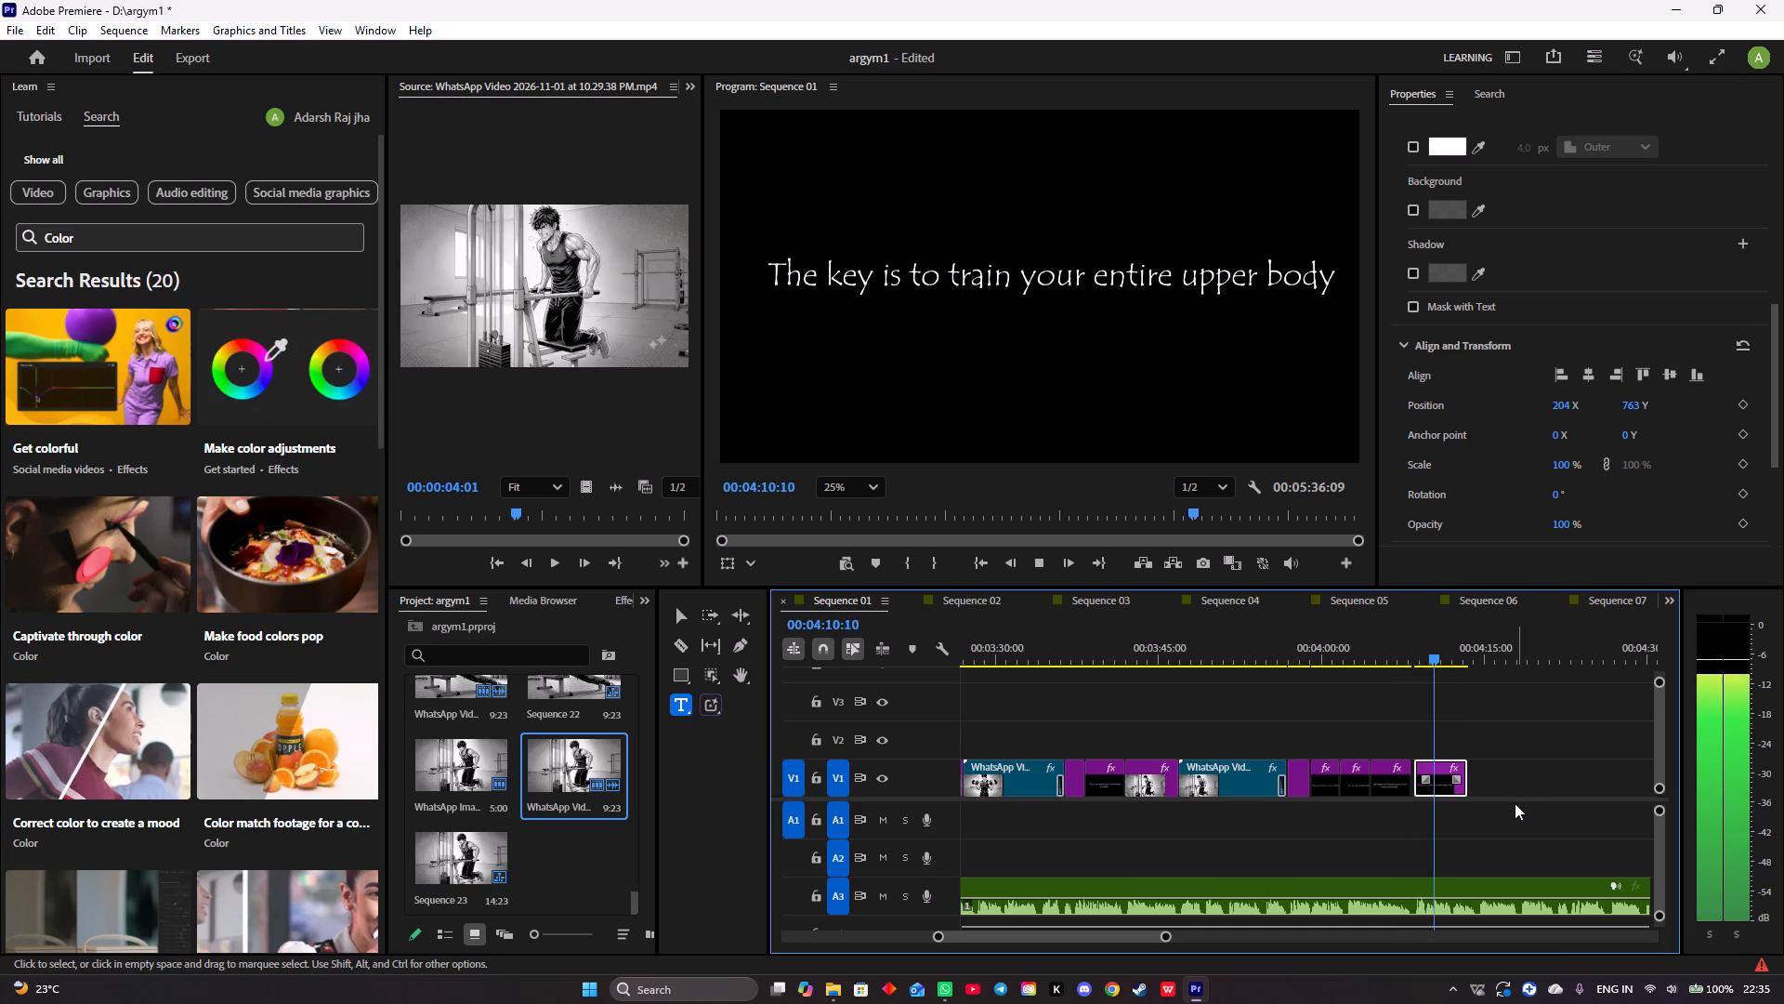
{"action": "key", "text": "space"}
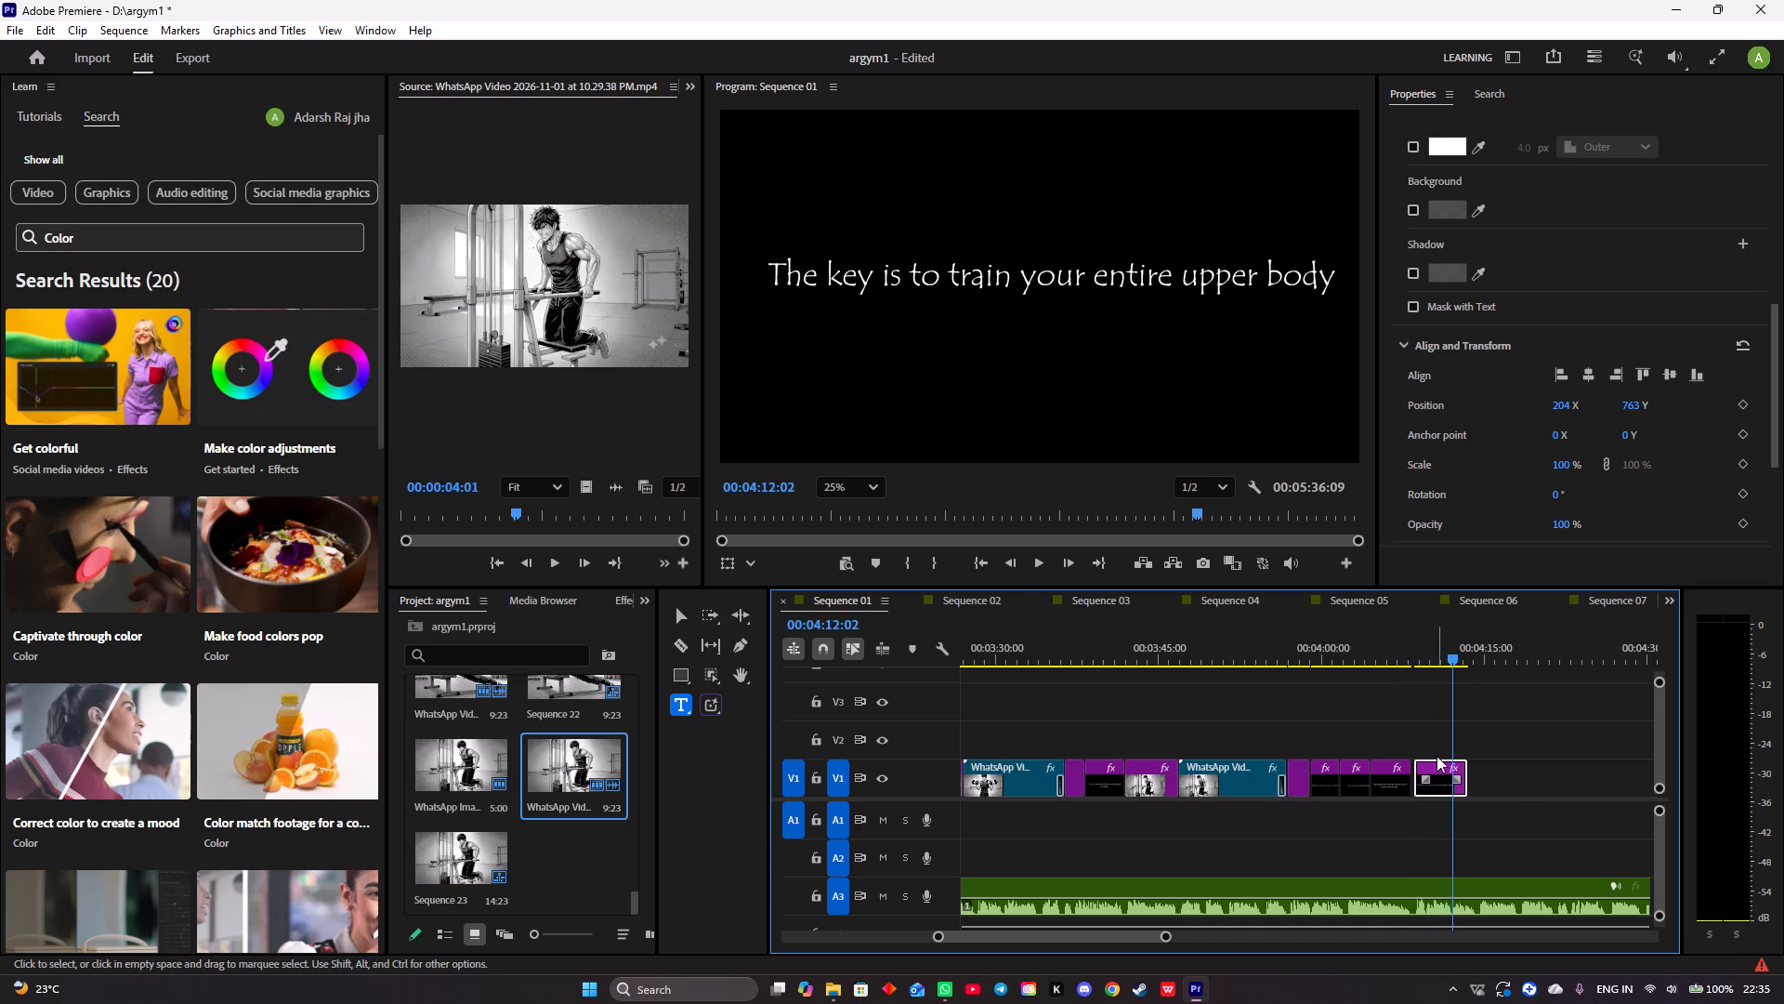
{"action": "left_click_drag", "start_coordinate": [1465, 763], "coordinate": [1457, 761]}
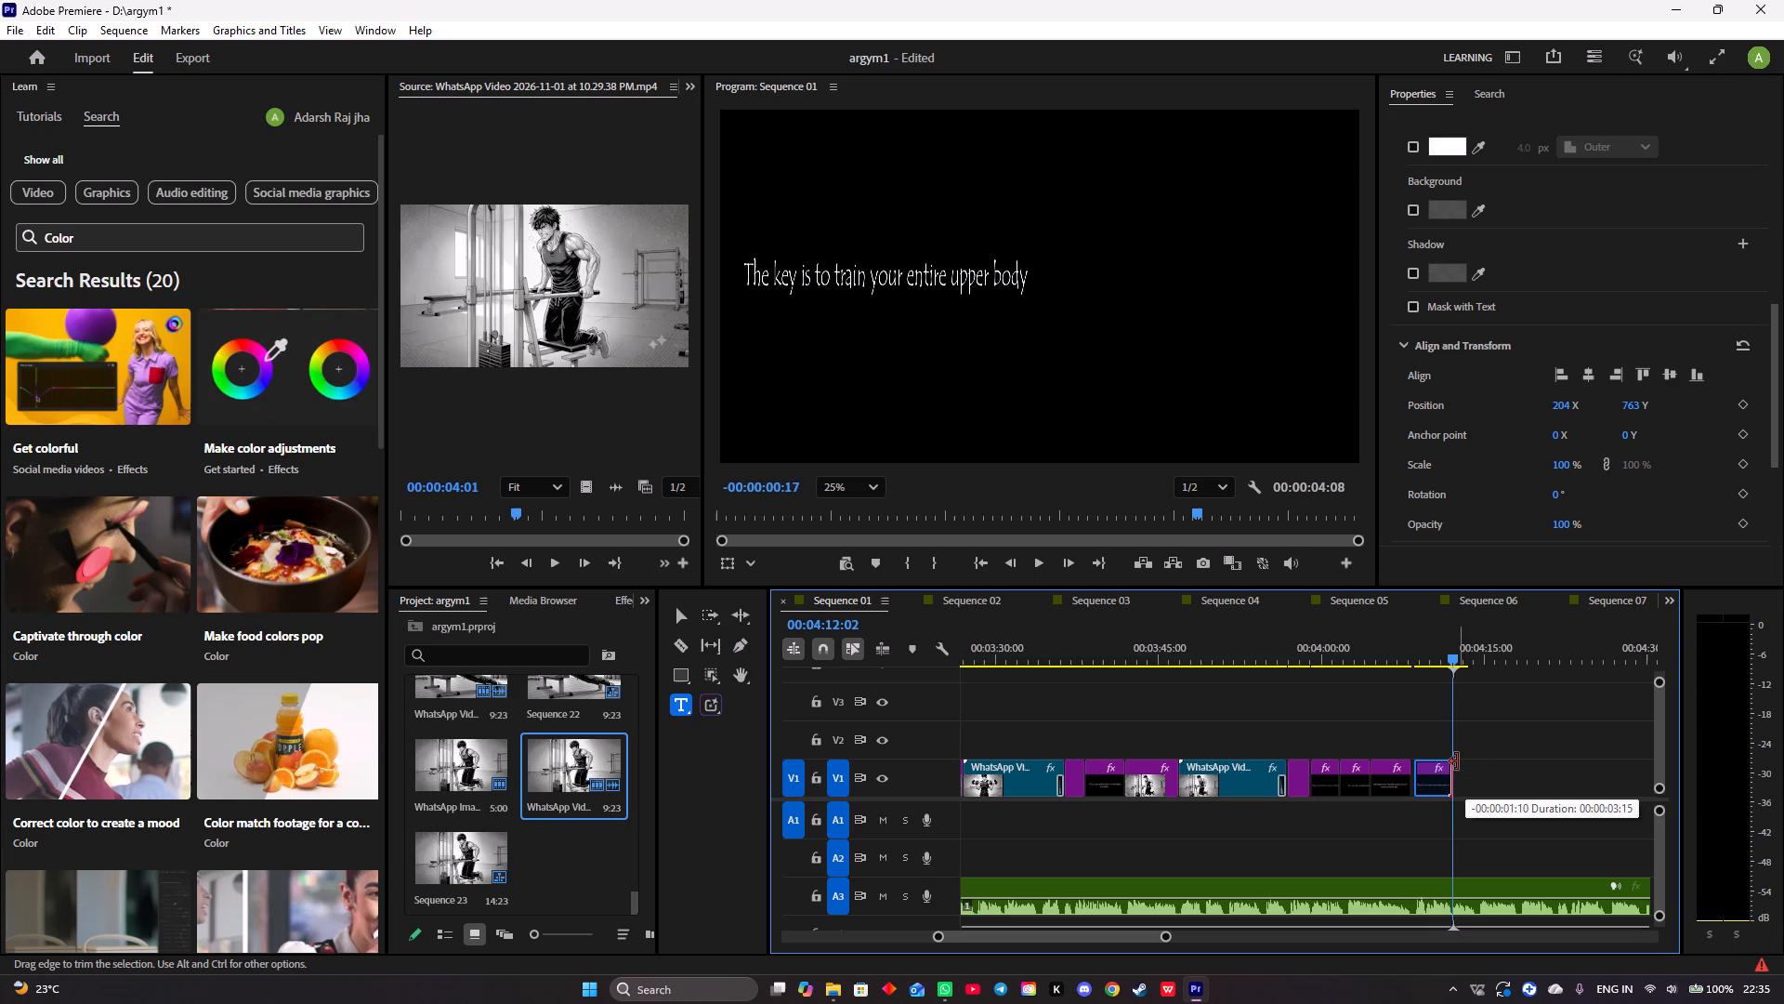
{"action": "left_click_drag", "start_coordinate": [1457, 761], "coordinate": [1454, 760]}
Listen to the following narration and add a title reading "instead of chasing an quick iron pump" at 00:04:12:04.
{"action": "key", "text": "space"}
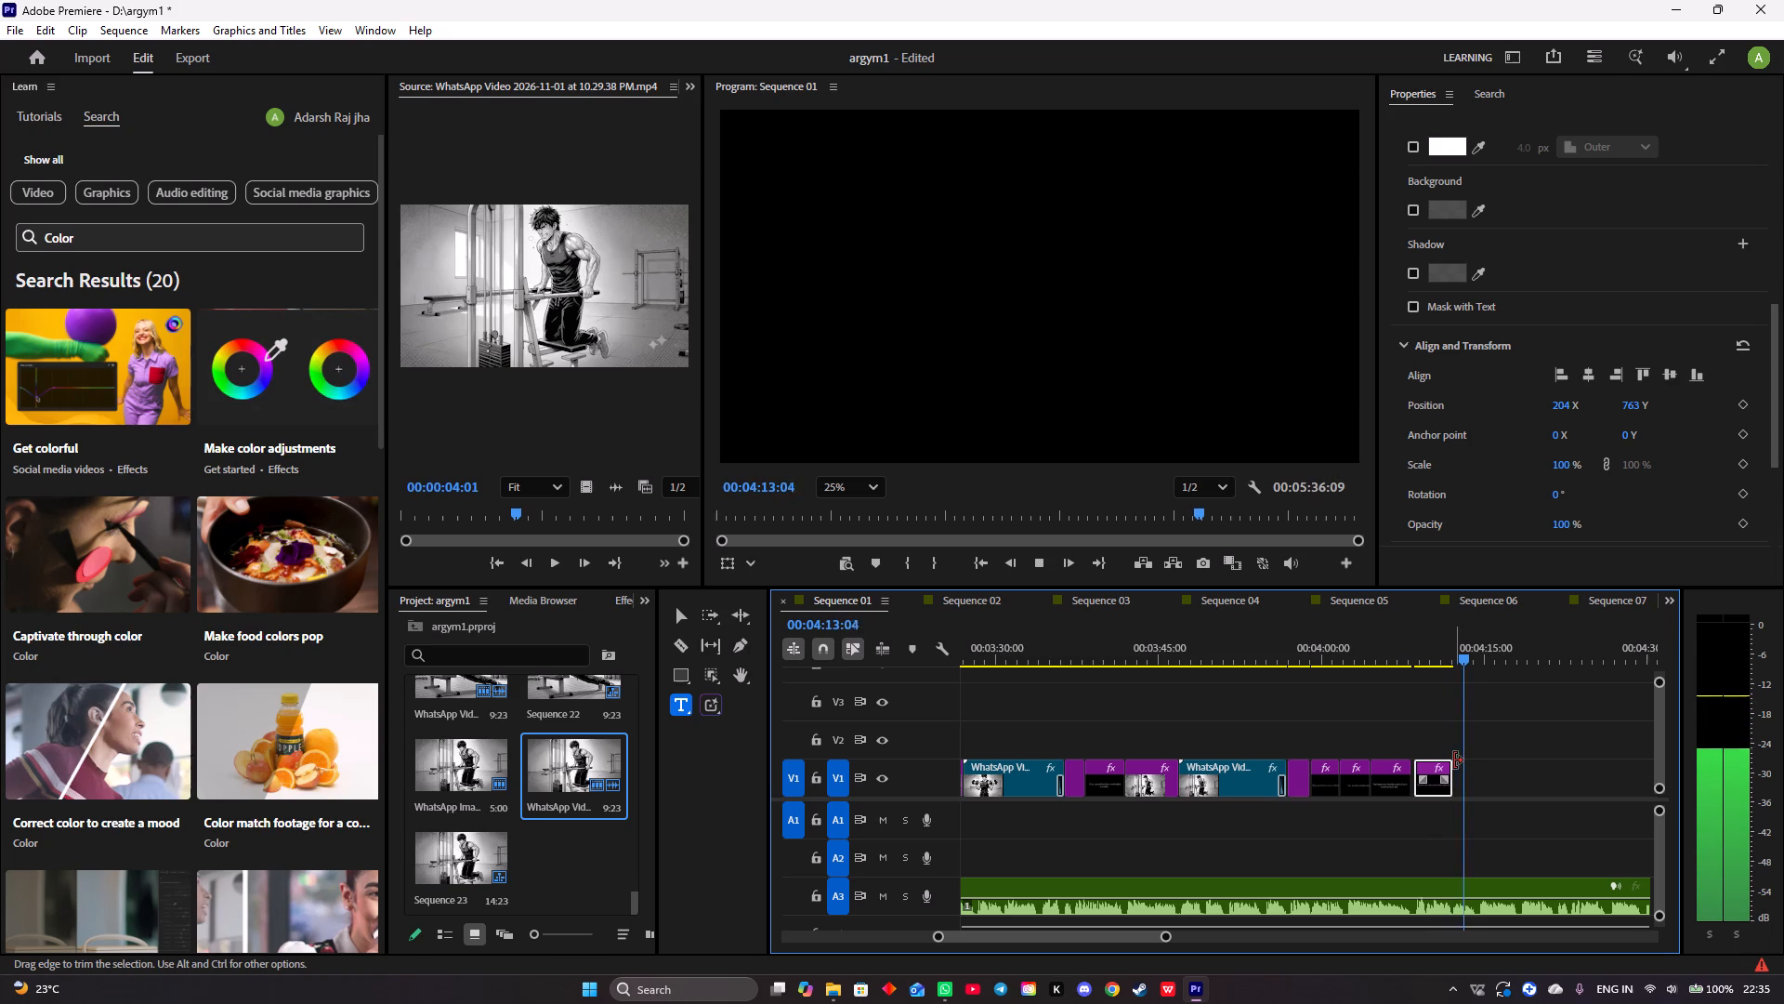
{"action": "key", "text": "space"}
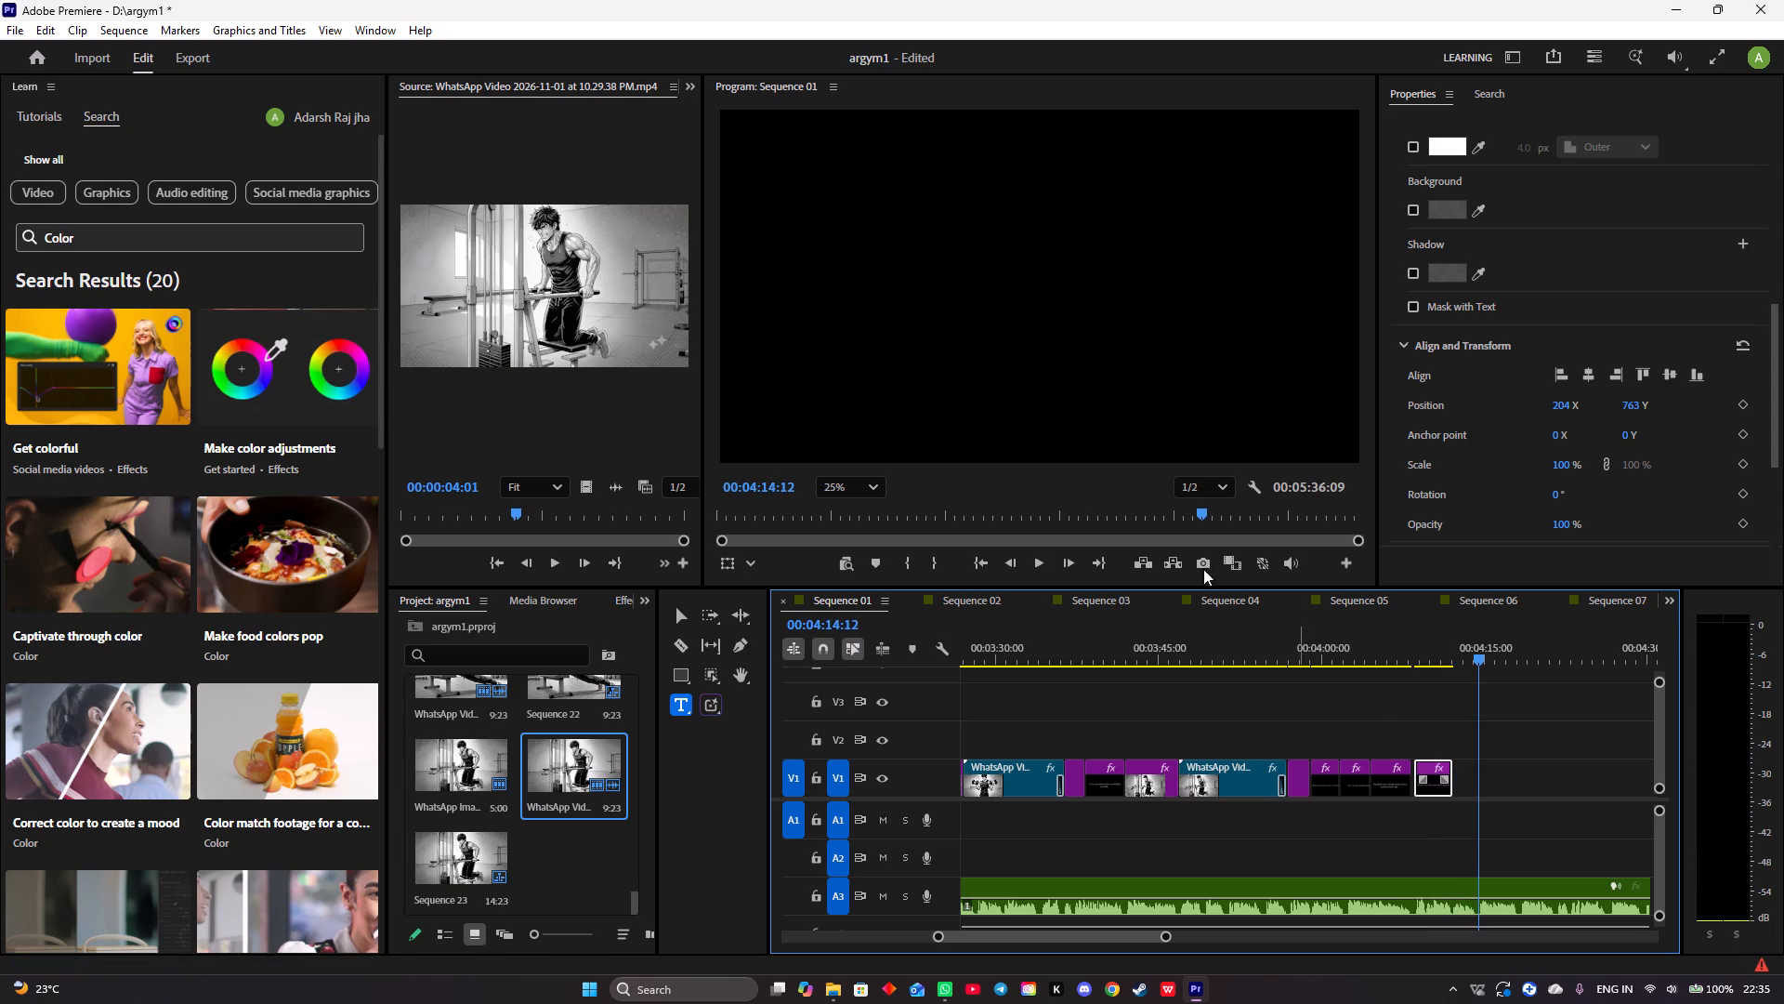
{"action": "left_click_drag", "start_coordinate": [1481, 657], "coordinate": [1460, 658]}
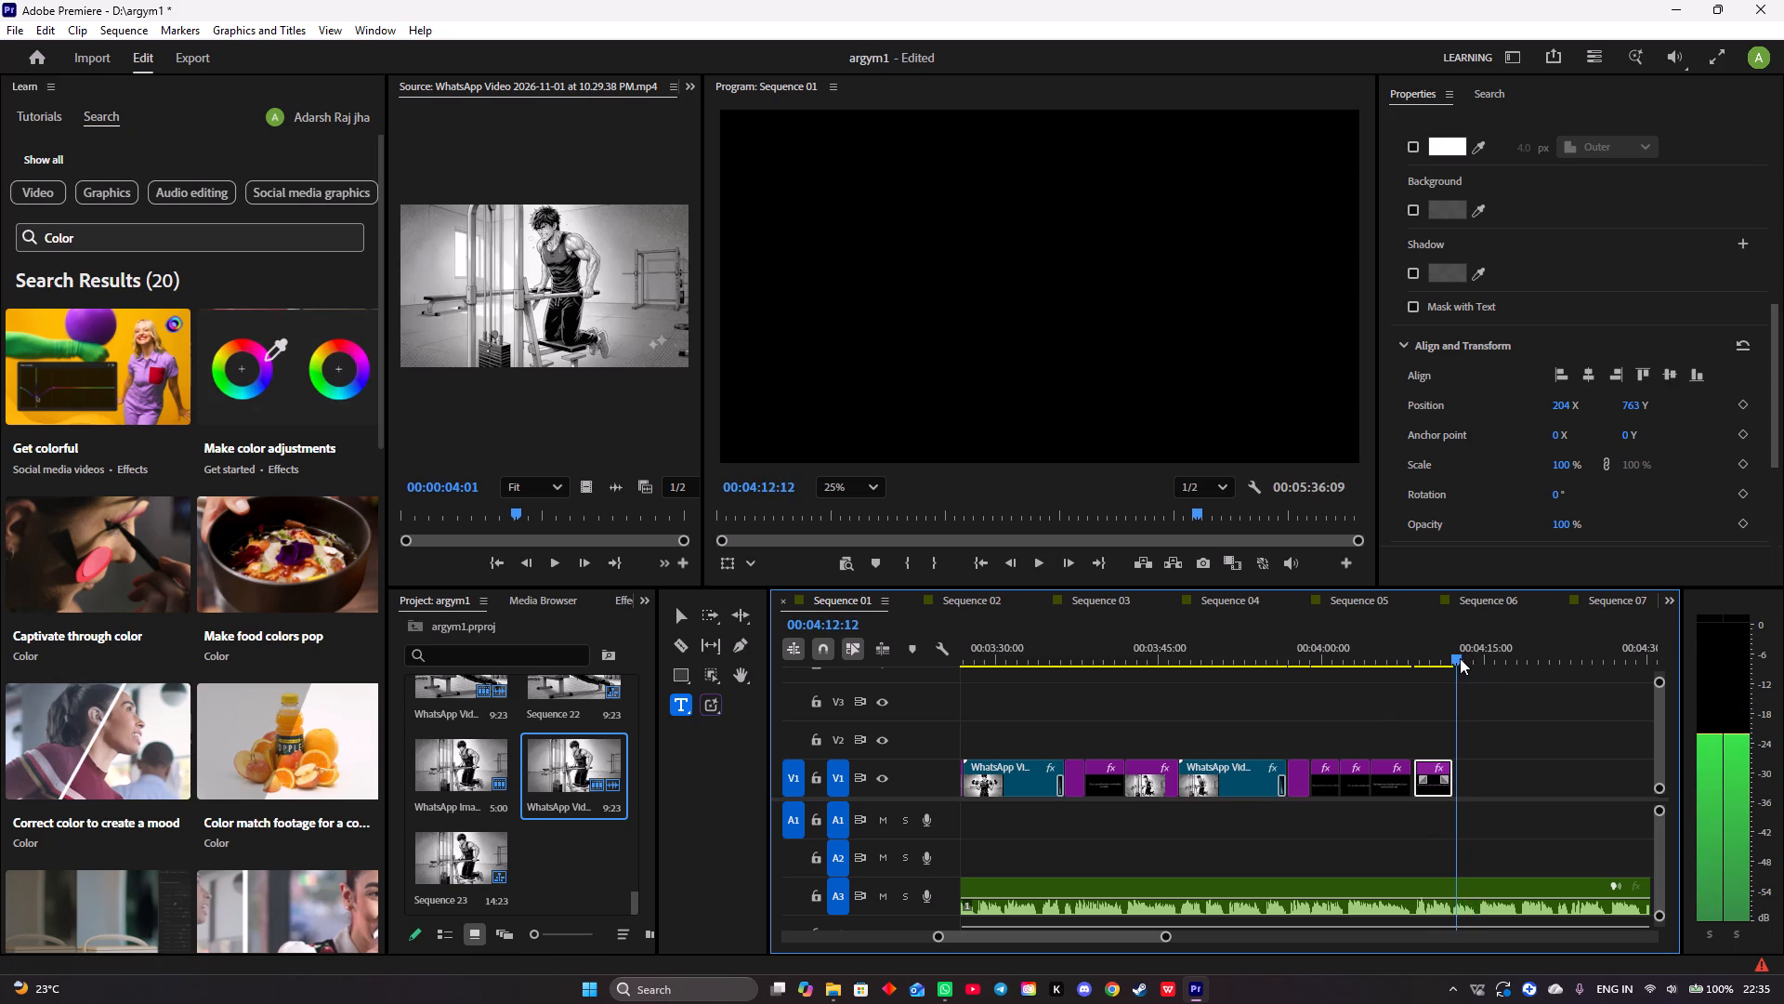
{"action": "left_click_drag", "start_coordinate": [1460, 658], "coordinate": [1456, 658]}
{"action": "left_click", "coordinate": [849, 254]}
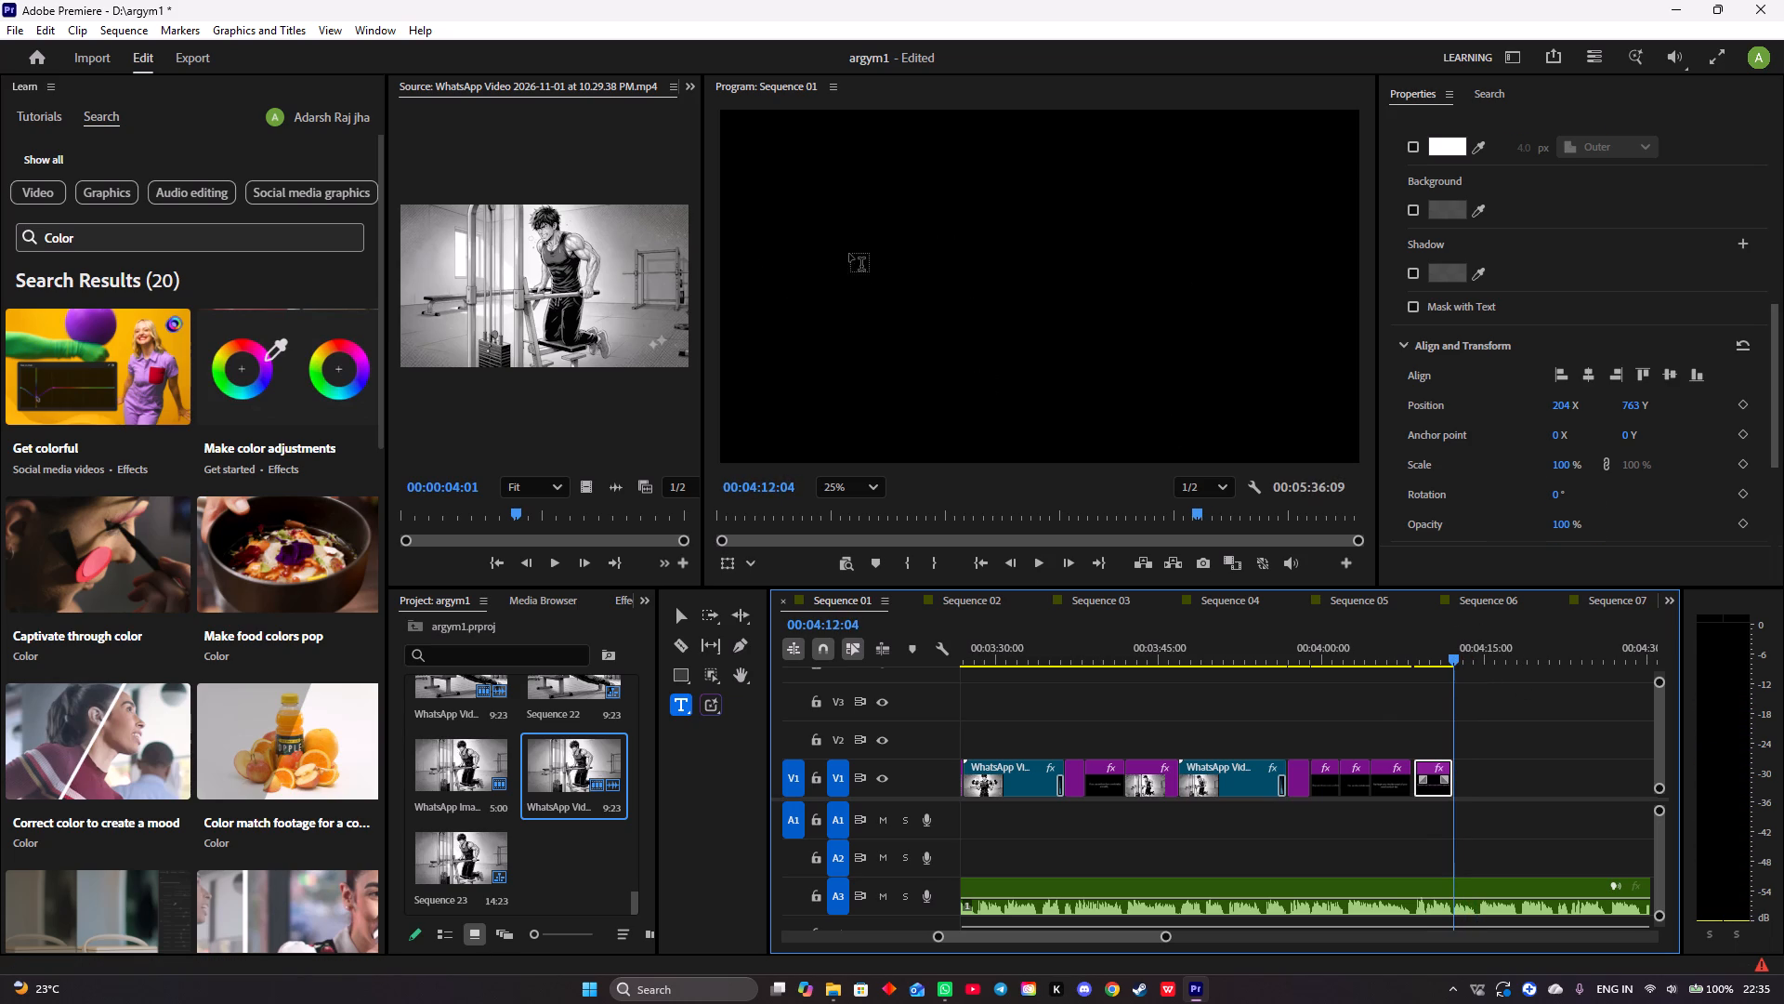
{"action": "type", "text": "instead of chasing an quick iro"}
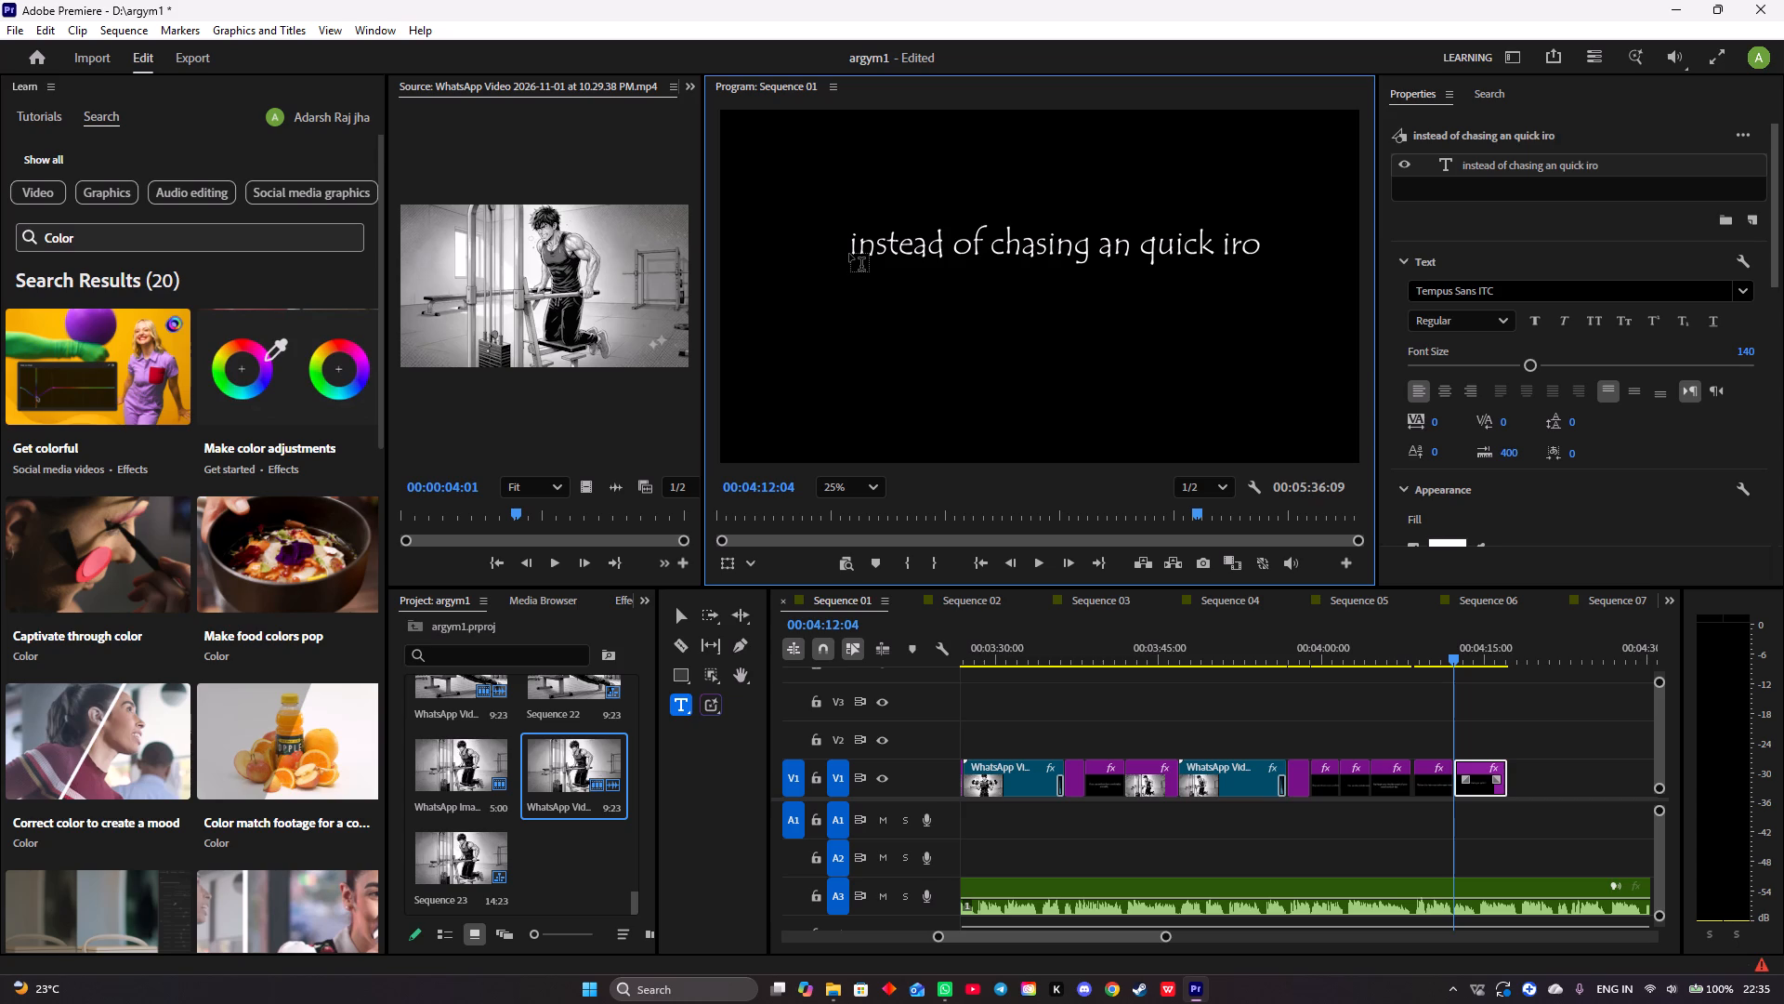
{"action": "type", "text": "n pump"}
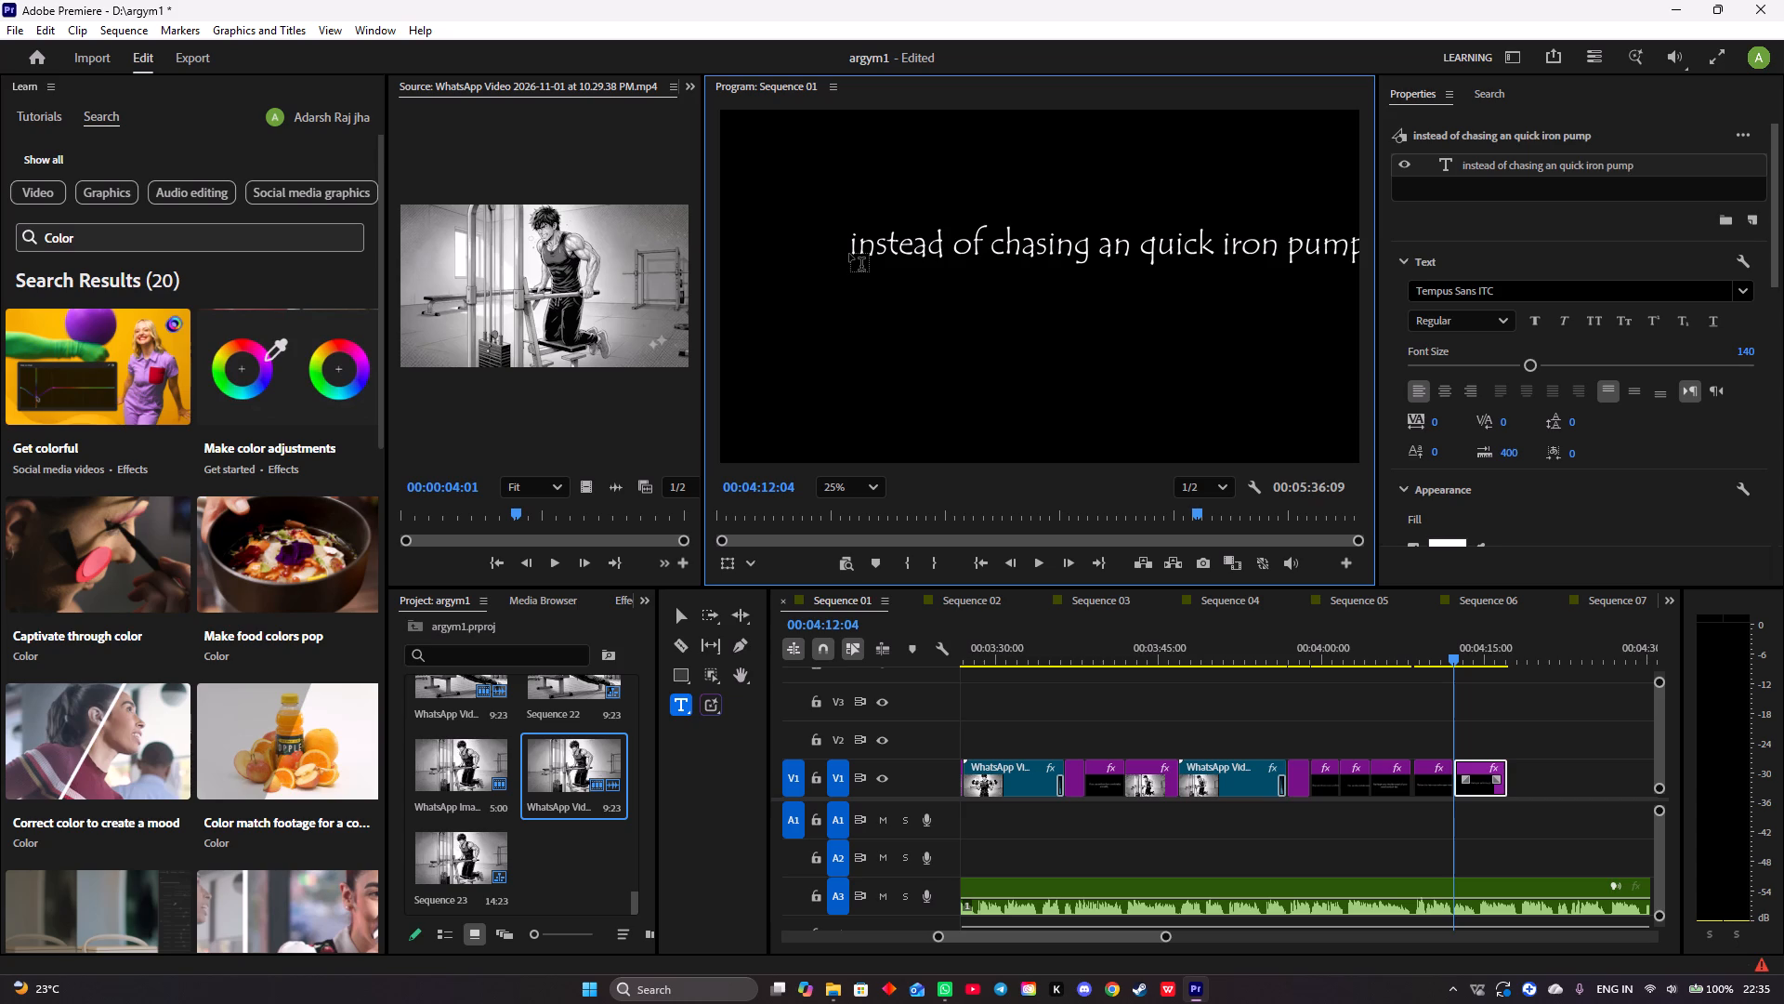
Move the "instead of chasing an quick iron pump" title to about 278 X, 812 Y.
{"action": "scroll", "coordinate": [1456, 412], "scroll_direction": "down", "scroll_amount": 7}
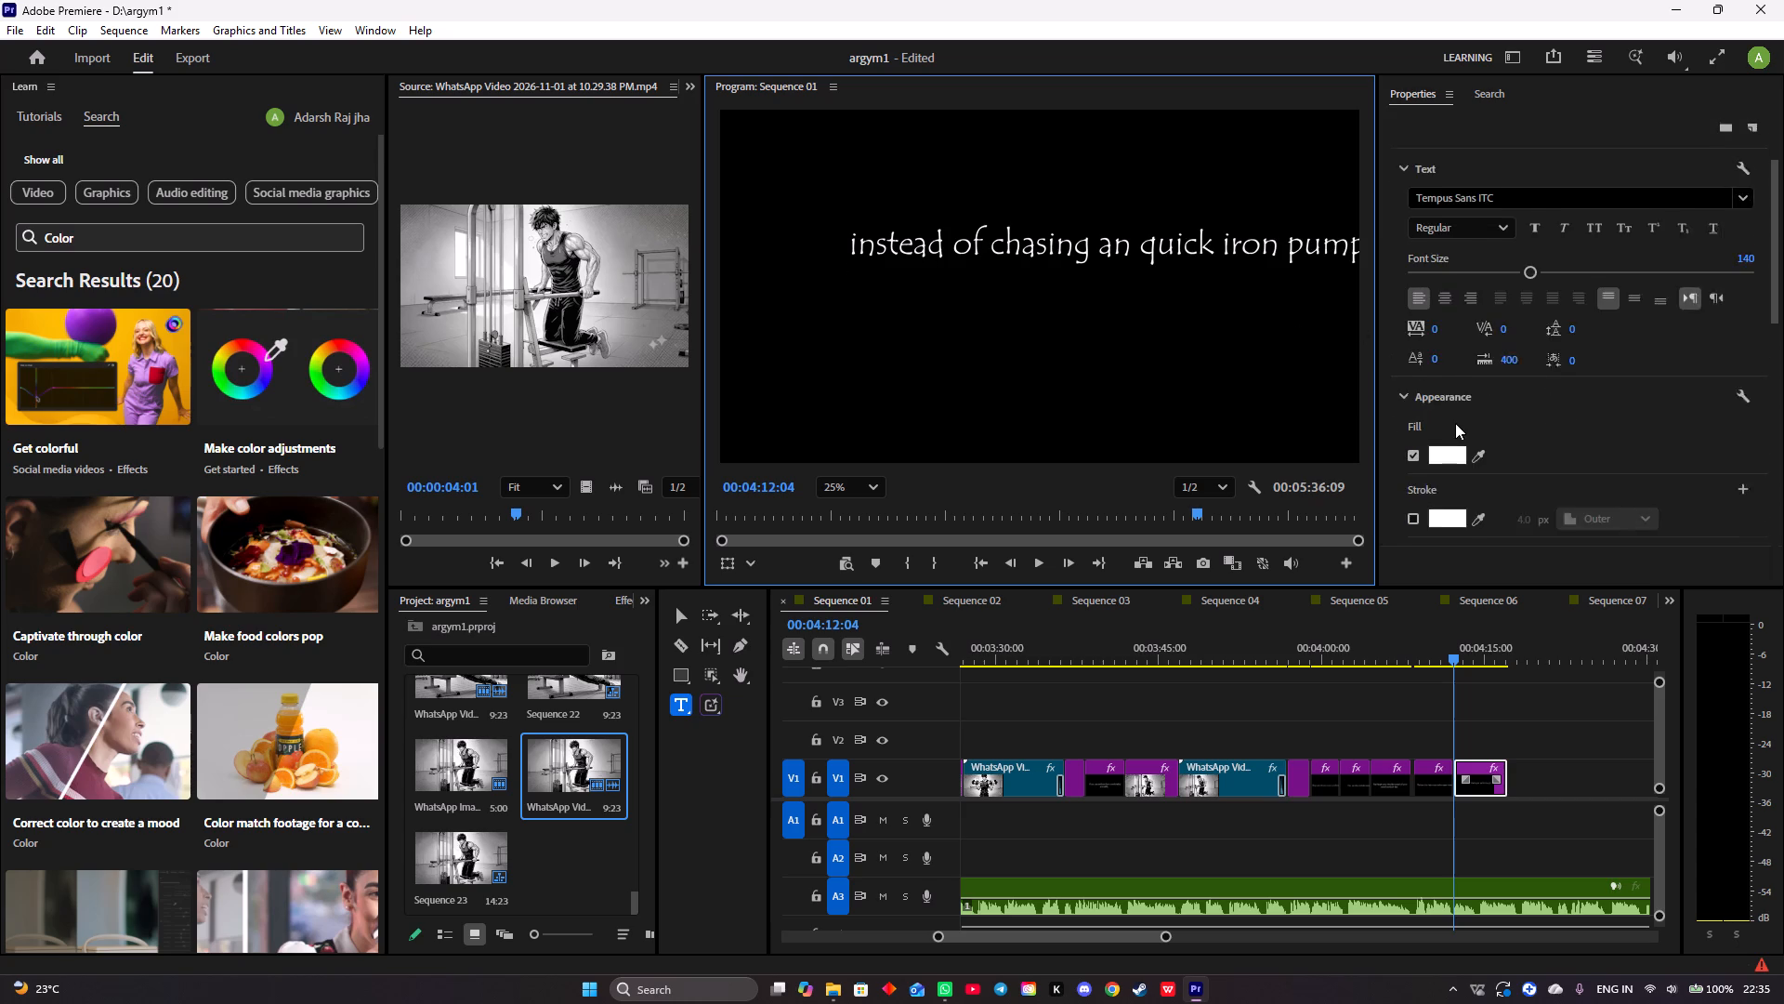
{"action": "scroll", "coordinate": [1455, 423], "scroll_direction": "down", "scroll_amount": 15}
{"action": "left_click_drag", "start_coordinate": [1565, 456], "coordinate": [1401, 483]}
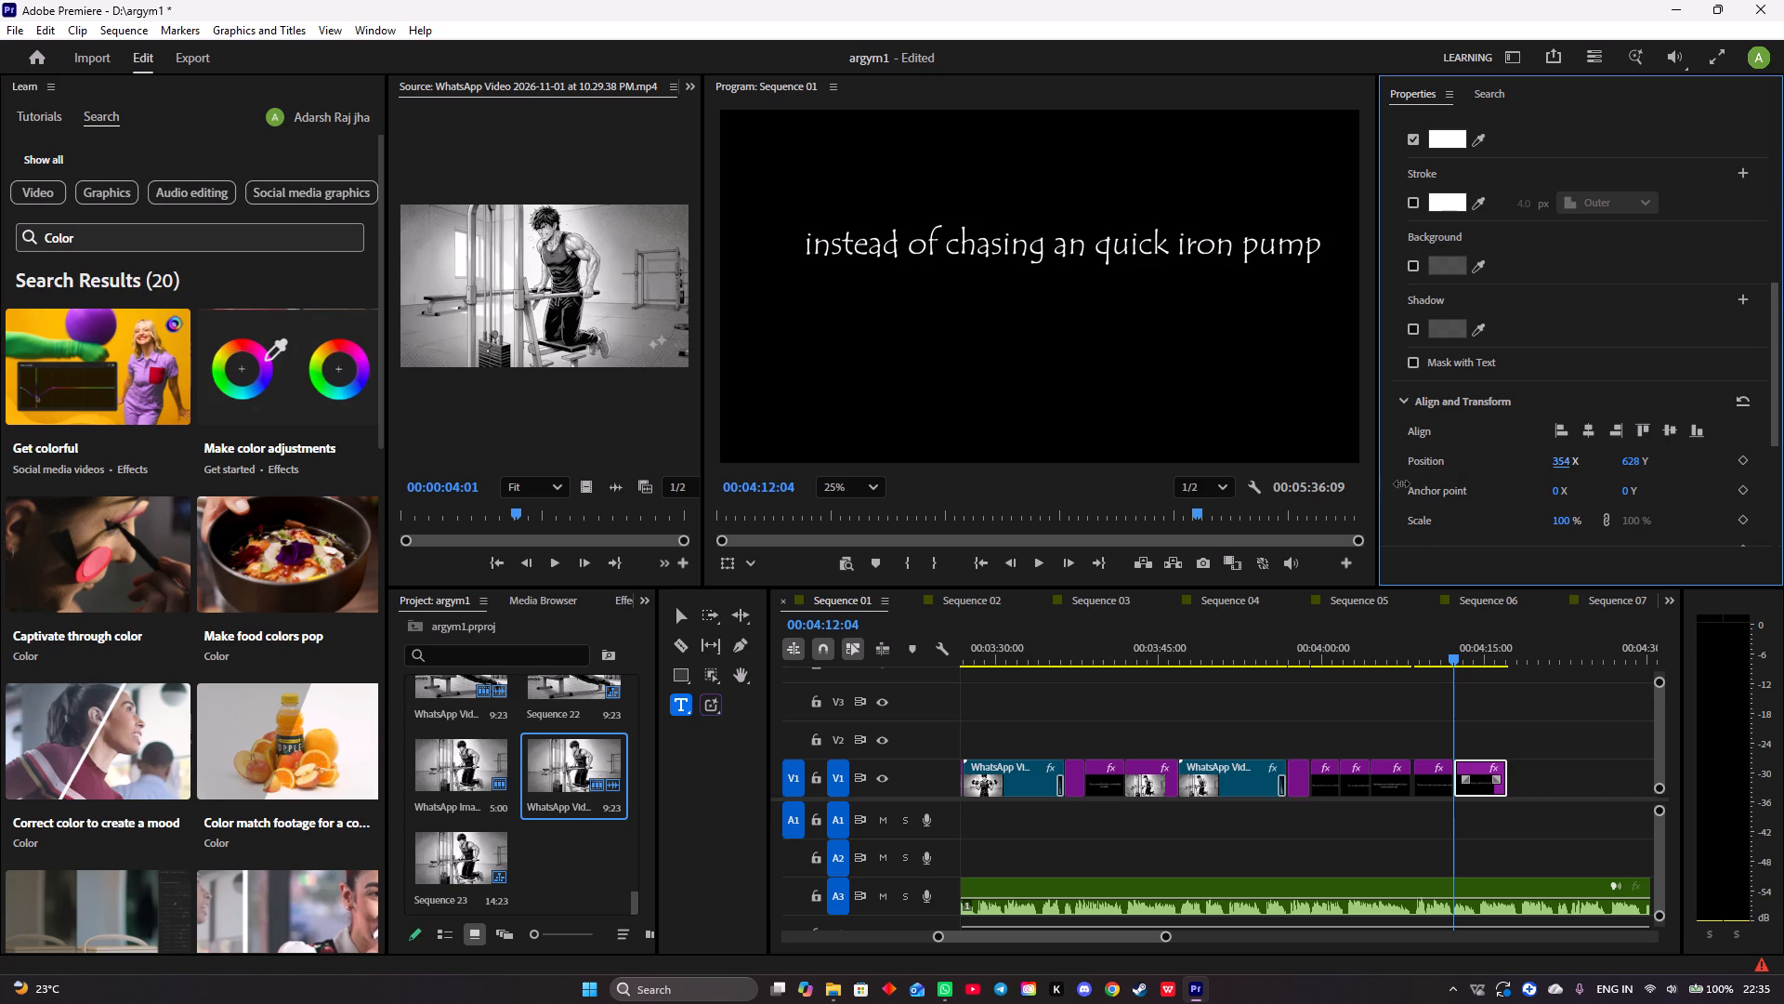
{"action": "left_click_drag", "start_coordinate": [1401, 483], "coordinate": [1371, 490]}
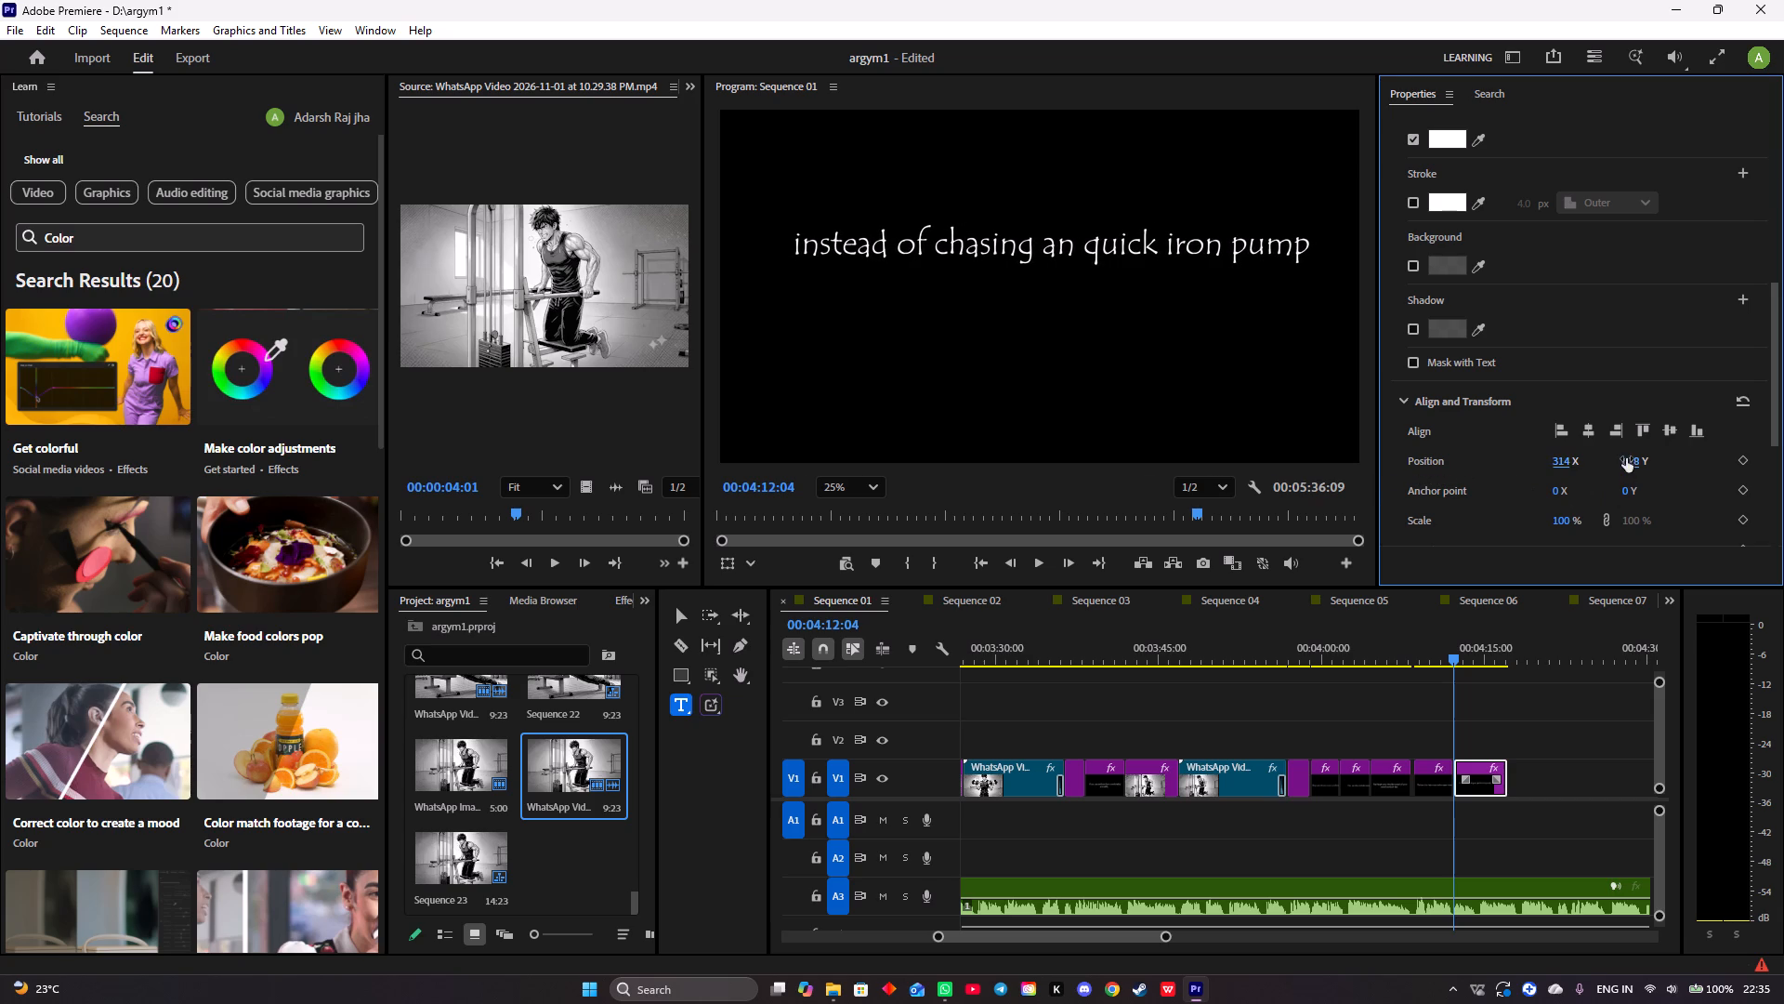
{"action": "left_click_drag", "start_coordinate": [1626, 458], "coordinate": [1783, 468]}
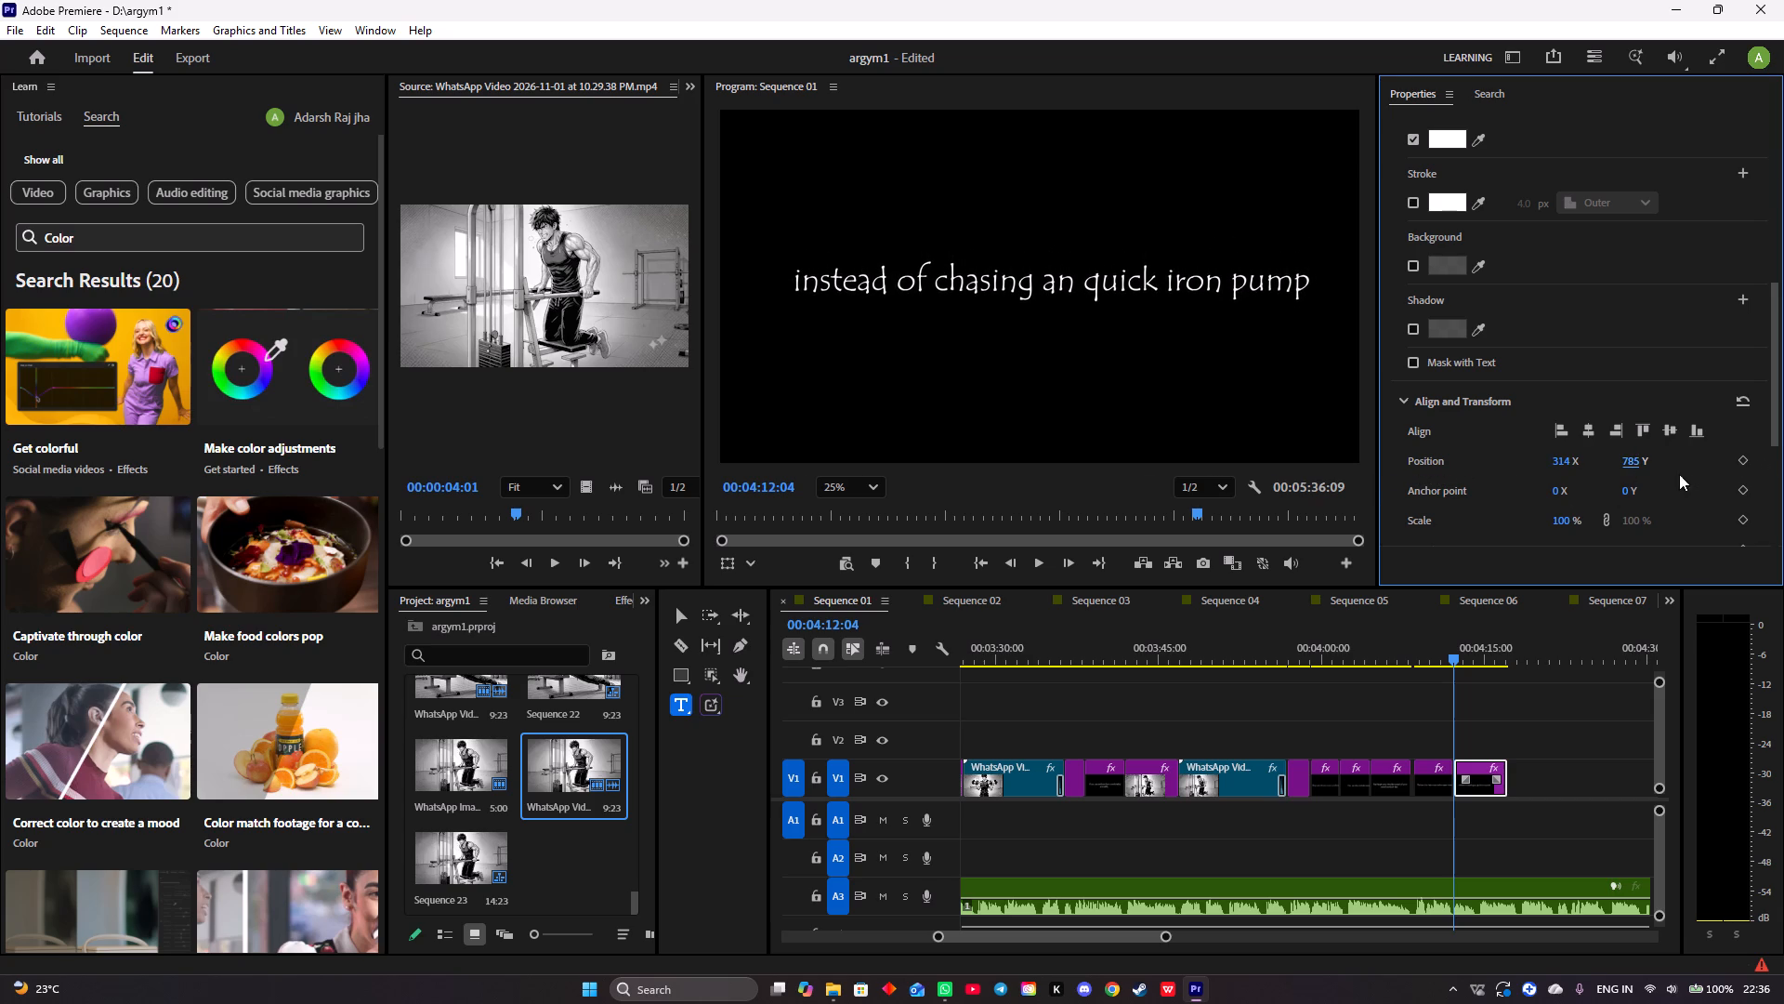
{"action": "left_click_drag", "start_coordinate": [1626, 463], "coordinate": [1650, 459]}
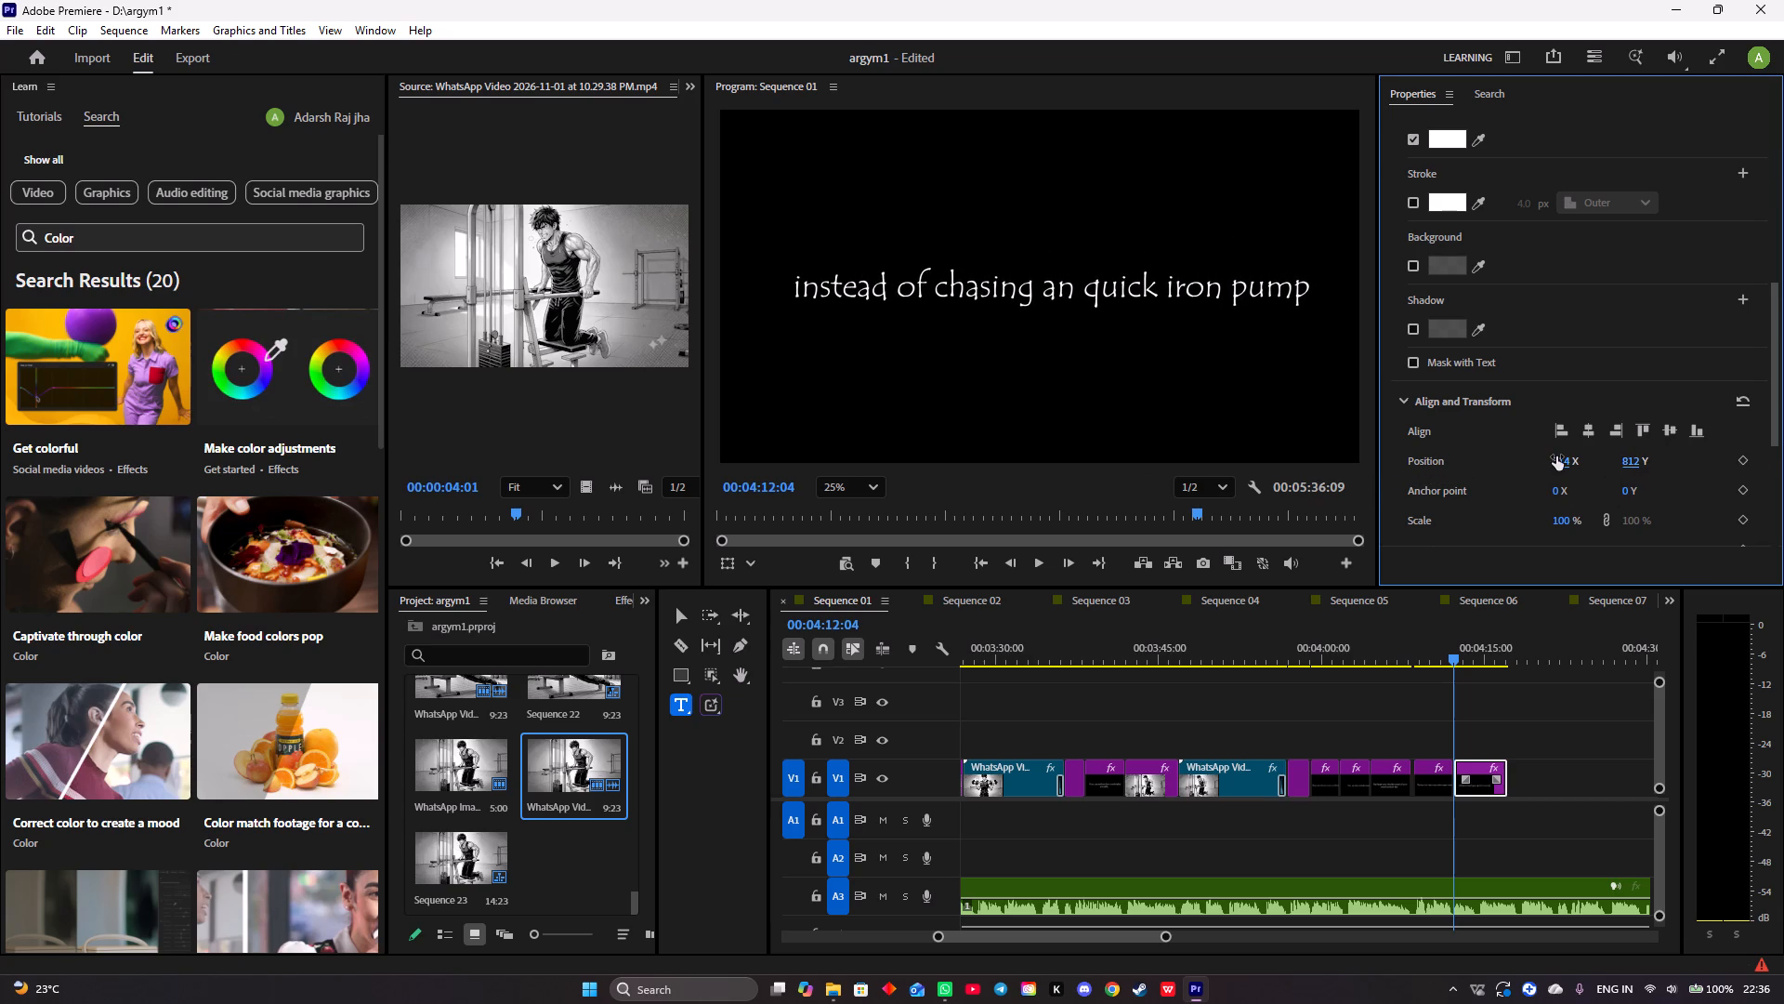
{"action": "left_click_drag", "start_coordinate": [1557, 457], "coordinate": [1524, 458]}
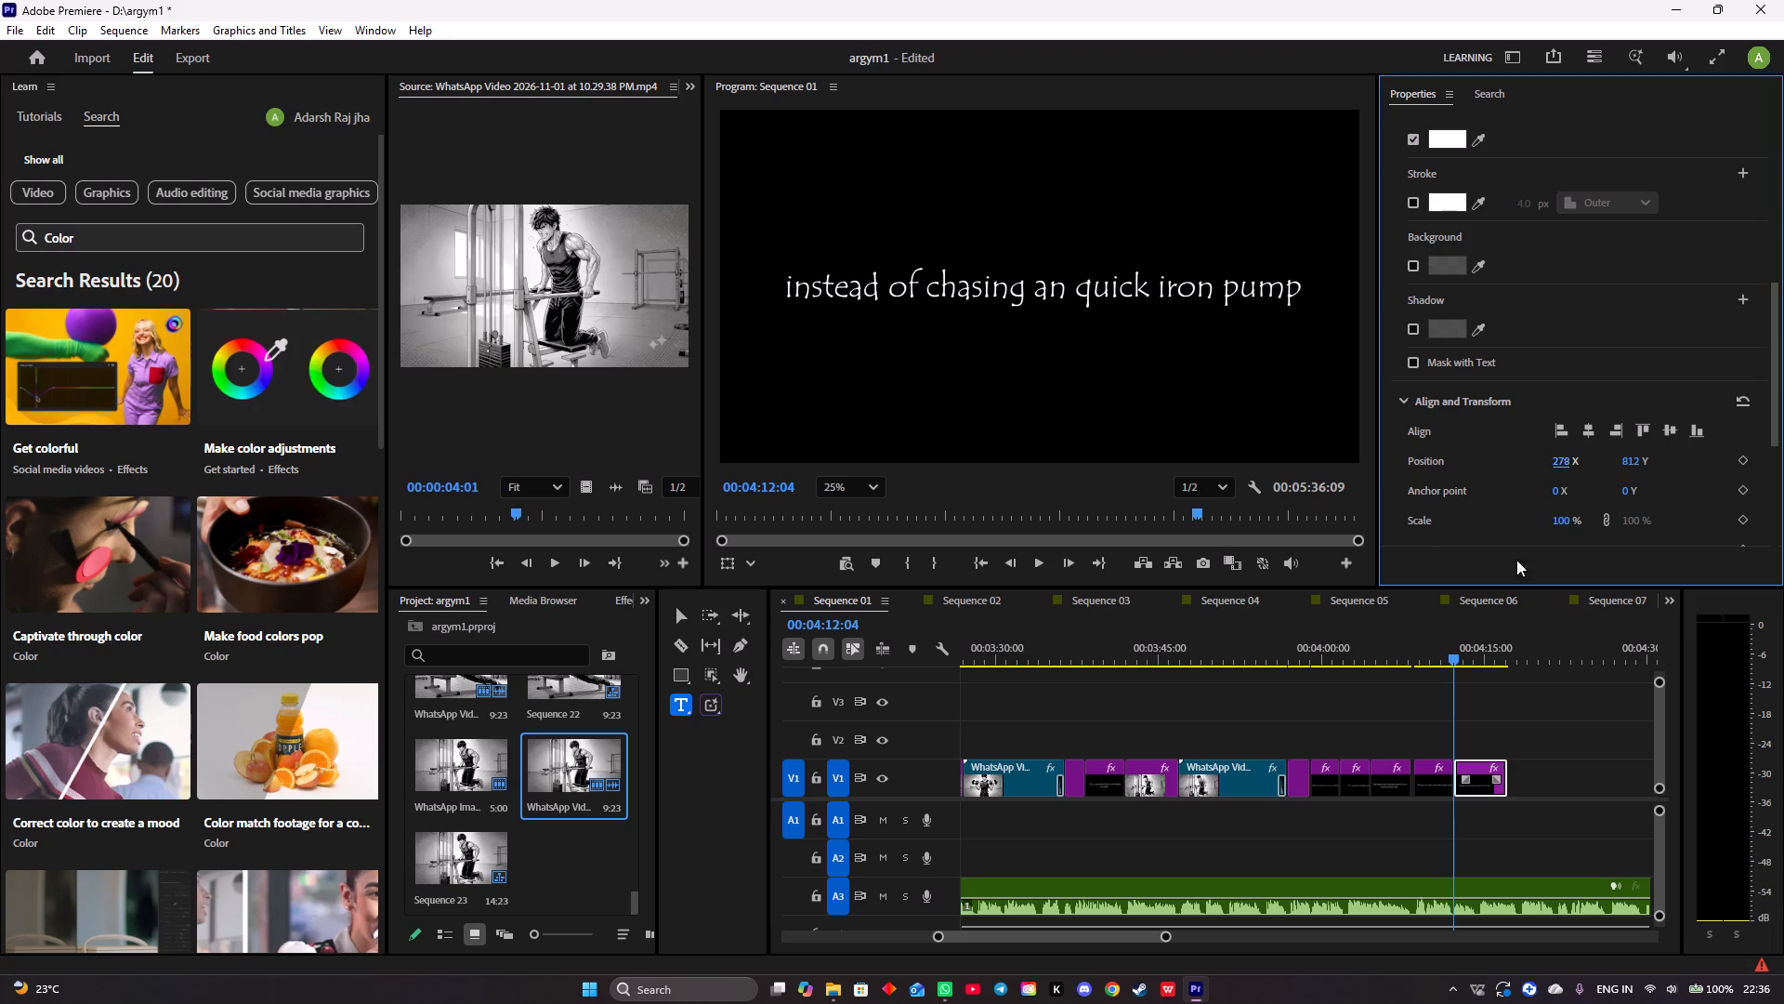
Play from about 00:04:11:03 through the "instead of chasing" title to check it against the narration.
{"action": "left_click_drag", "start_coordinate": [1458, 651], "coordinate": [1444, 654]}
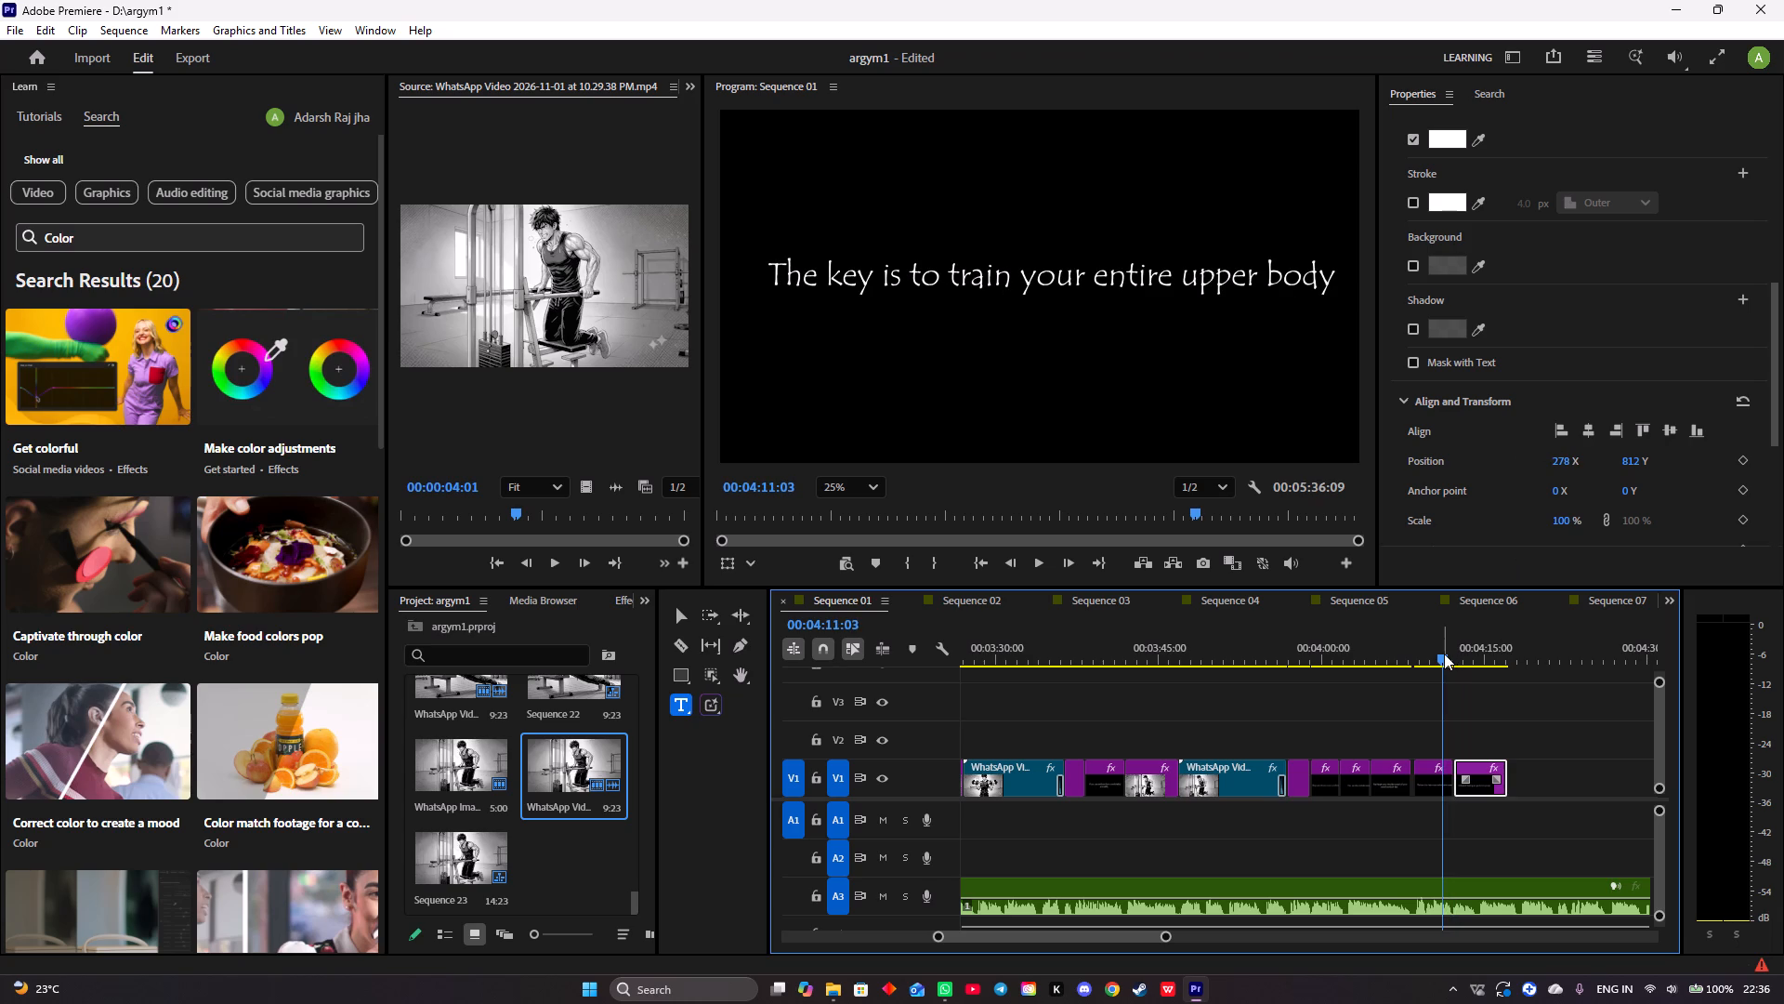
{"action": "key", "text": "space"}
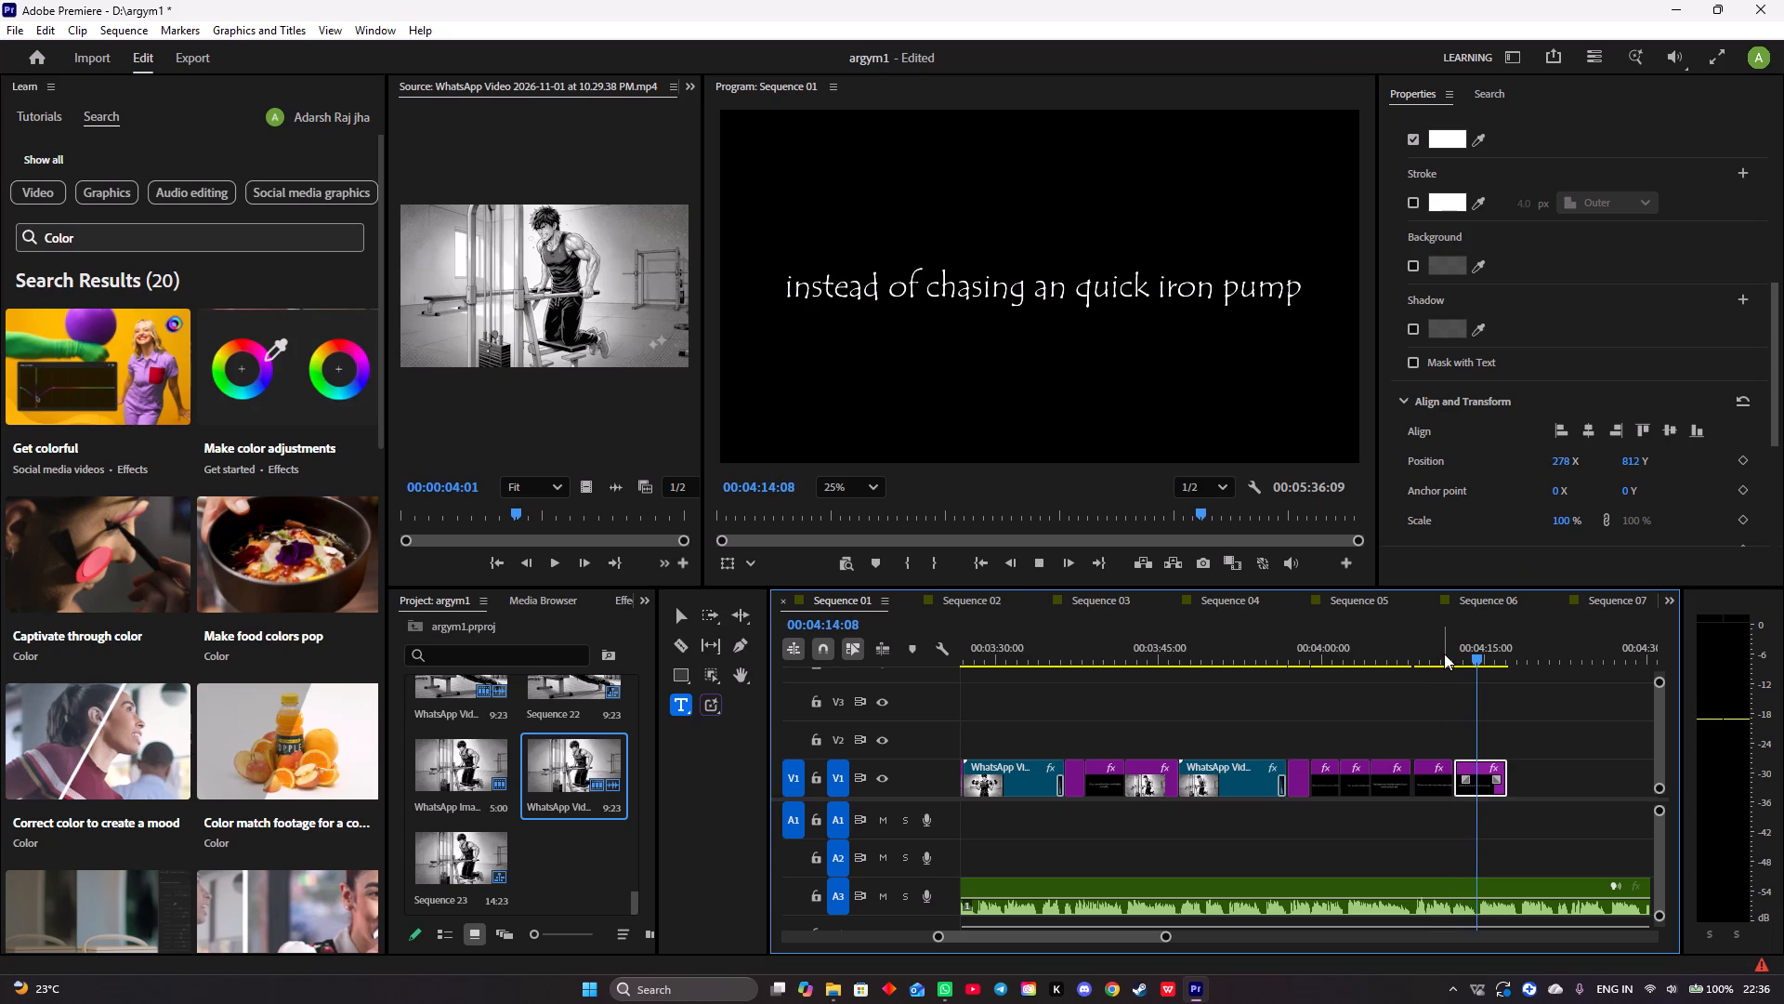
{"action": "key", "text": "space"}
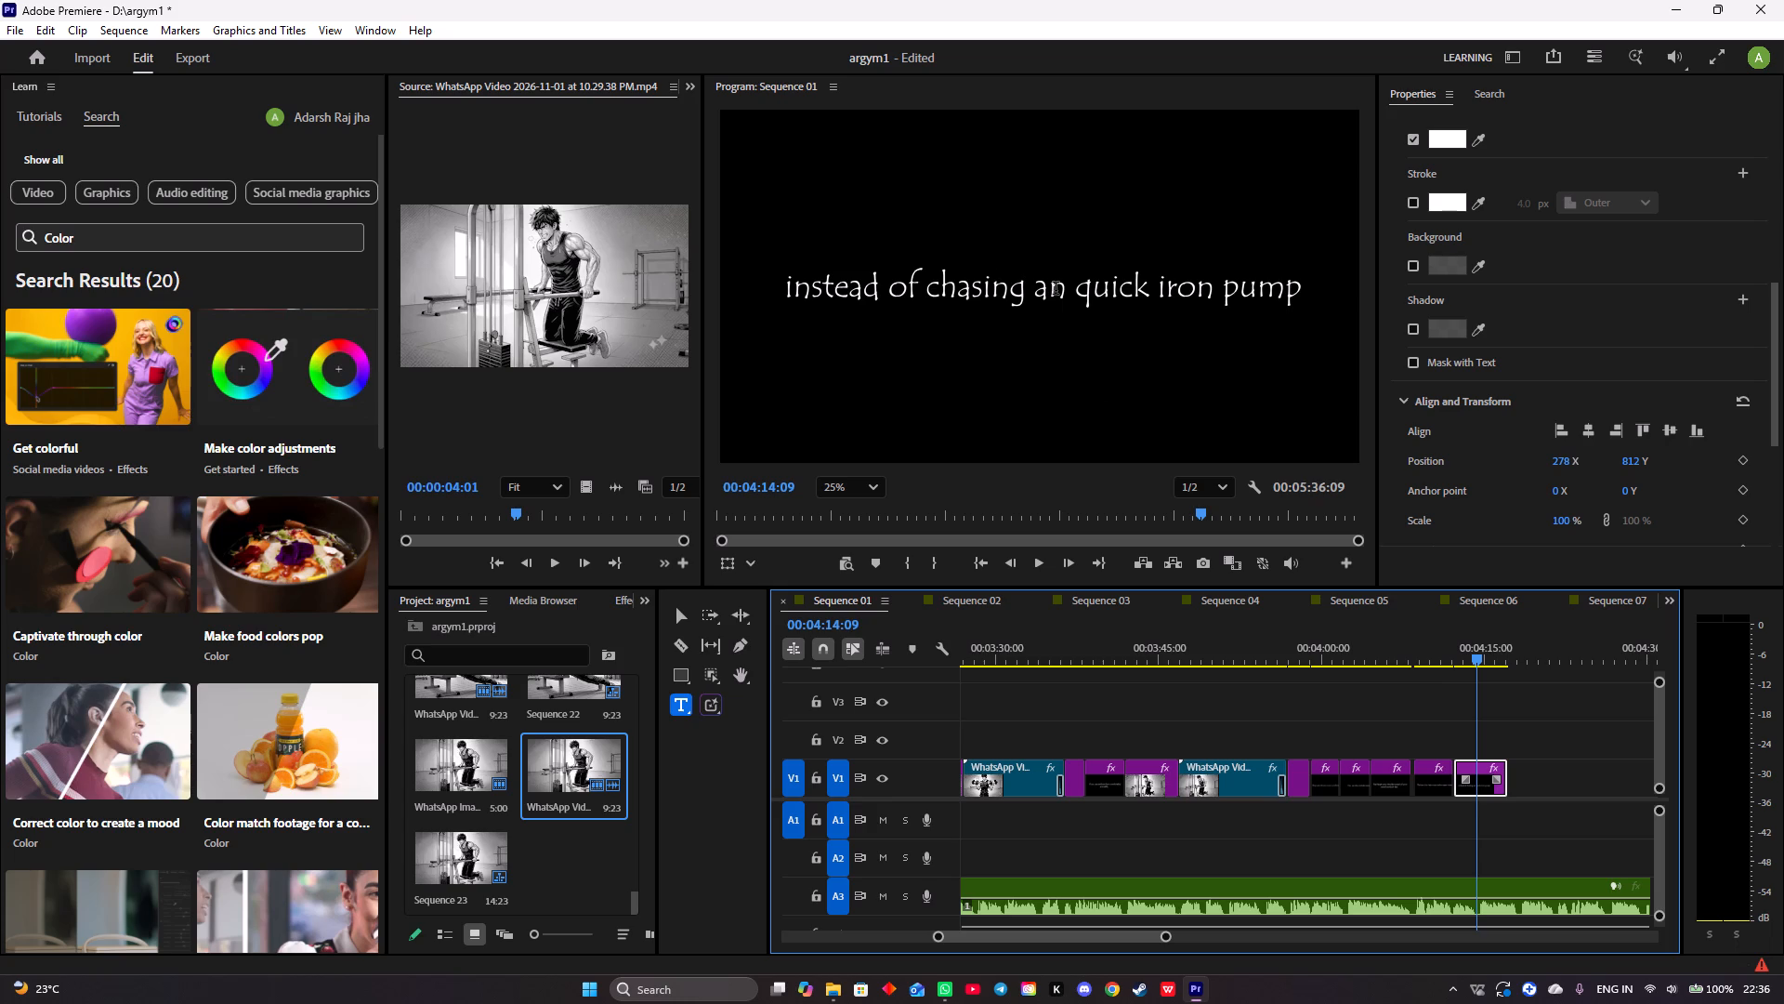
Correct the title text to "instead of chasing a quick iron pump" and shift its position to 288 X.
{"action": "left_click", "coordinate": [1067, 292]}
{"action": "key", "text": "BackSpace"}
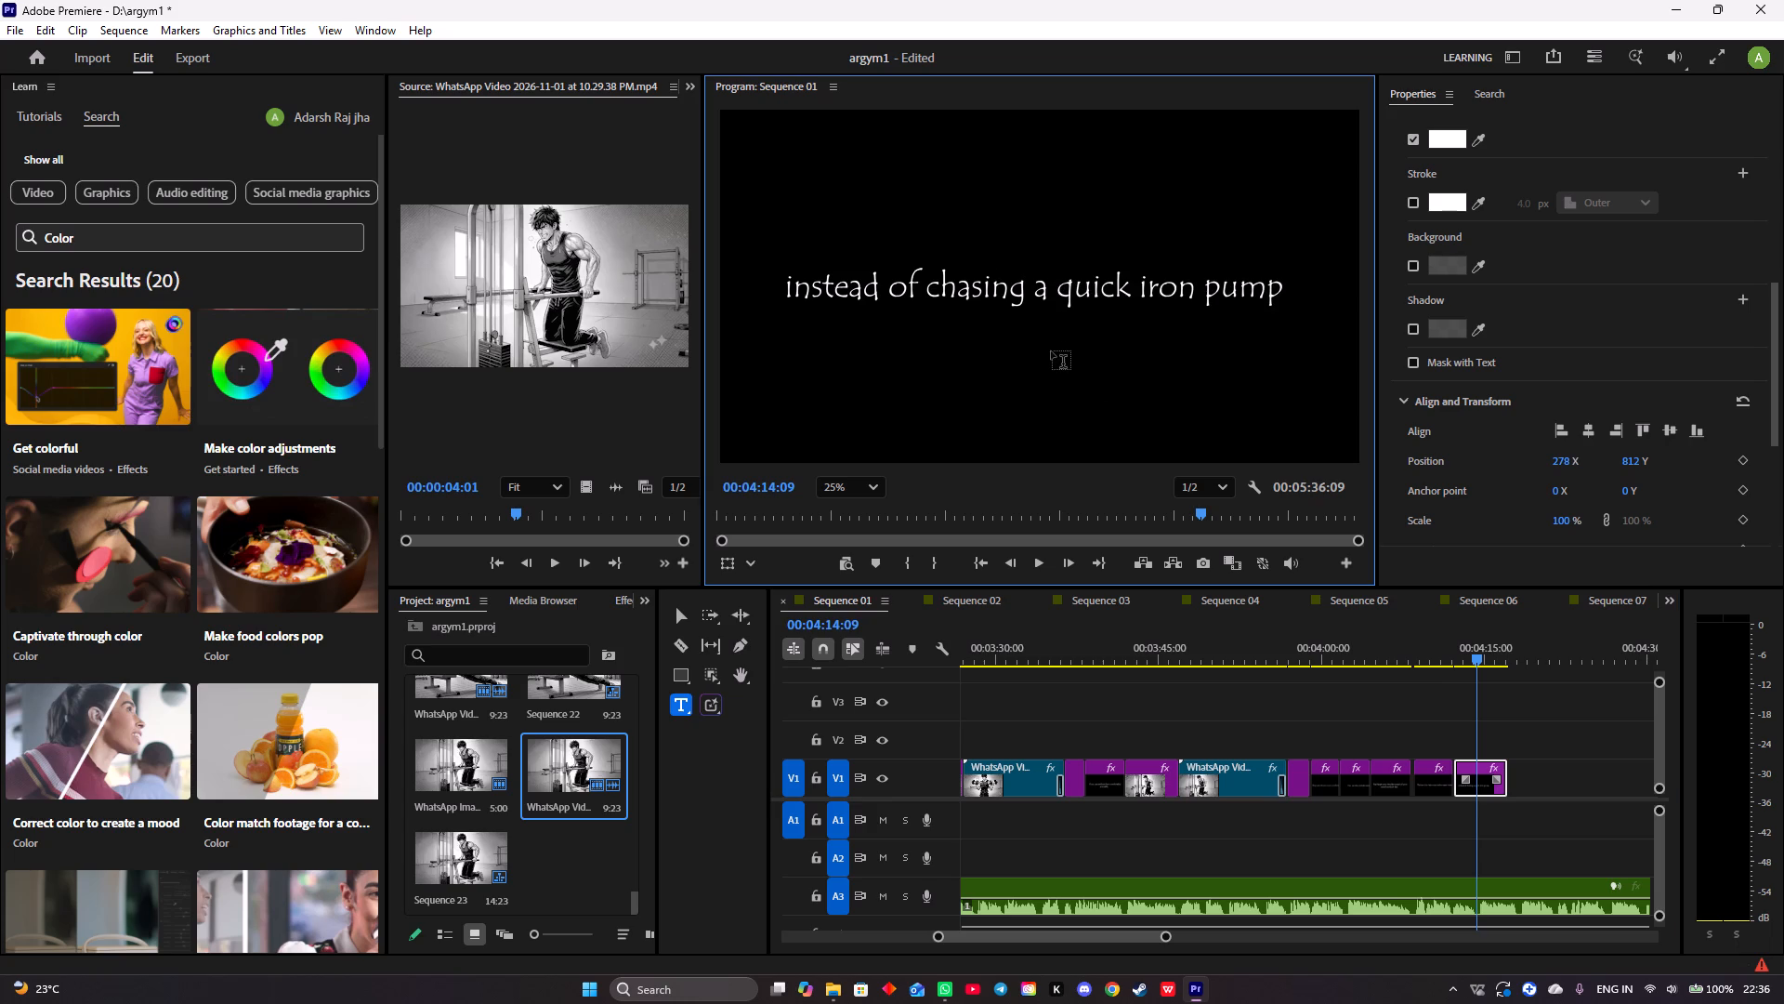
{"action": "scroll", "coordinate": [1450, 422], "scroll_direction": "down", "scroll_amount": 4}
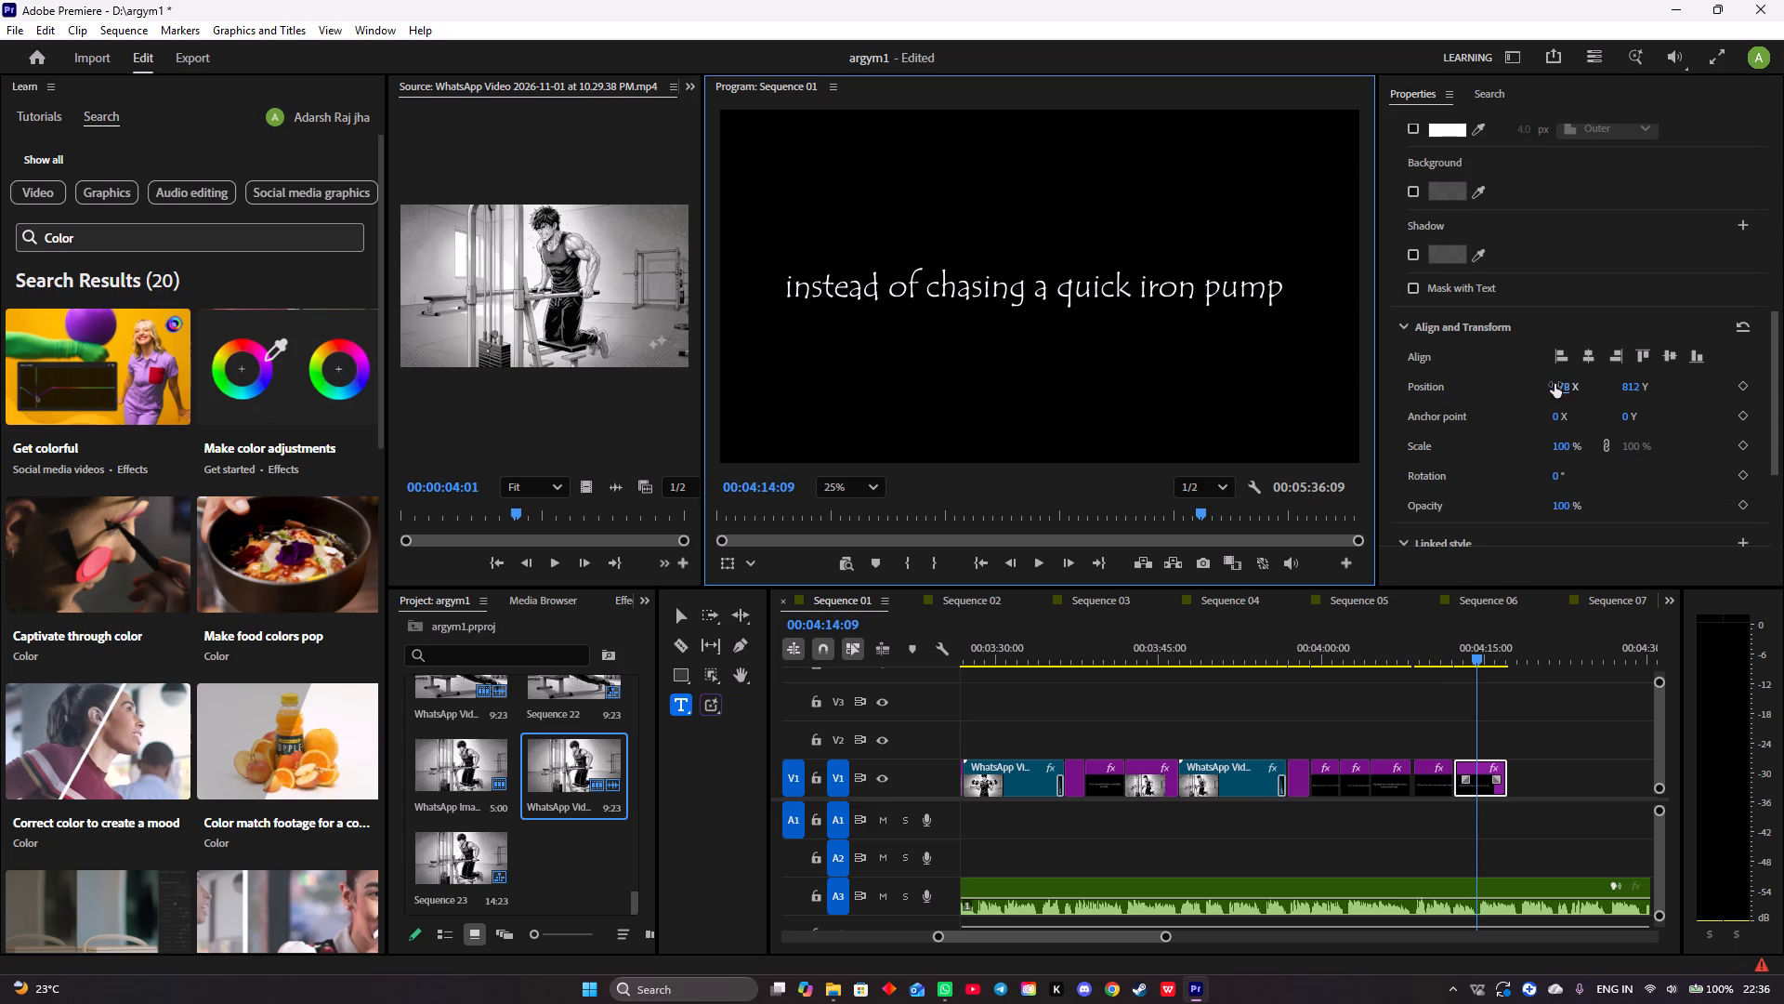
{"action": "left_click_drag", "start_coordinate": [1552, 387], "coordinate": [1571, 387]}
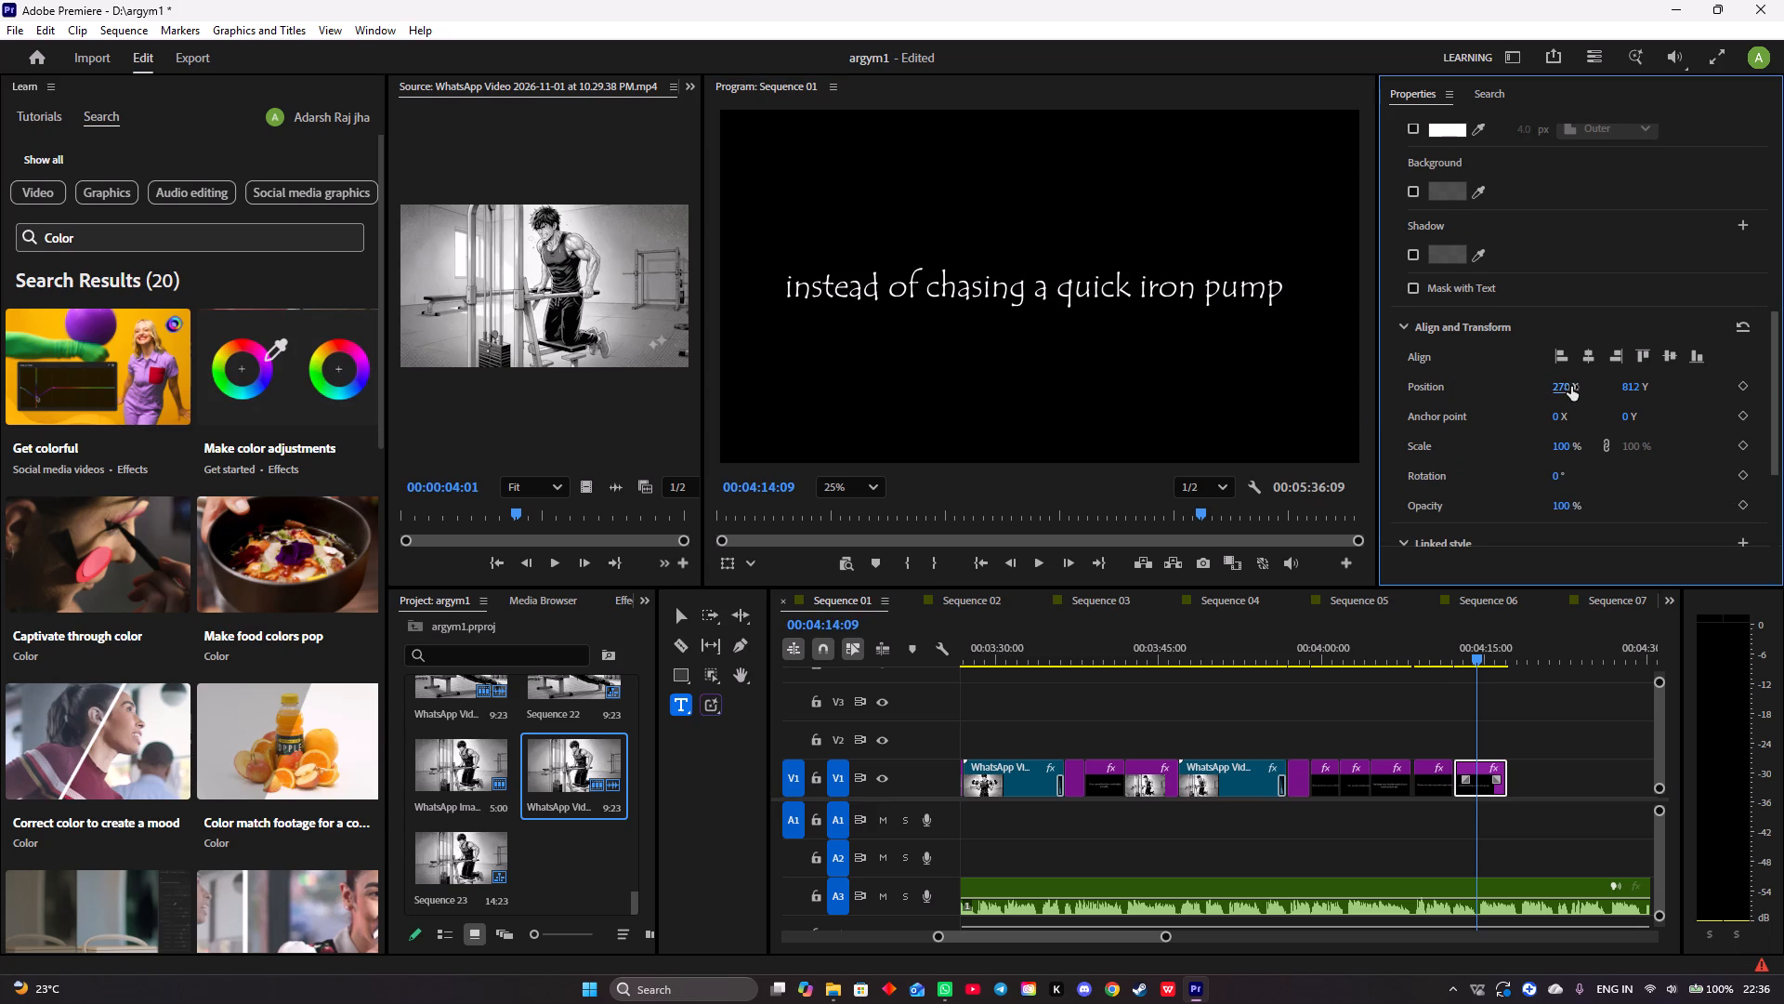
{"action": "left_click_drag", "start_coordinate": [1571, 387], "coordinate": [1581, 387]}
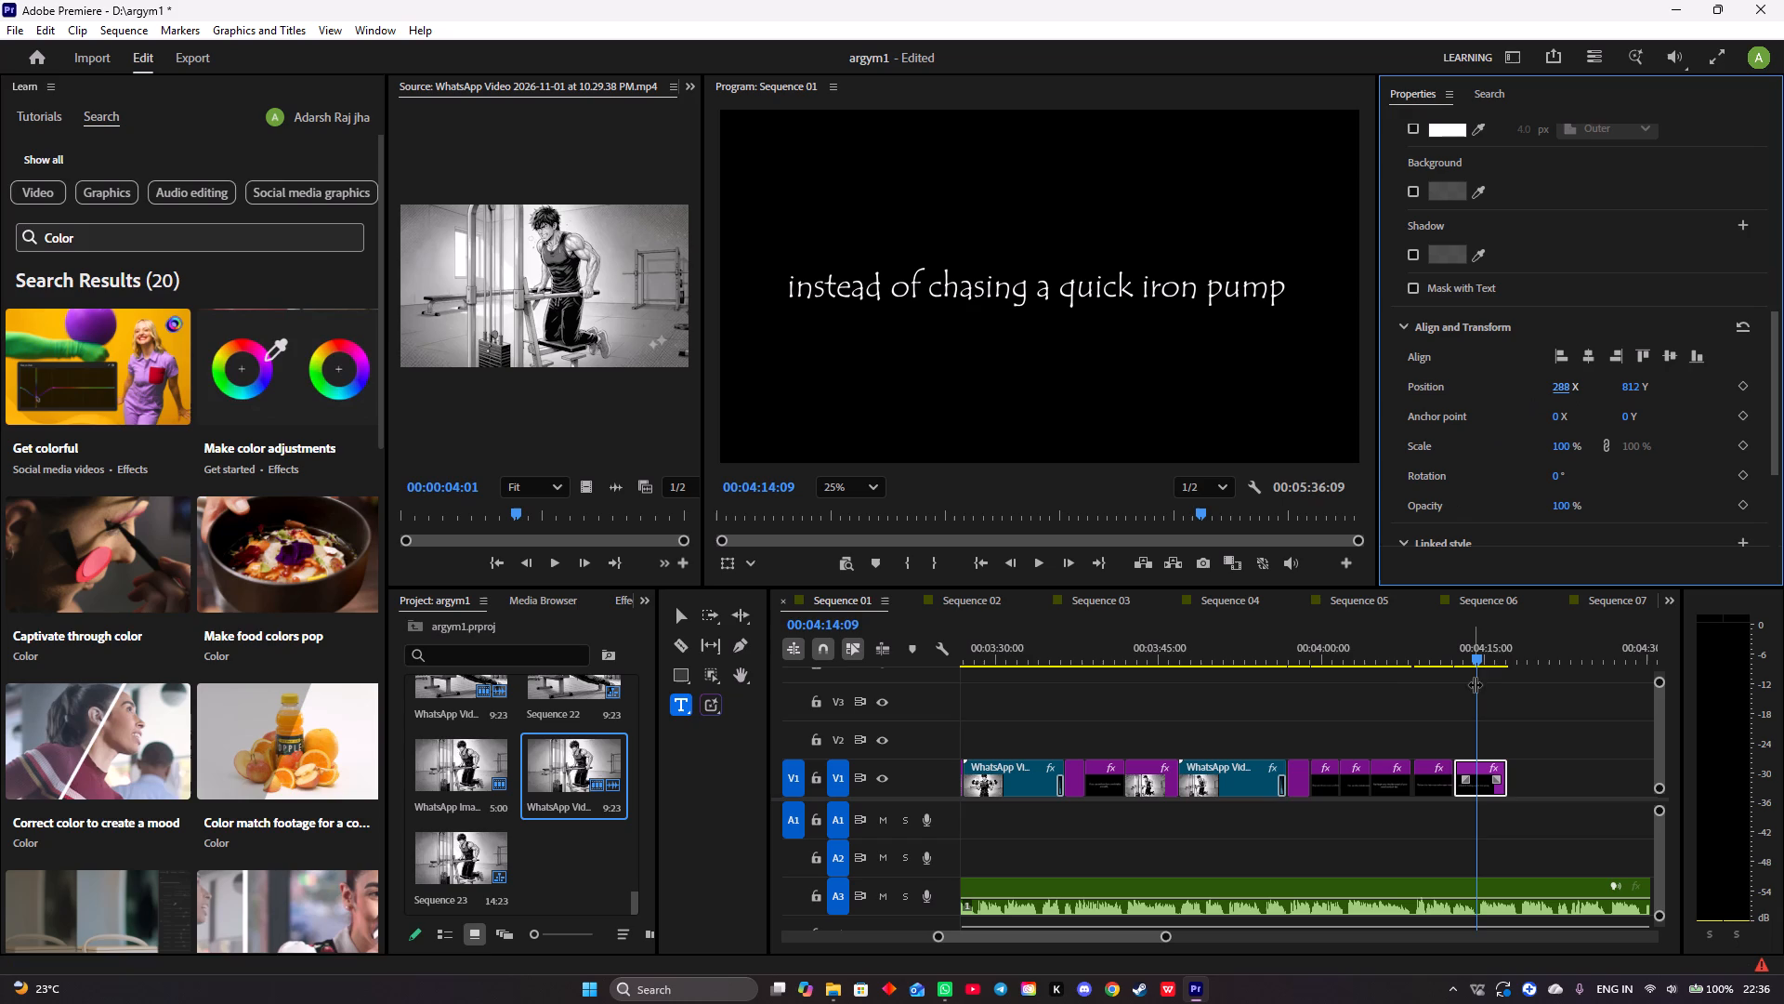
Trim the end of the "instead of chasing a quick iron pump" title back to 00:04:14:07.
{"action": "left_click", "coordinate": [1480, 656]}
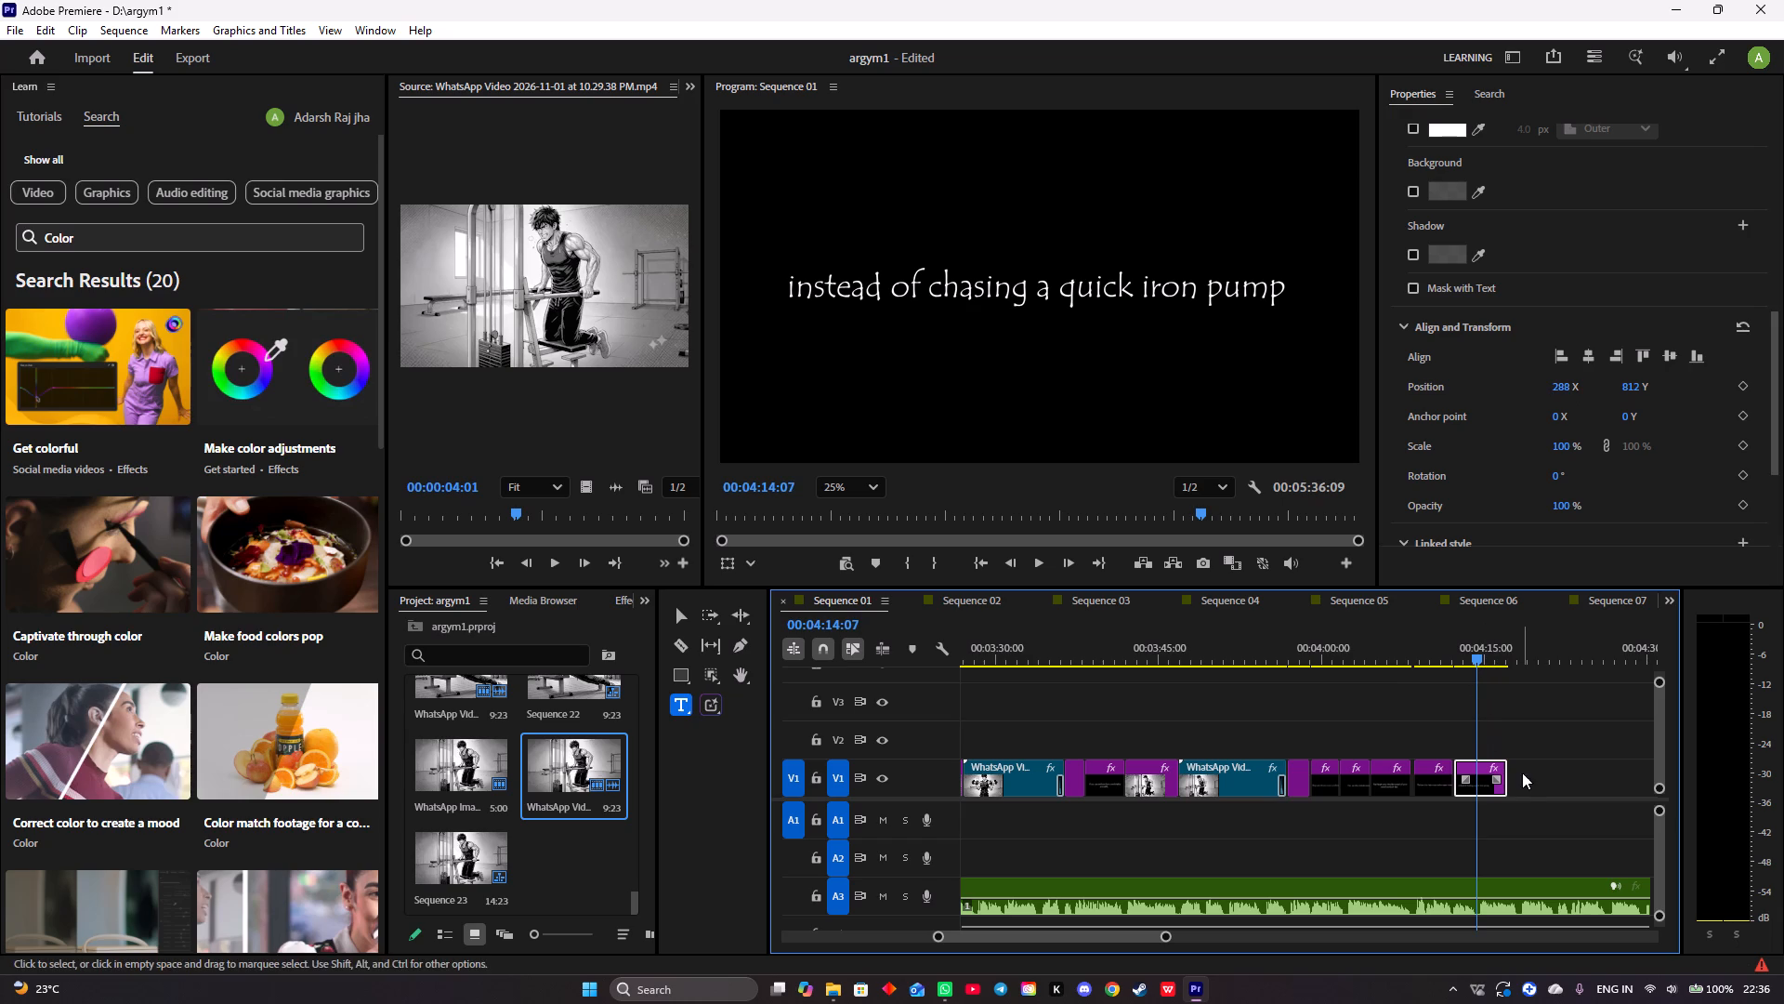
{"action": "left_click_drag", "start_coordinate": [1505, 759], "coordinate": [1499, 756]}
{"action": "left_click_drag", "start_coordinate": [1499, 756], "coordinate": [1489, 756]}
{"action": "left_click_drag", "start_coordinate": [1502, 760], "coordinate": [1498, 761]}
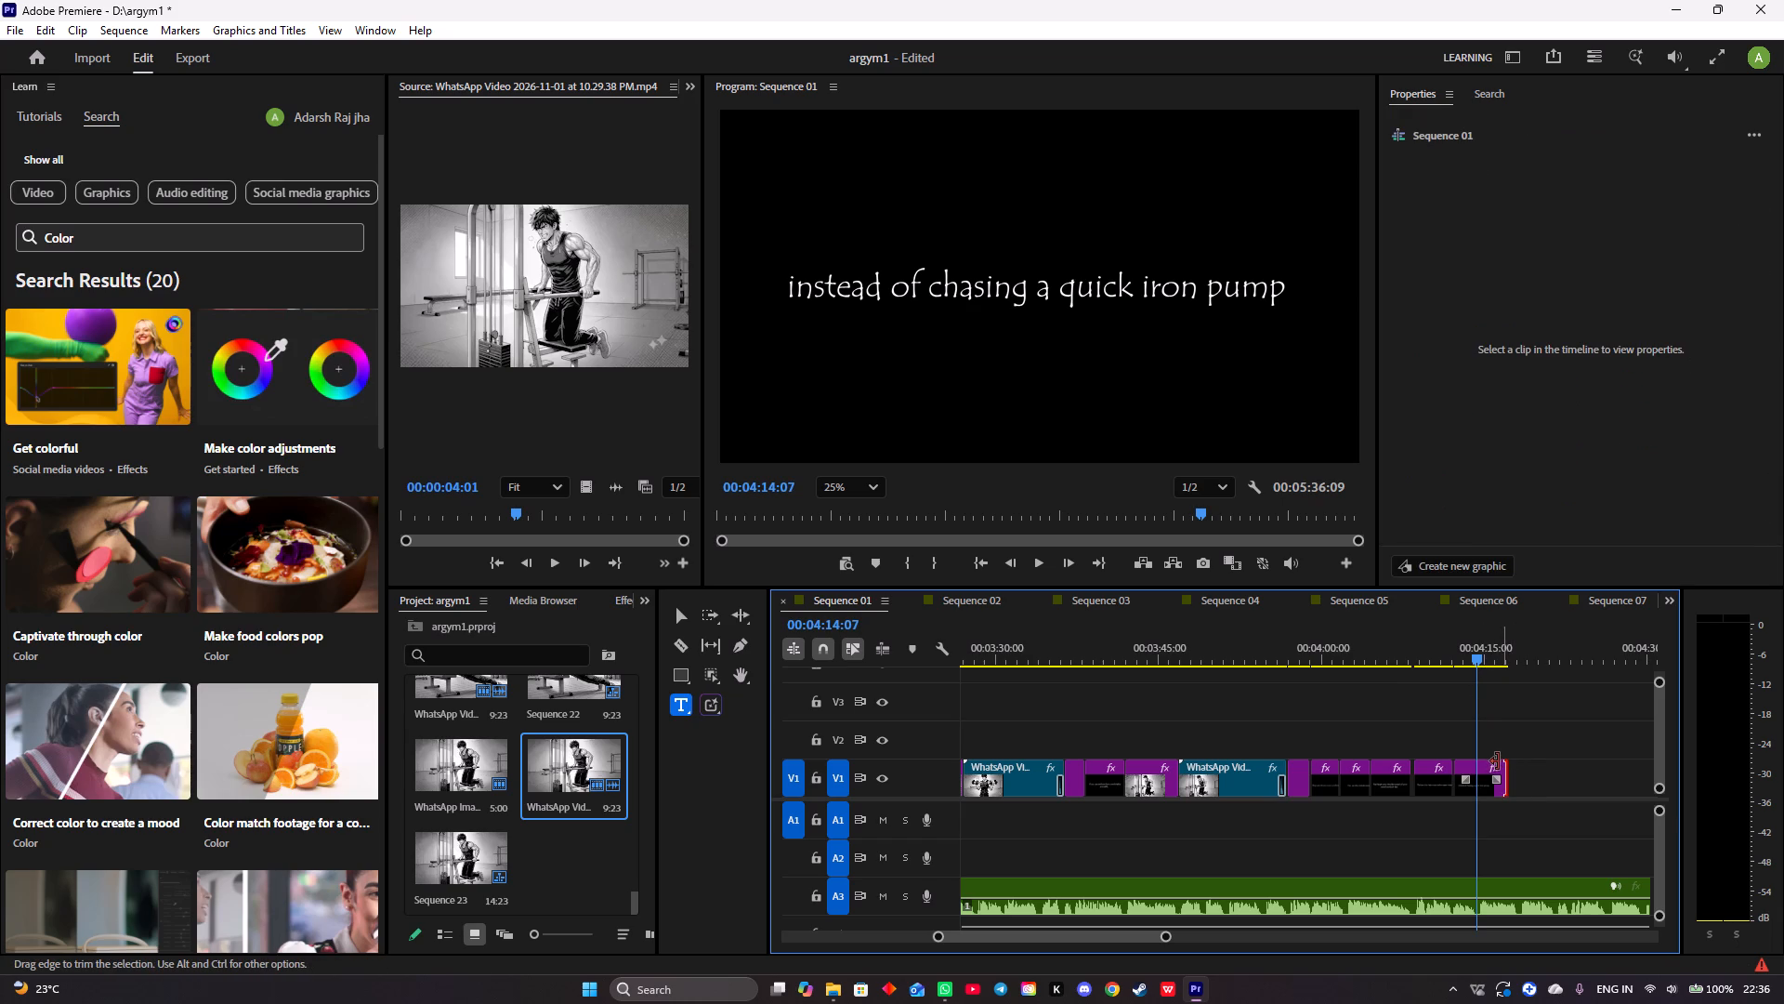
{"action": "left_click_drag", "start_coordinate": [1498, 761], "coordinate": [1475, 756]}
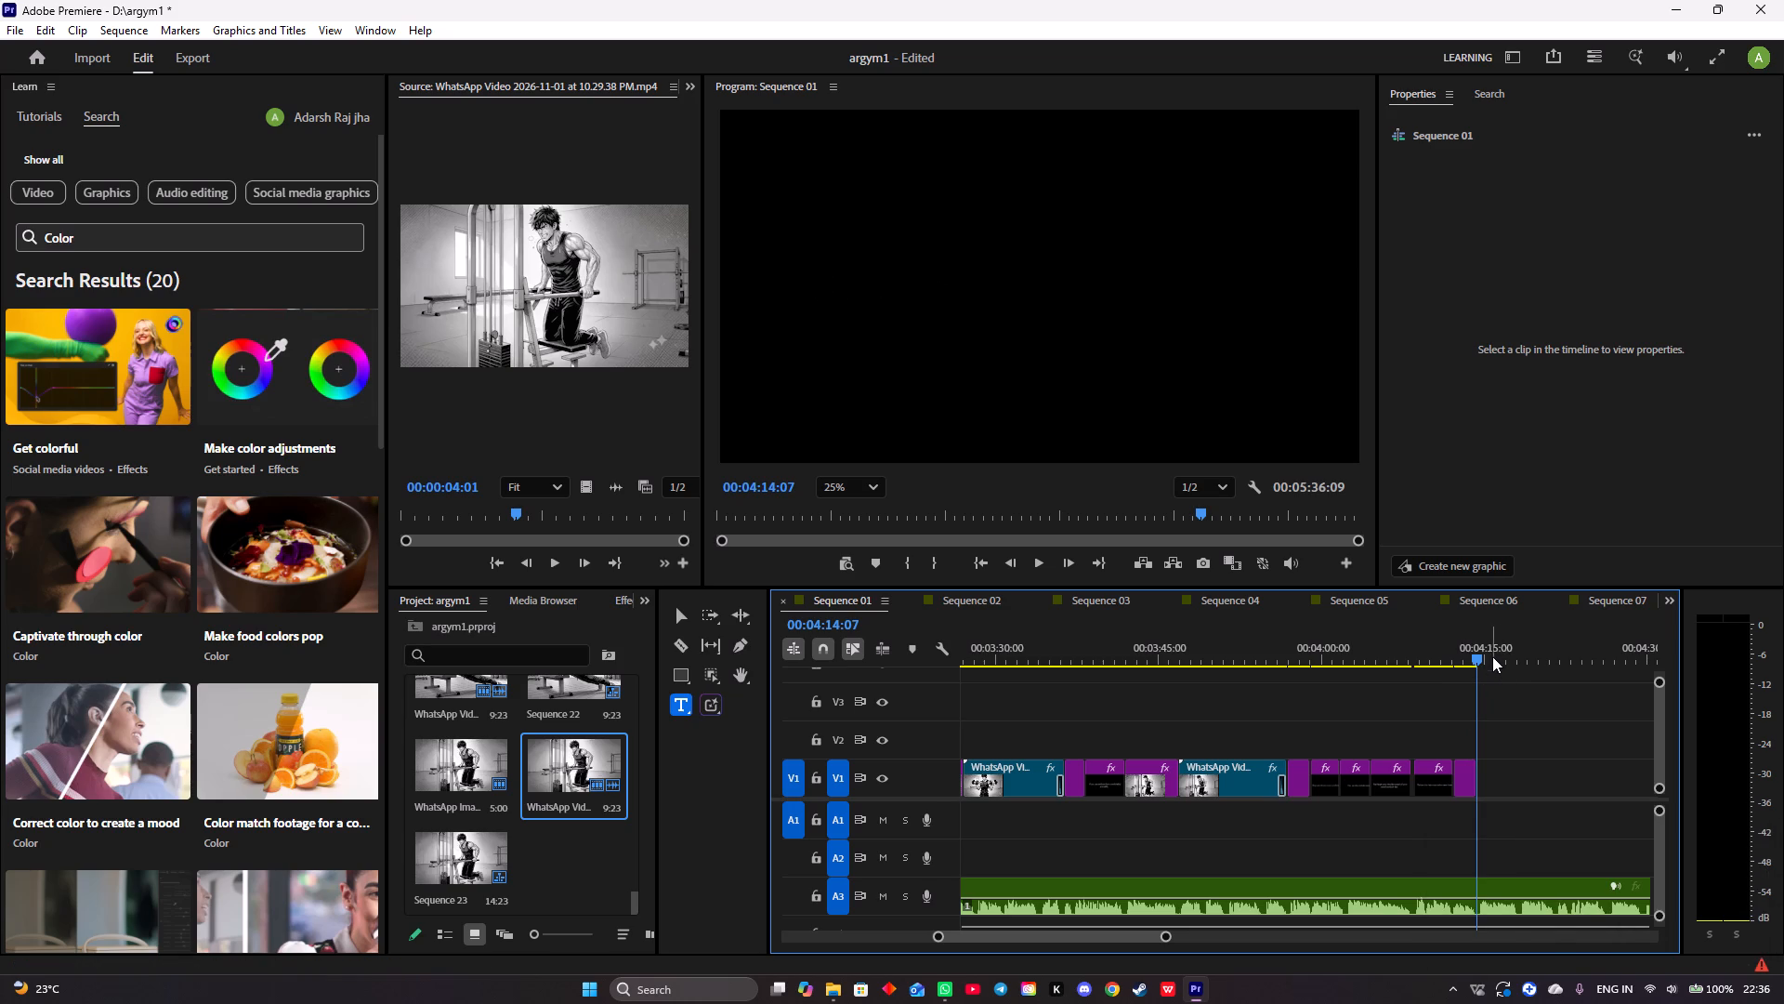
Play from about 00:04:07:17 through the trimmed "instead of chasing" title to check it against the narration.
{"action": "left_click_drag", "start_coordinate": [1476, 656], "coordinate": [1404, 668]}
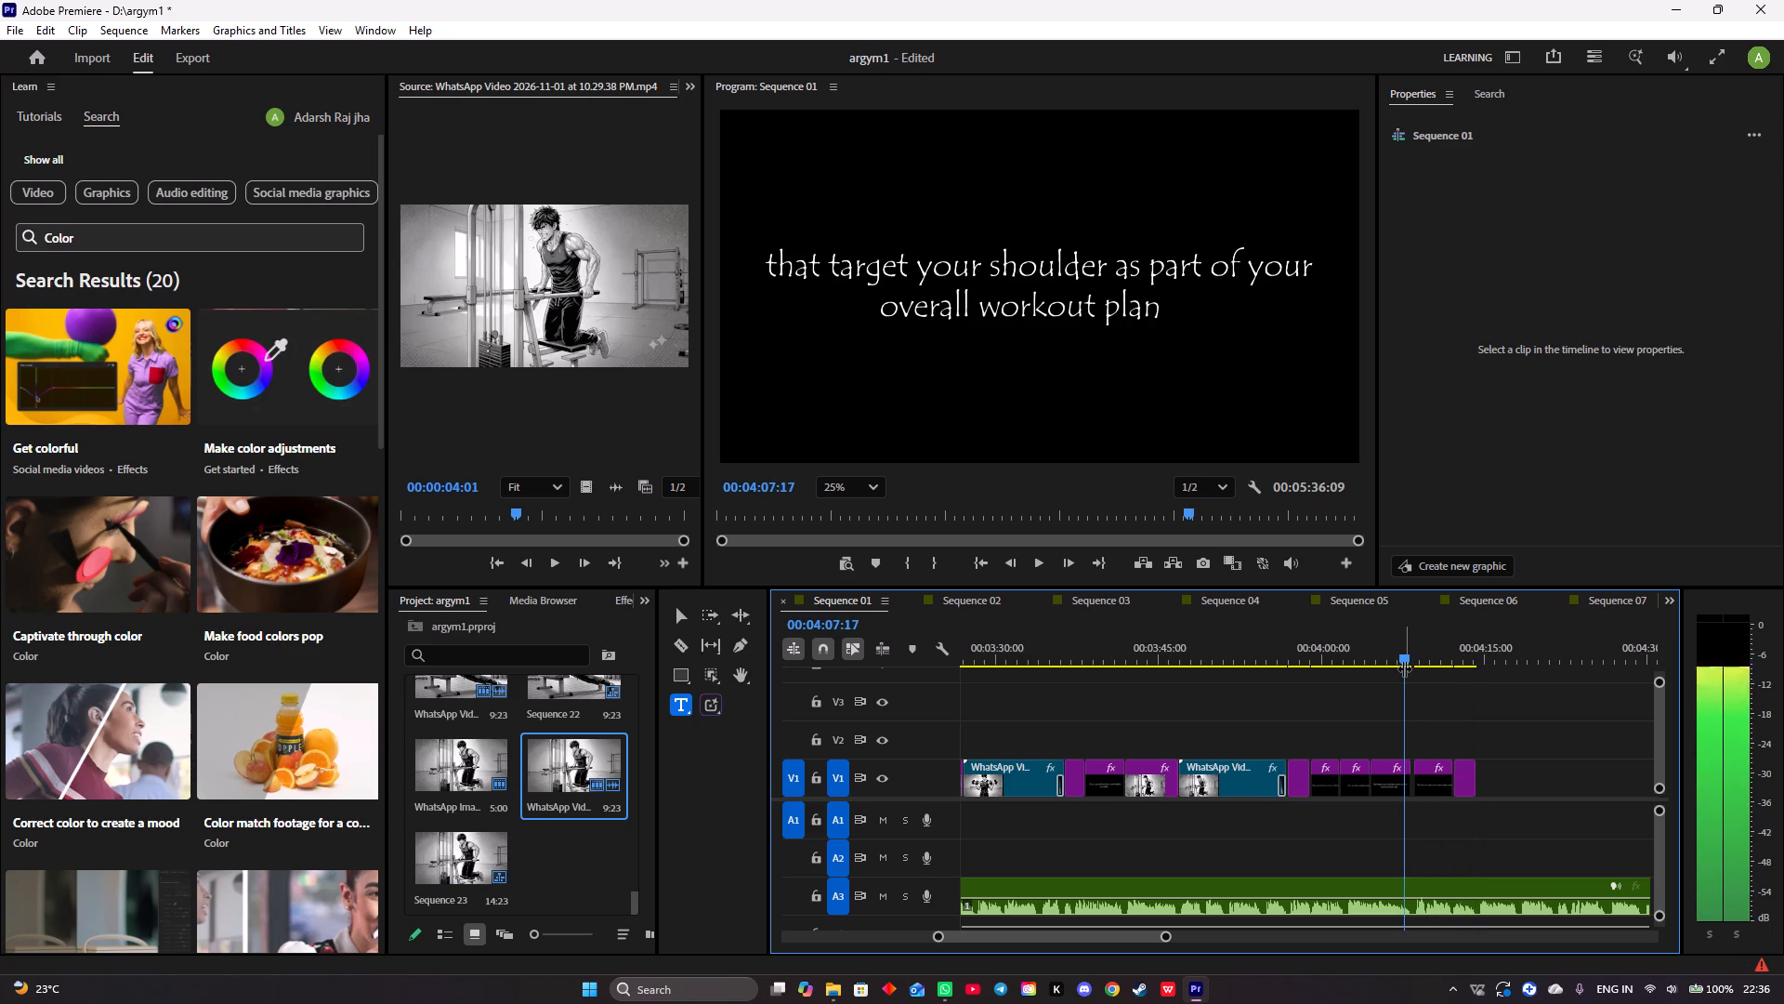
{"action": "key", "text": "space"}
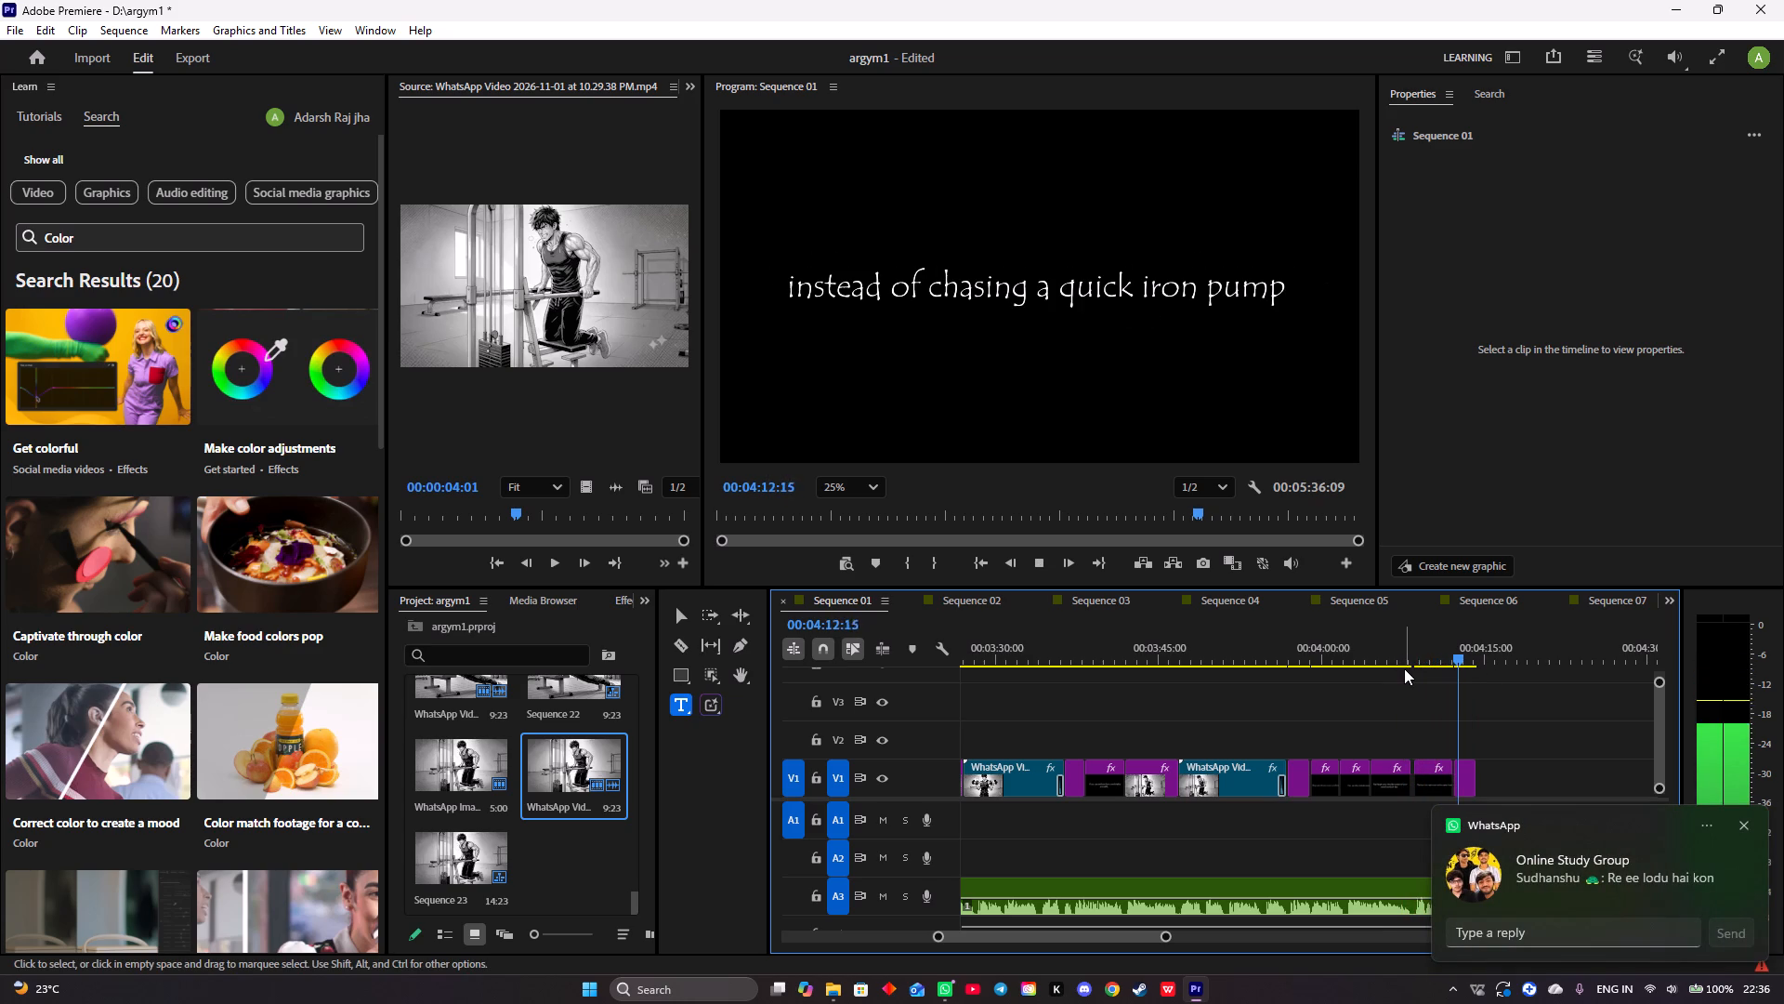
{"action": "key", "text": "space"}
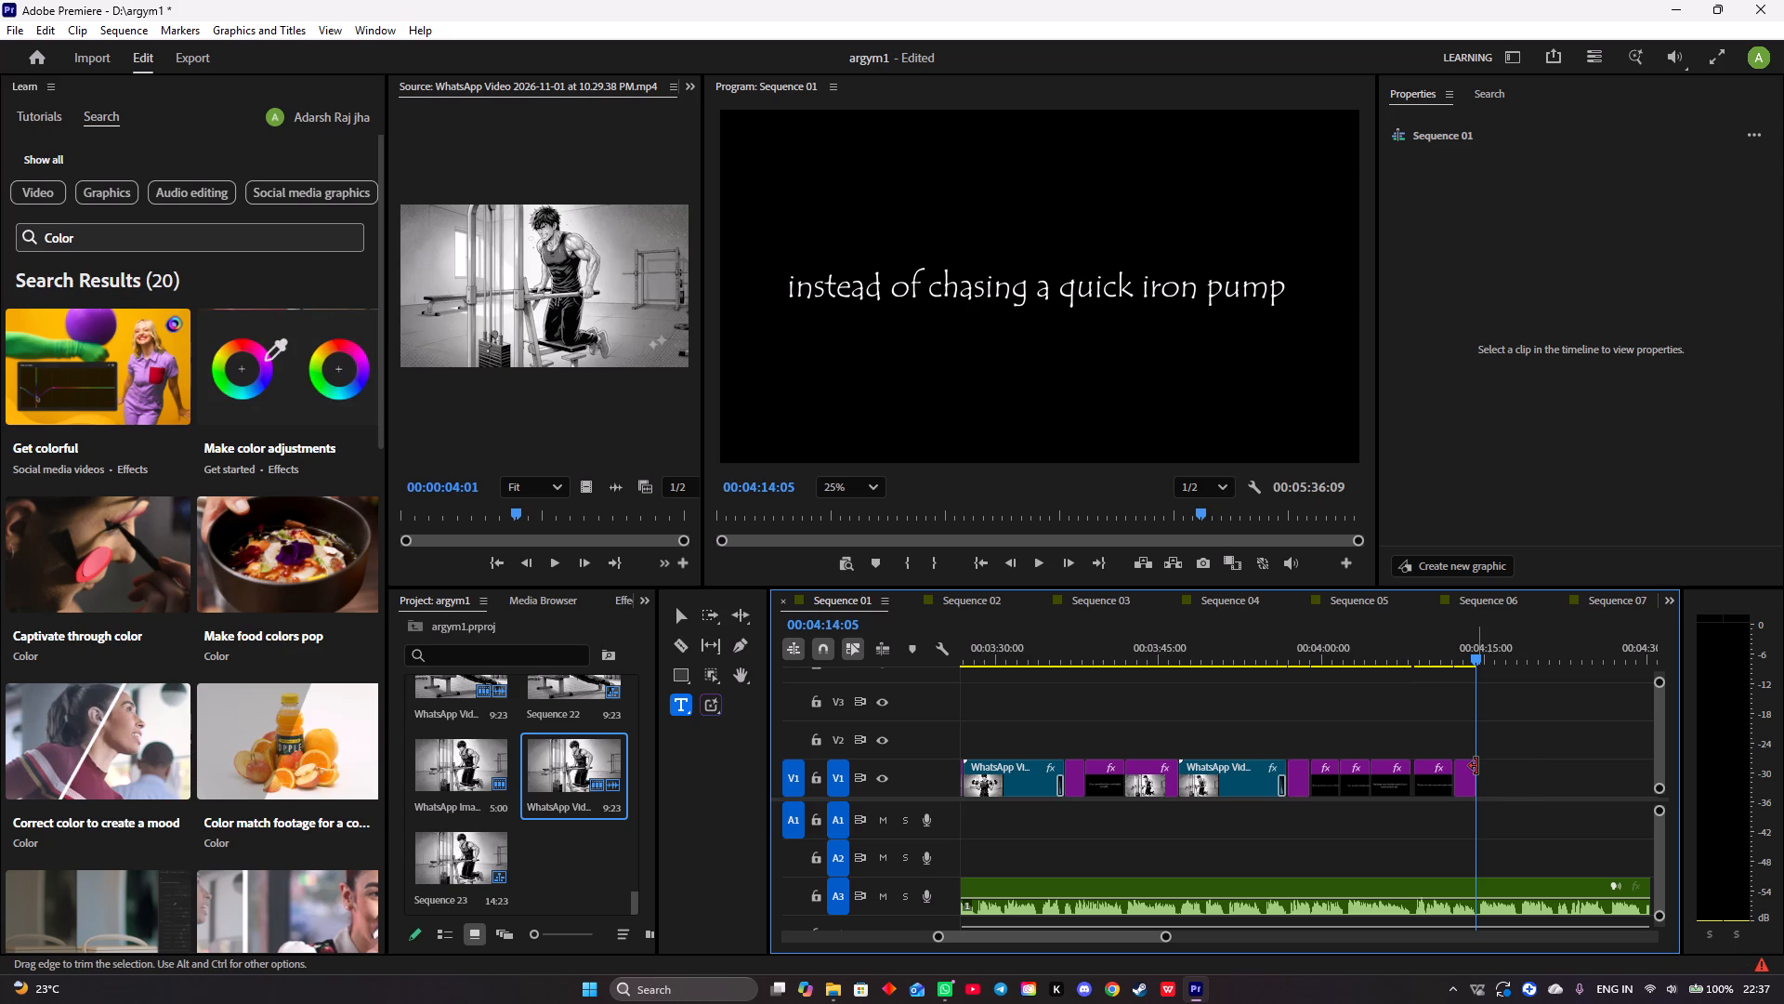
Listen to the following narration and add a title at 00:04:14:07 reading "Your goal isn't just to look stronger for".
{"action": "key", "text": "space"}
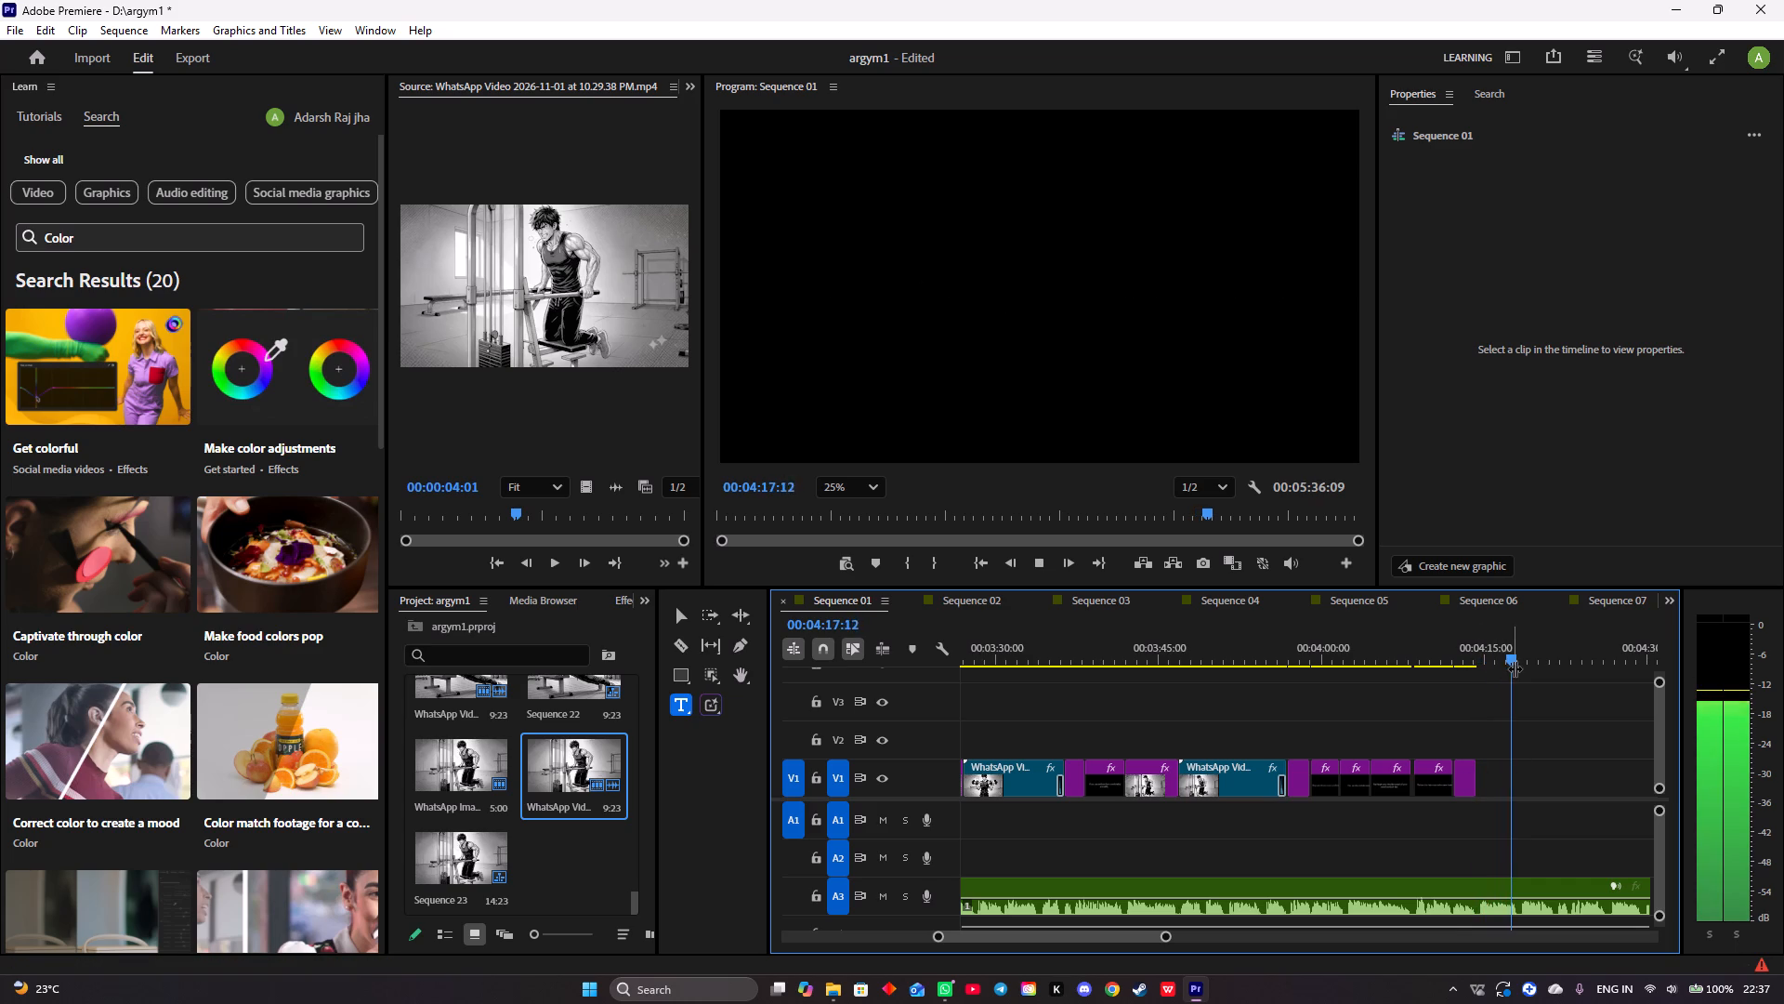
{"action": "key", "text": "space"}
{"action": "left_click_drag", "start_coordinate": [1517, 659], "coordinate": [1474, 659]}
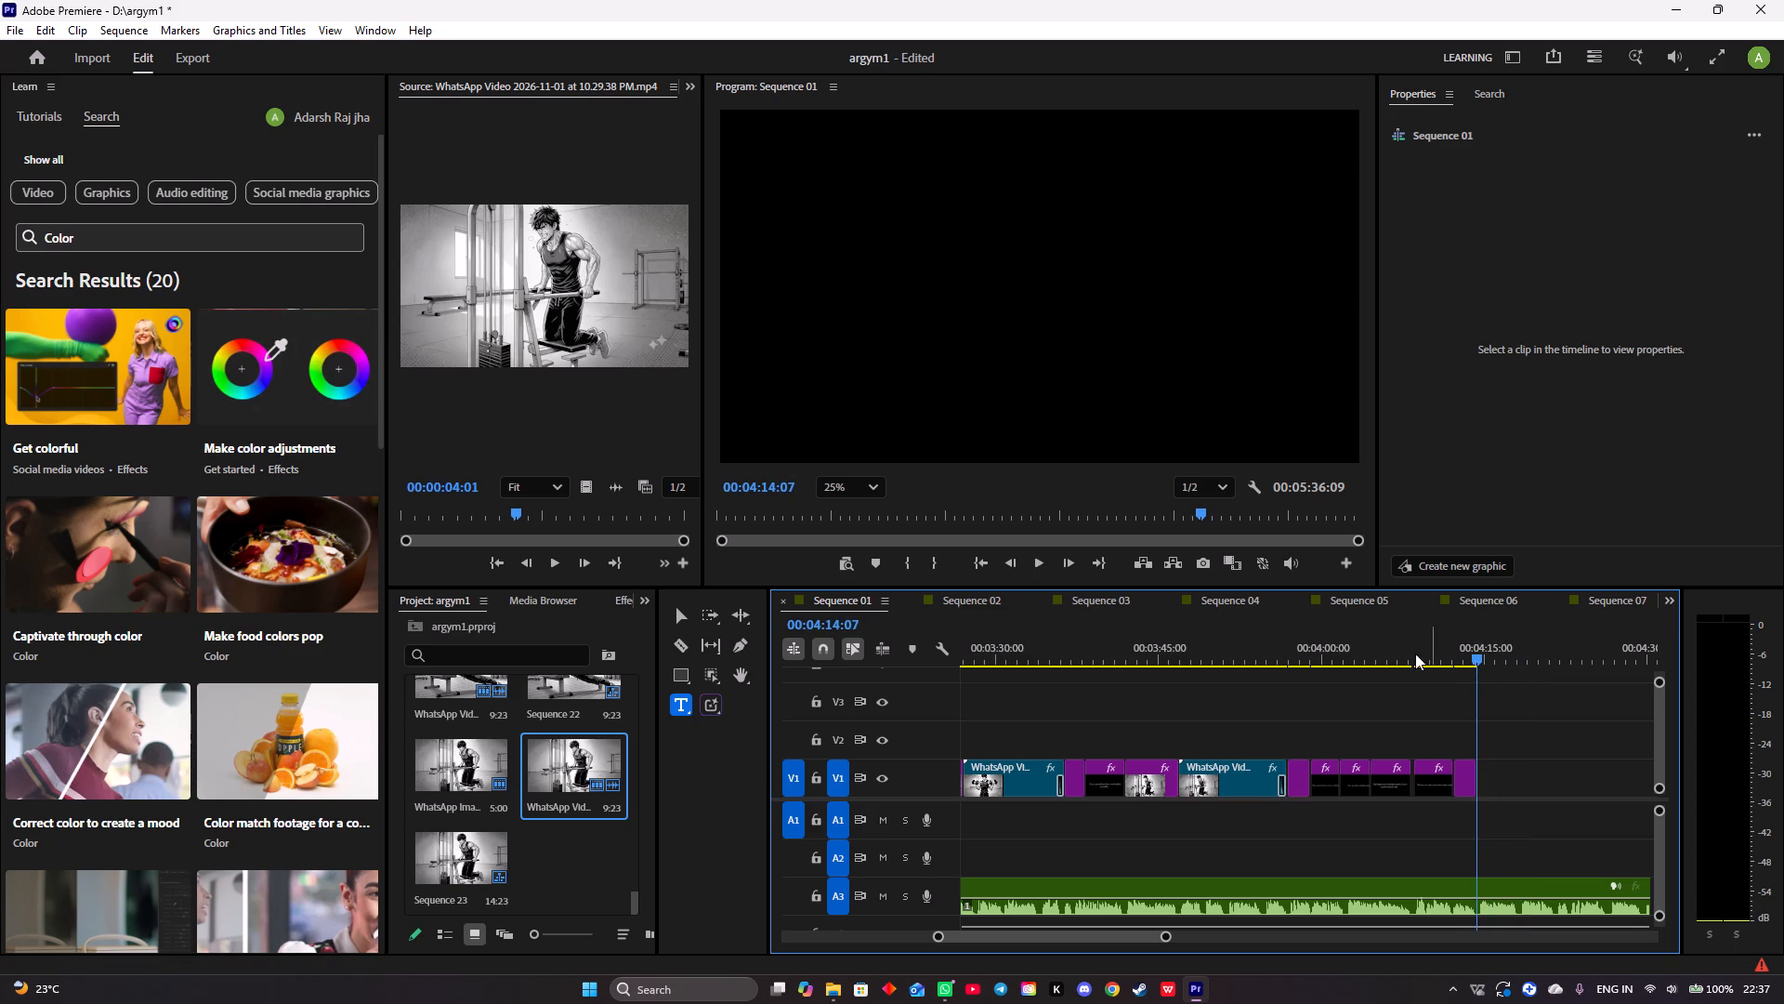
{"action": "left_click", "coordinate": [783, 239]}
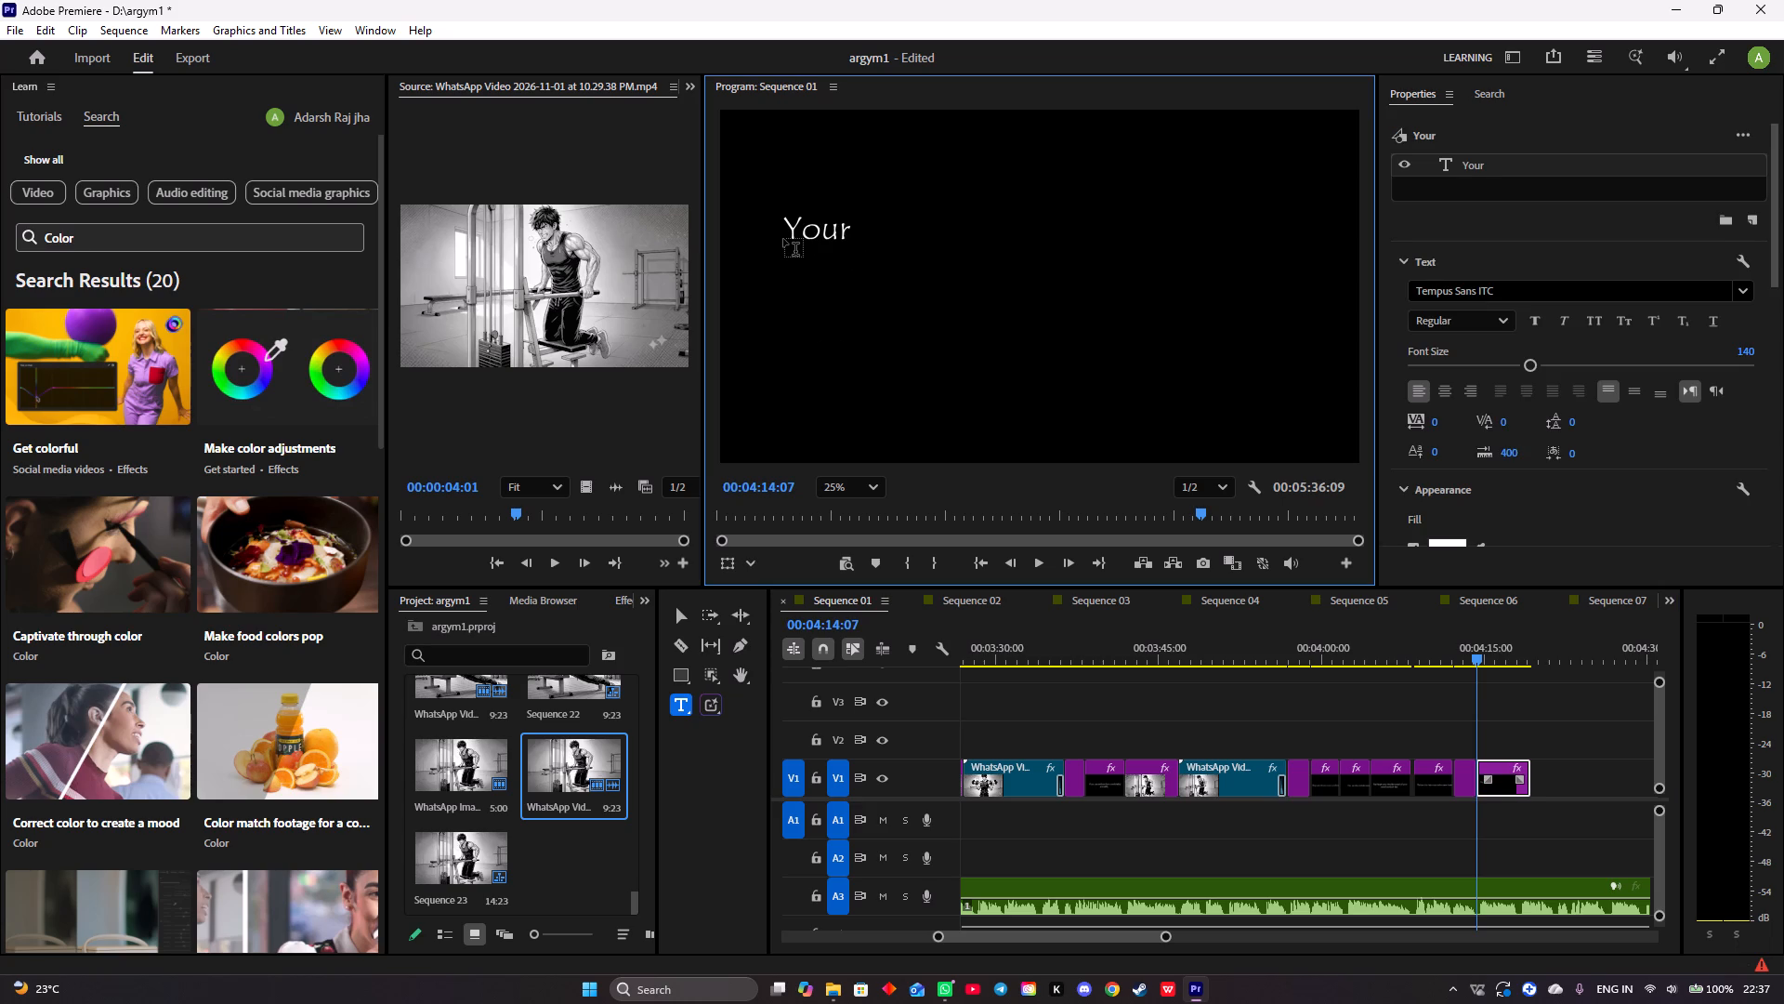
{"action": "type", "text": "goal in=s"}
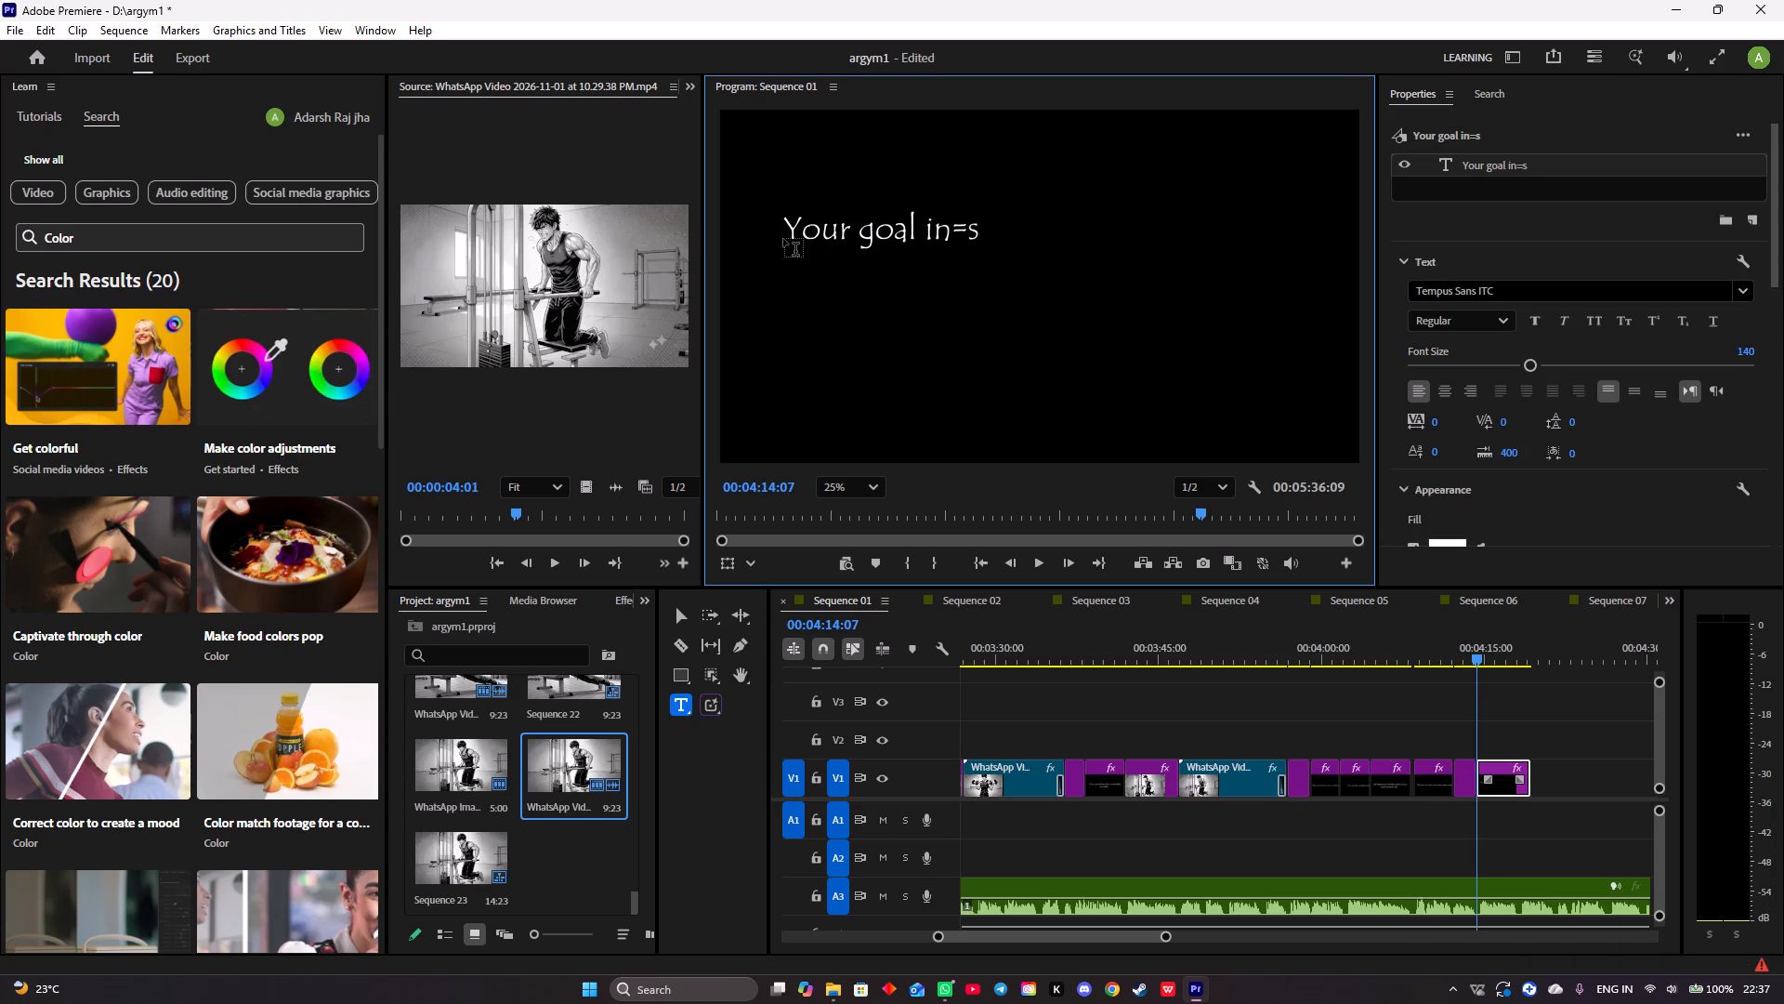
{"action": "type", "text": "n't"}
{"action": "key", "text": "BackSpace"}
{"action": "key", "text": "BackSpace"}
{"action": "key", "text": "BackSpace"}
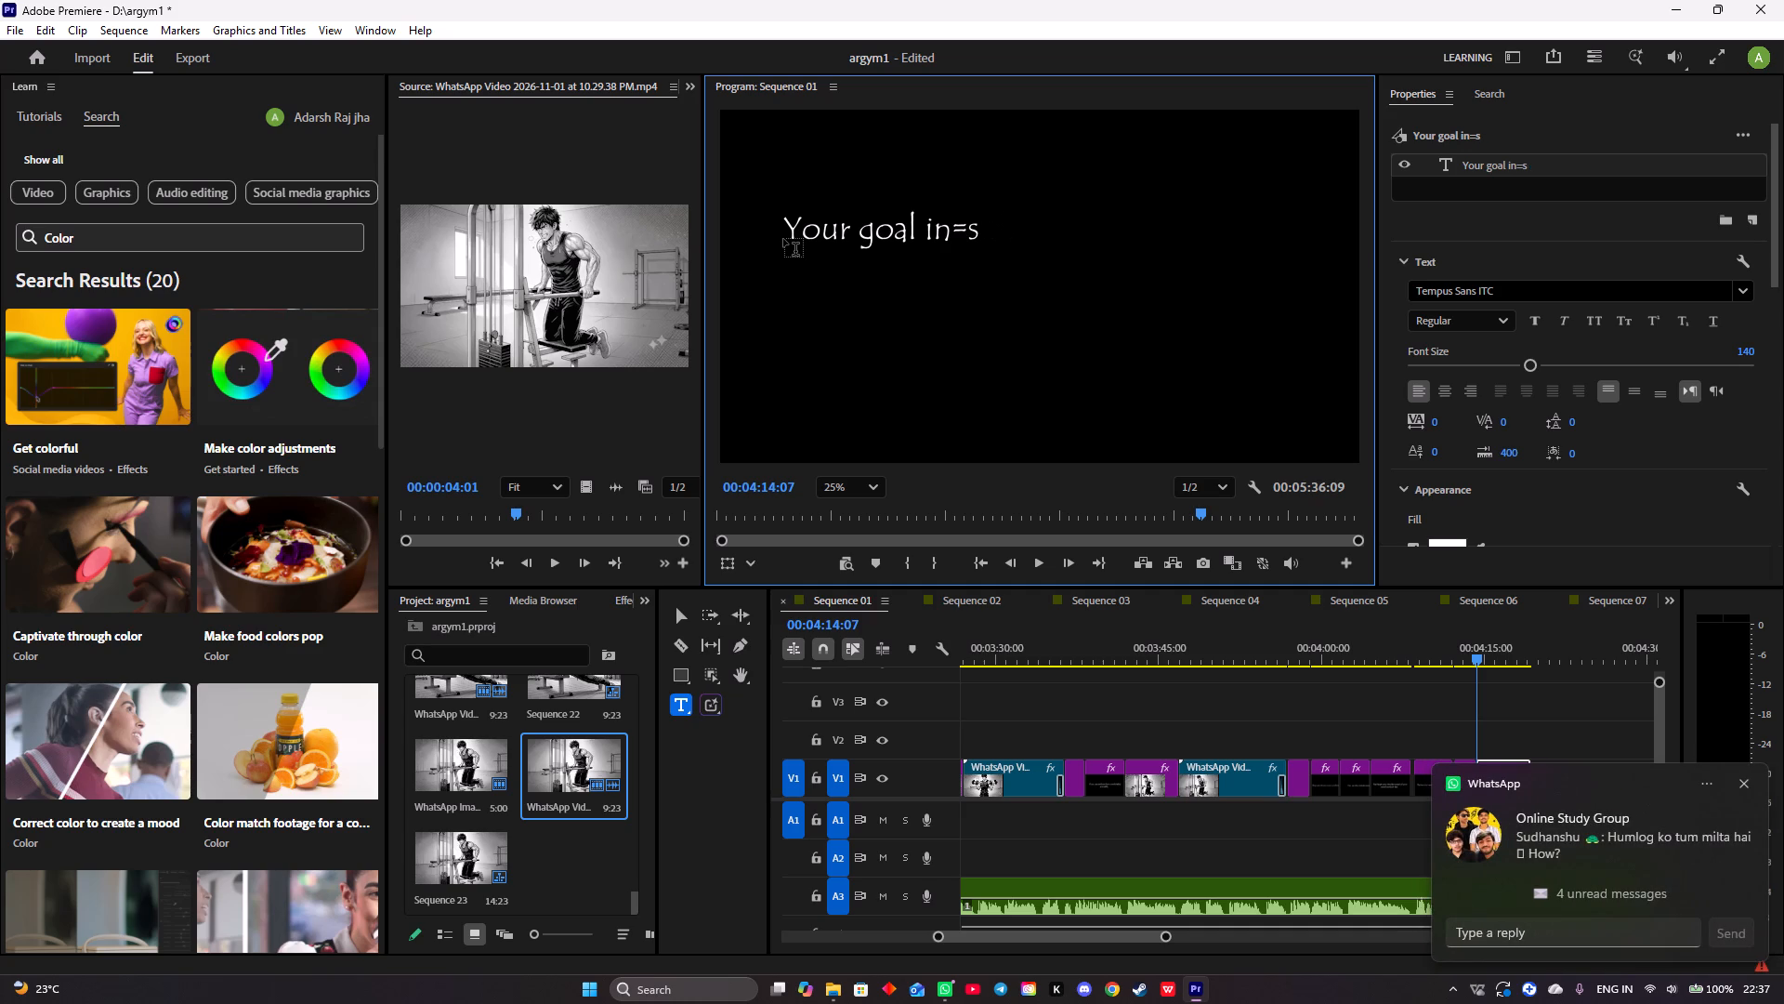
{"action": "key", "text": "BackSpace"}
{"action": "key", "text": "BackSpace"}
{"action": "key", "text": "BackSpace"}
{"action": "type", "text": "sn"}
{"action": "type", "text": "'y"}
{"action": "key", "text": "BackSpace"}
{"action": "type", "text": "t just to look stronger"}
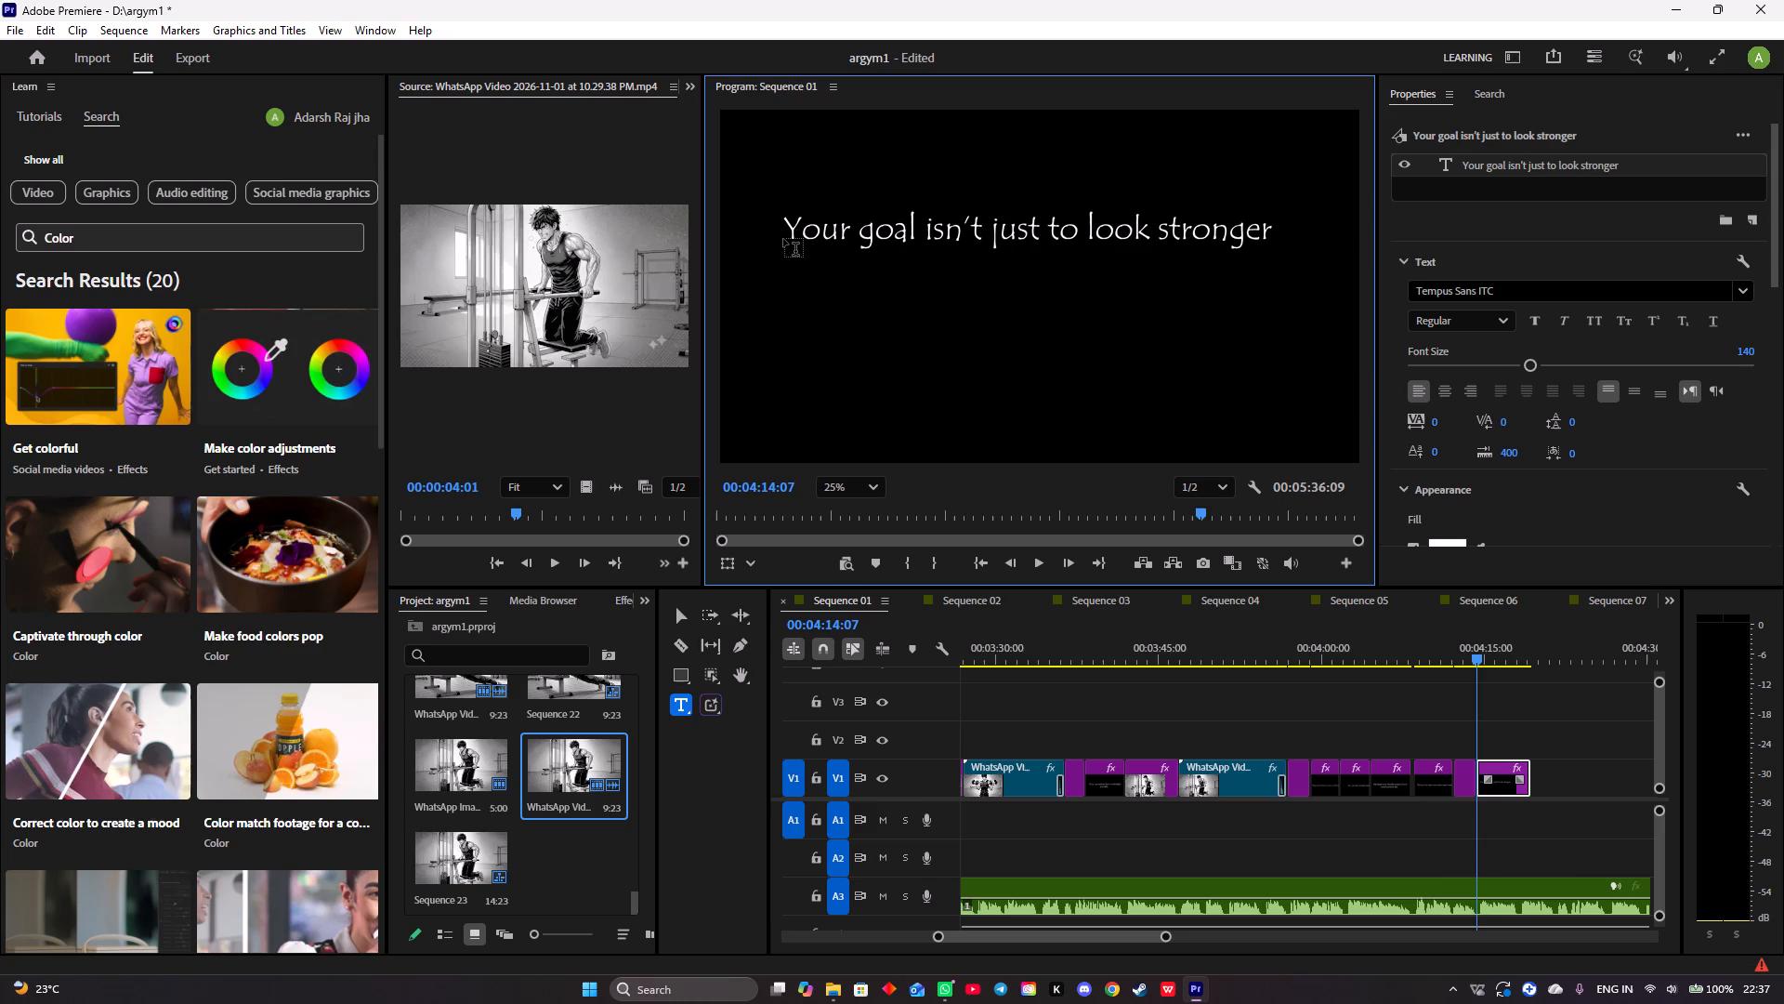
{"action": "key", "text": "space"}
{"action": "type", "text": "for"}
Add a separate text line reading "one day" beneath the first line in the same title clip.
{"action": "left_click", "coordinate": [830, 287]}
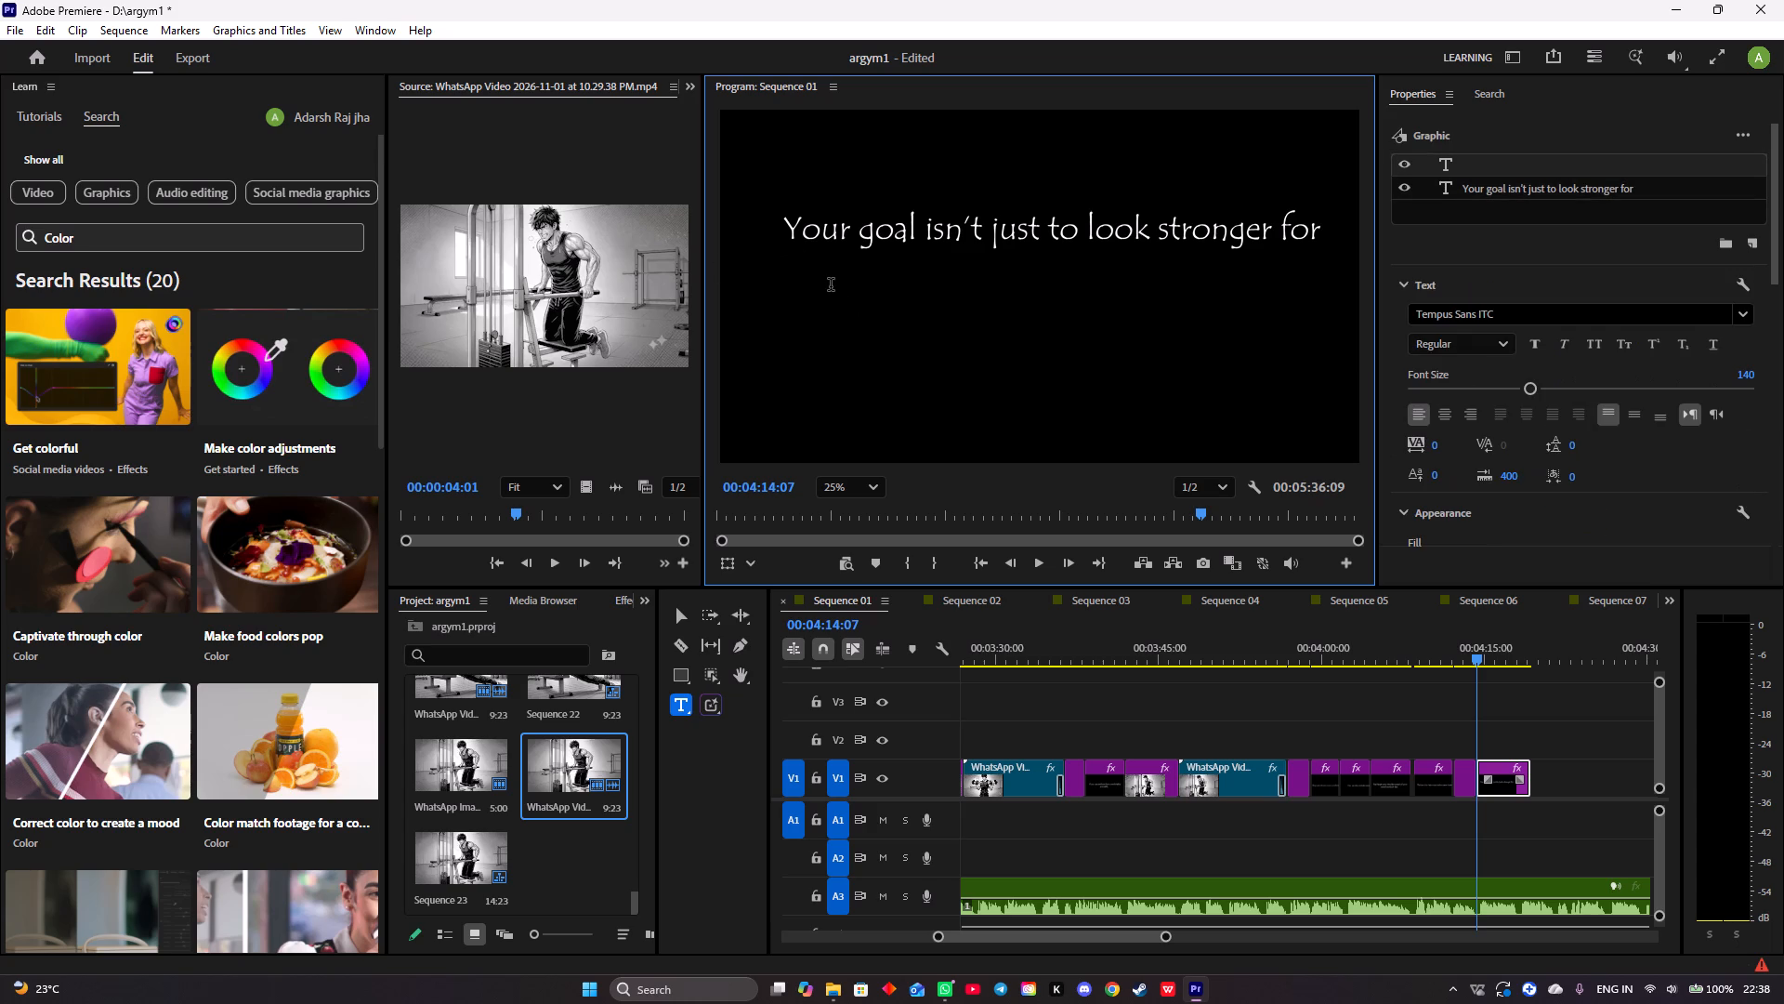
{"action": "type", "text": "one day"}
Move the "Your goal isn't just to look stronger for" line down to about 271 X, 723 Y.
{"action": "left_click_drag", "start_coordinate": [1093, 235], "coordinate": [1093, 227]}
{"action": "scroll", "coordinate": [1480, 426], "scroll_direction": "down", "scroll_amount": 18}
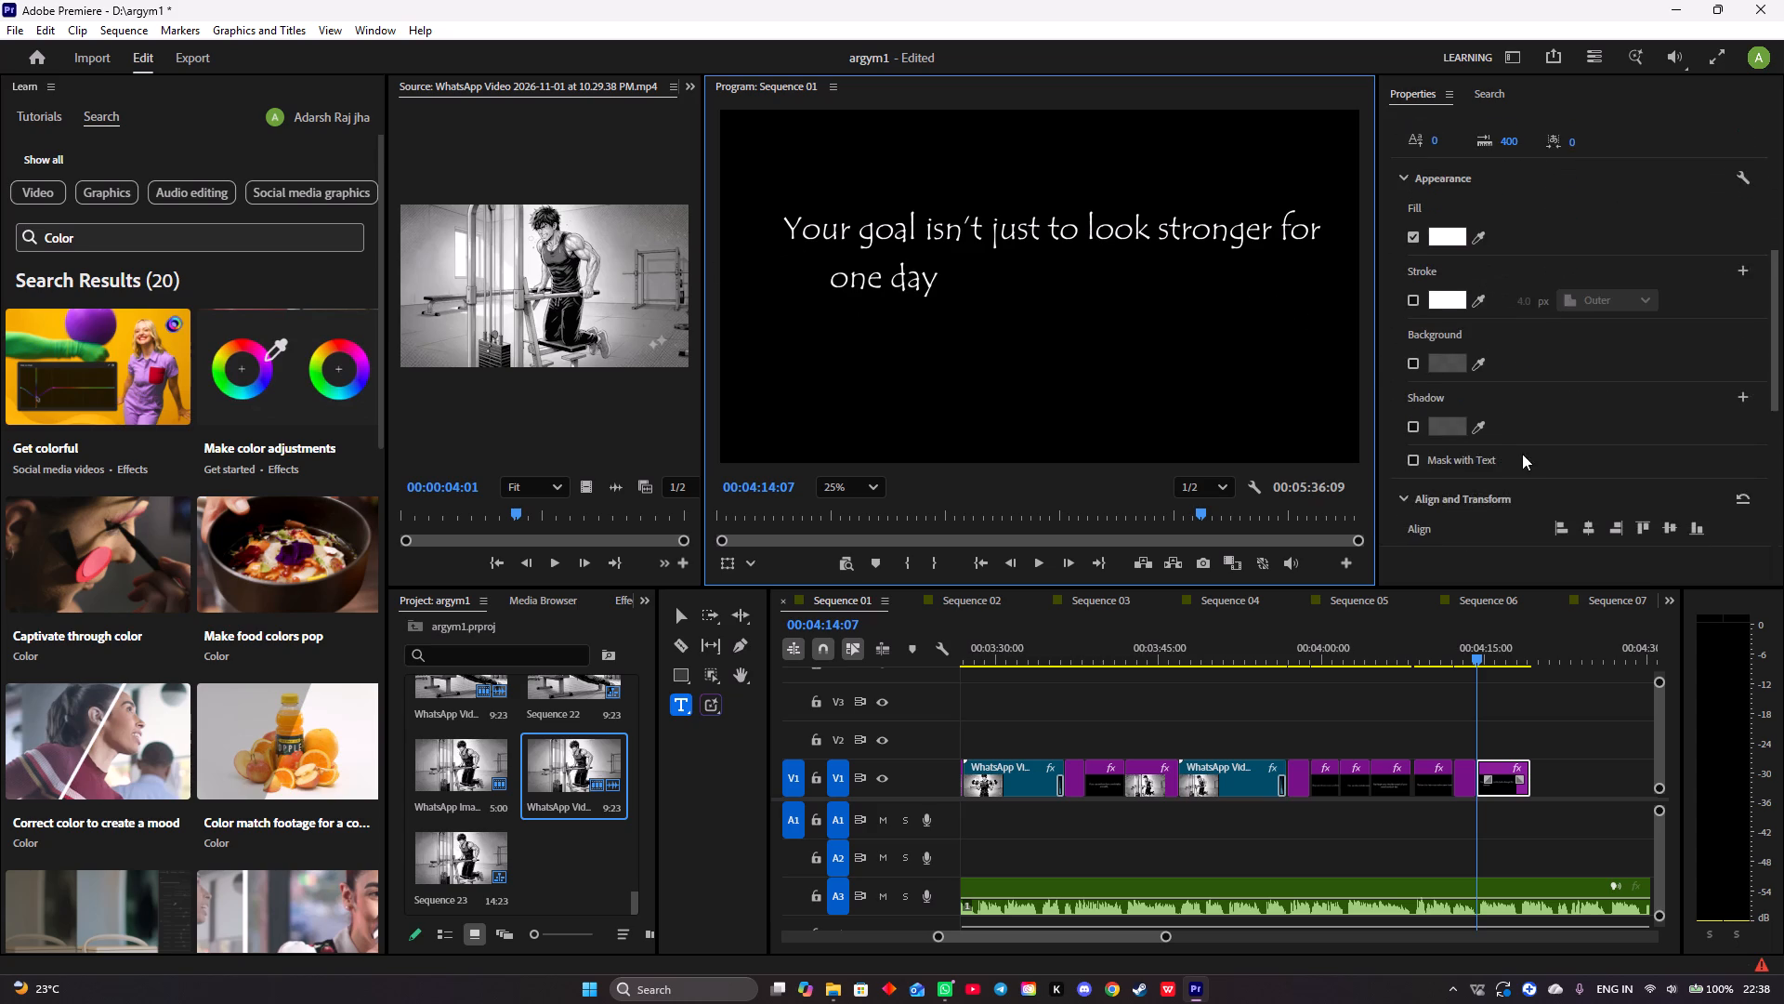
{"action": "scroll", "coordinate": [1573, 486], "scroll_direction": "down", "scroll_amount": 5}
{"action": "left_click_drag", "start_coordinate": [1632, 487], "coordinate": [1783, 488]}
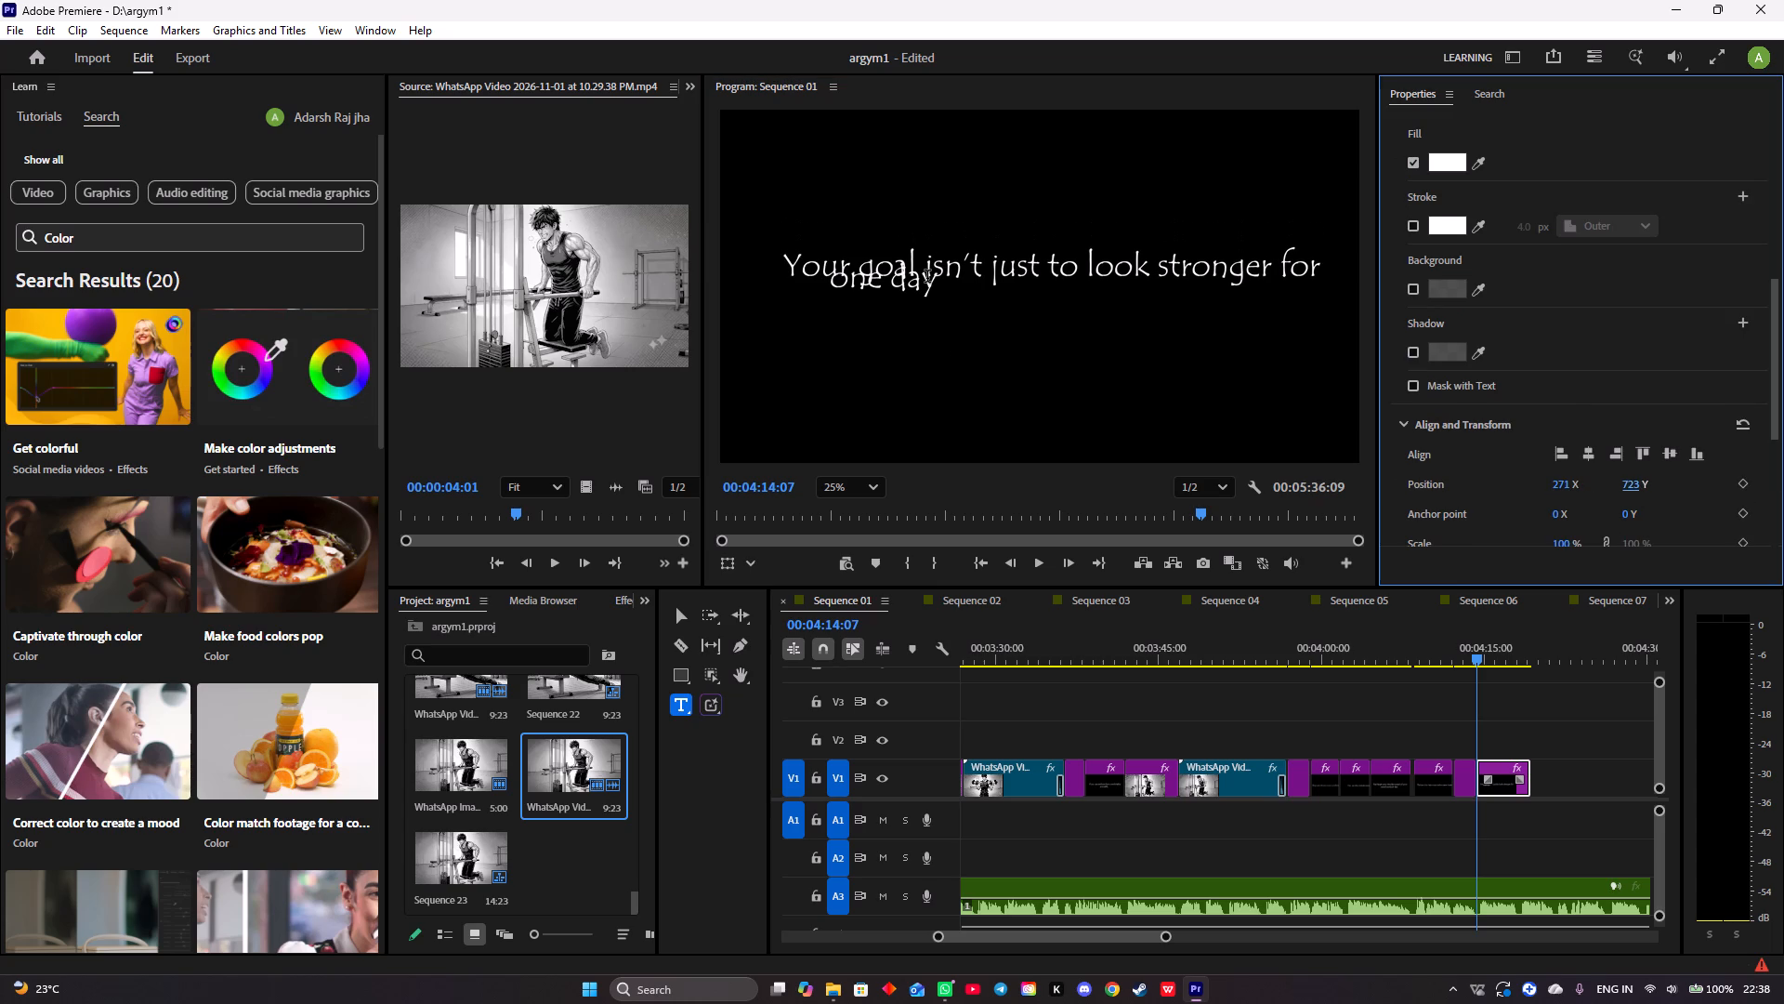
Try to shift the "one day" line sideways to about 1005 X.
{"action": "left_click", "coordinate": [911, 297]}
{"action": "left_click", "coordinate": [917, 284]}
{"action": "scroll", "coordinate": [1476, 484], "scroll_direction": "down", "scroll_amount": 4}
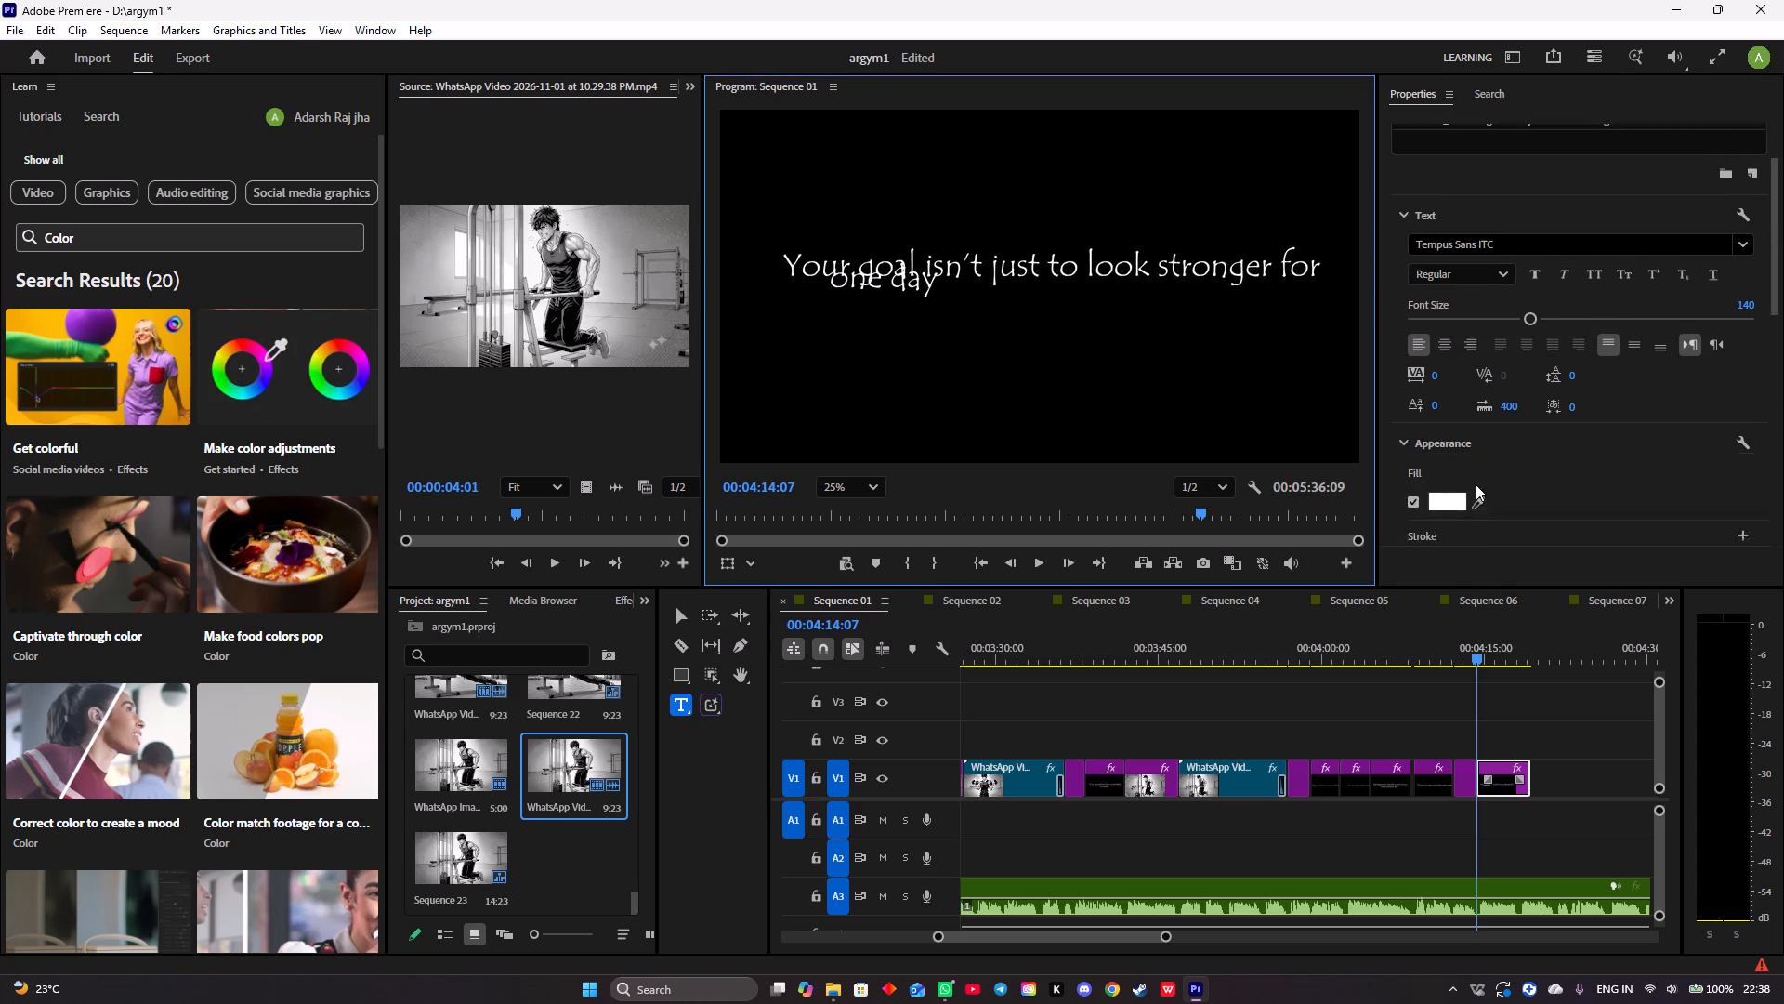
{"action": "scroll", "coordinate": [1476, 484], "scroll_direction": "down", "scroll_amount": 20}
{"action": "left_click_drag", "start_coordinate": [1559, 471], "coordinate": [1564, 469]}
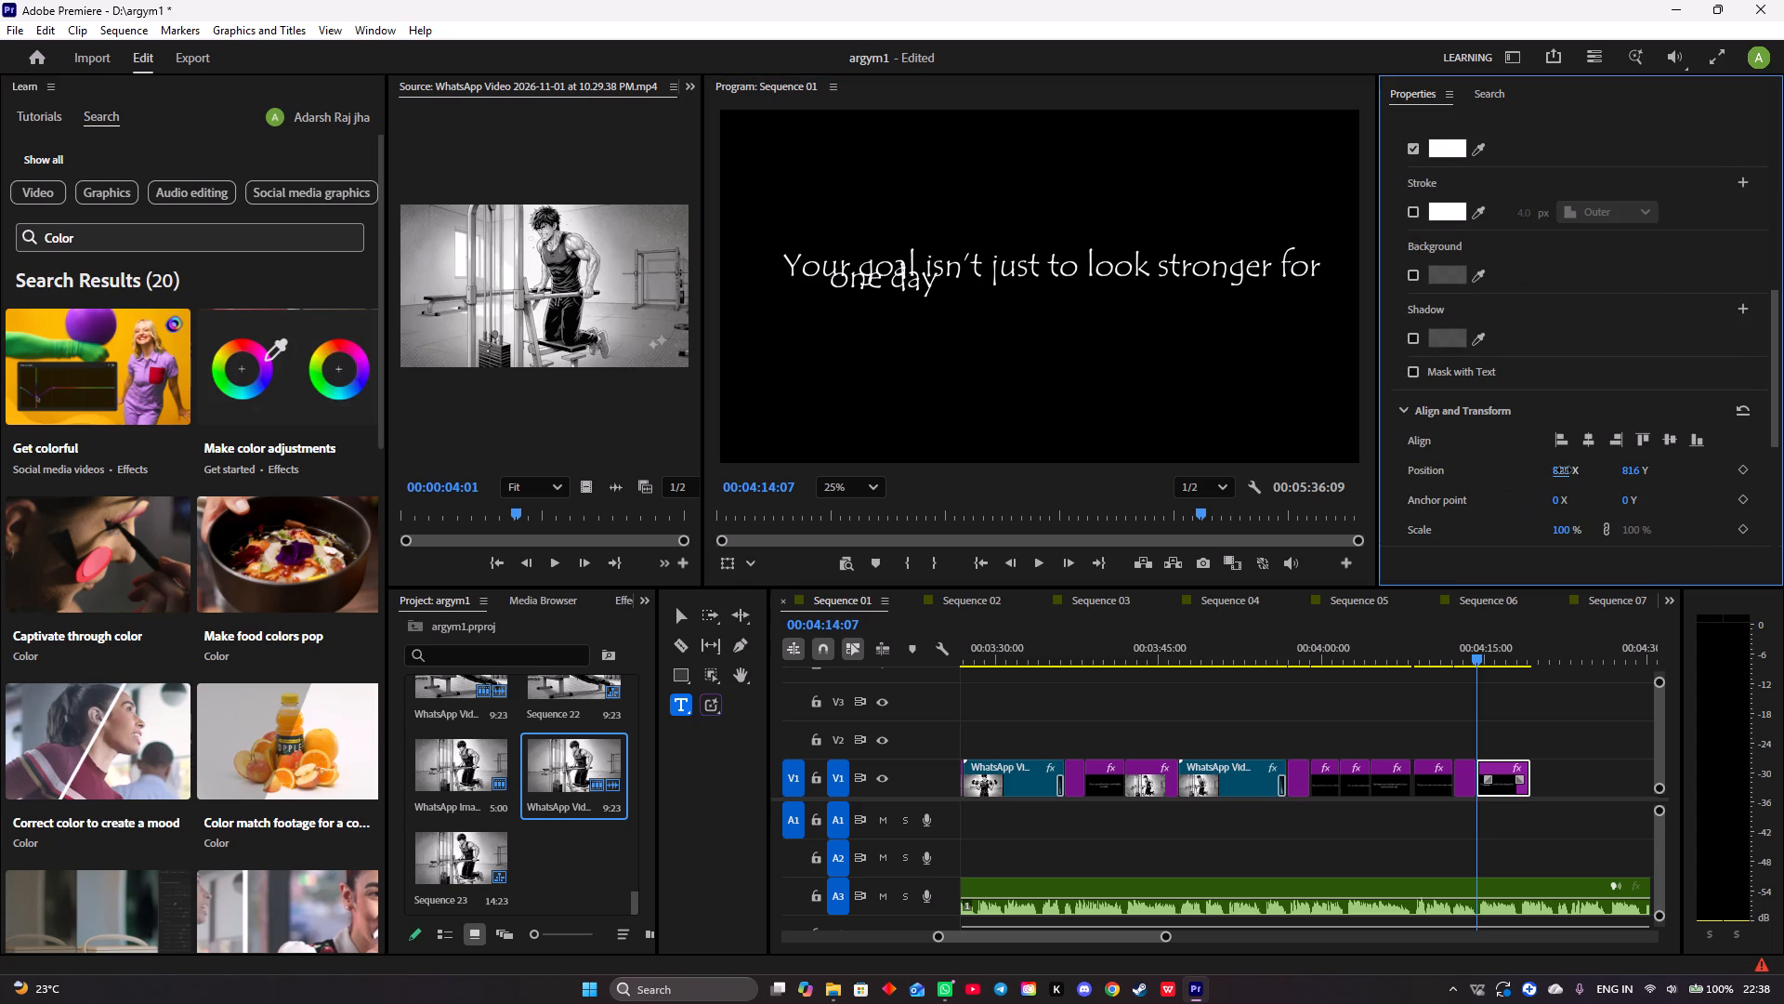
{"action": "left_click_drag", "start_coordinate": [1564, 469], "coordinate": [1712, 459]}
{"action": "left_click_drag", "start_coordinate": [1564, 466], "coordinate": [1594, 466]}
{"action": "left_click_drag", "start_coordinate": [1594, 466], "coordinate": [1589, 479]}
Position the "one day" line centred beneath the first line, at about 1090 X, 915 Y.
{"action": "left_click", "coordinate": [901, 287]}
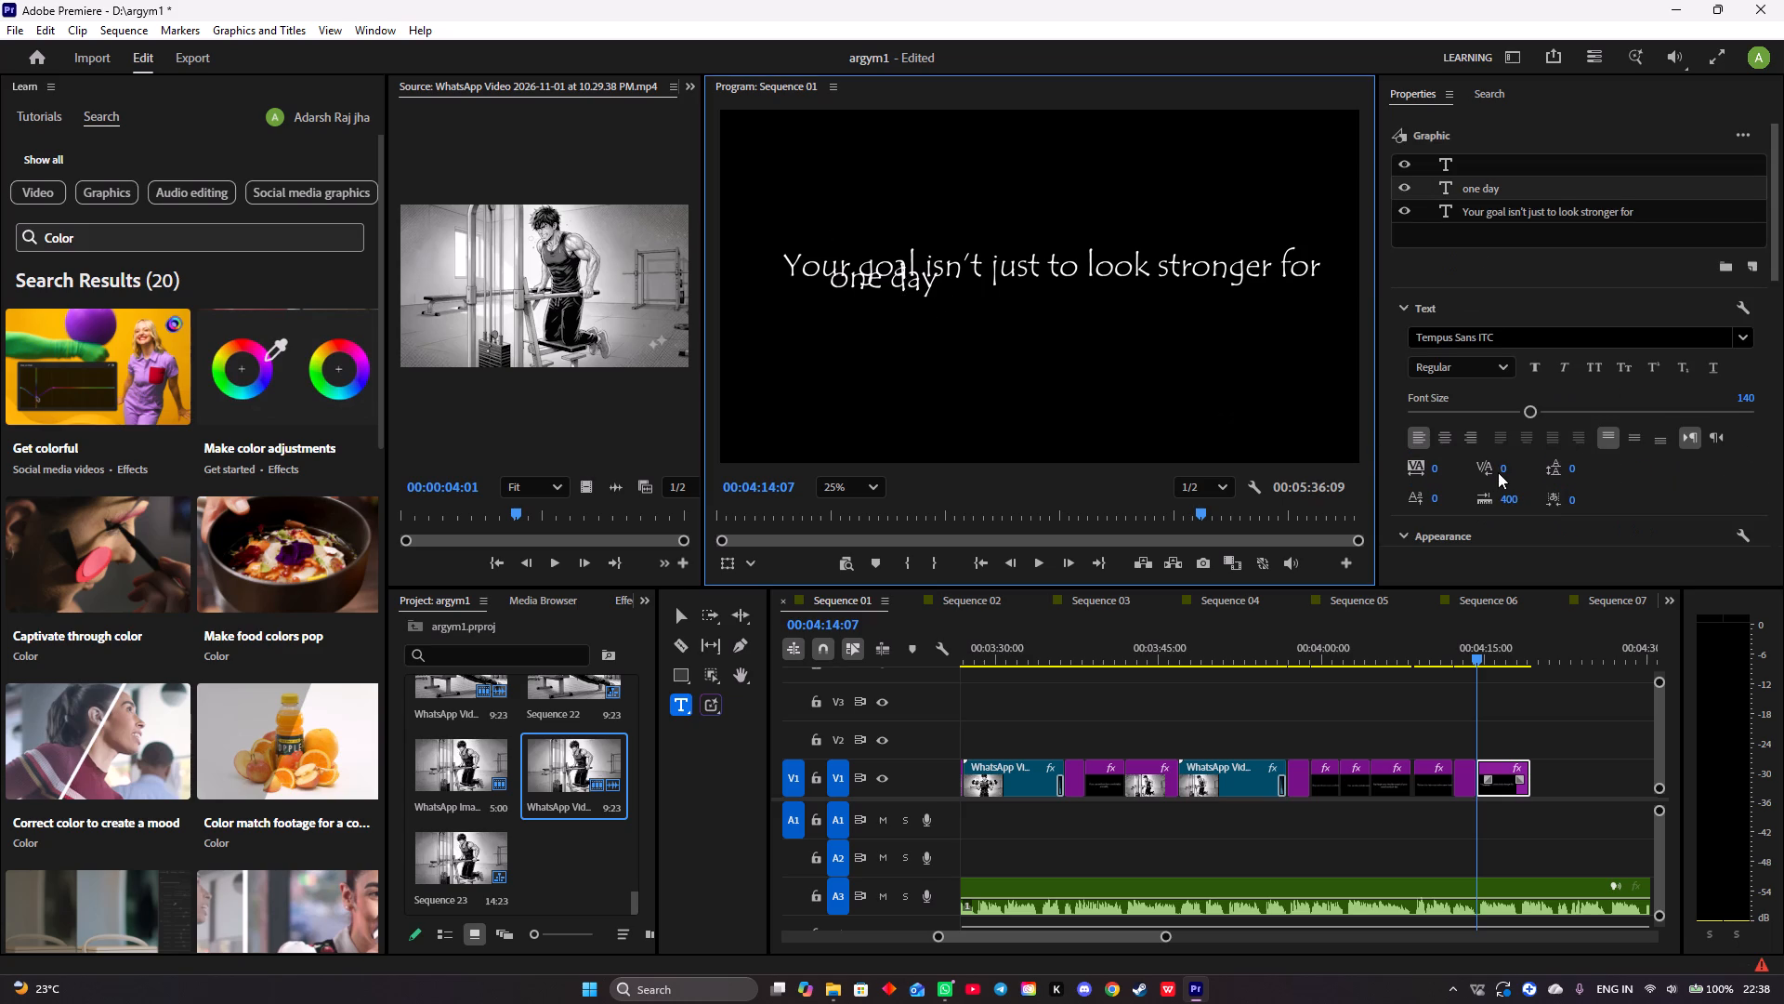
{"action": "scroll", "coordinate": [1498, 472], "scroll_direction": "down", "scroll_amount": 18}
{"action": "scroll", "coordinate": [1525, 449], "scroll_direction": "down", "scroll_amount": 5}
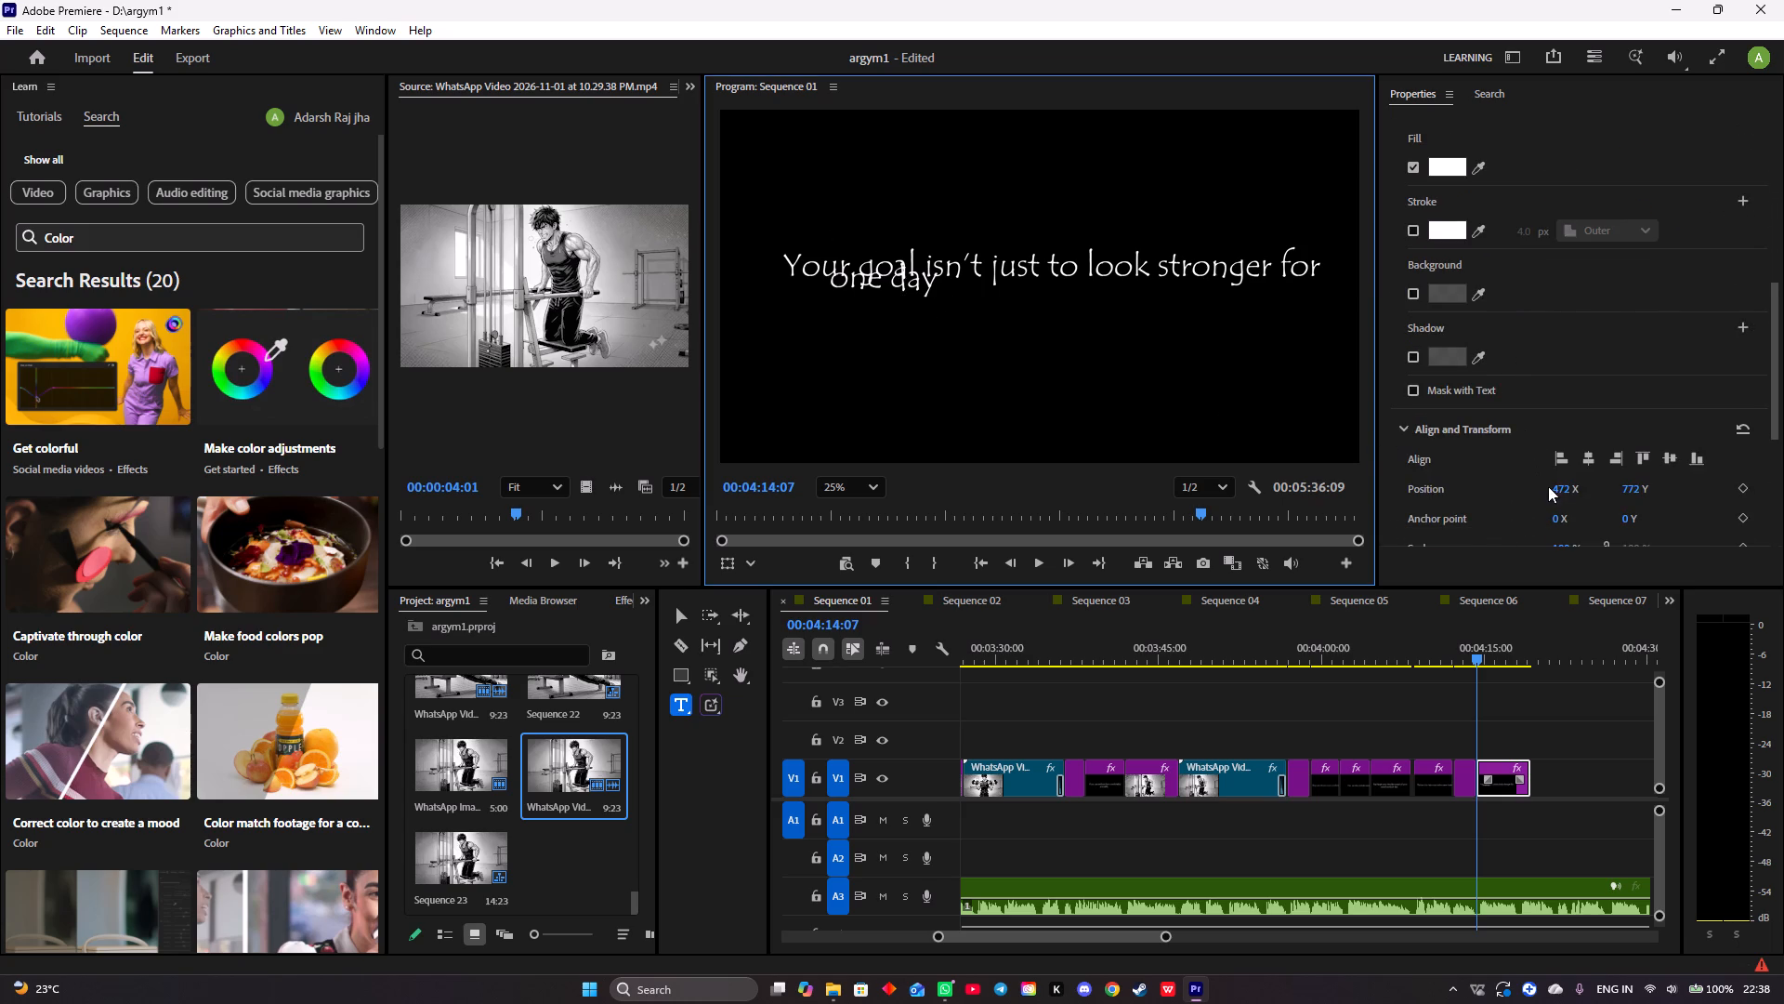
{"action": "left_click_drag", "start_coordinate": [1557, 485], "coordinate": [1751, 477]}
{"action": "left_click_drag", "start_coordinate": [1567, 489], "coordinate": [1745, 479]}
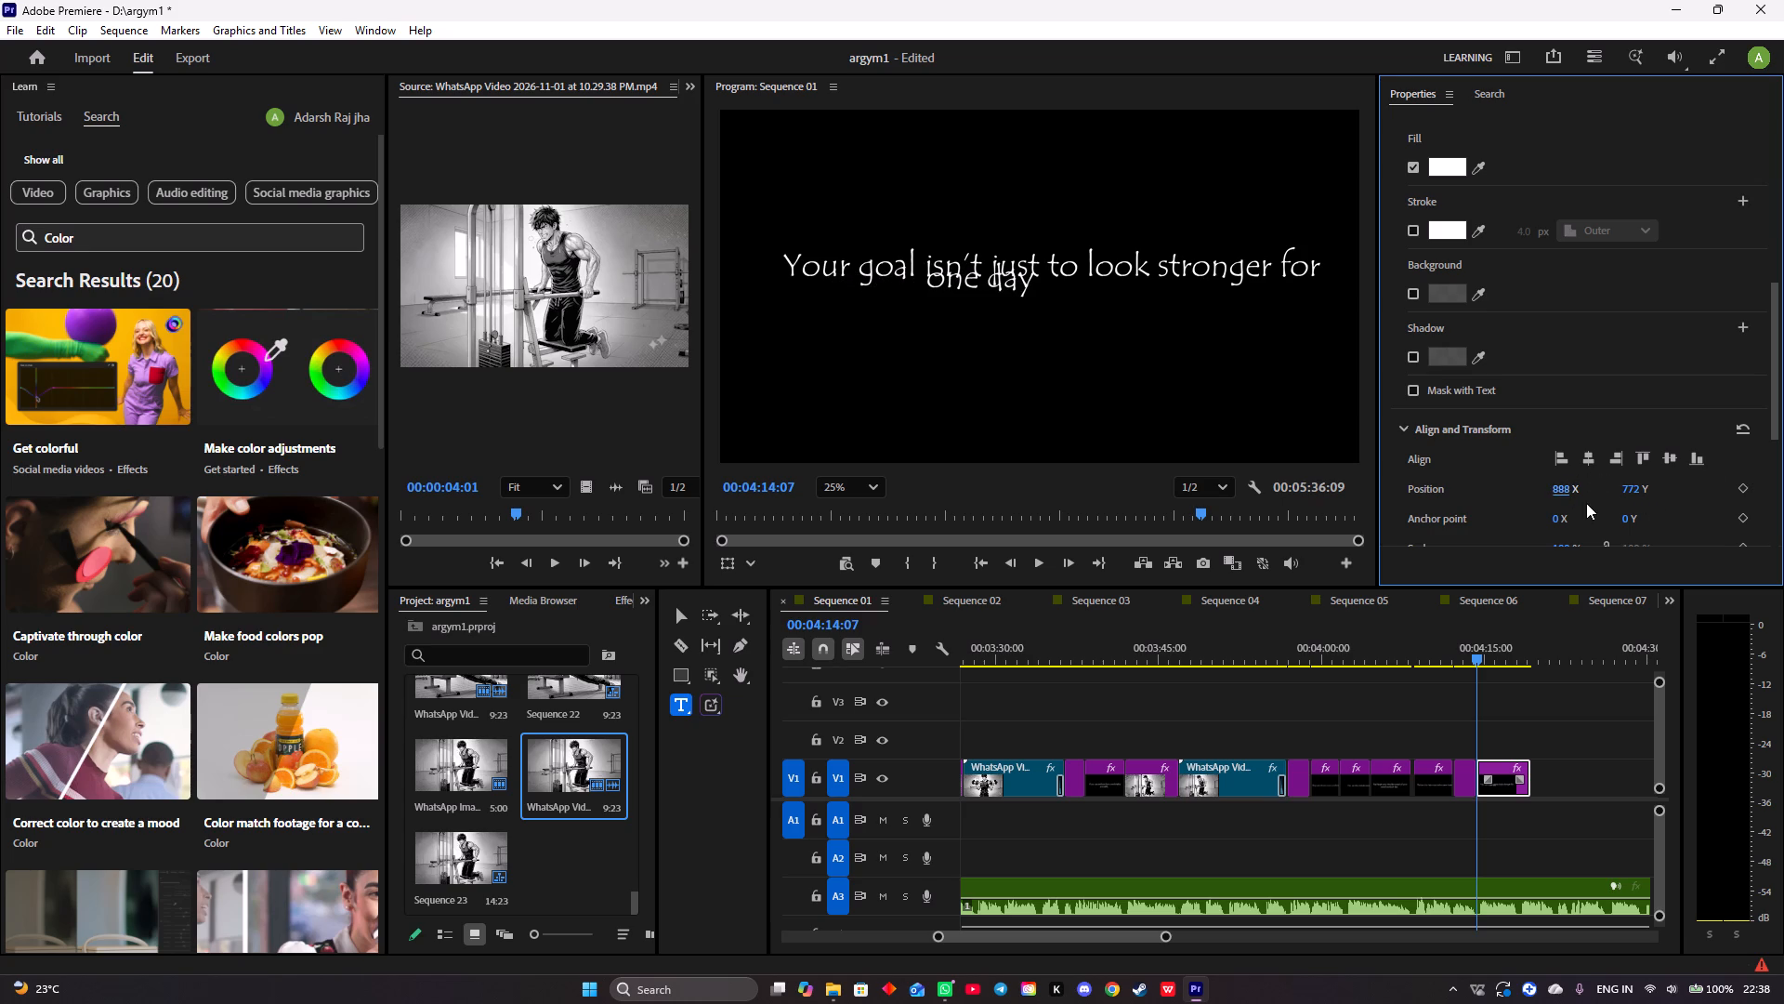
{"action": "left_click_drag", "start_coordinate": [1563, 486], "coordinate": [1712, 472]}
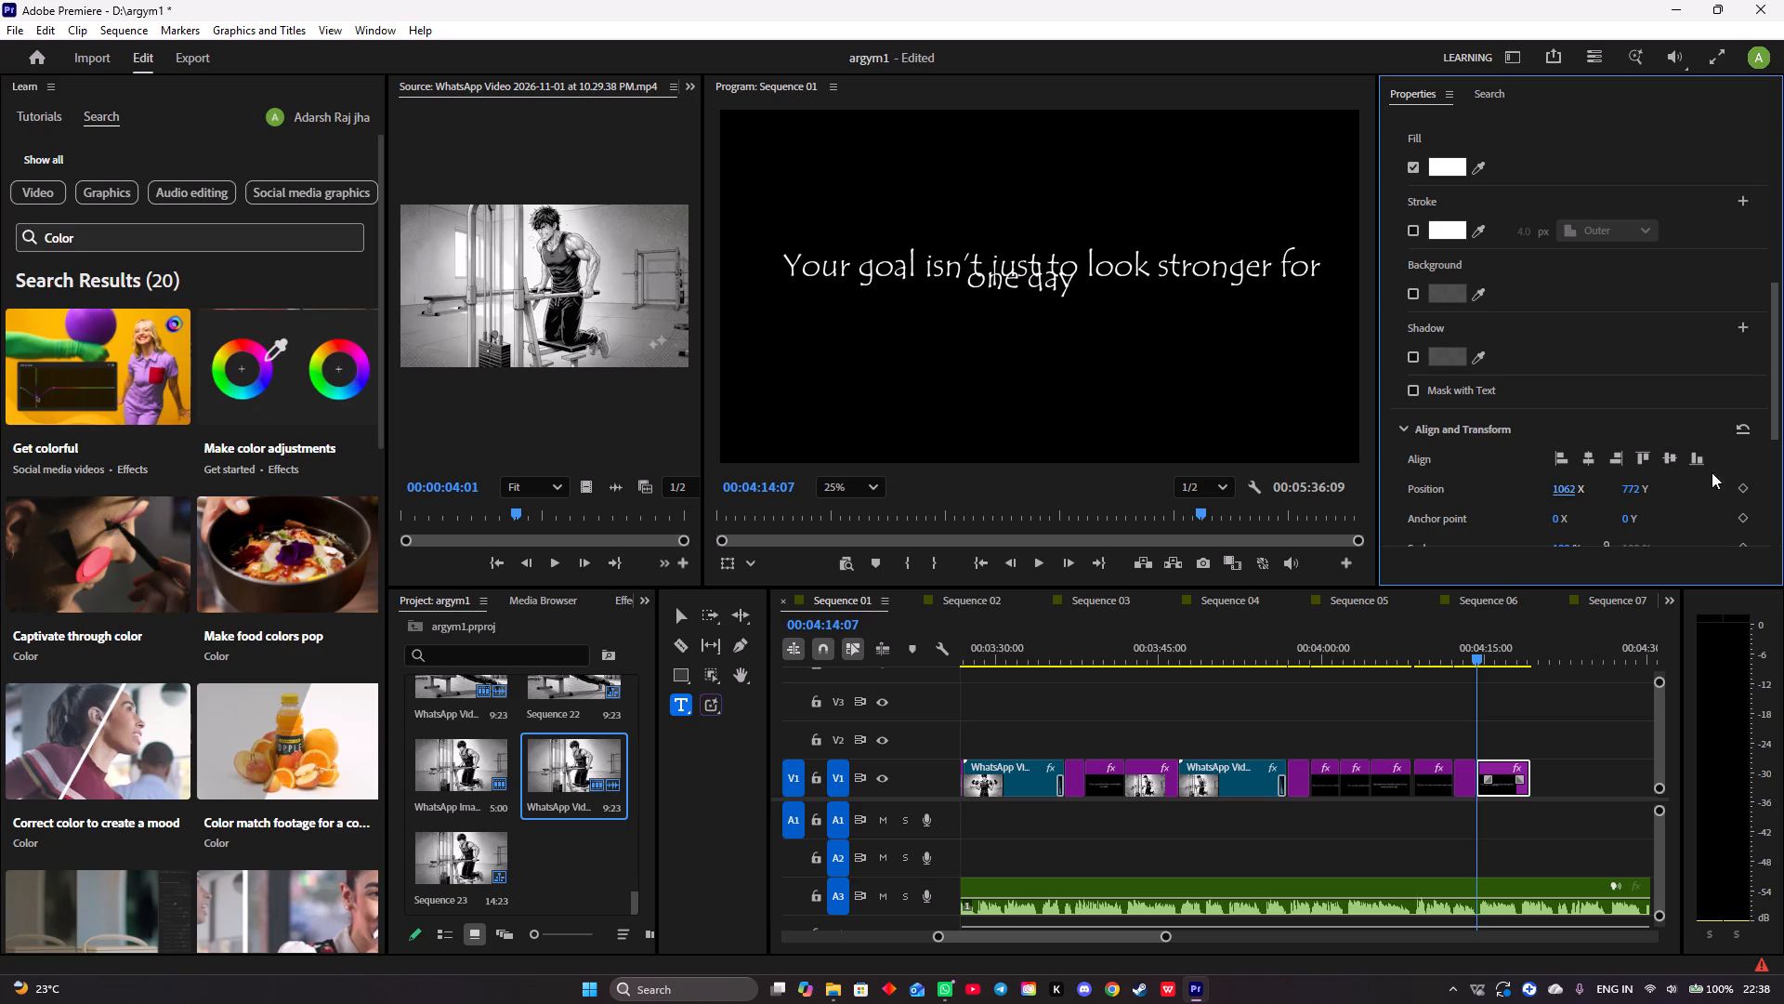
{"action": "left_click_drag", "start_coordinate": [1623, 486], "coordinate": [1777, 505]}
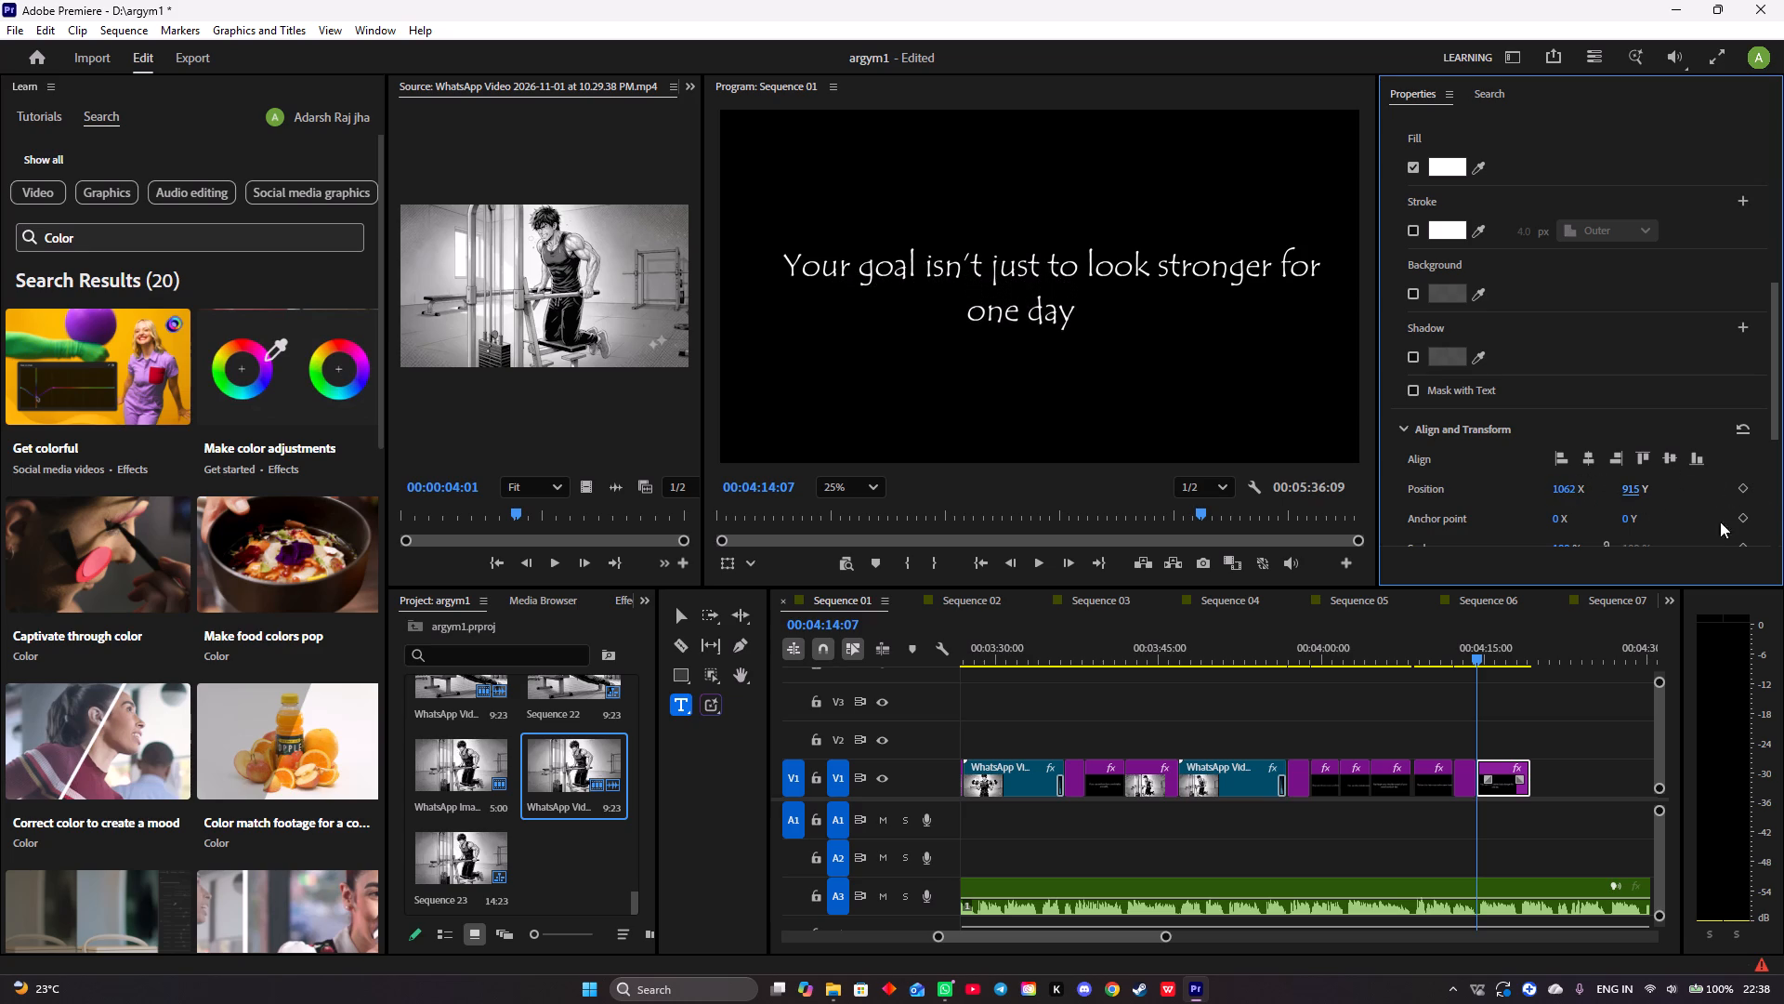
{"action": "left_click_drag", "start_coordinate": [1560, 490], "coordinate": [1588, 491]}
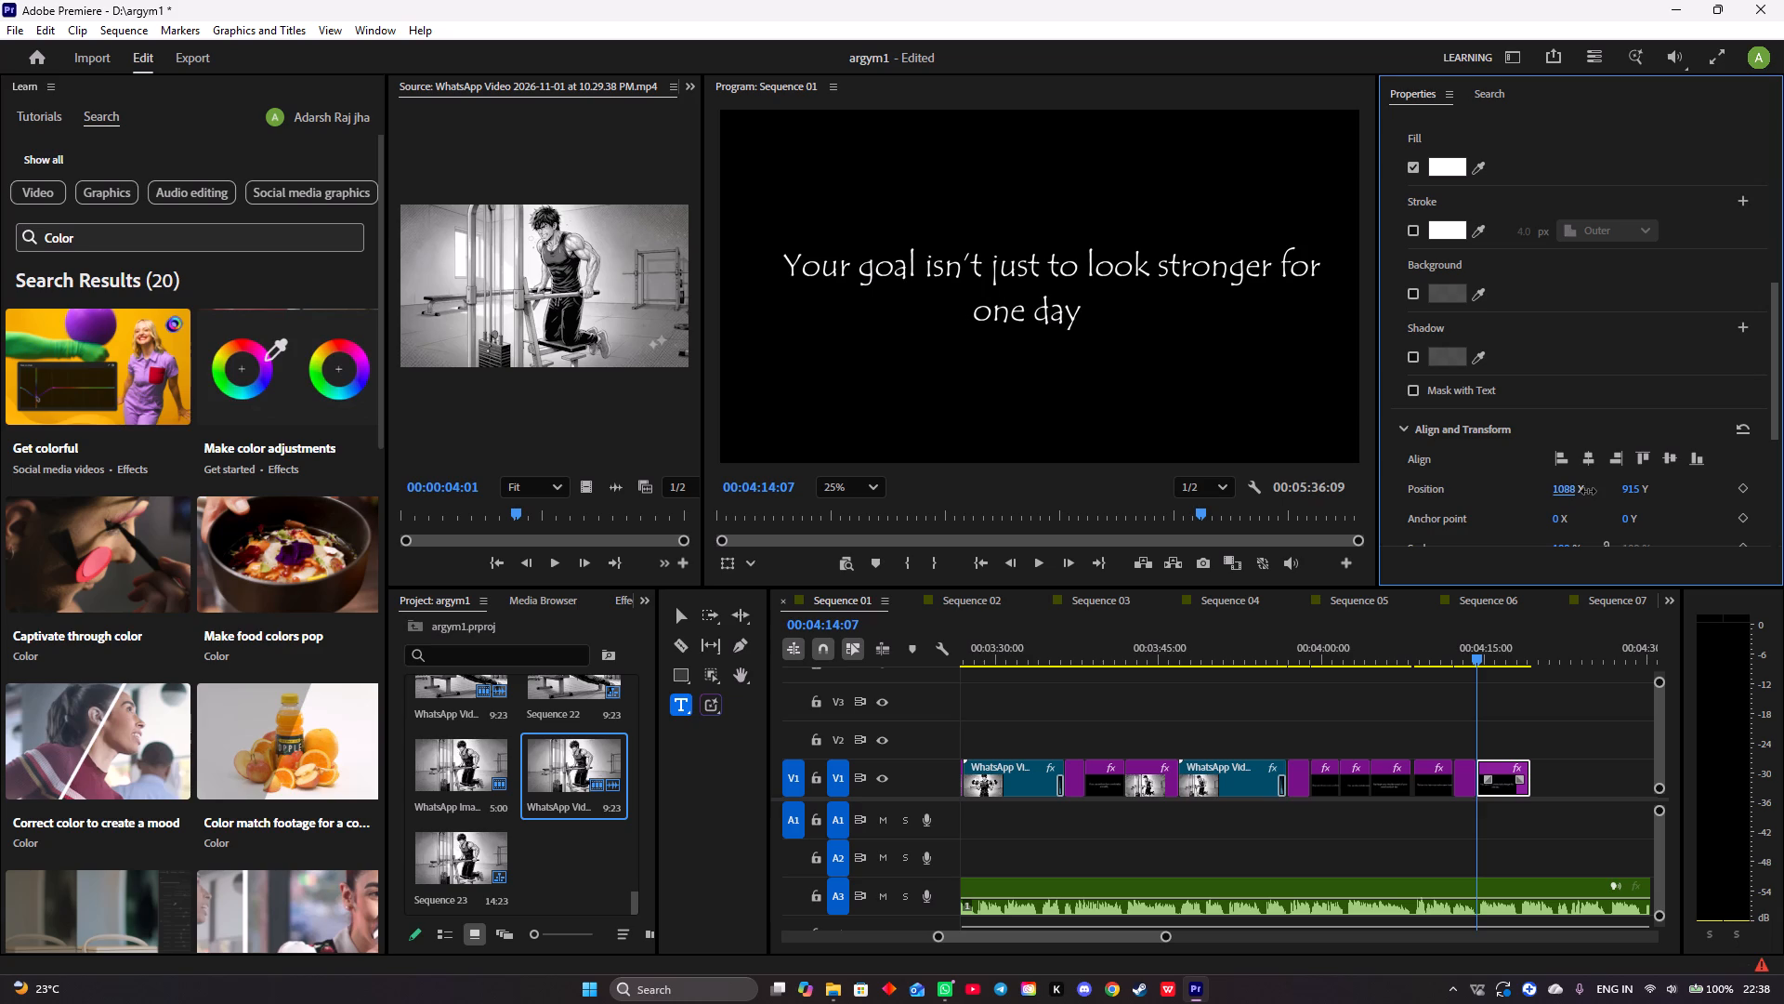
{"action": "left_click_drag", "start_coordinate": [1588, 491], "coordinate": [1594, 490]}
{"action": "left_click", "coordinate": [1394, 730]}
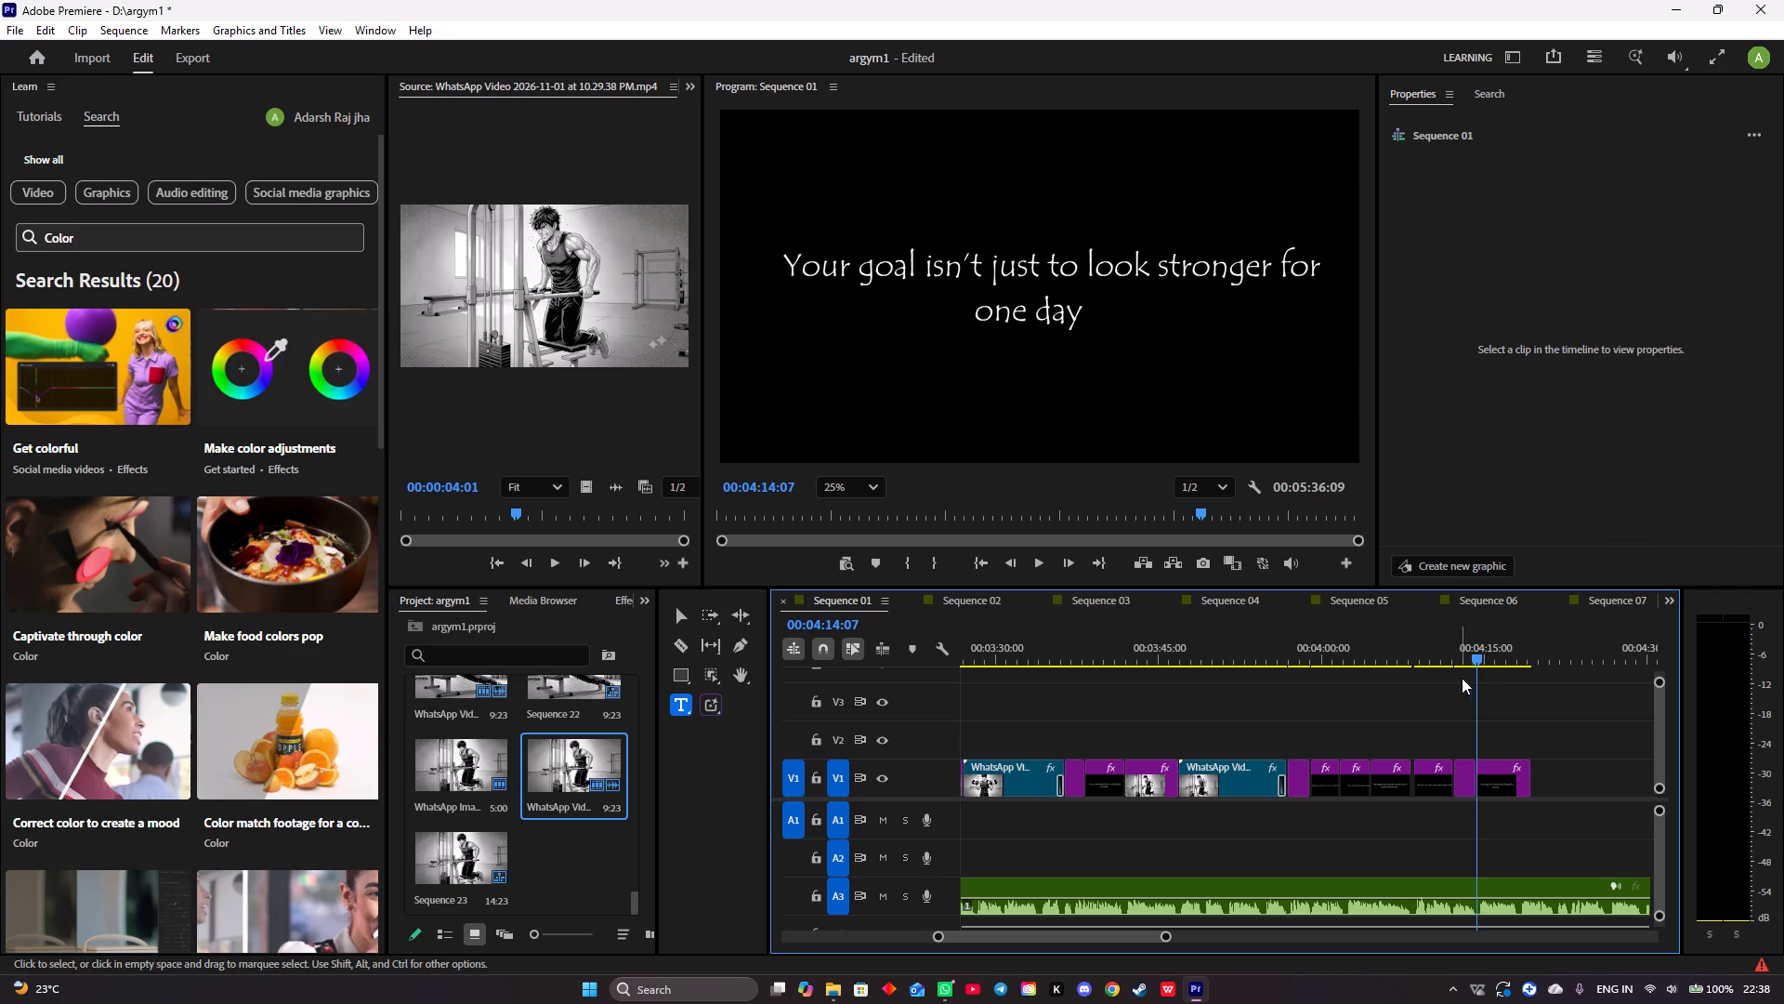
Play back the "Your goal isn't just to look stronger for one day" title and trim its end to 00:04:17:24.
{"action": "left_click_drag", "start_coordinate": [1476, 657], "coordinate": [1445, 657]}
{"action": "key", "text": "space"}
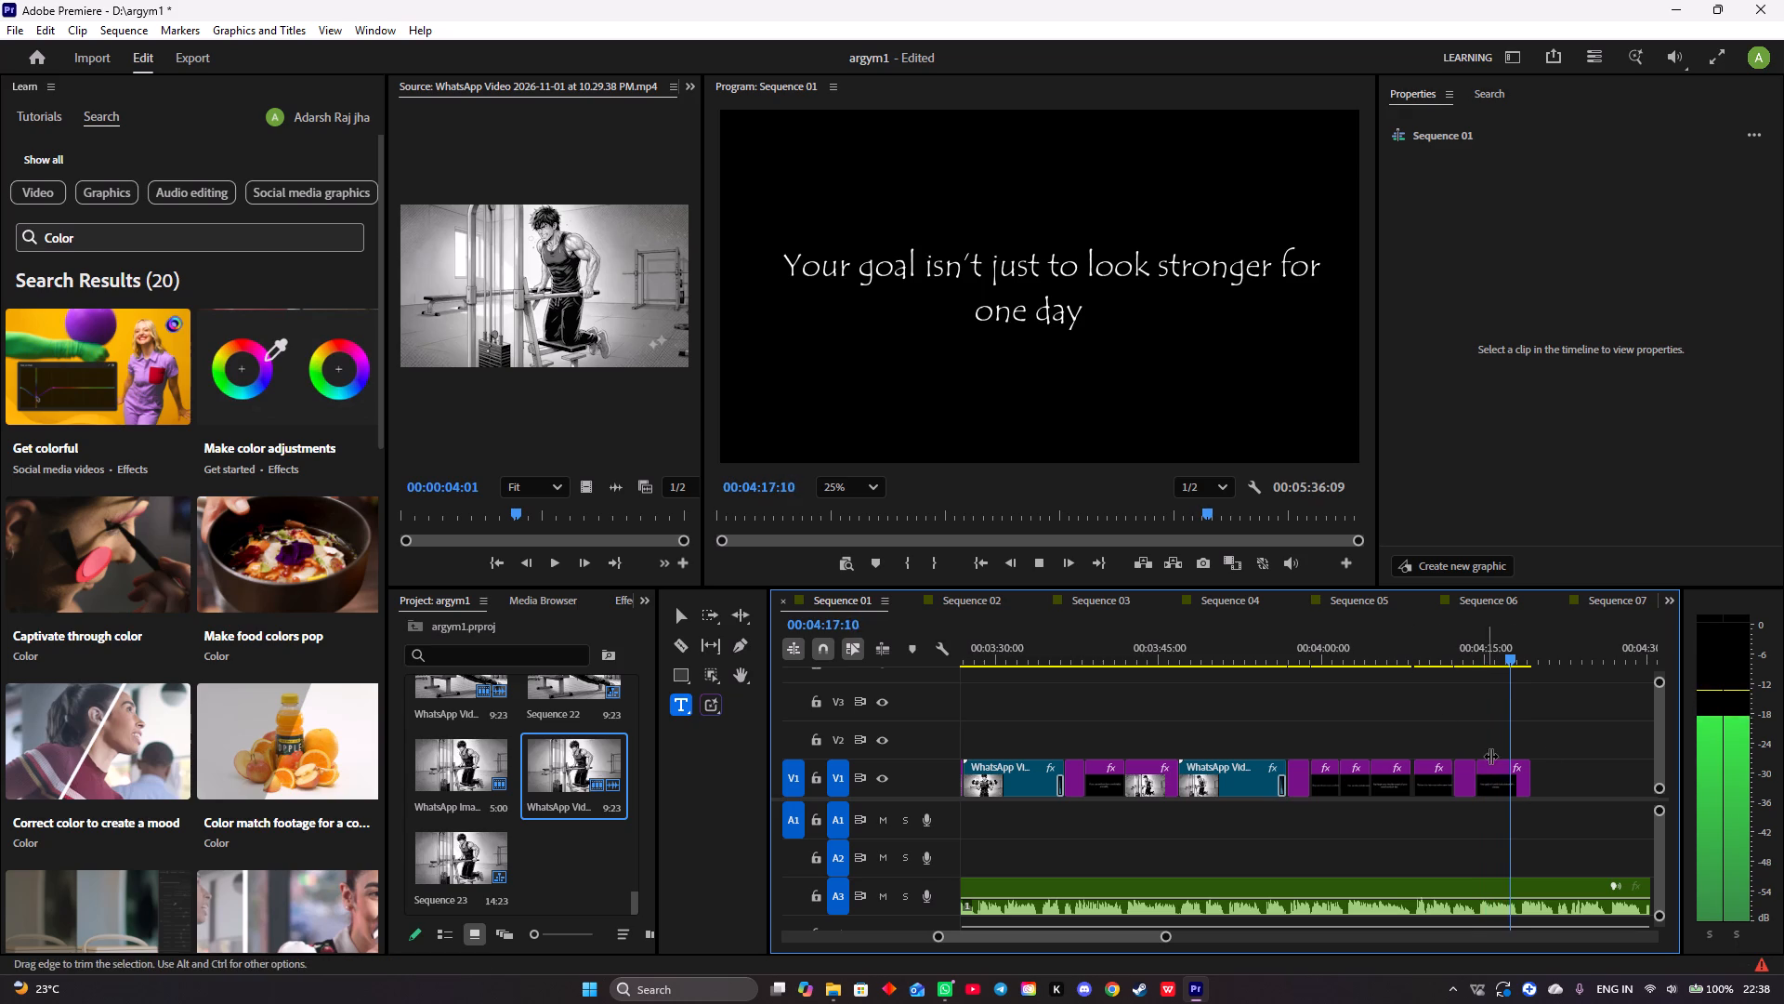
{"action": "key", "text": "space"}
{"action": "left_click_drag", "start_coordinate": [1528, 770], "coordinate": [1526, 771]}
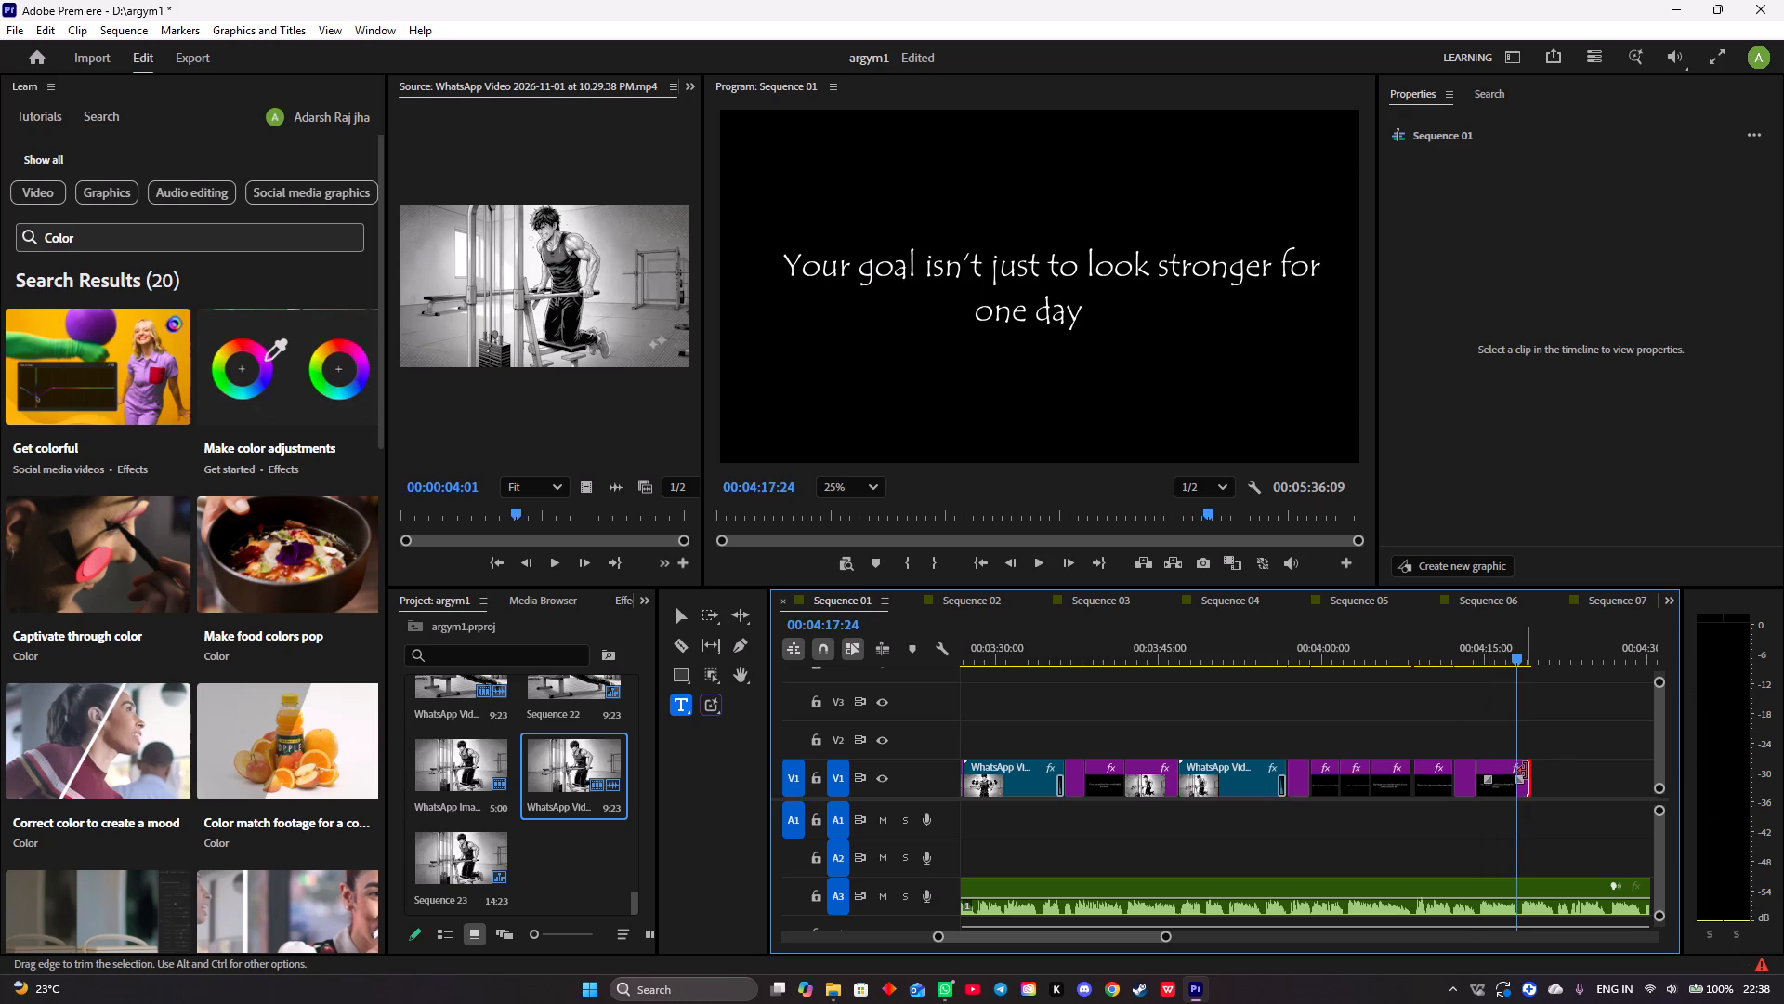
{"action": "left_click_drag", "start_coordinate": [1526, 771], "coordinate": [1515, 773]}
Listen to the narration that follows and add a title reading "Your goal is to develop it to strength it last" at 00:04:17:24.
{"action": "key", "text": "space"}
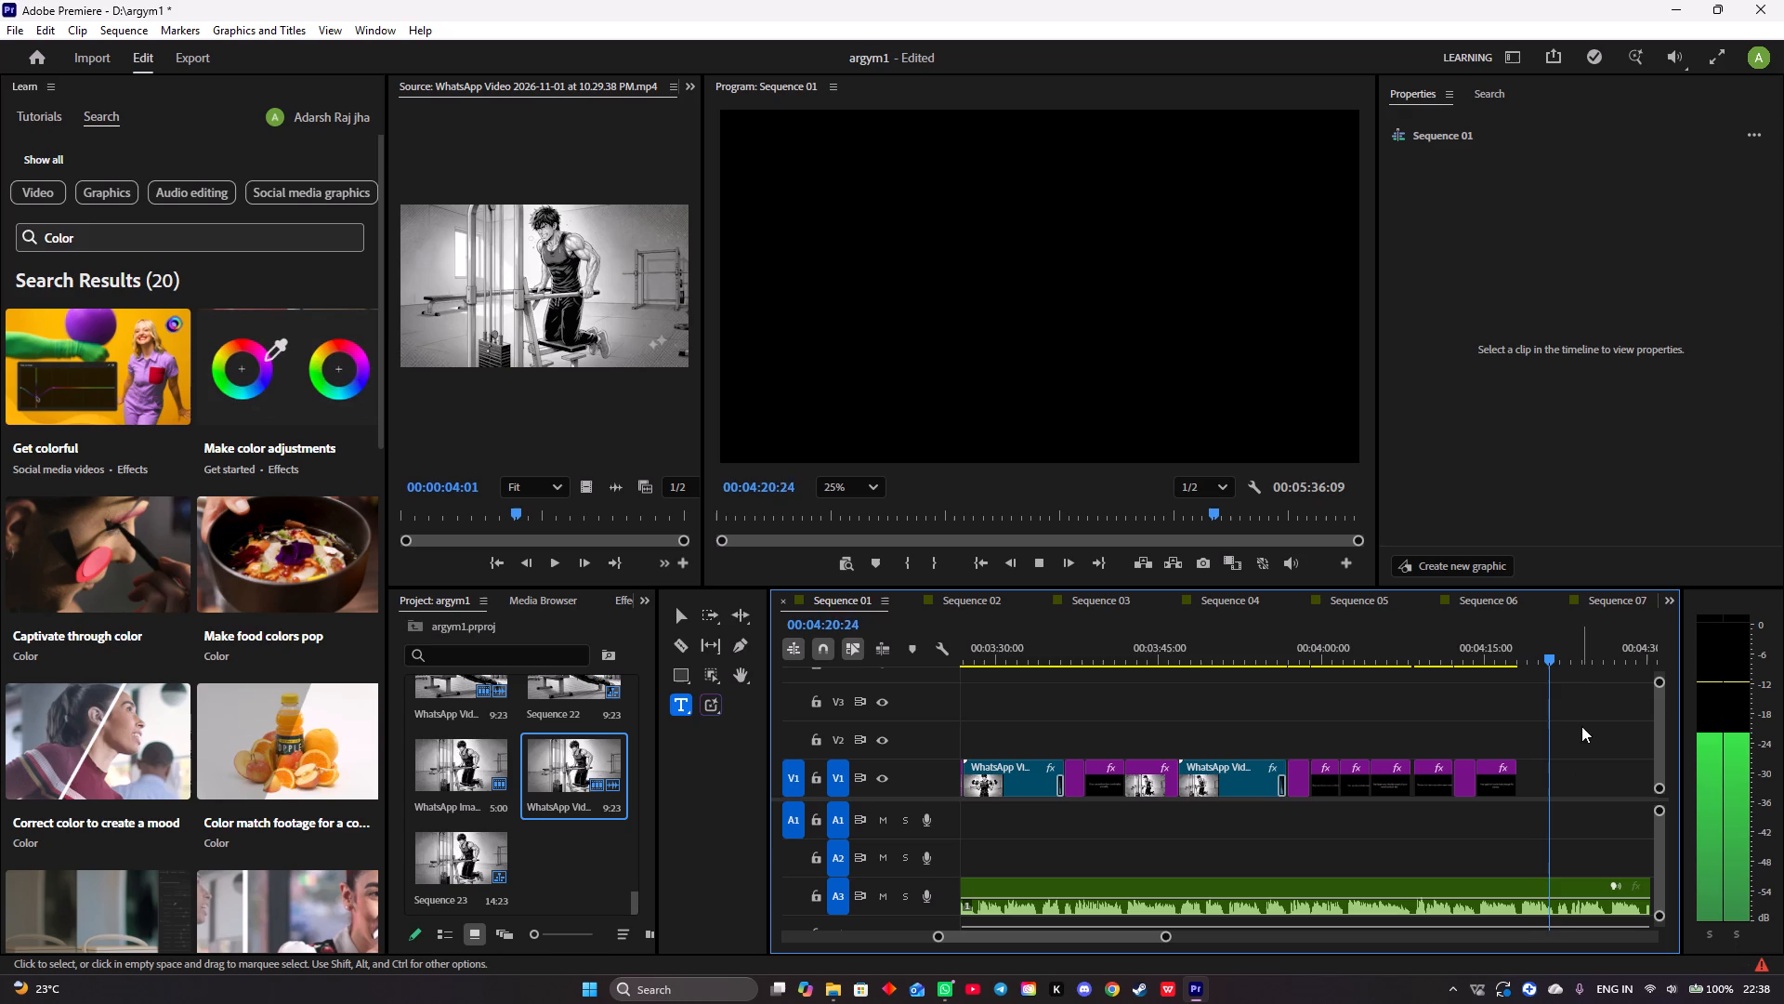
{"action": "key", "text": "space"}
{"action": "left_click_drag", "start_coordinate": [1554, 655], "coordinate": [1537, 660]}
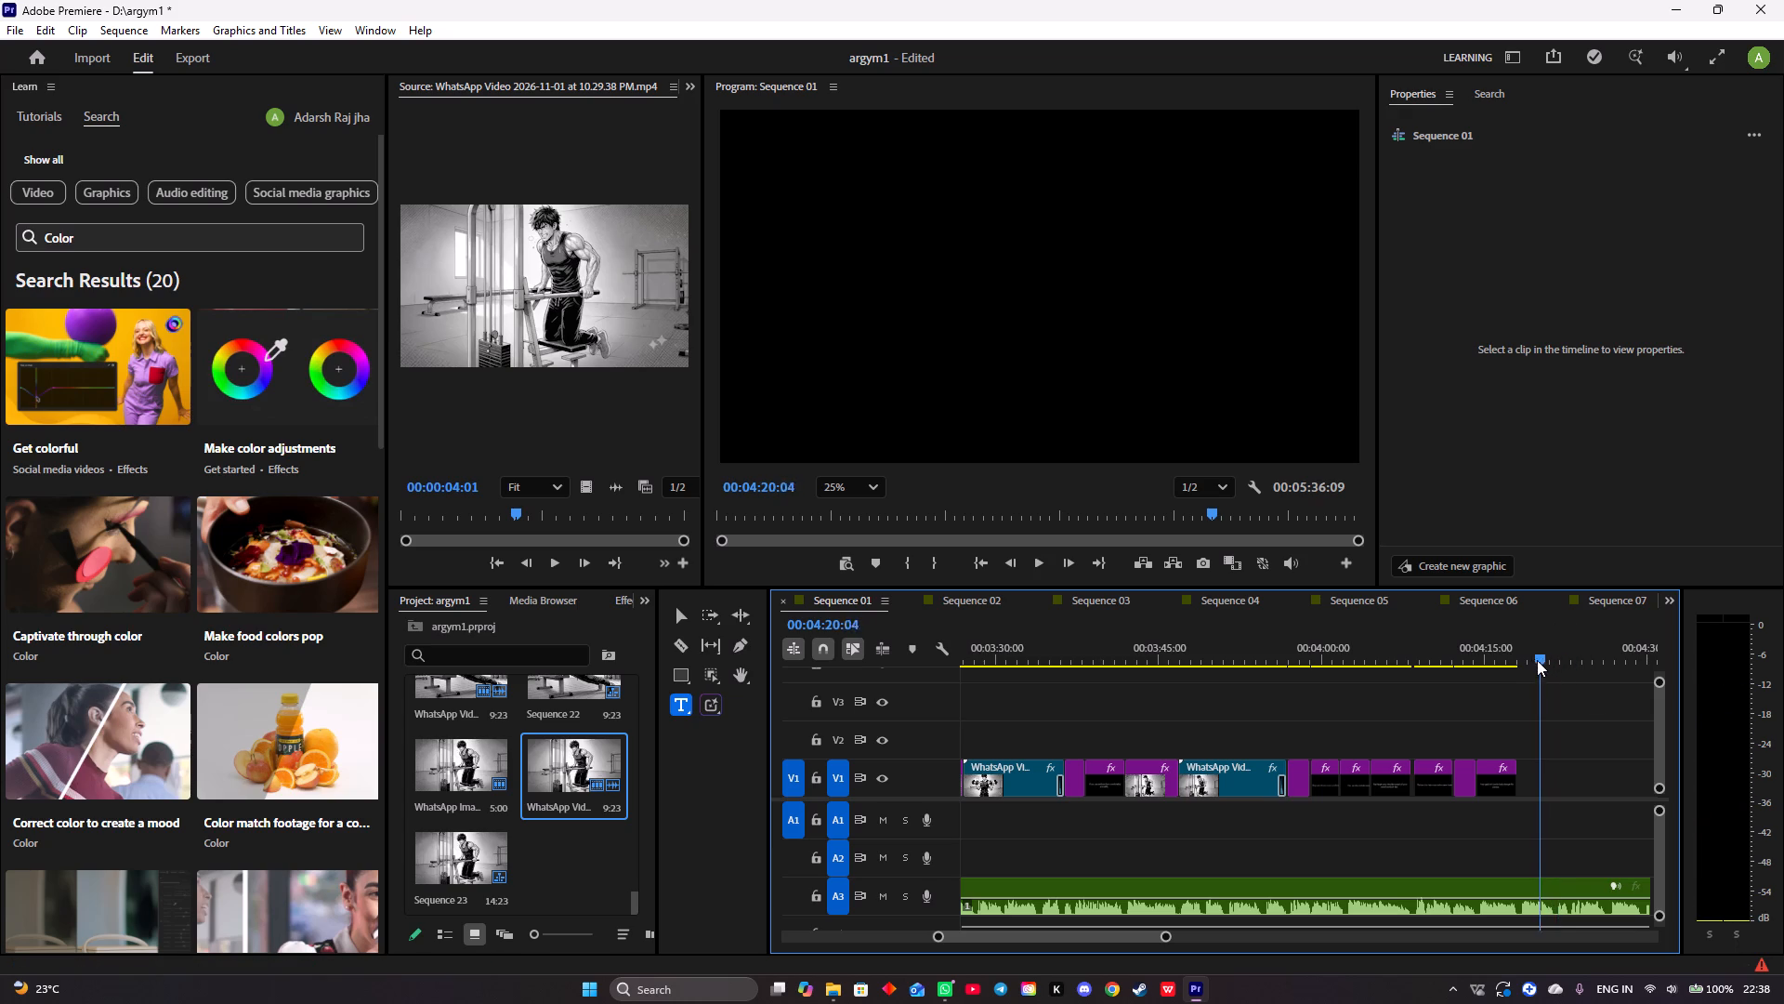
{"action": "left_click_drag", "start_coordinate": [1537, 660], "coordinate": [1526, 656]}
{"action": "key", "text": "space"}
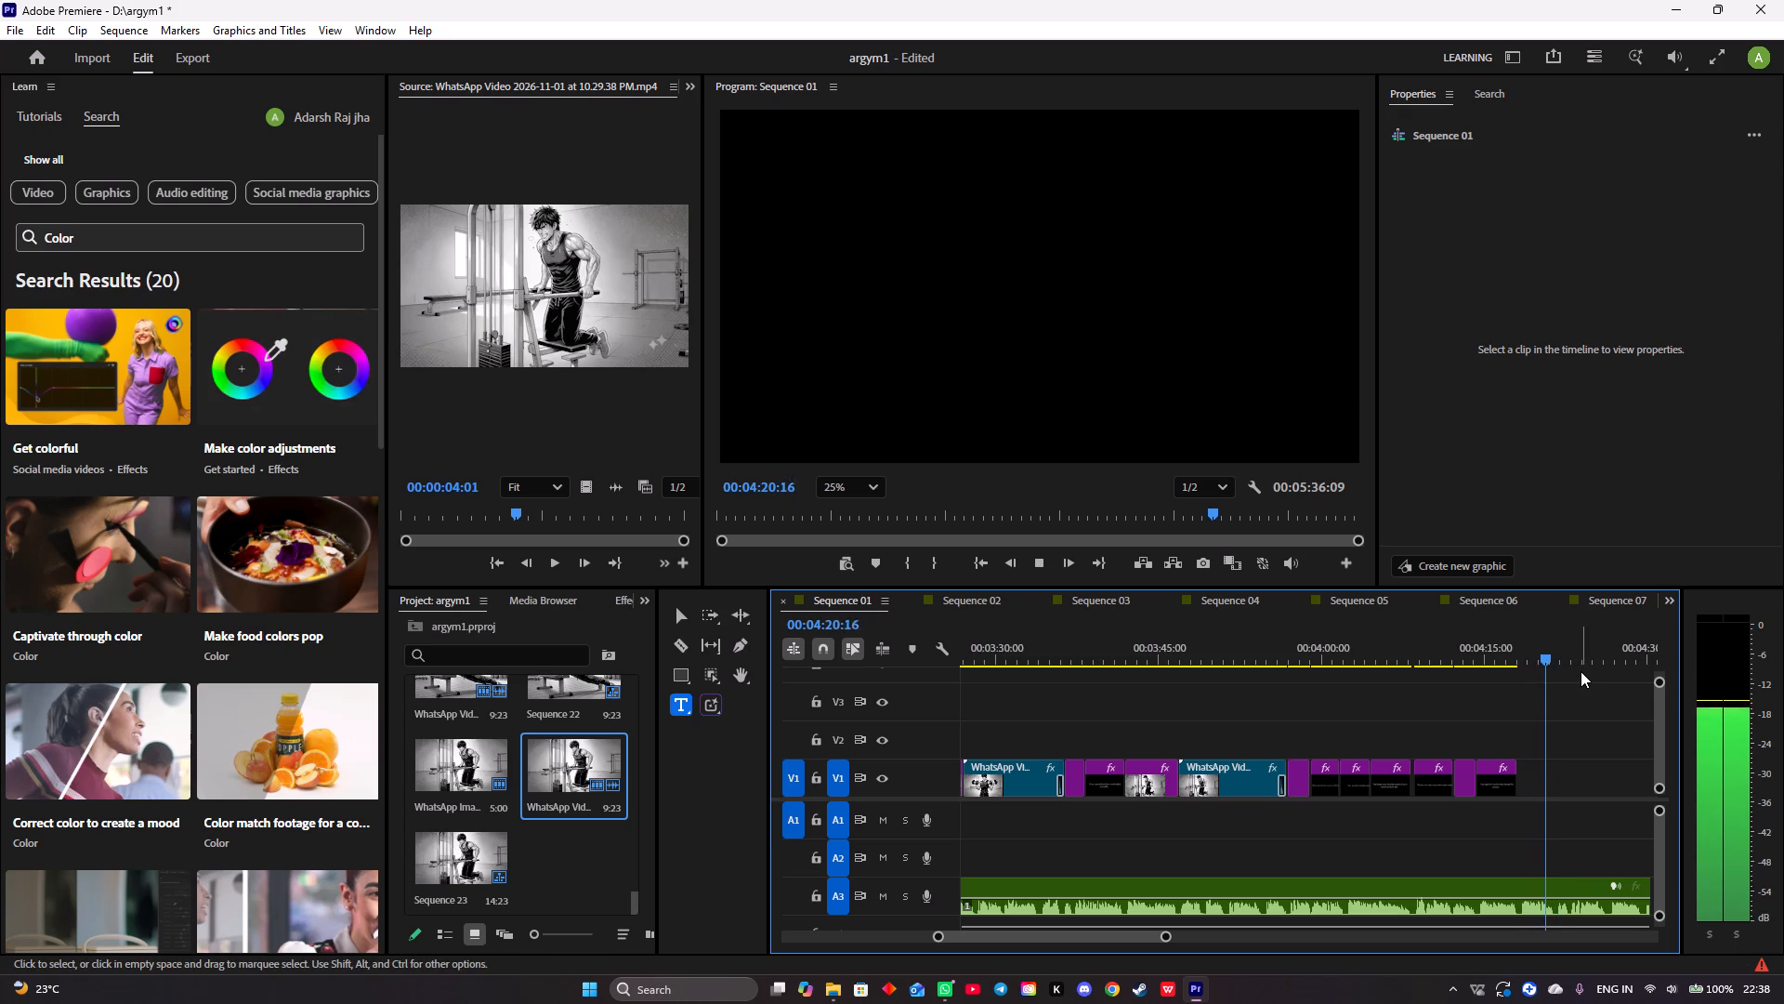
{"action": "key", "text": "space"}
{"action": "left_click_drag", "start_coordinate": [1540, 658], "coordinate": [1519, 658]}
{"action": "left_click", "coordinate": [775, 220]}
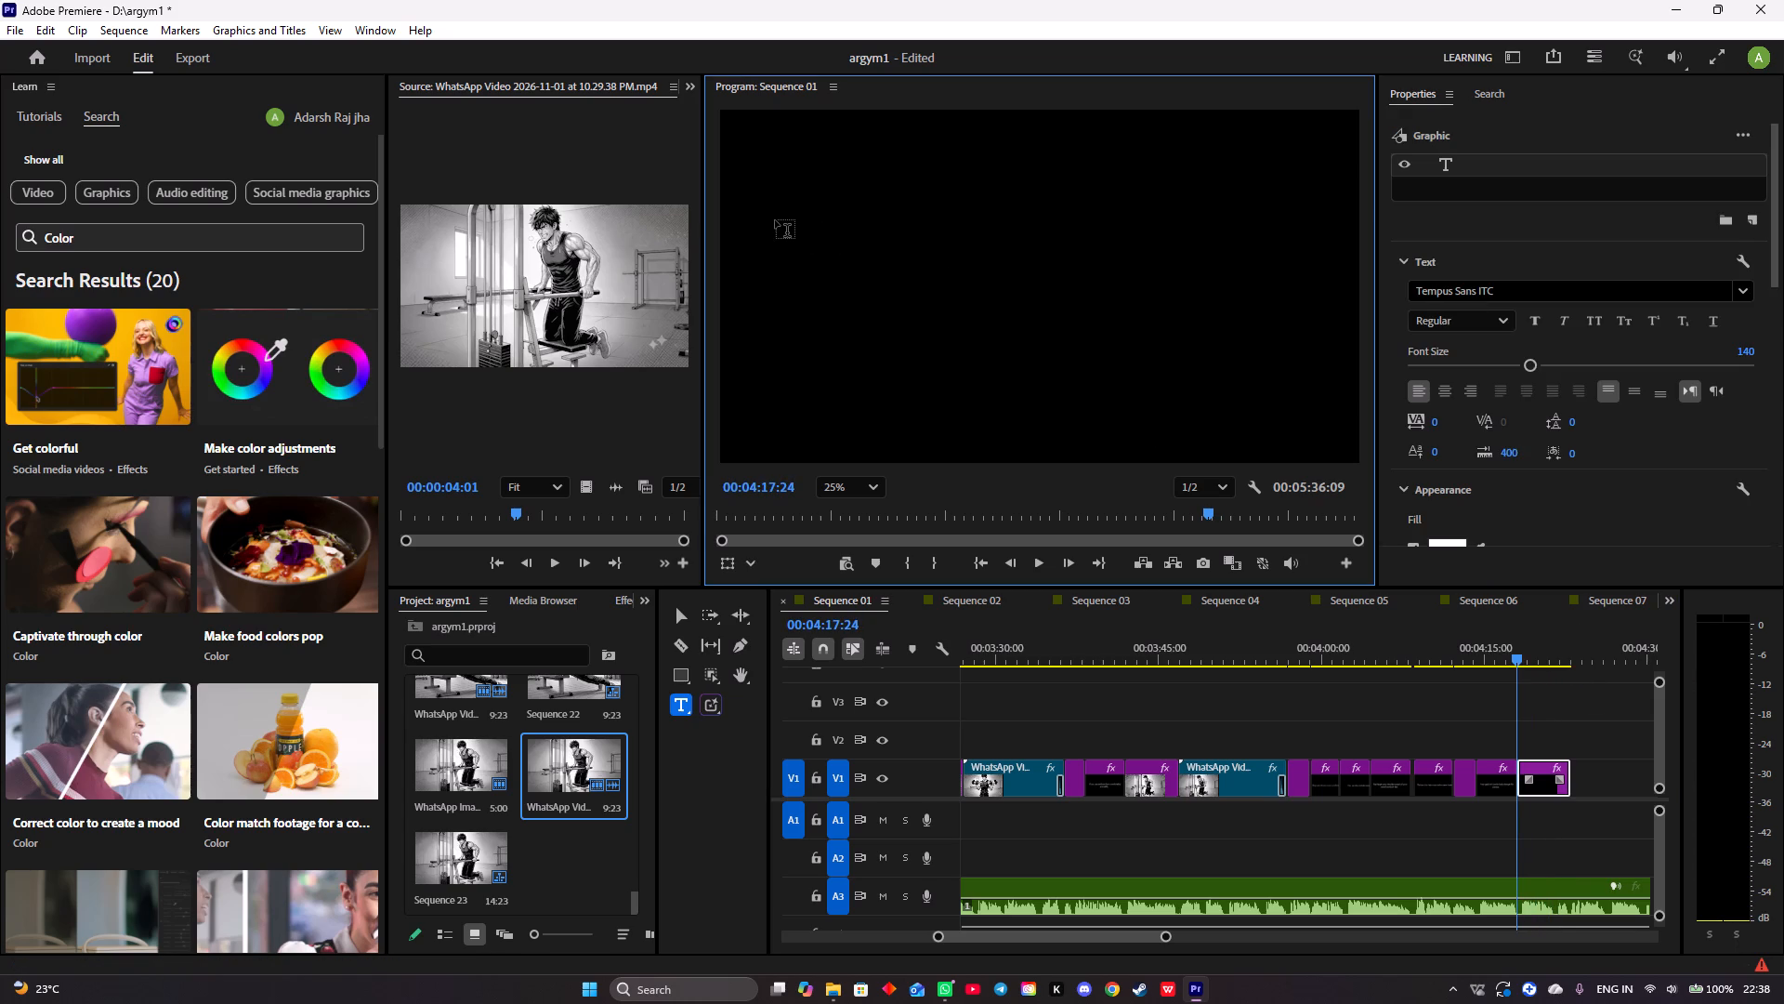
{"action": "type", "text": "our goal is to develop it to s"}
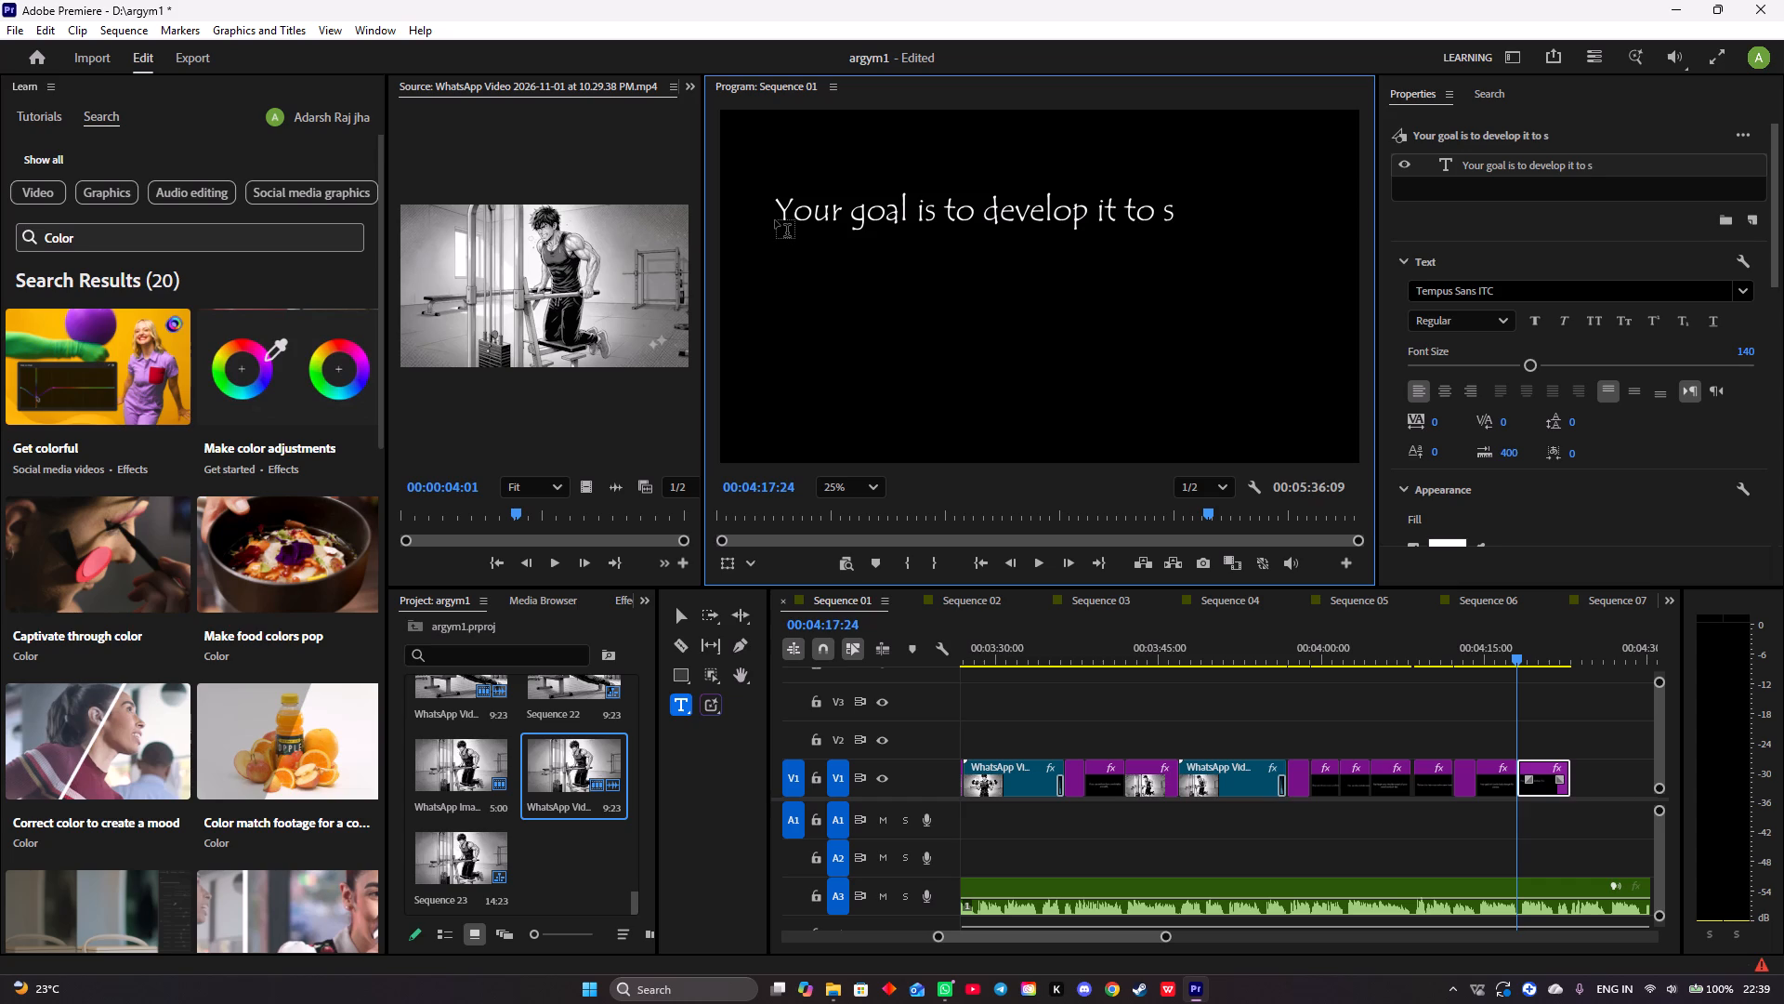
{"action": "type", "text": "trengh"}
{"action": "key", "text": "BackSpace"}
{"action": "type", "text": "th it"}
{"action": "key", "text": "space"}
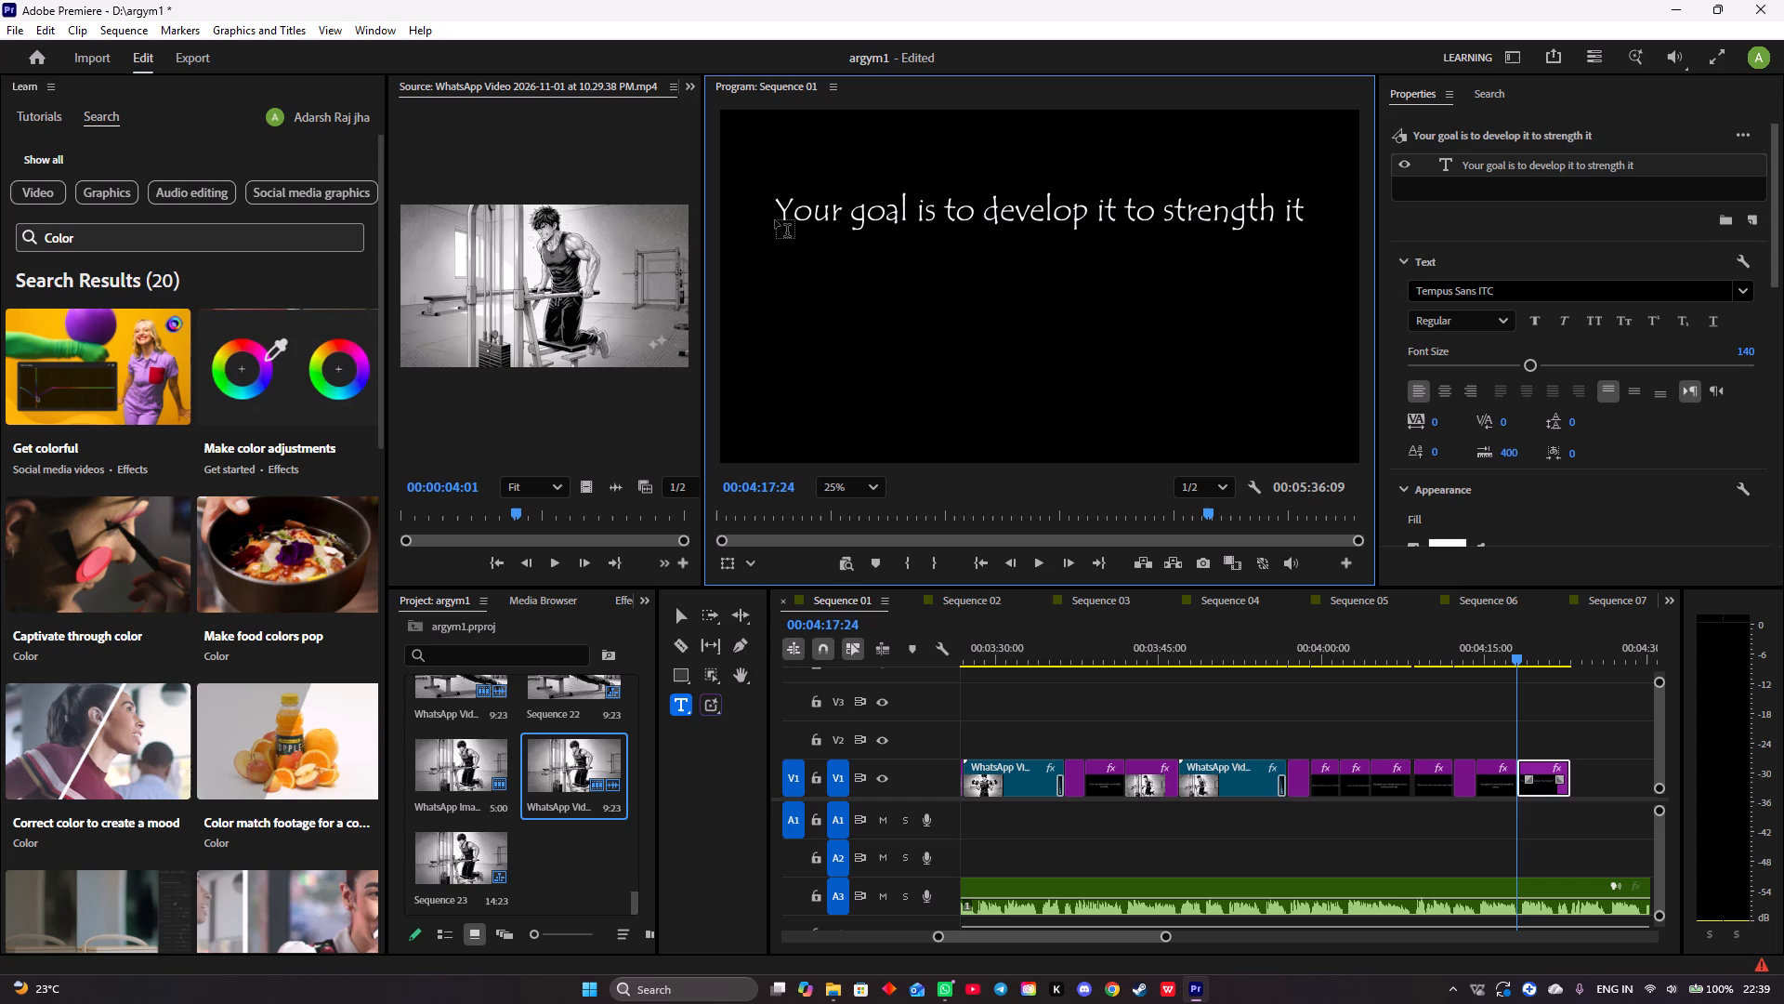
{"action": "type", "text": "last"}
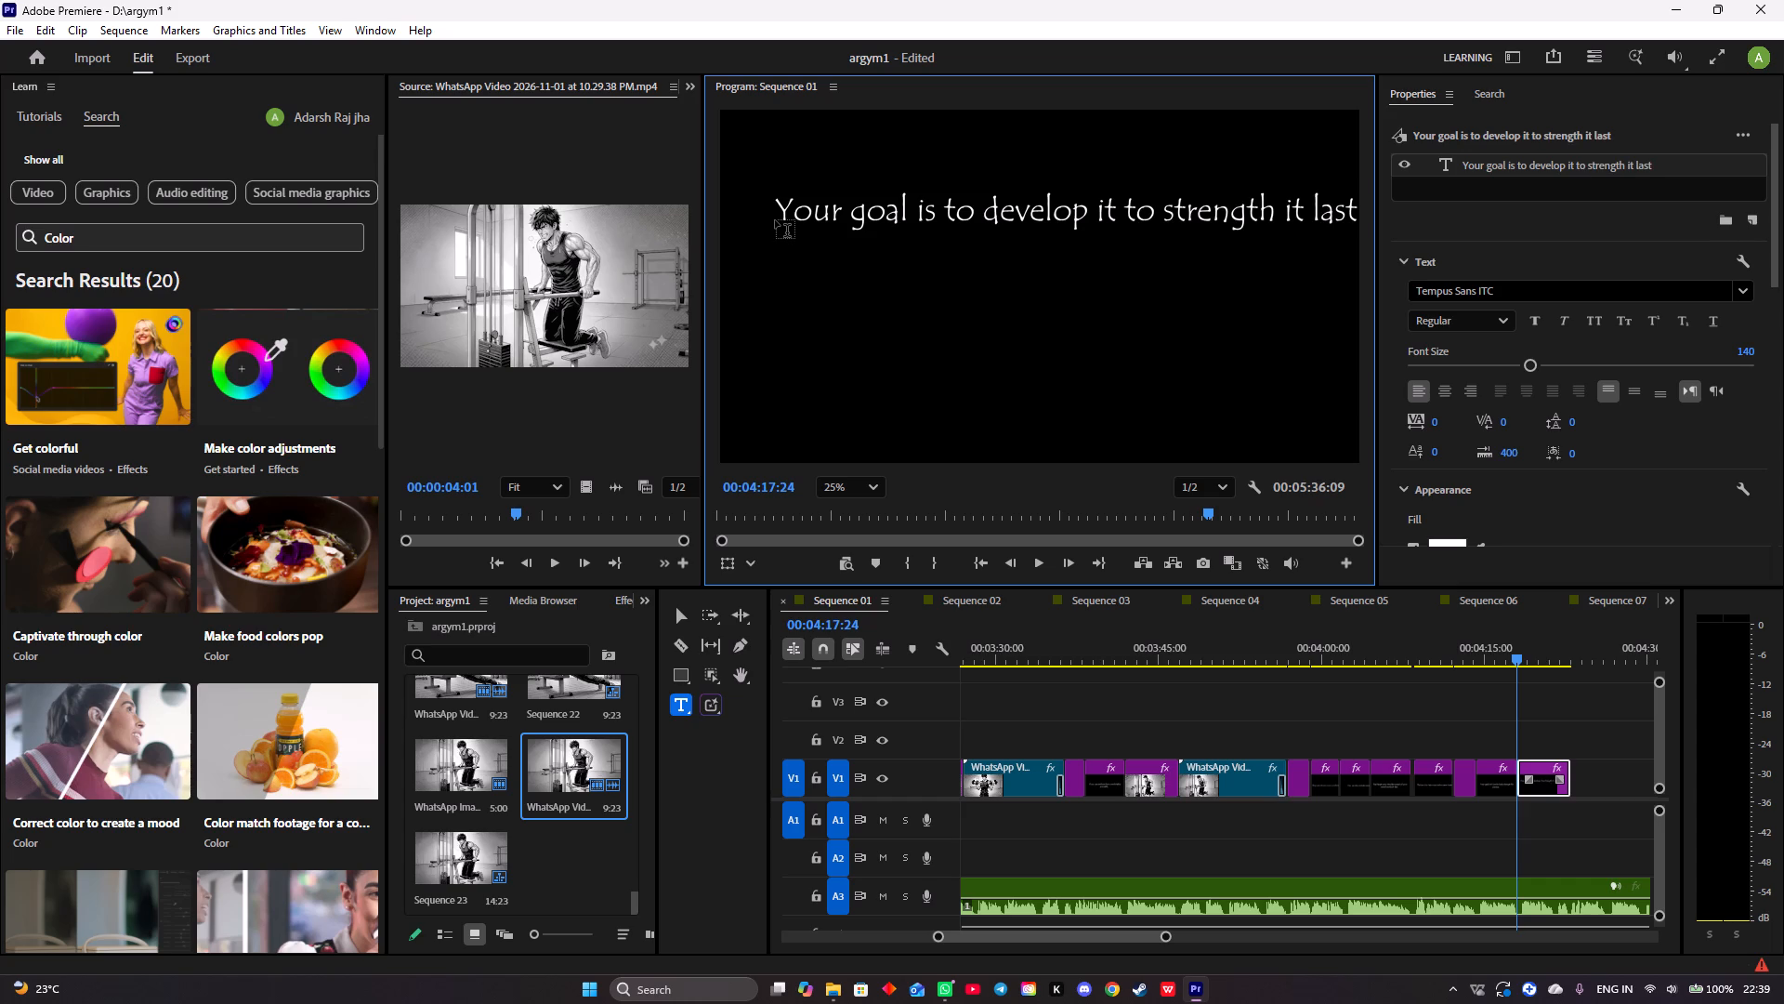
Move the "Your goal is to develop it to strength it last" title to about 136 X, 802 Y.
{"action": "scroll", "coordinate": [1536, 432], "scroll_direction": "down", "scroll_amount": 6}
{"action": "scroll", "coordinate": [1535, 431], "scroll_direction": "up", "scroll_amount": 1}
{"action": "scroll", "coordinate": [1536, 443], "scroll_direction": "down", "scroll_amount": 20}
{"action": "scroll", "coordinate": [1536, 443], "scroll_direction": "down", "scroll_amount": 2}
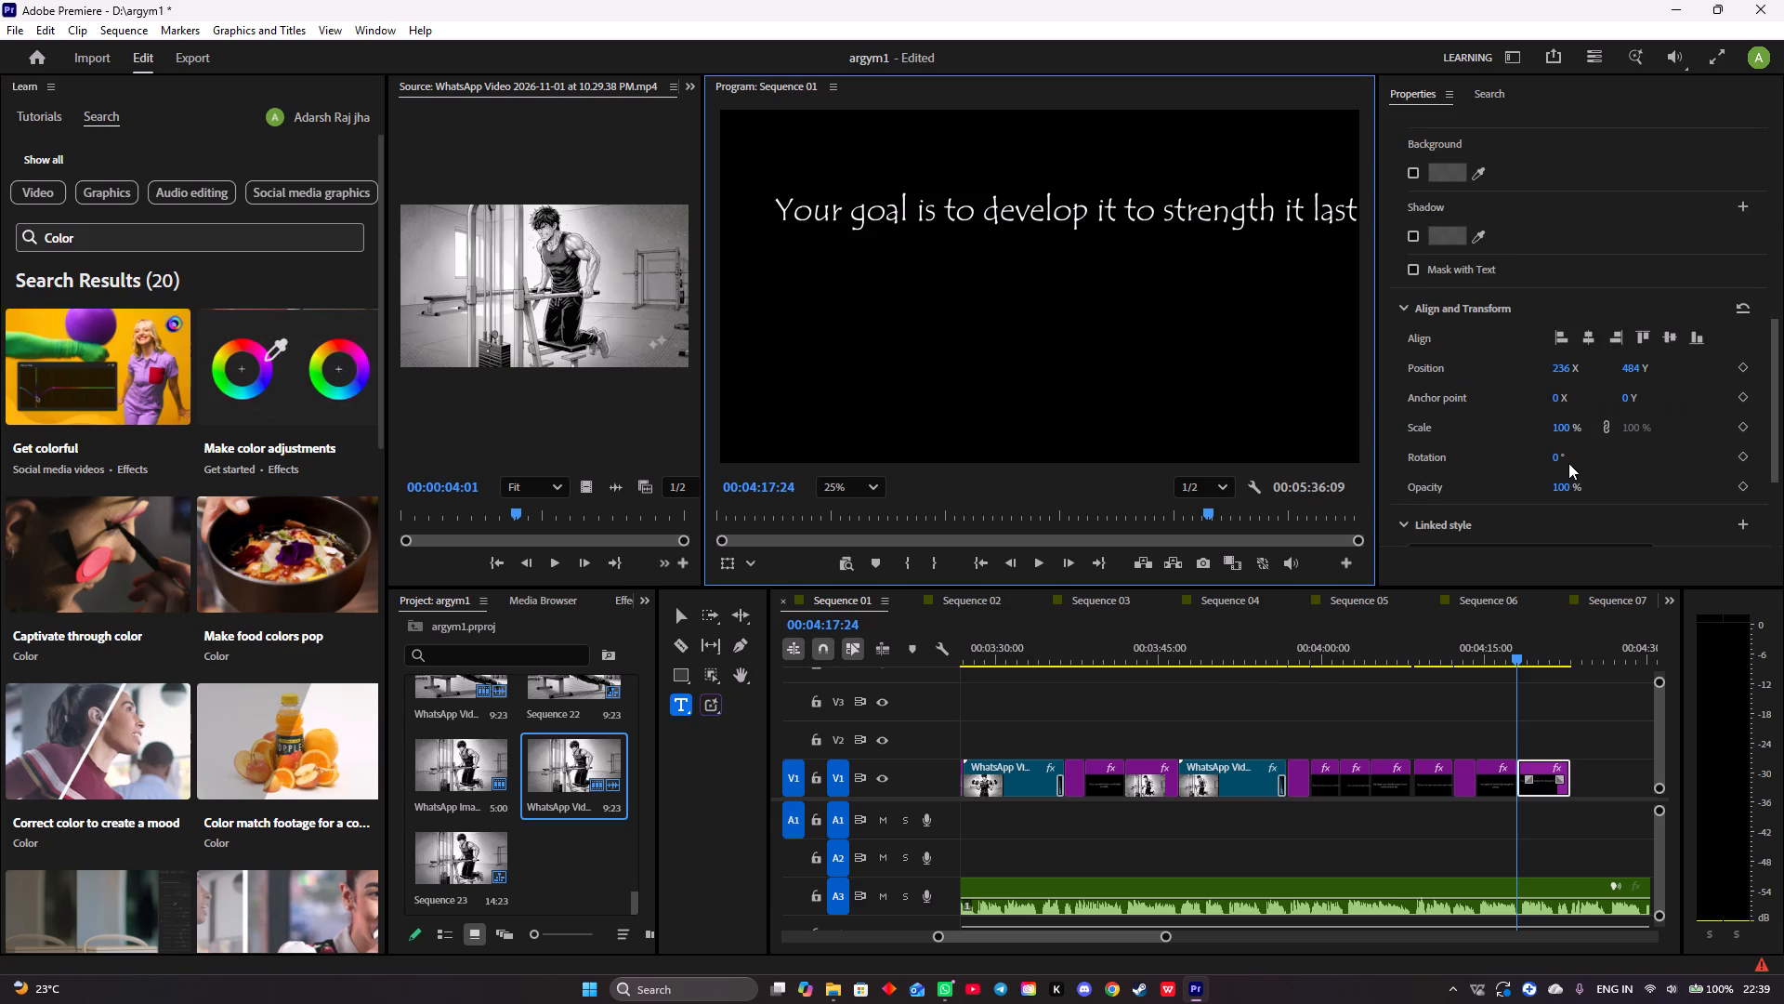
{"action": "left_click_drag", "start_coordinate": [1568, 364], "coordinate": [1513, 399]}
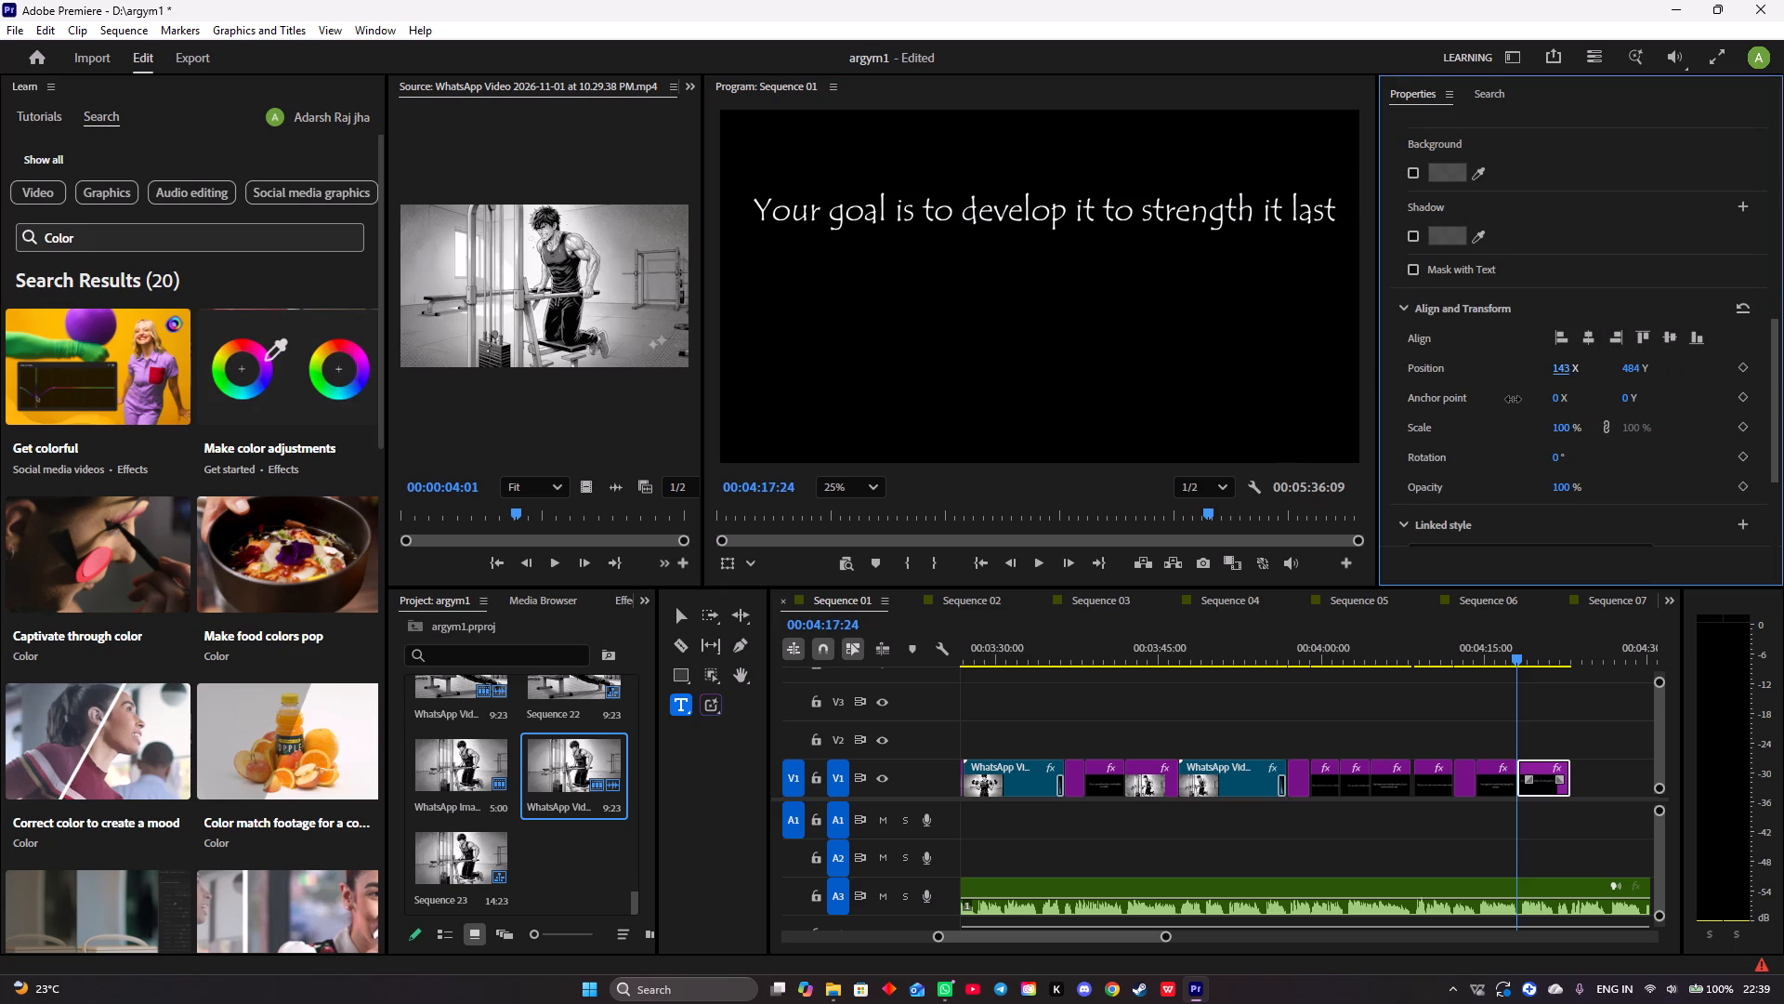
{"action": "left_click_drag", "start_coordinate": [1513, 399], "coordinate": [1506, 399]}
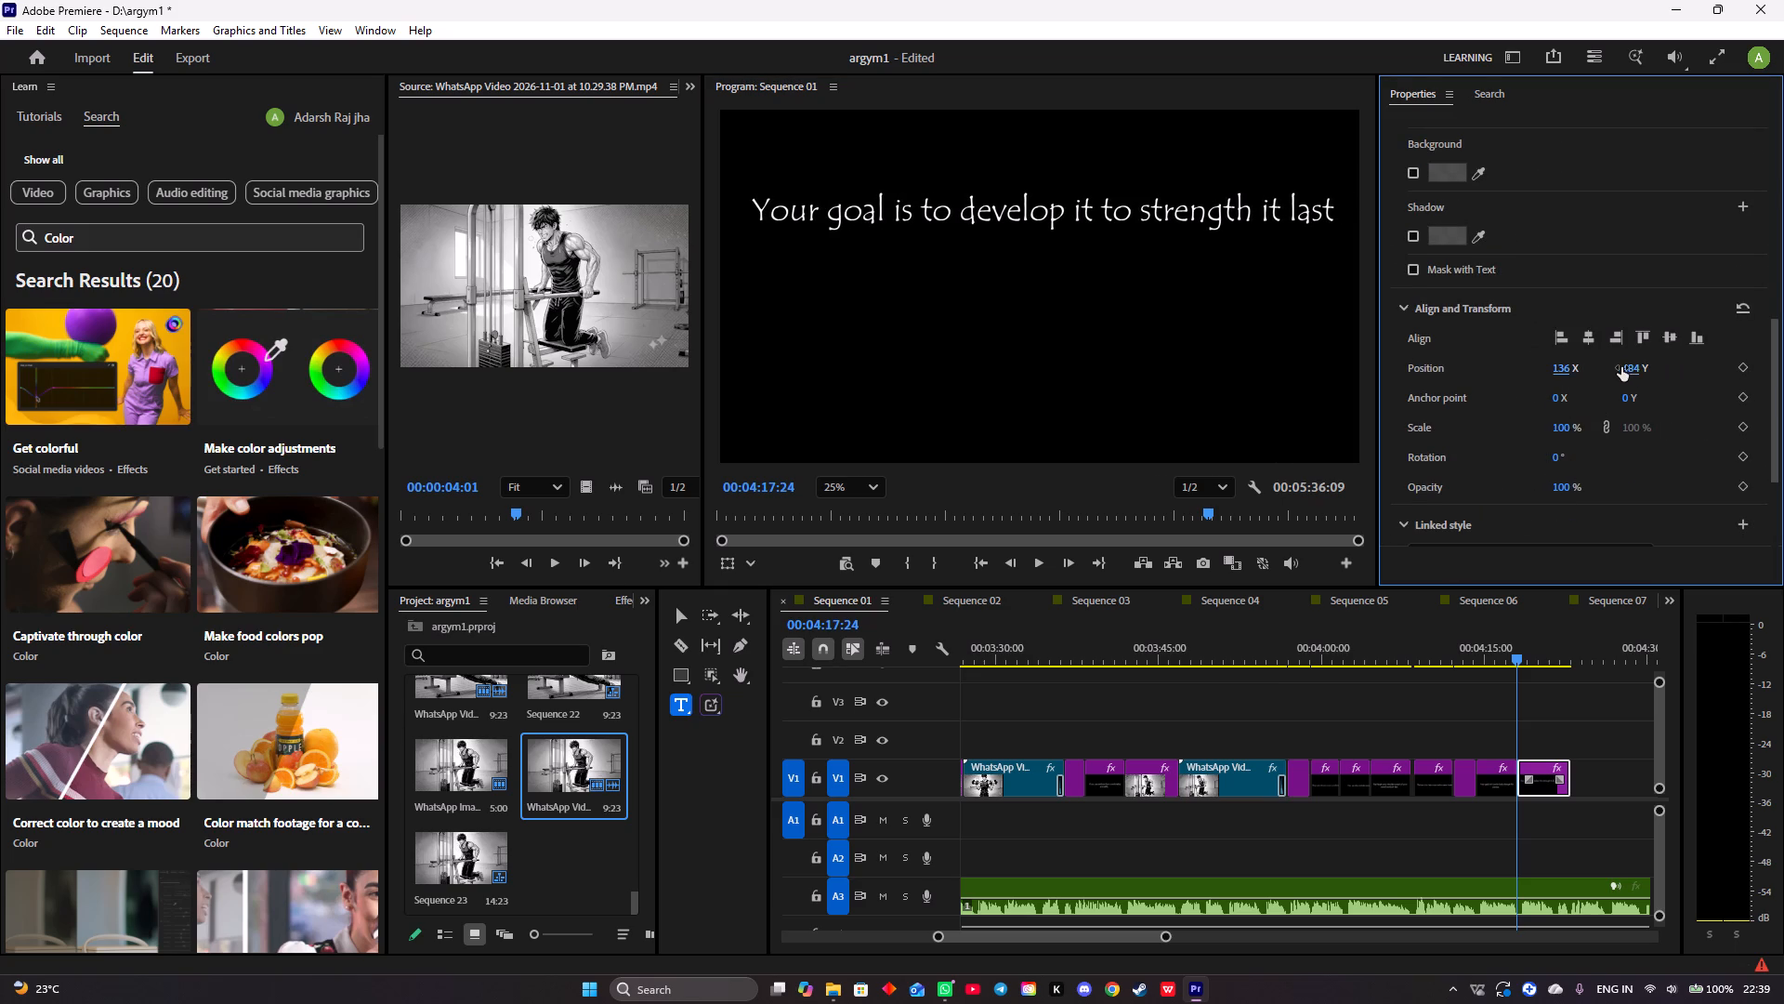
{"action": "left_click_drag", "start_coordinate": [1621, 367], "coordinate": [1631, 357]}
{"action": "left_click_drag", "start_coordinate": [1632, 367], "coordinate": [1656, 360]}
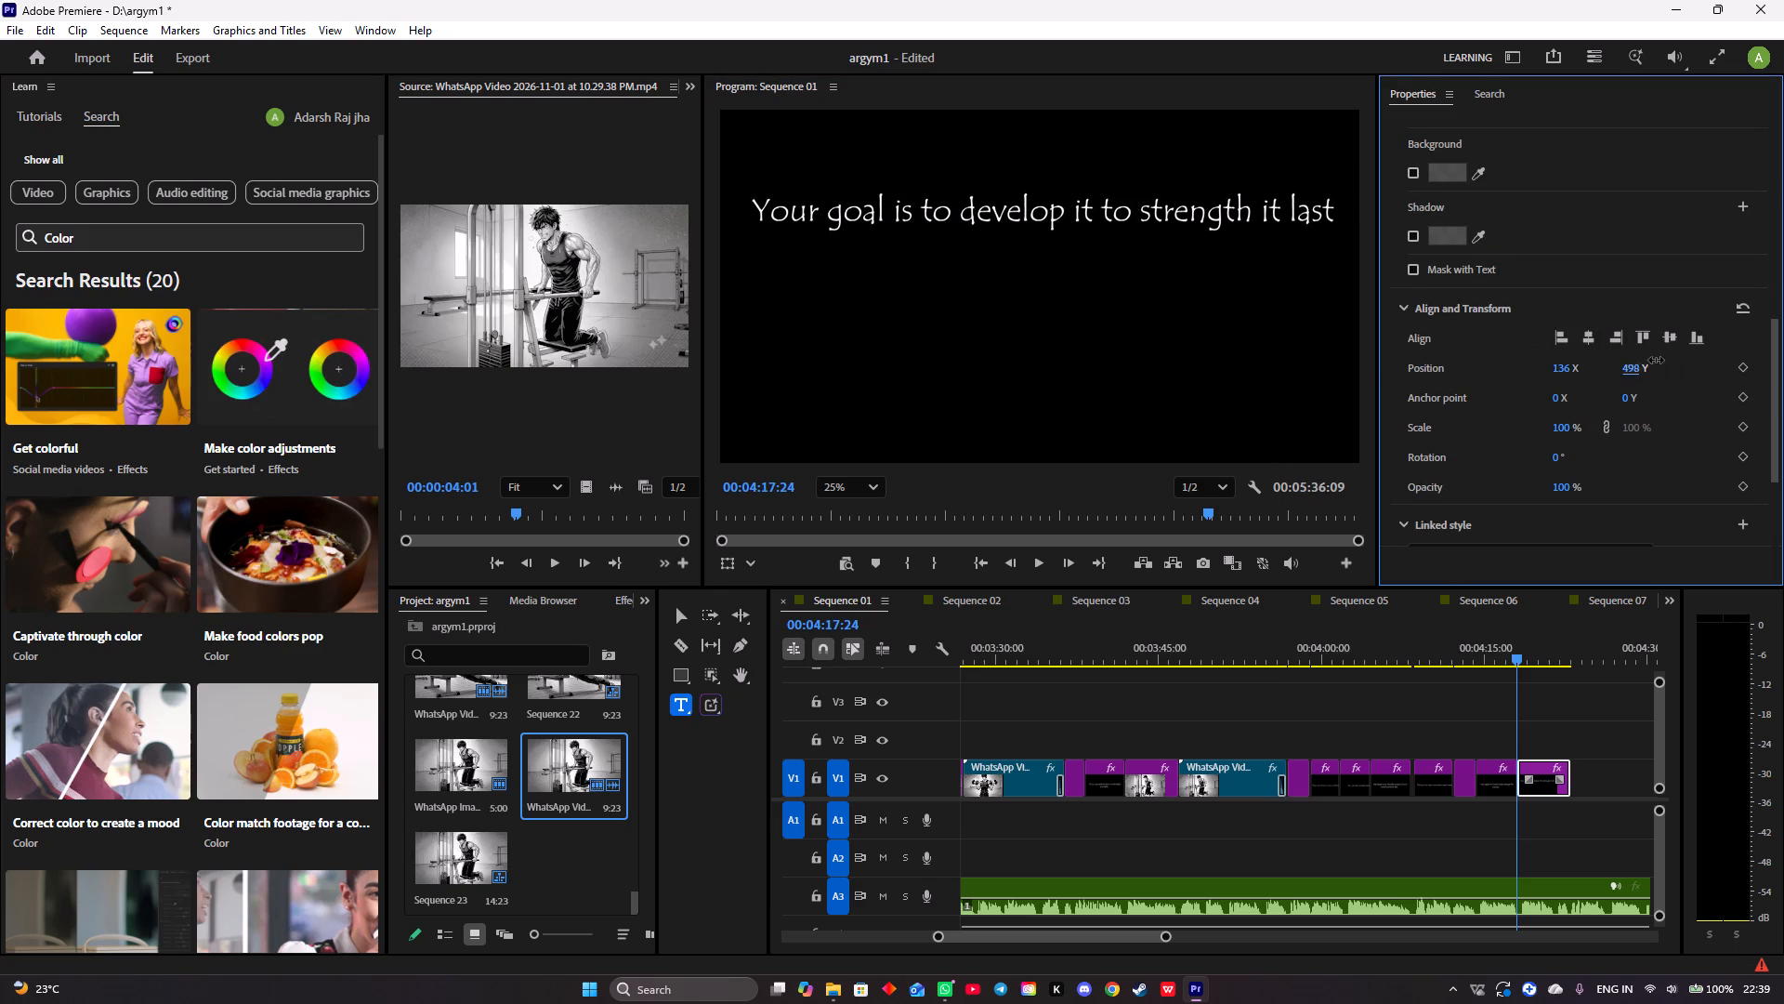
{"action": "left_click_drag", "start_coordinate": [1656, 360], "coordinate": [1783, 367]}
{"action": "left_click_drag", "start_coordinate": [1627, 371], "coordinate": [1628, 367]}
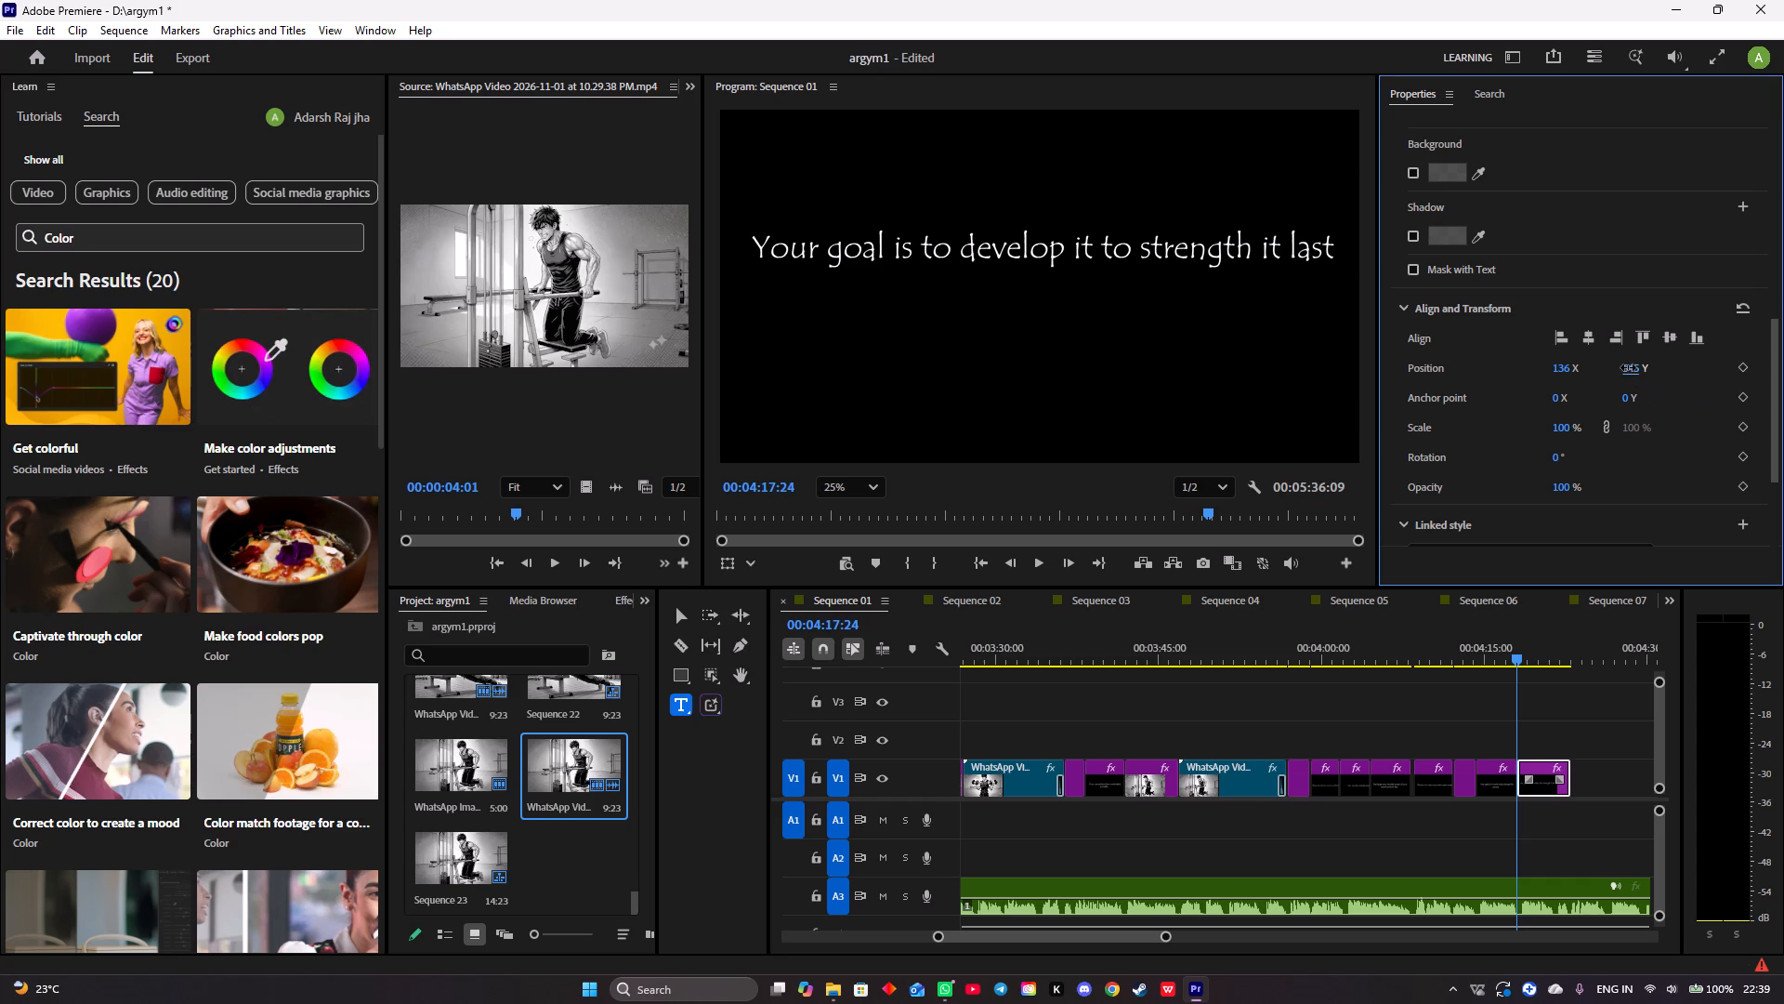
{"action": "left_click_drag", "start_coordinate": [1628, 367], "coordinate": [1783, 380]}
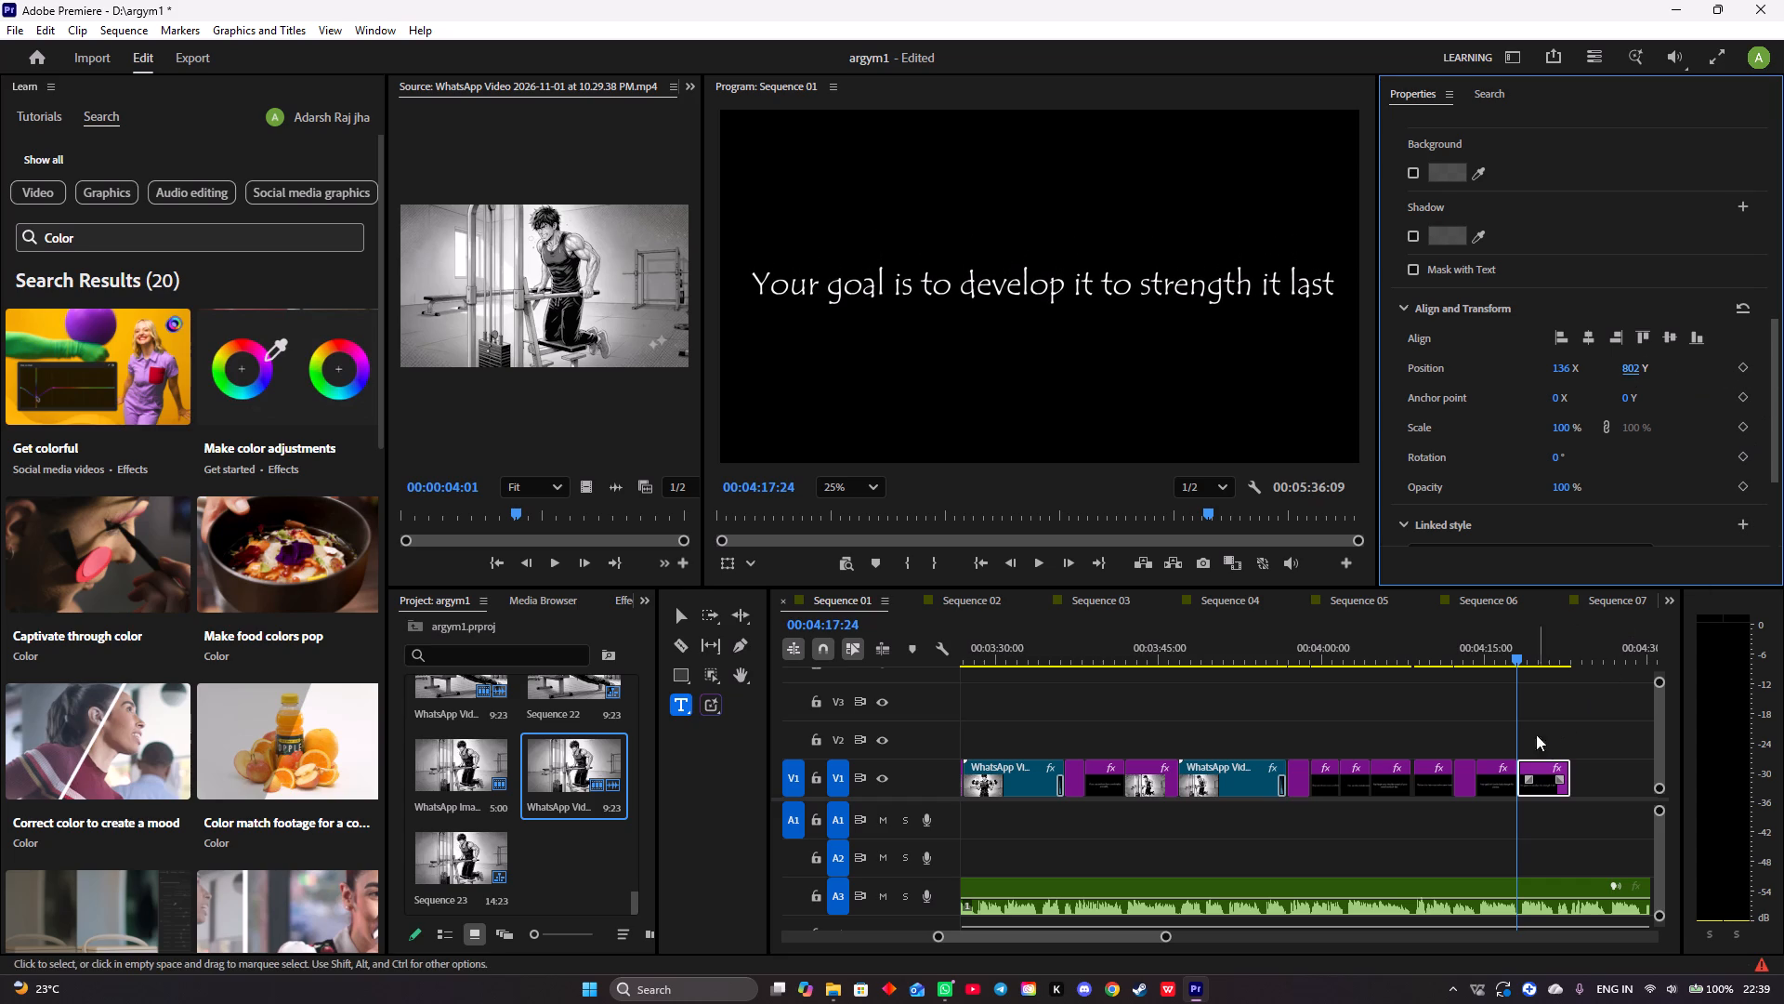
Check the new title against the narration and shorten its text to "Your goal is to develop strength it last".
{"action": "left_click_drag", "start_coordinate": [1518, 654], "coordinate": [1501, 653]}
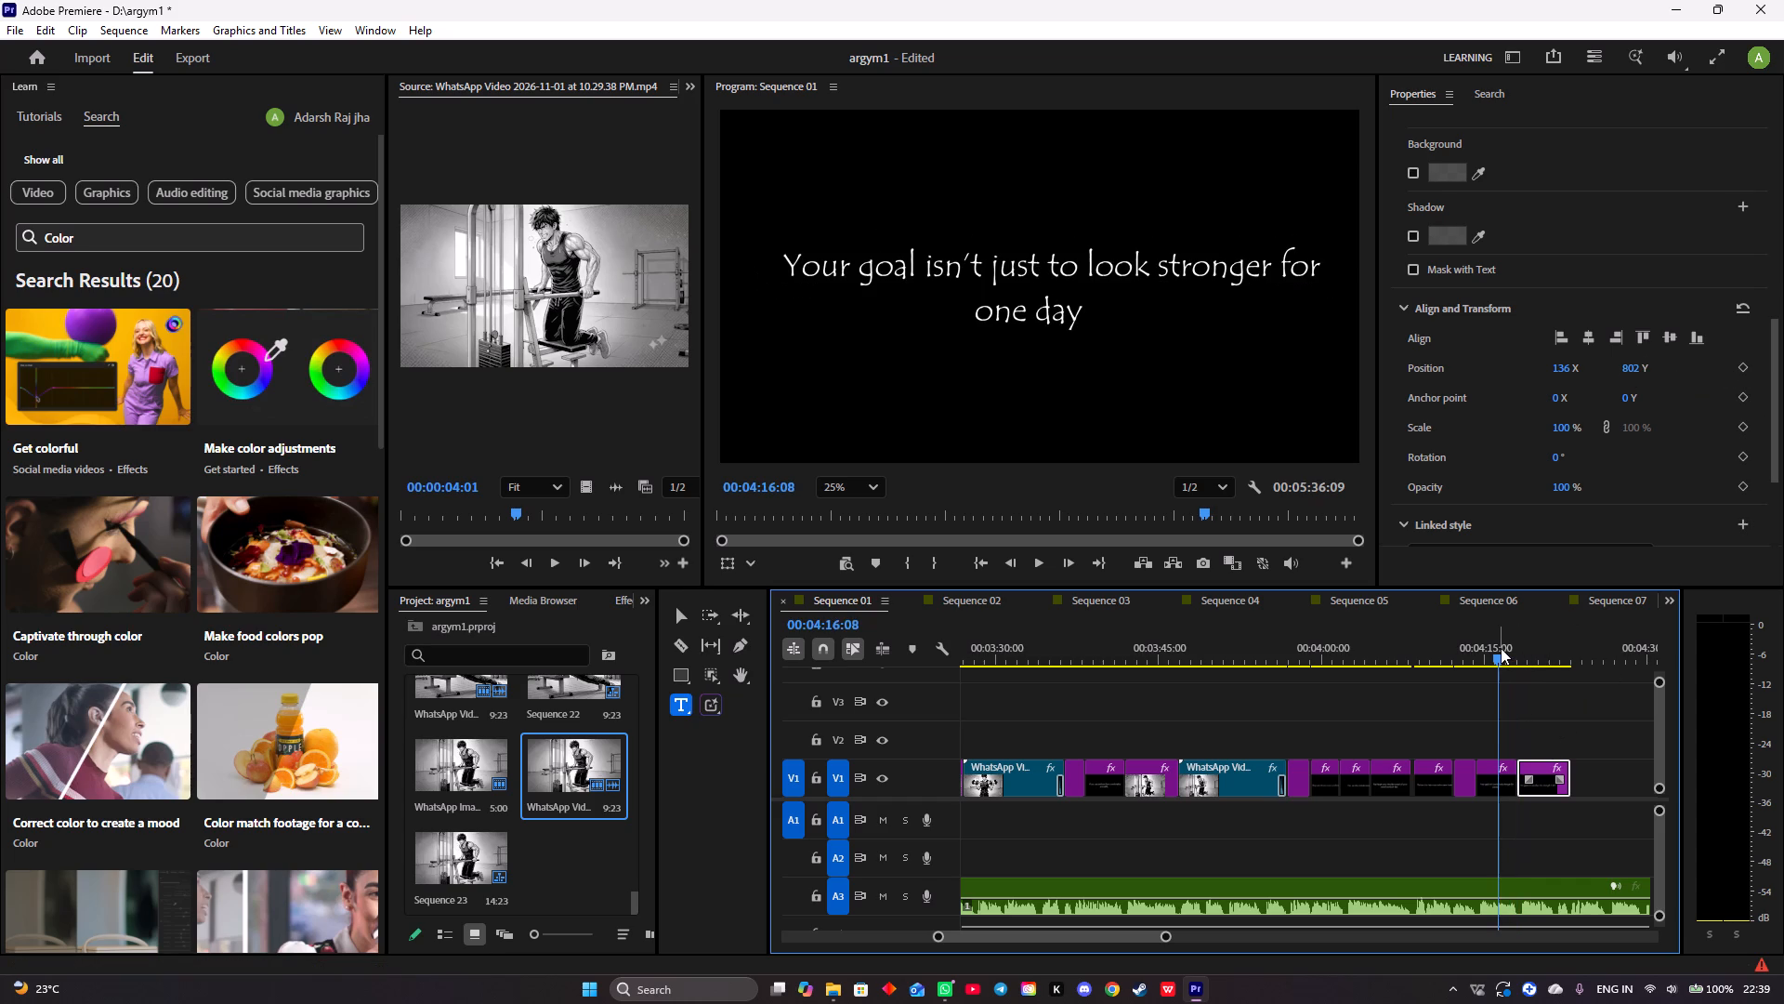
{"action": "key", "text": "space"}
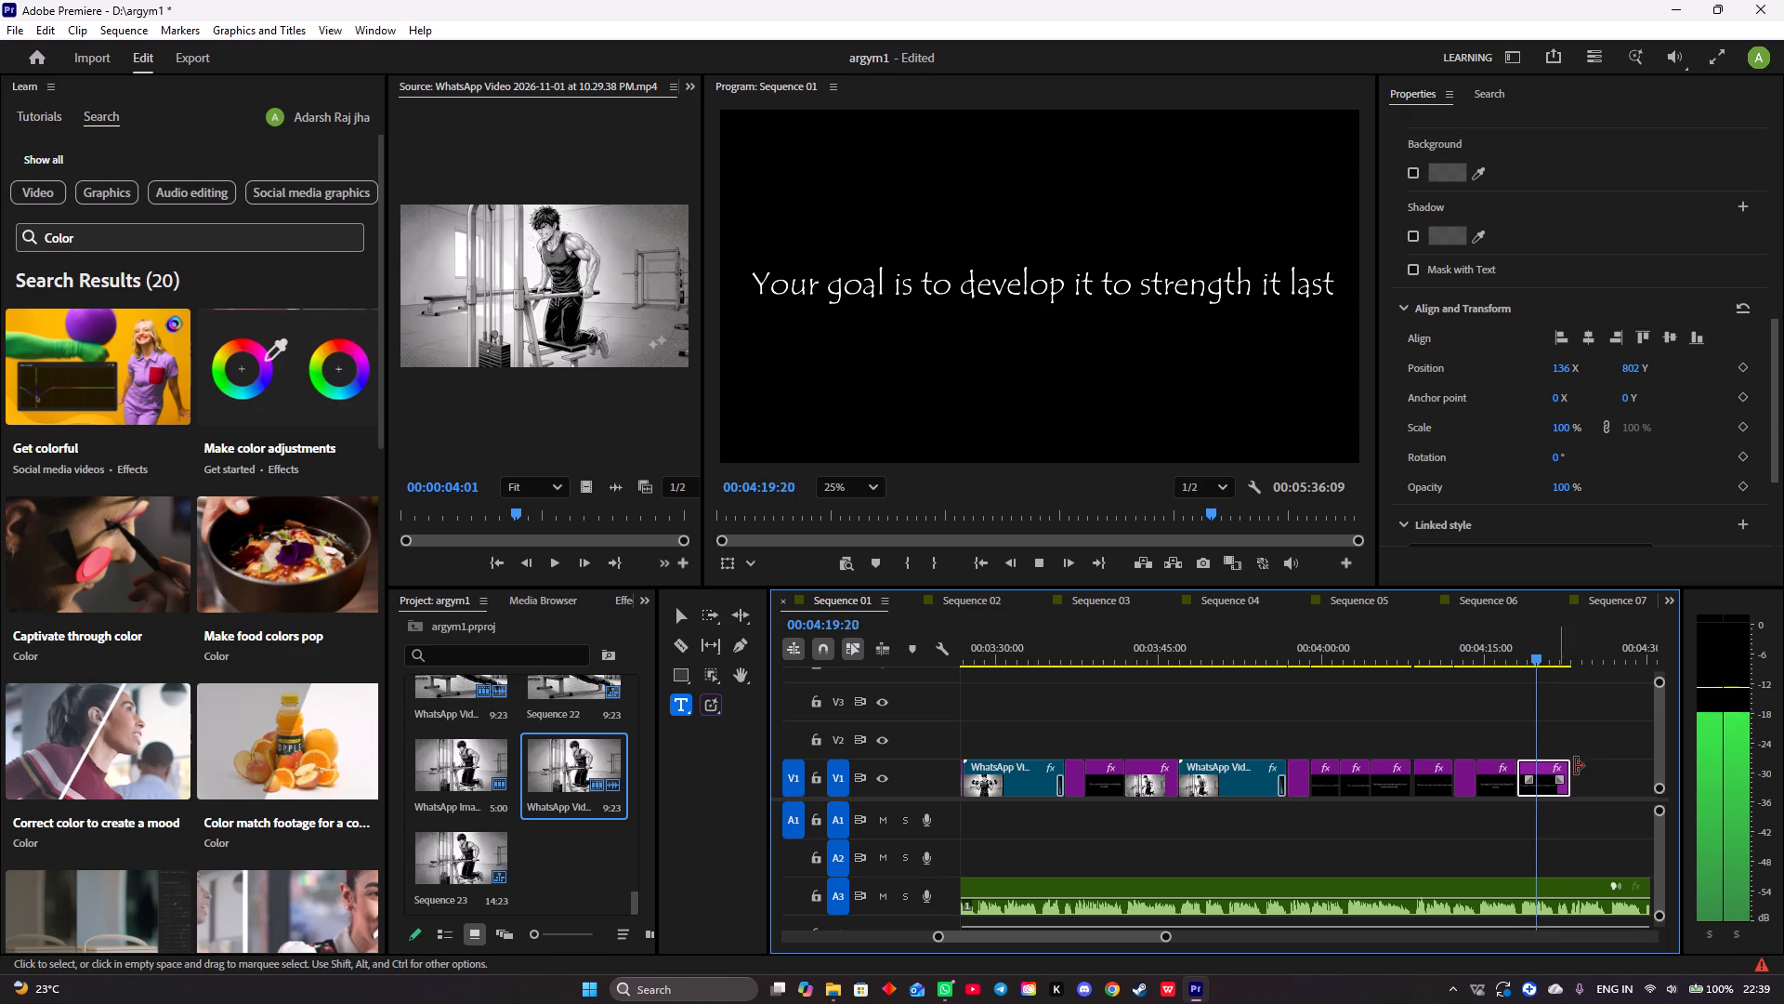
{"action": "key", "text": "space"}
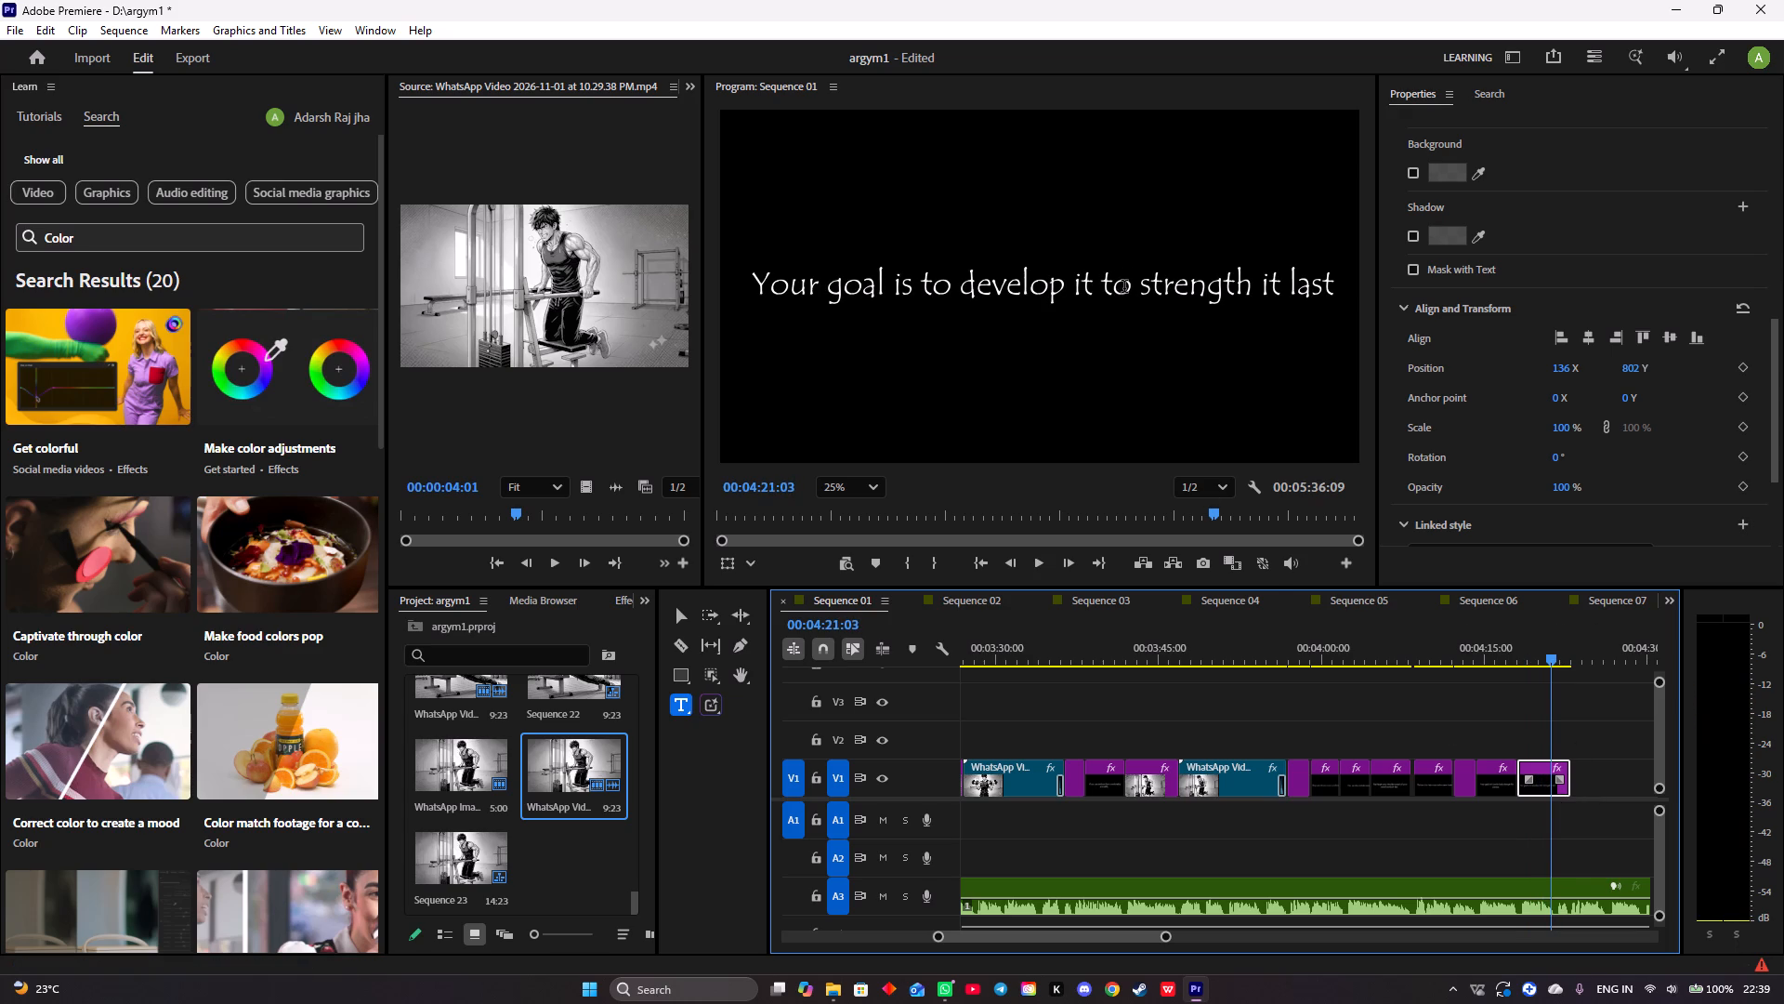
{"action": "left_click", "coordinate": [1125, 288]}
{"action": "key", "text": "BackSpace"}
{"action": "key", "text": "BackSpace"}
{"action": "key", "text": "BackSpace"}
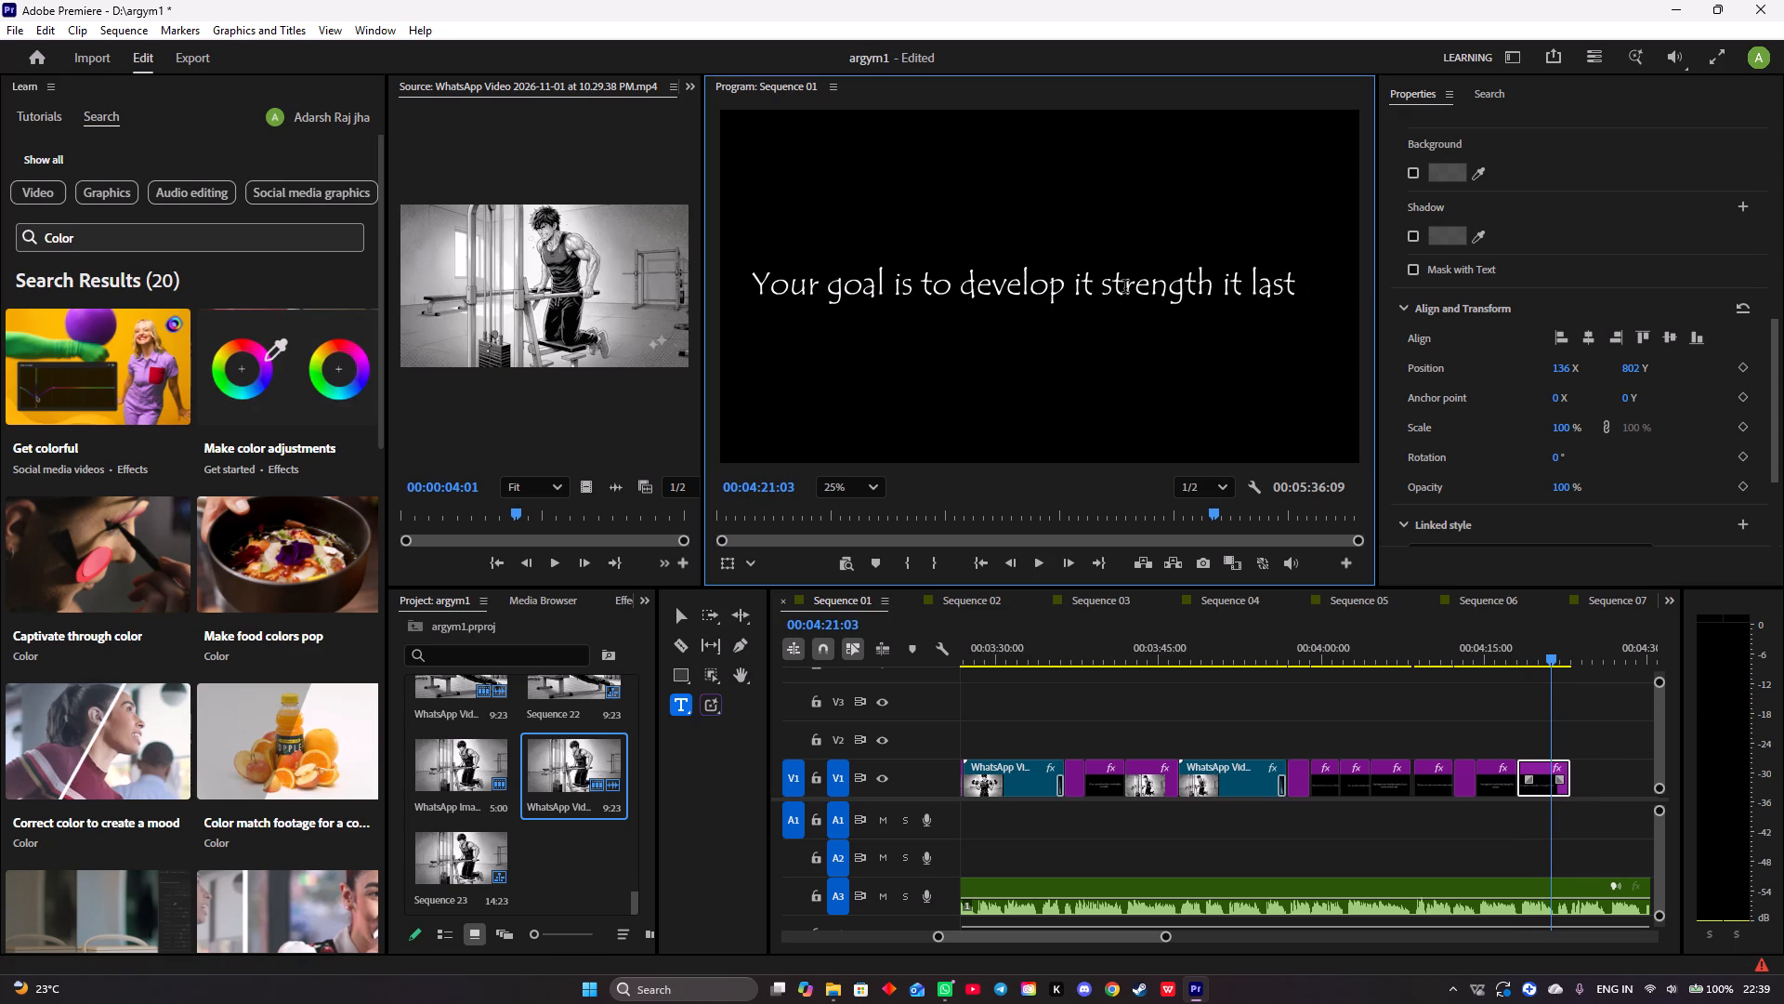
{"action": "key", "text": "BackSpace"}
{"action": "key", "text": "BackSpace"}
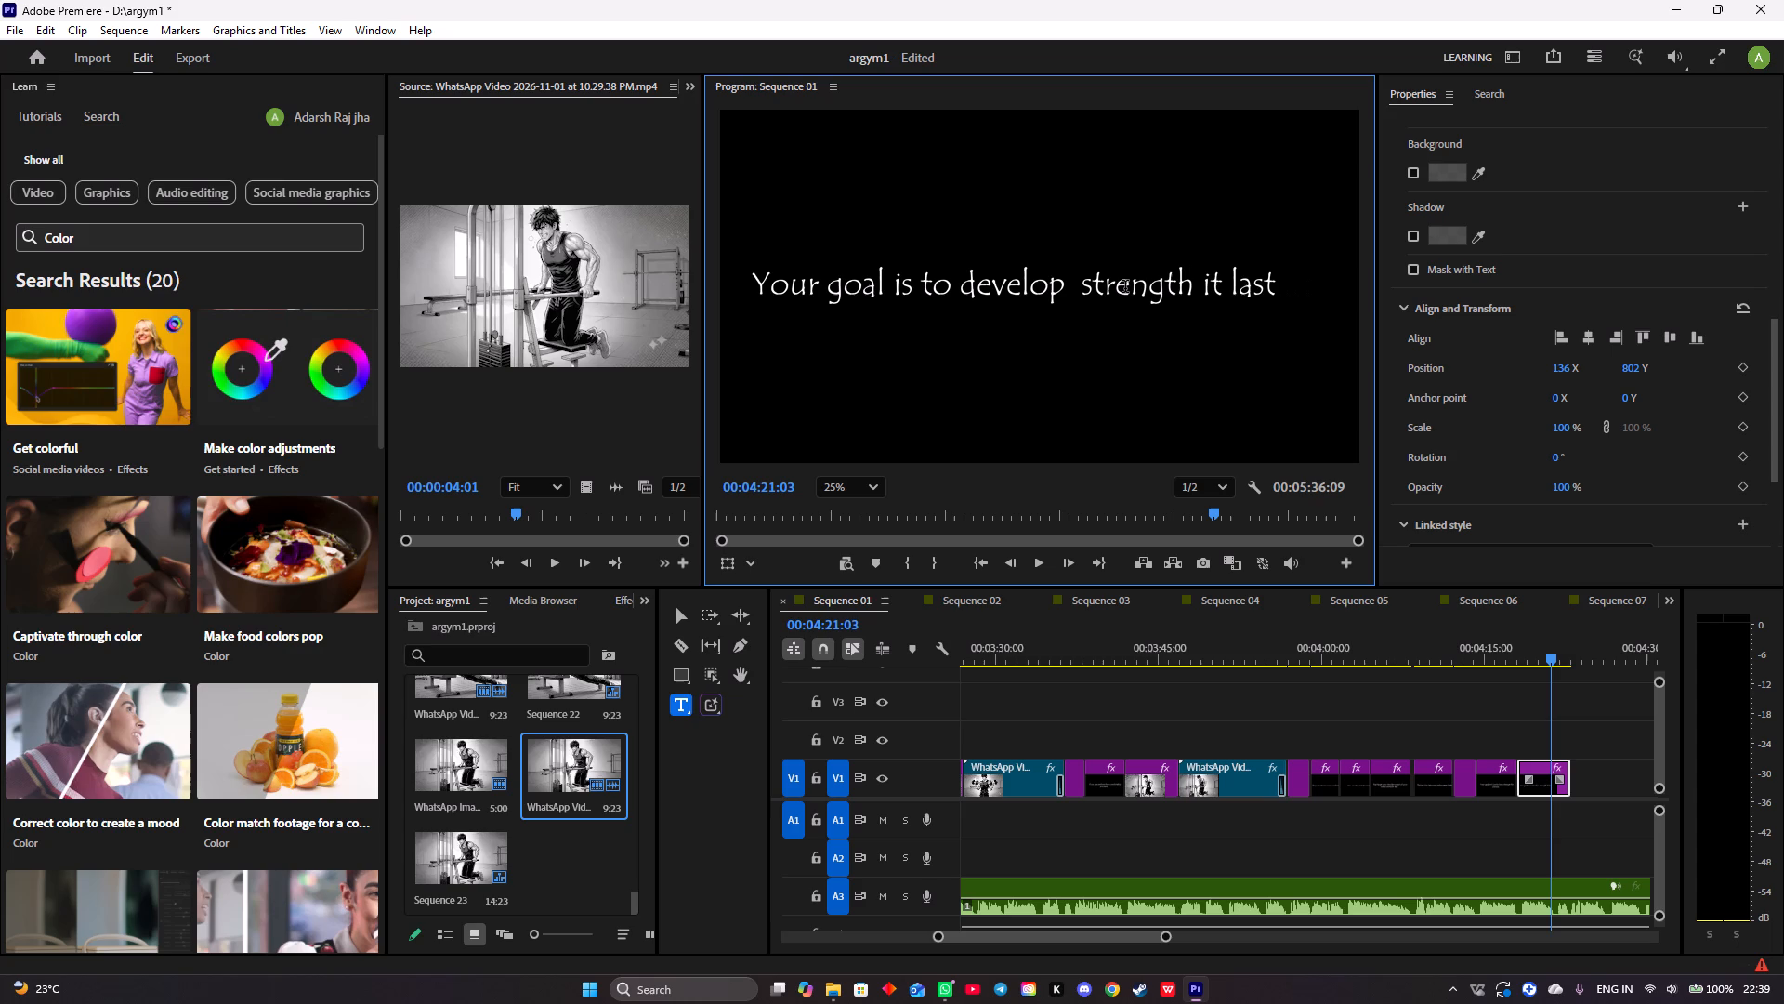
{"action": "key", "text": "Right"}
{"action": "key", "text": "BackSpace"}
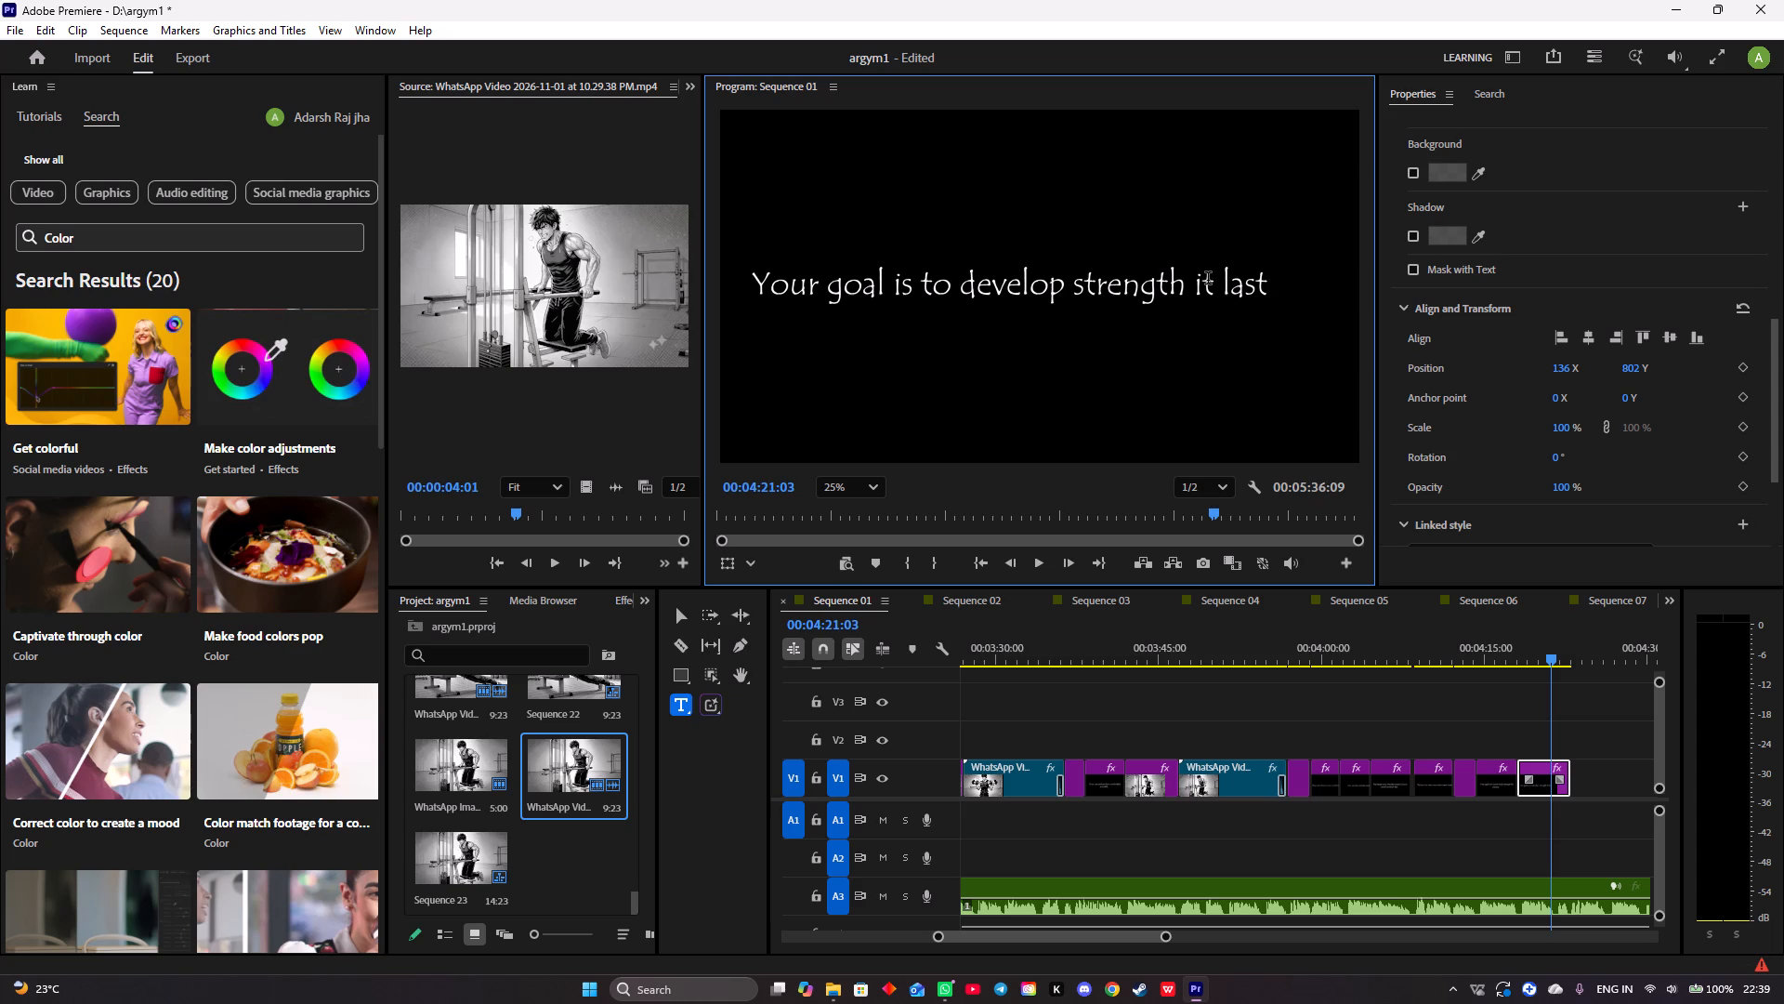
Recentre the shortened title horizontally at about 228 X.
{"action": "scroll", "coordinate": [1480, 417], "scroll_direction": "down", "scroll_amount": 6}
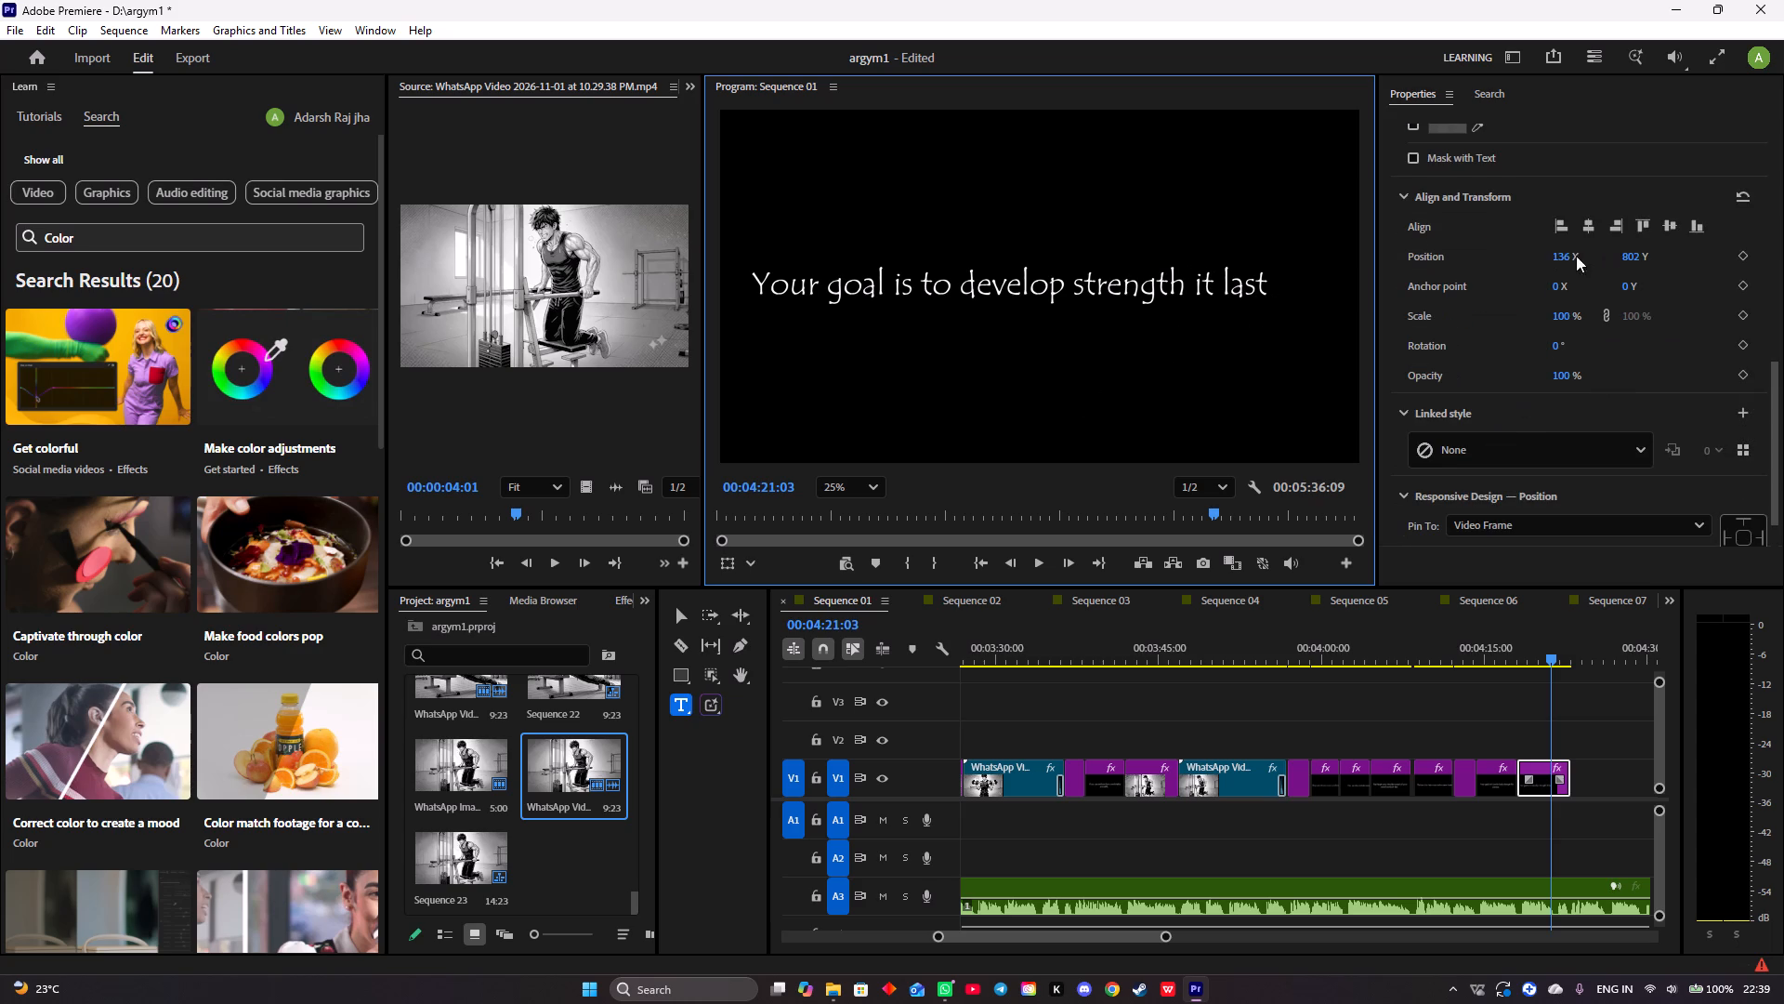
{"action": "left_click_drag", "start_coordinate": [1564, 255], "coordinate": [1653, 258]}
Play back the "Your goal is to develop strength it last" title and trim its end to about 00:04:21:04.
{"action": "left_click_drag", "start_coordinate": [1553, 655], "coordinate": [1552, 655]}
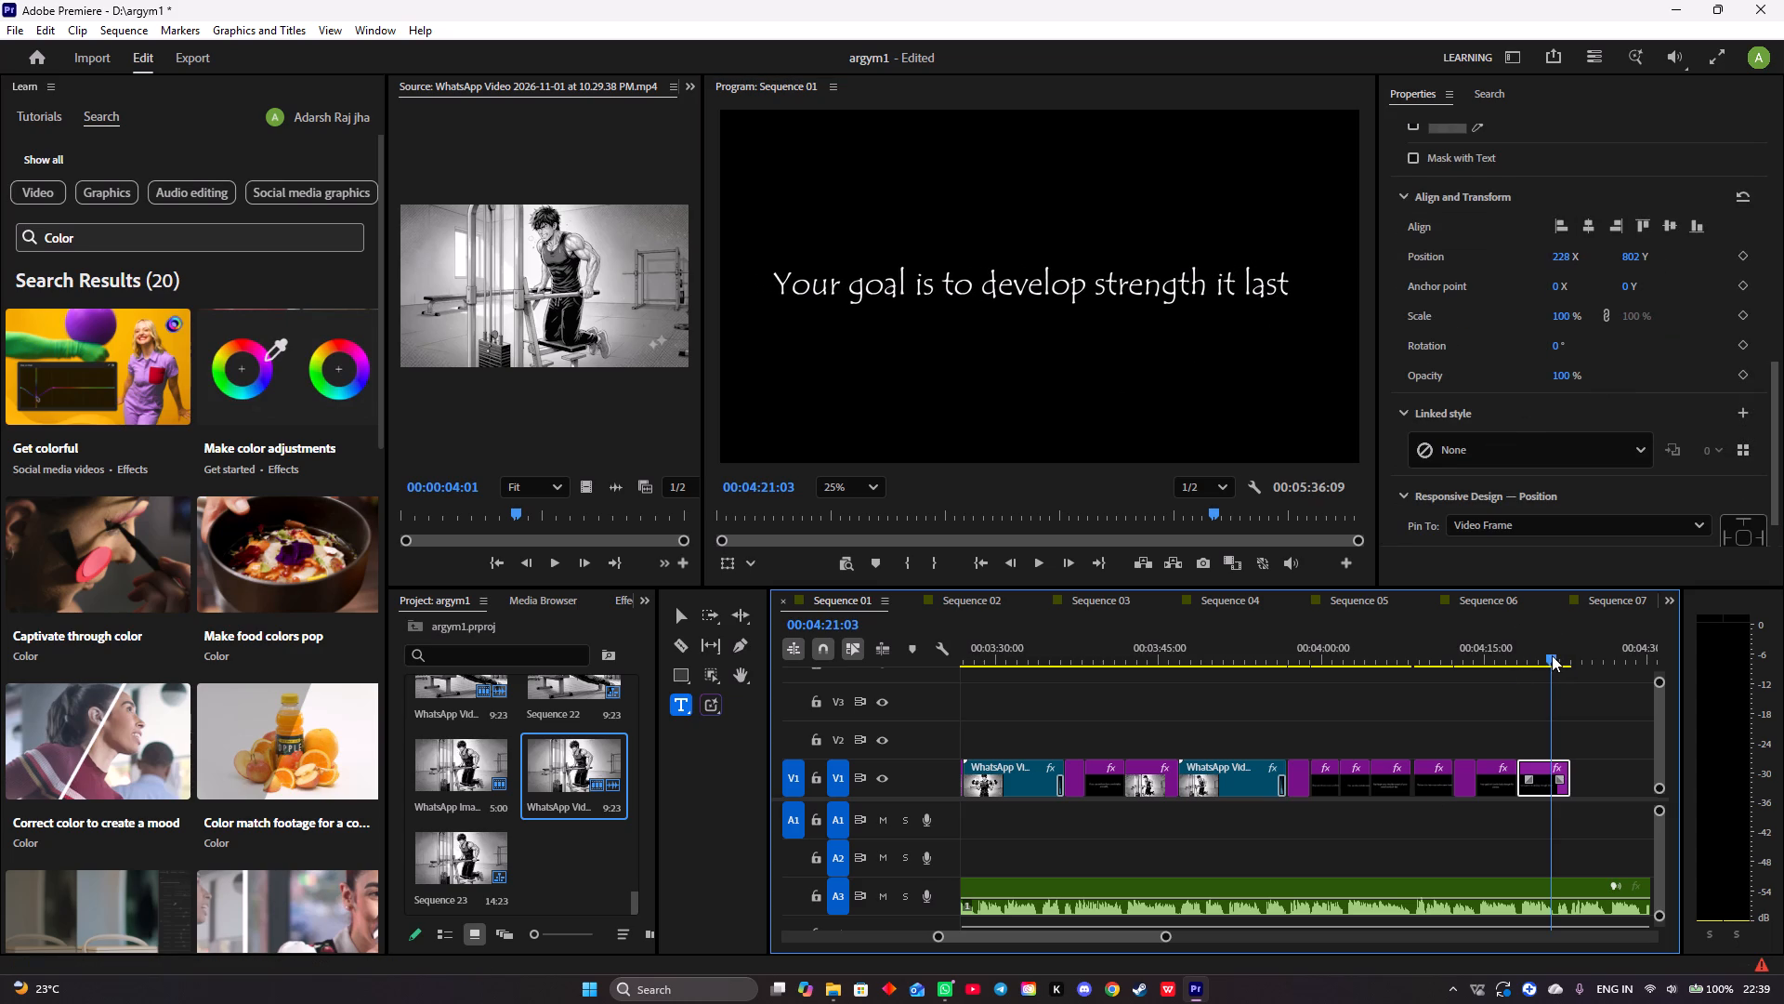
{"action": "left_click_drag", "start_coordinate": [1552, 655], "coordinate": [1512, 649]}
{"action": "key", "text": "space"}
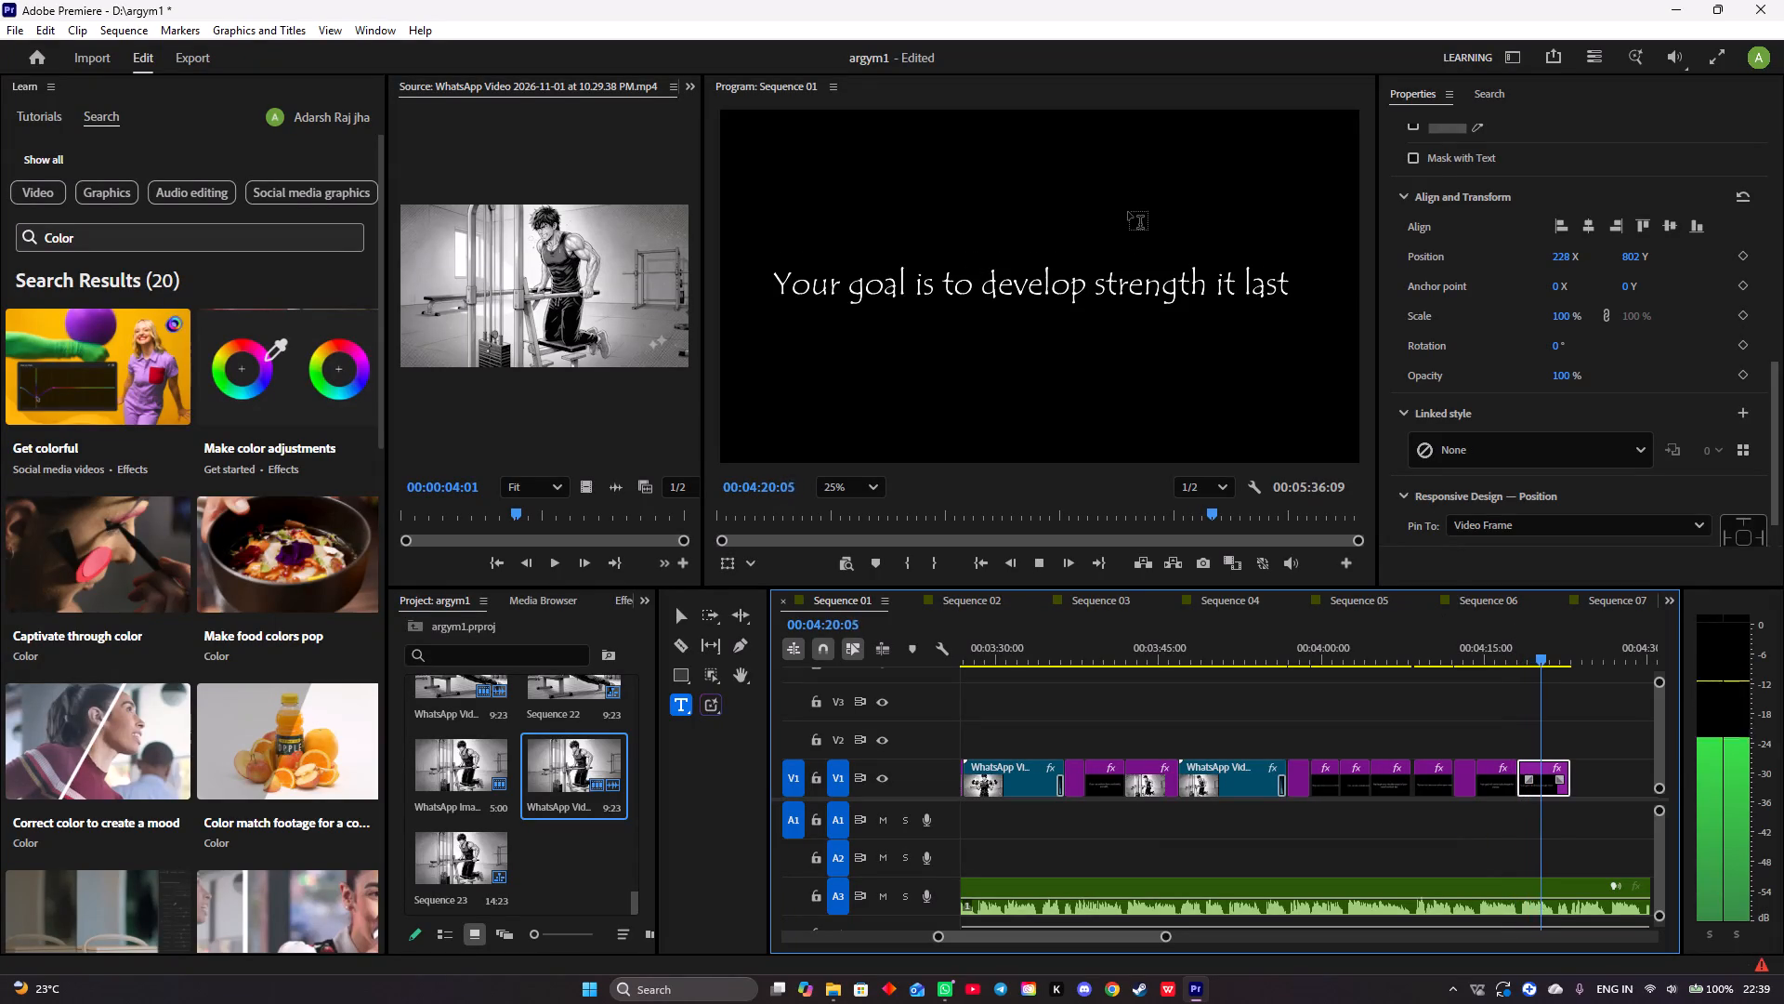
{"action": "key", "text": "space"}
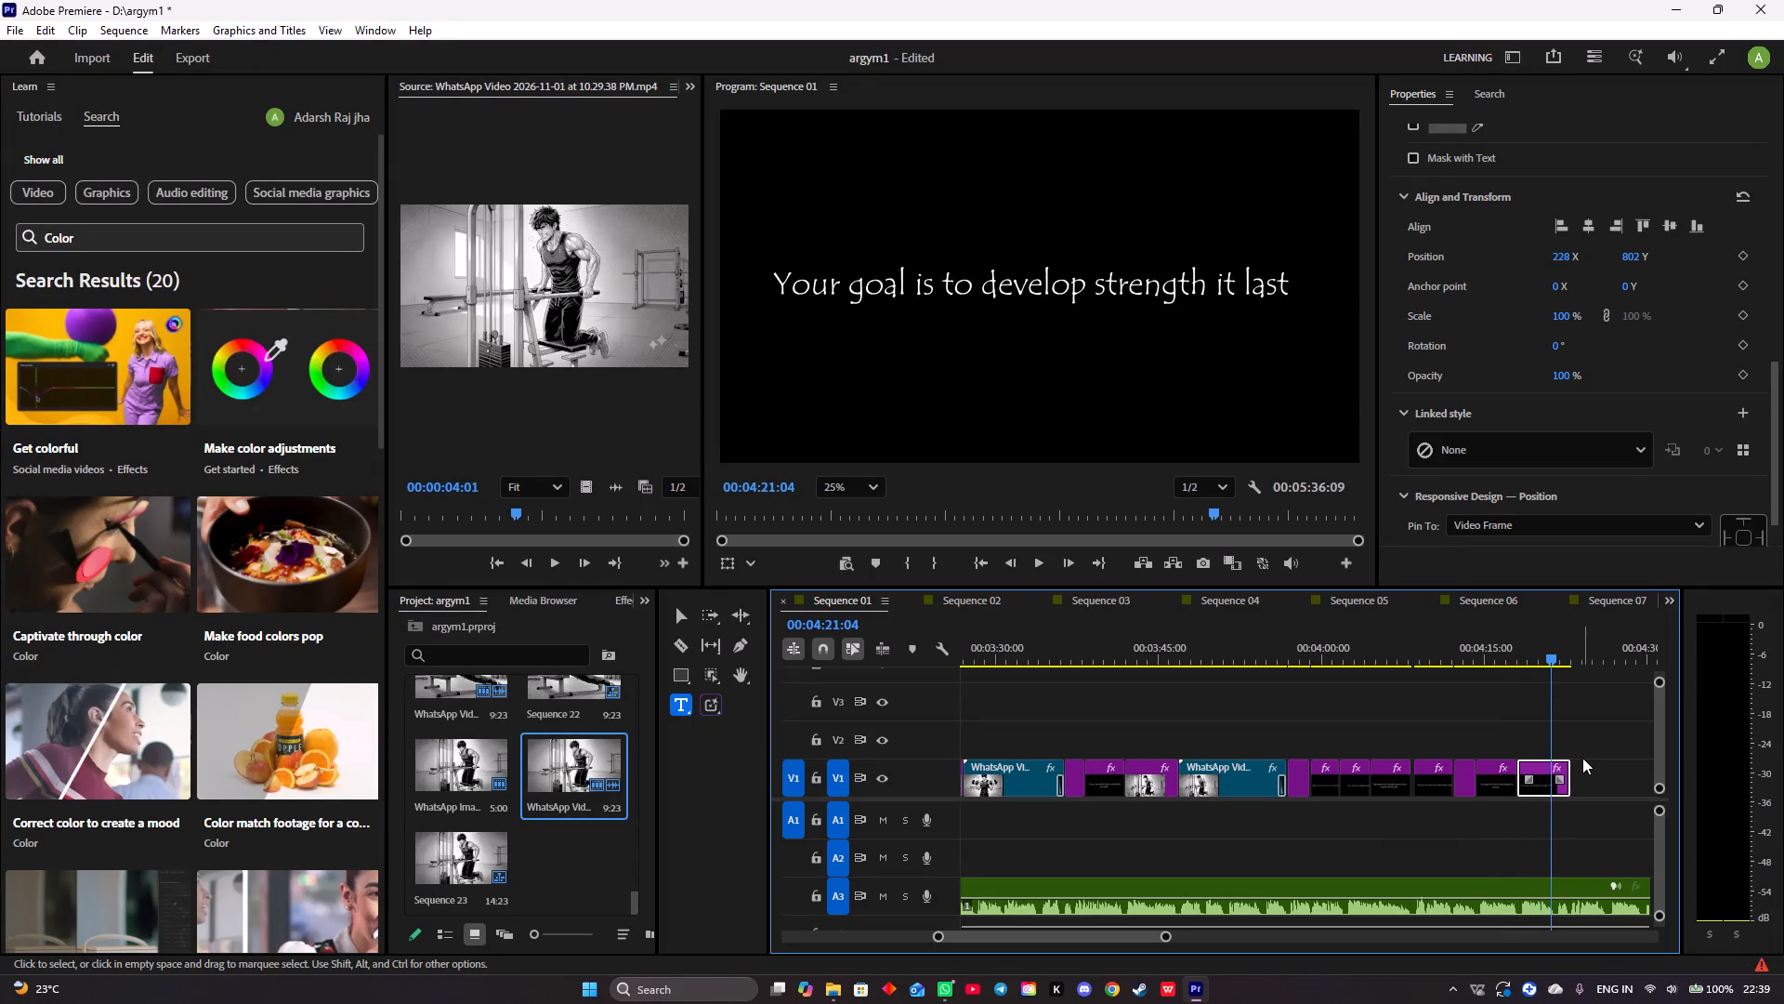
{"action": "left_click_drag", "start_coordinate": [1572, 760], "coordinate": [1556, 760]}
Listen to the narration after the last title and add a new title reading "STEP: 04" at 00:04:21:05.
{"action": "key", "text": "space"}
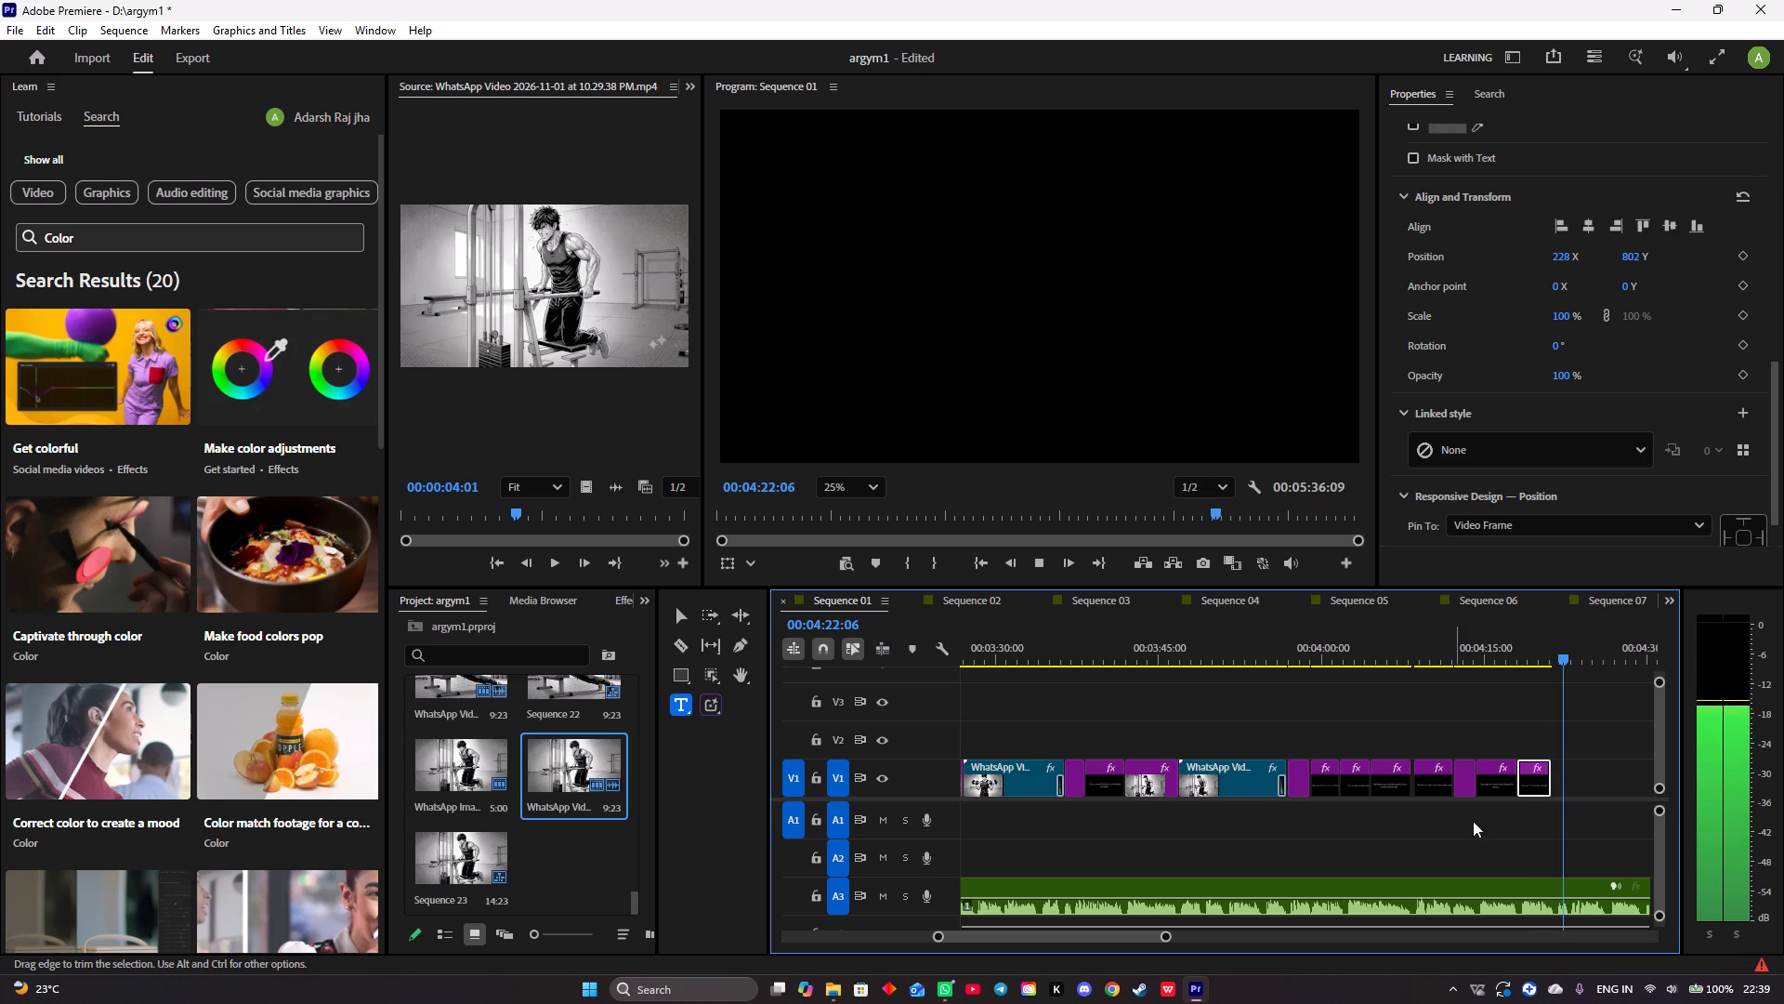
{"action": "key", "text": "space"}
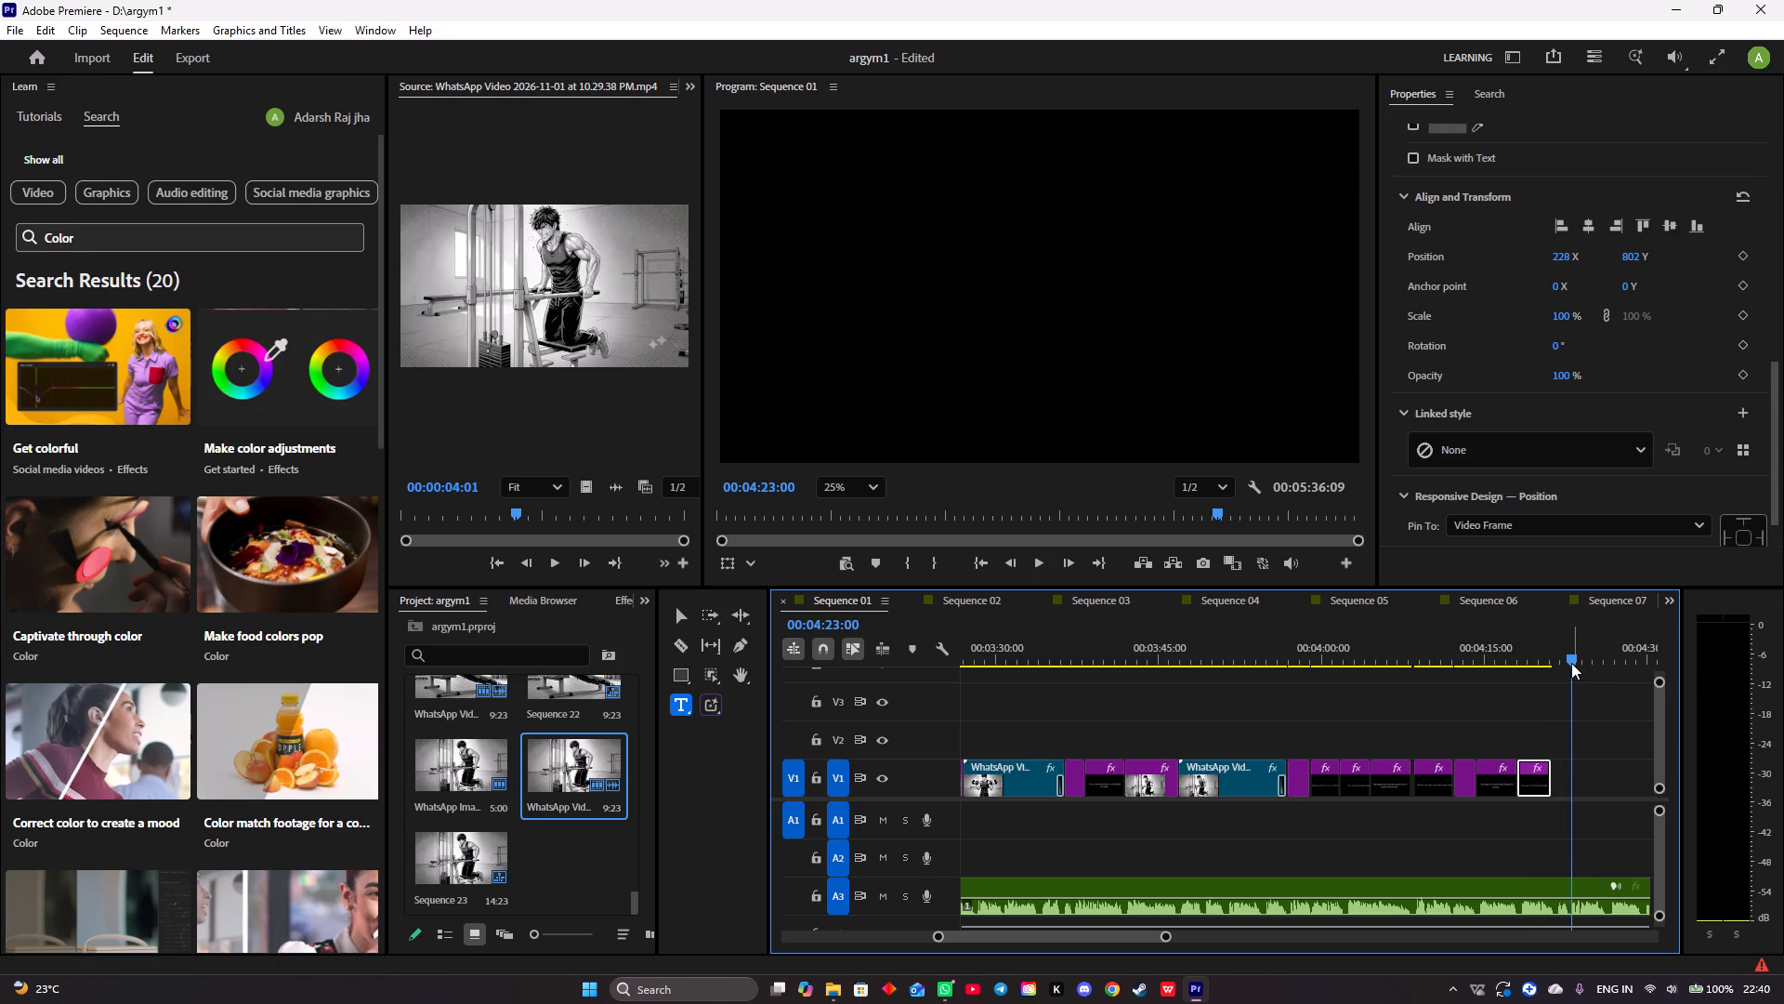
{"action": "left_click_drag", "start_coordinate": [1570, 662], "coordinate": [1548, 662]}
{"action": "key", "text": "space"}
{"action": "key", "text": "space"}
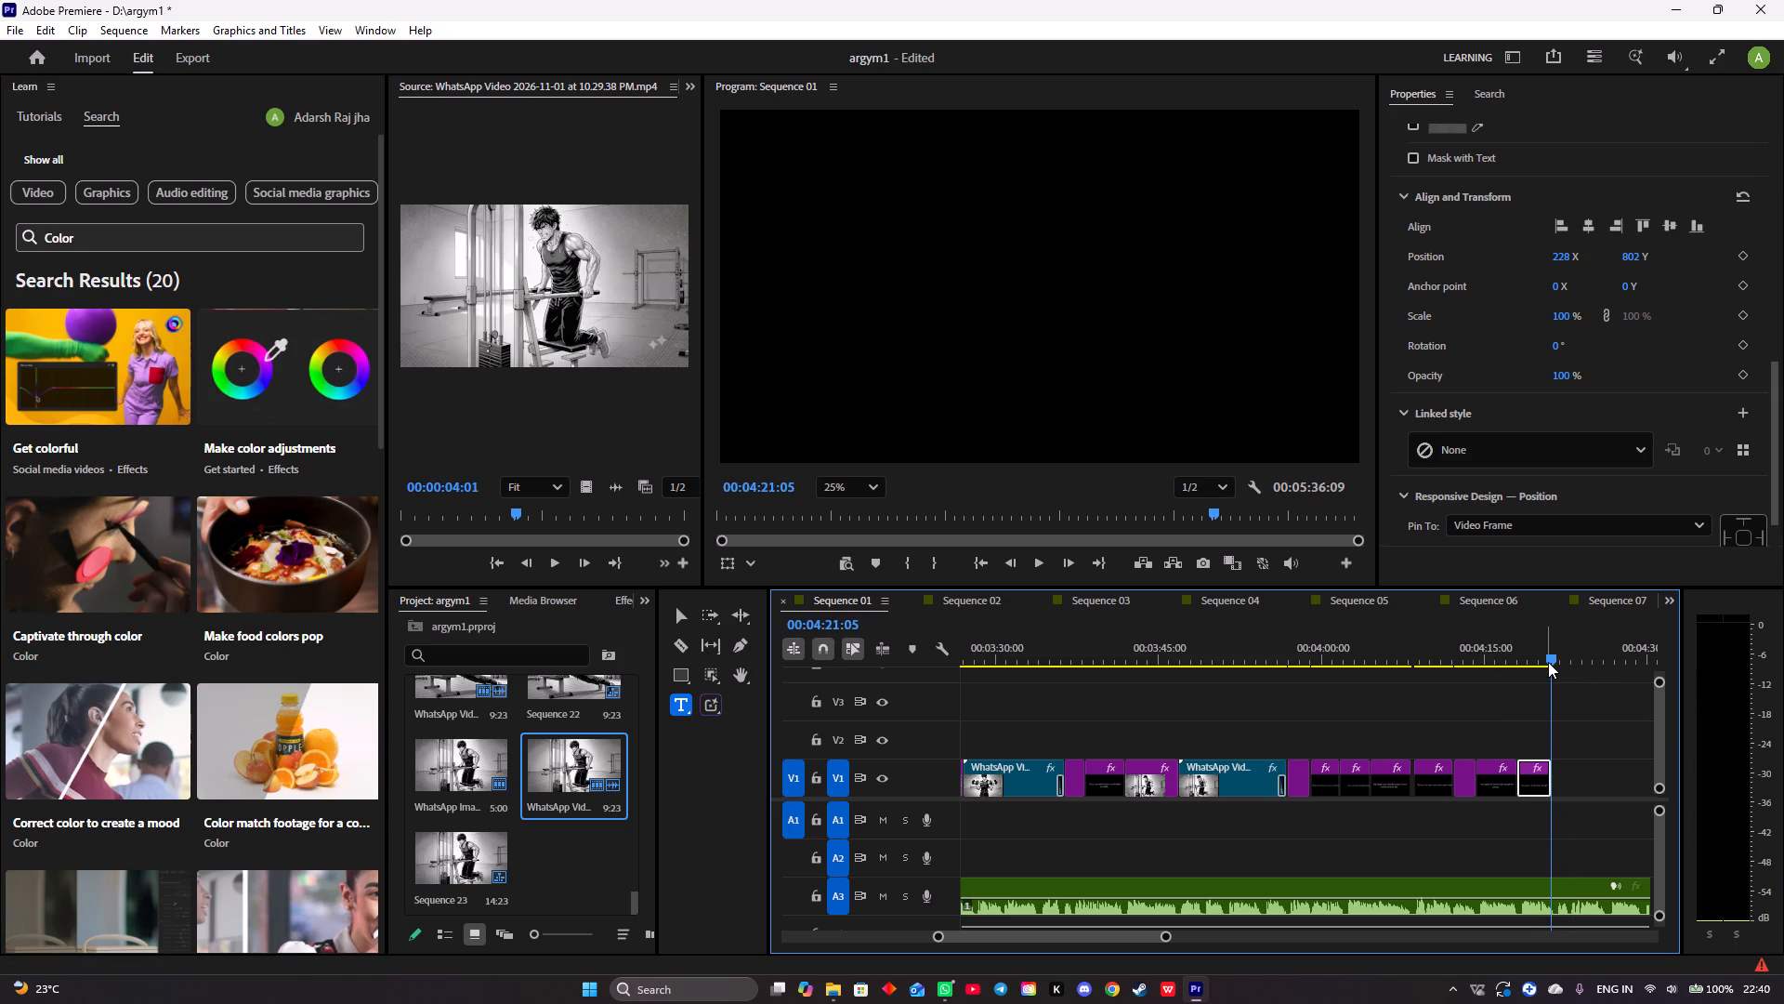
{"action": "left_click", "coordinate": [941, 262]}
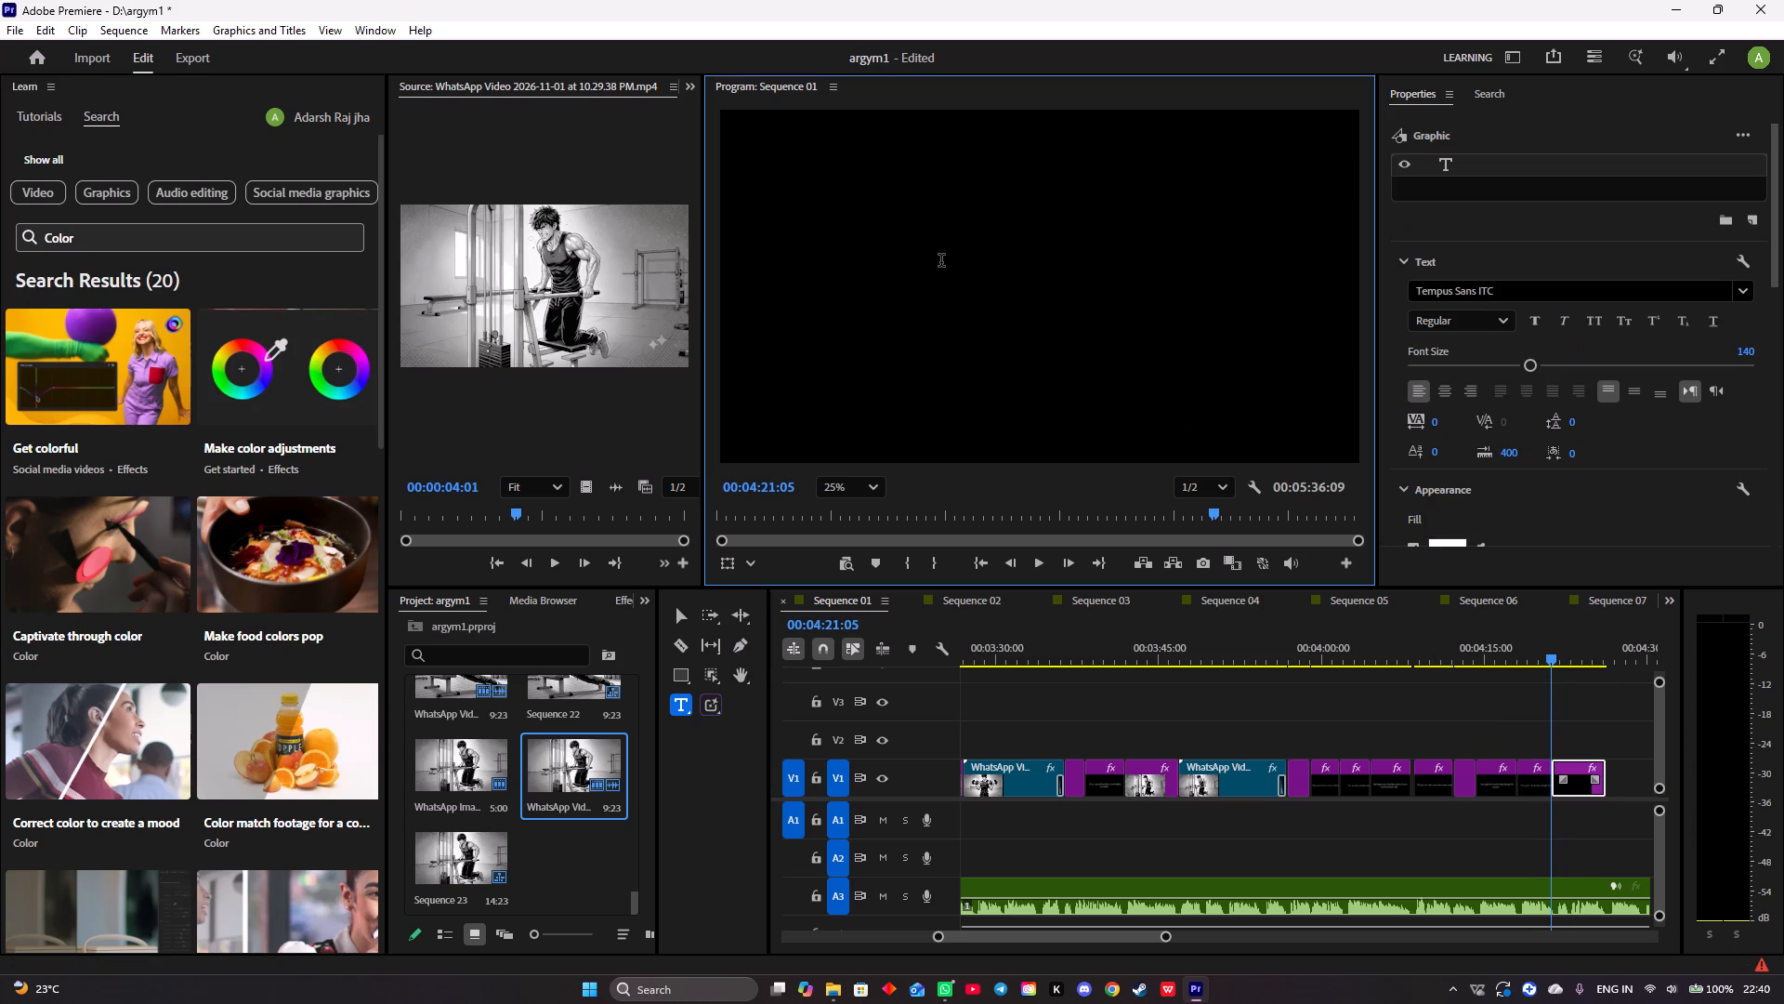
{"action": "type", "text": "STEP"}
{"action": "type", "text": ": 04"}
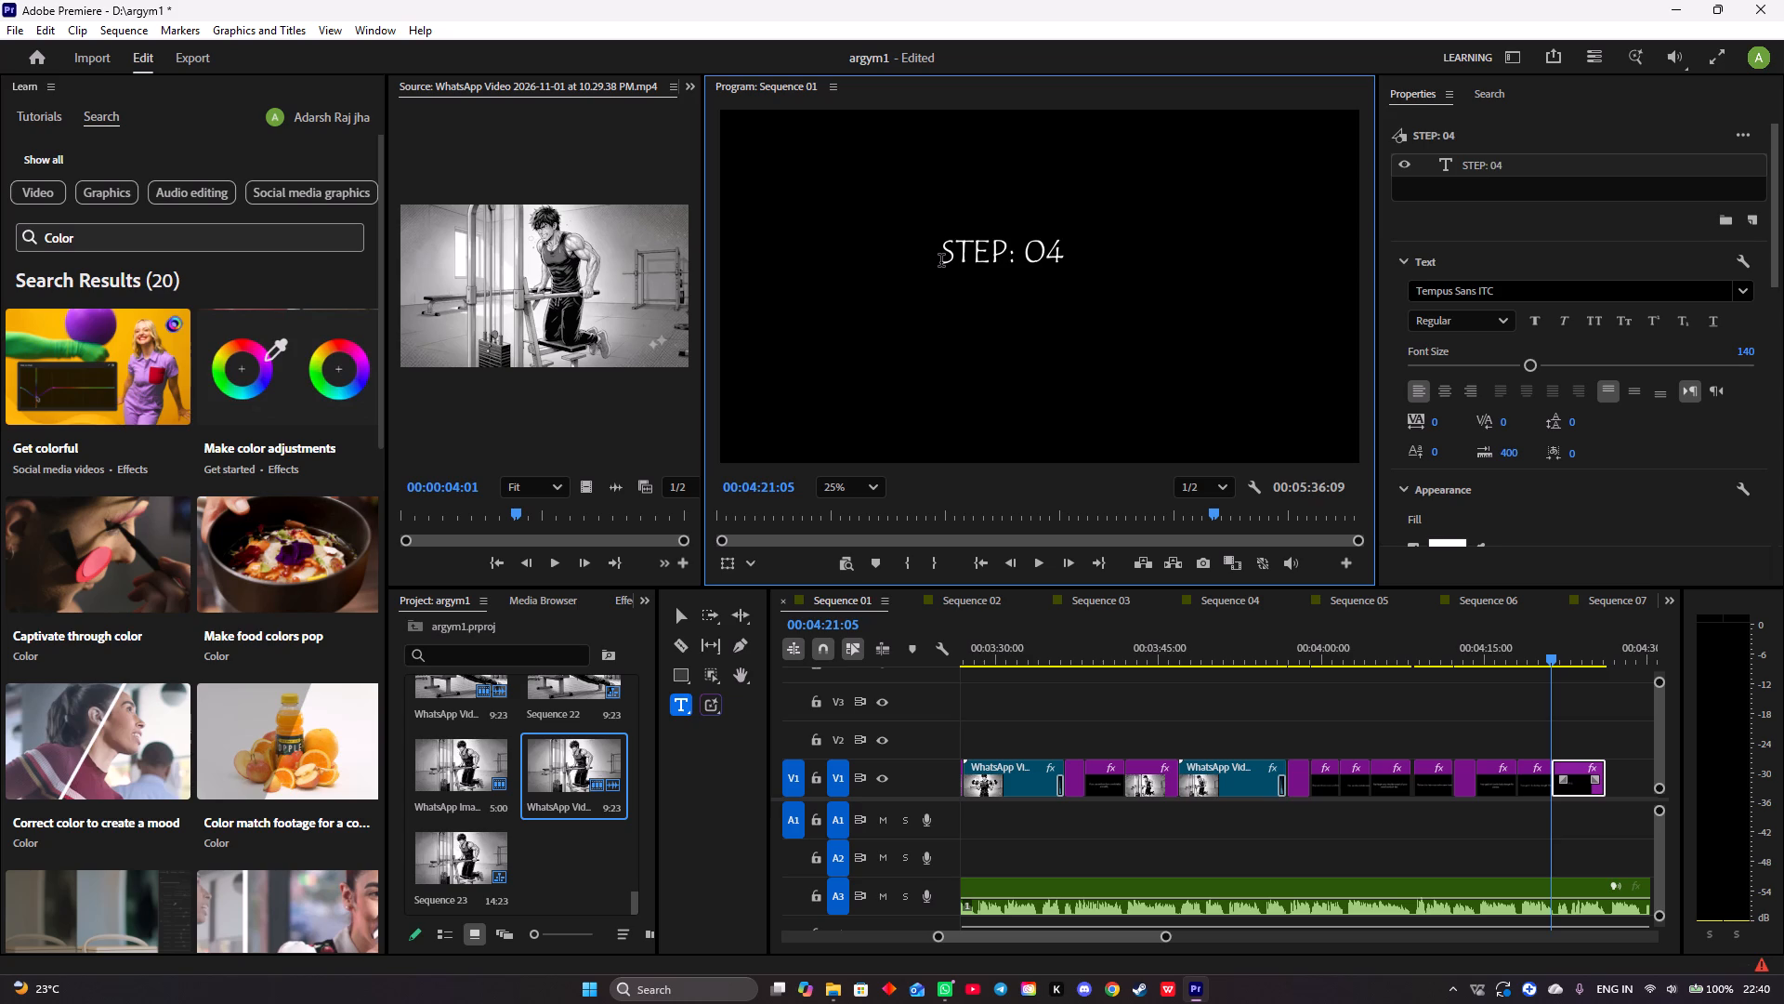
Move the "STEP: 04" title to the middle of the frame at about 1110 X, 818 Y.
{"action": "scroll", "coordinate": [1470, 417], "scroll_direction": "down", "scroll_amount": 17}
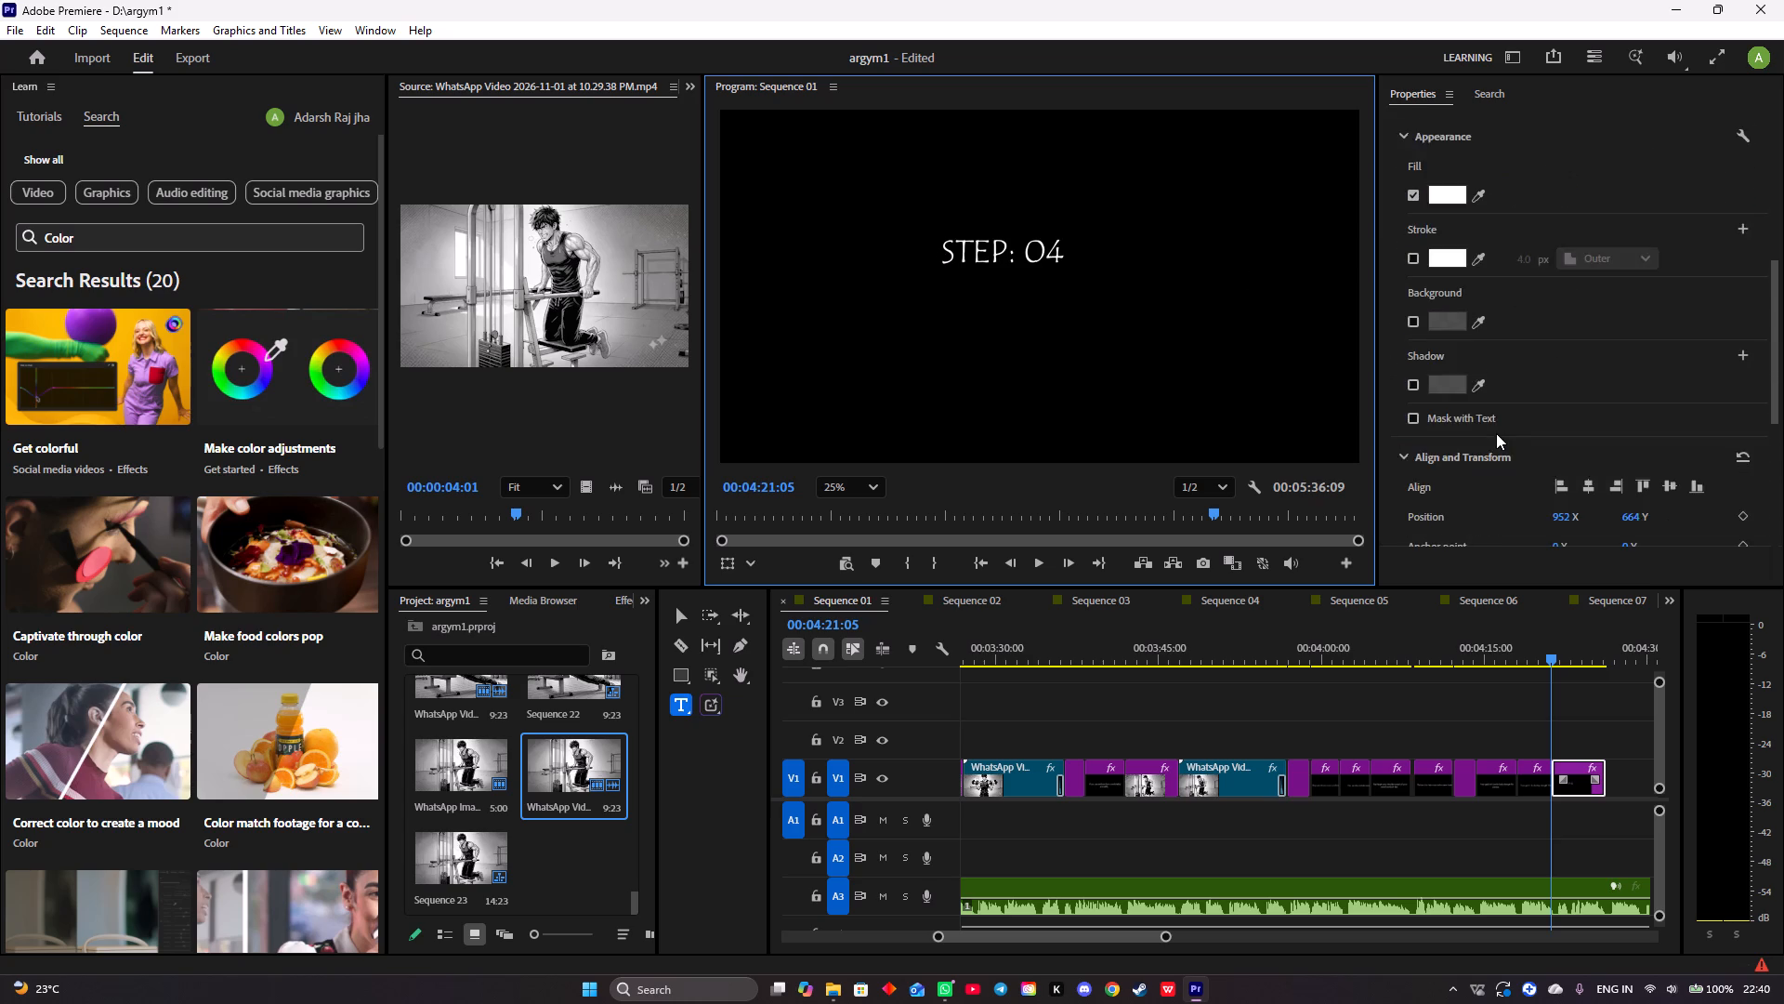
{"action": "scroll", "coordinate": [1496, 433], "scroll_direction": "down", "scroll_amount": 8}
{"action": "left_click_drag", "start_coordinate": [1562, 407], "coordinate": [1592, 407]}
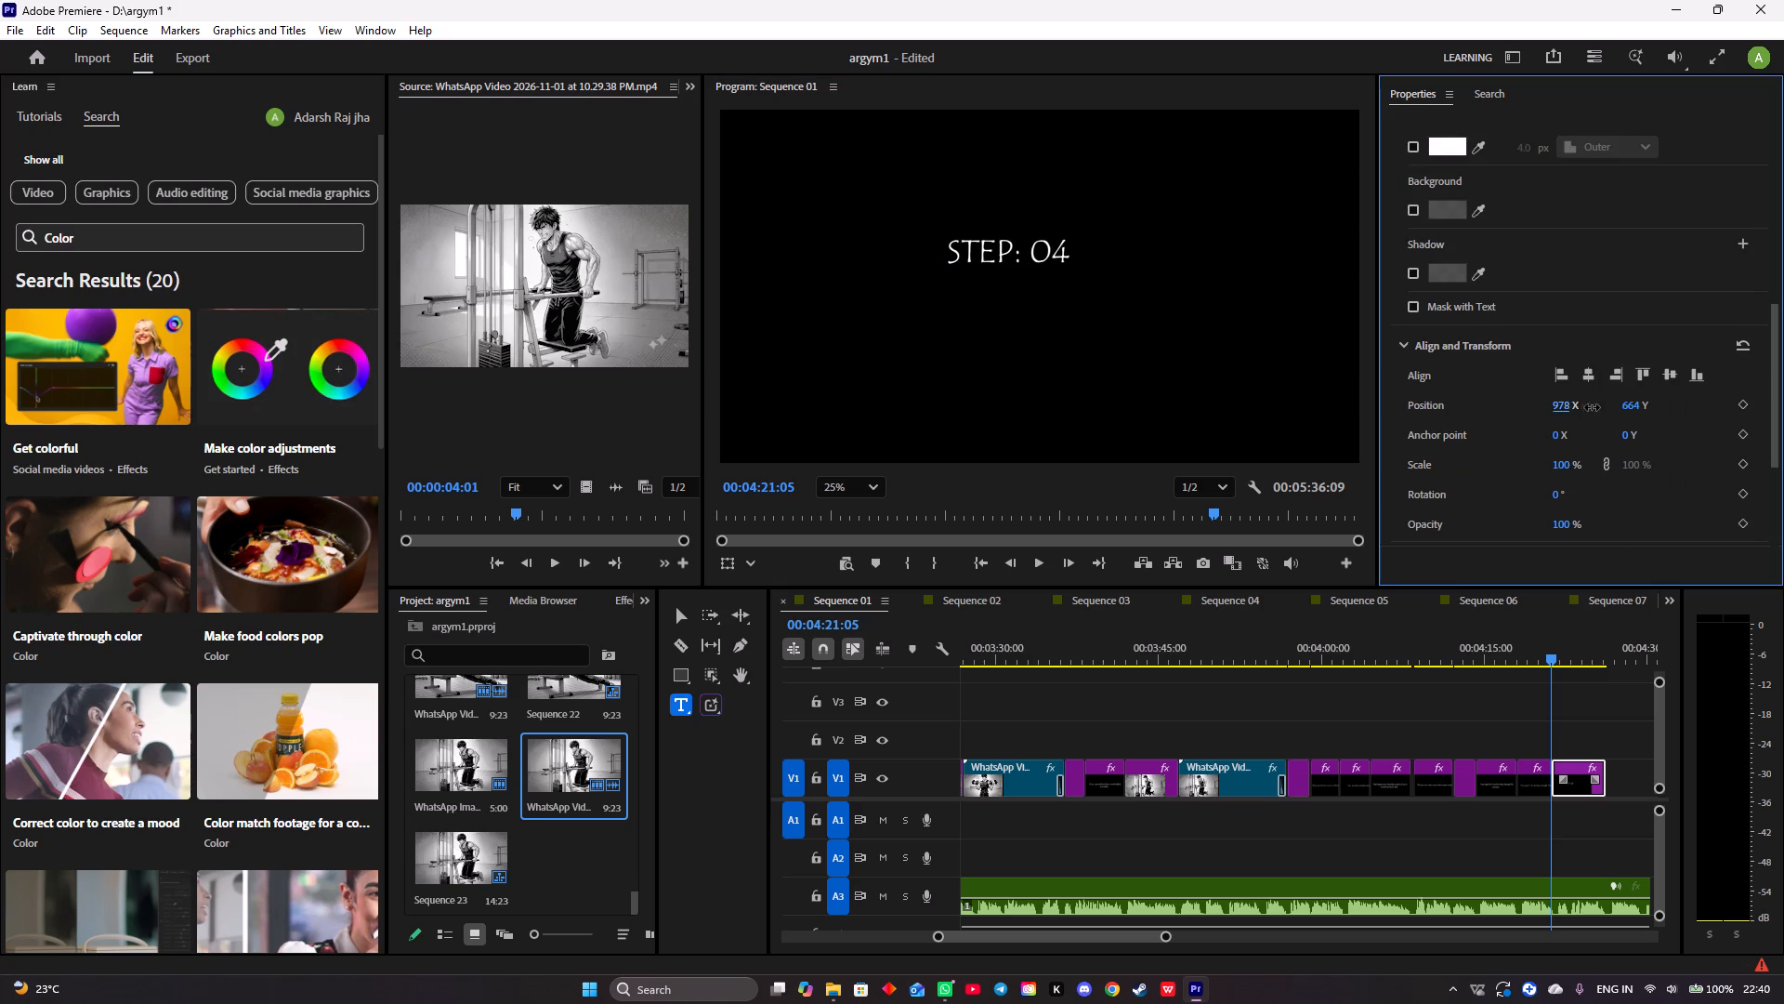
{"action": "left_click_drag", "start_coordinate": [1592, 407], "coordinate": [1718, 414]}
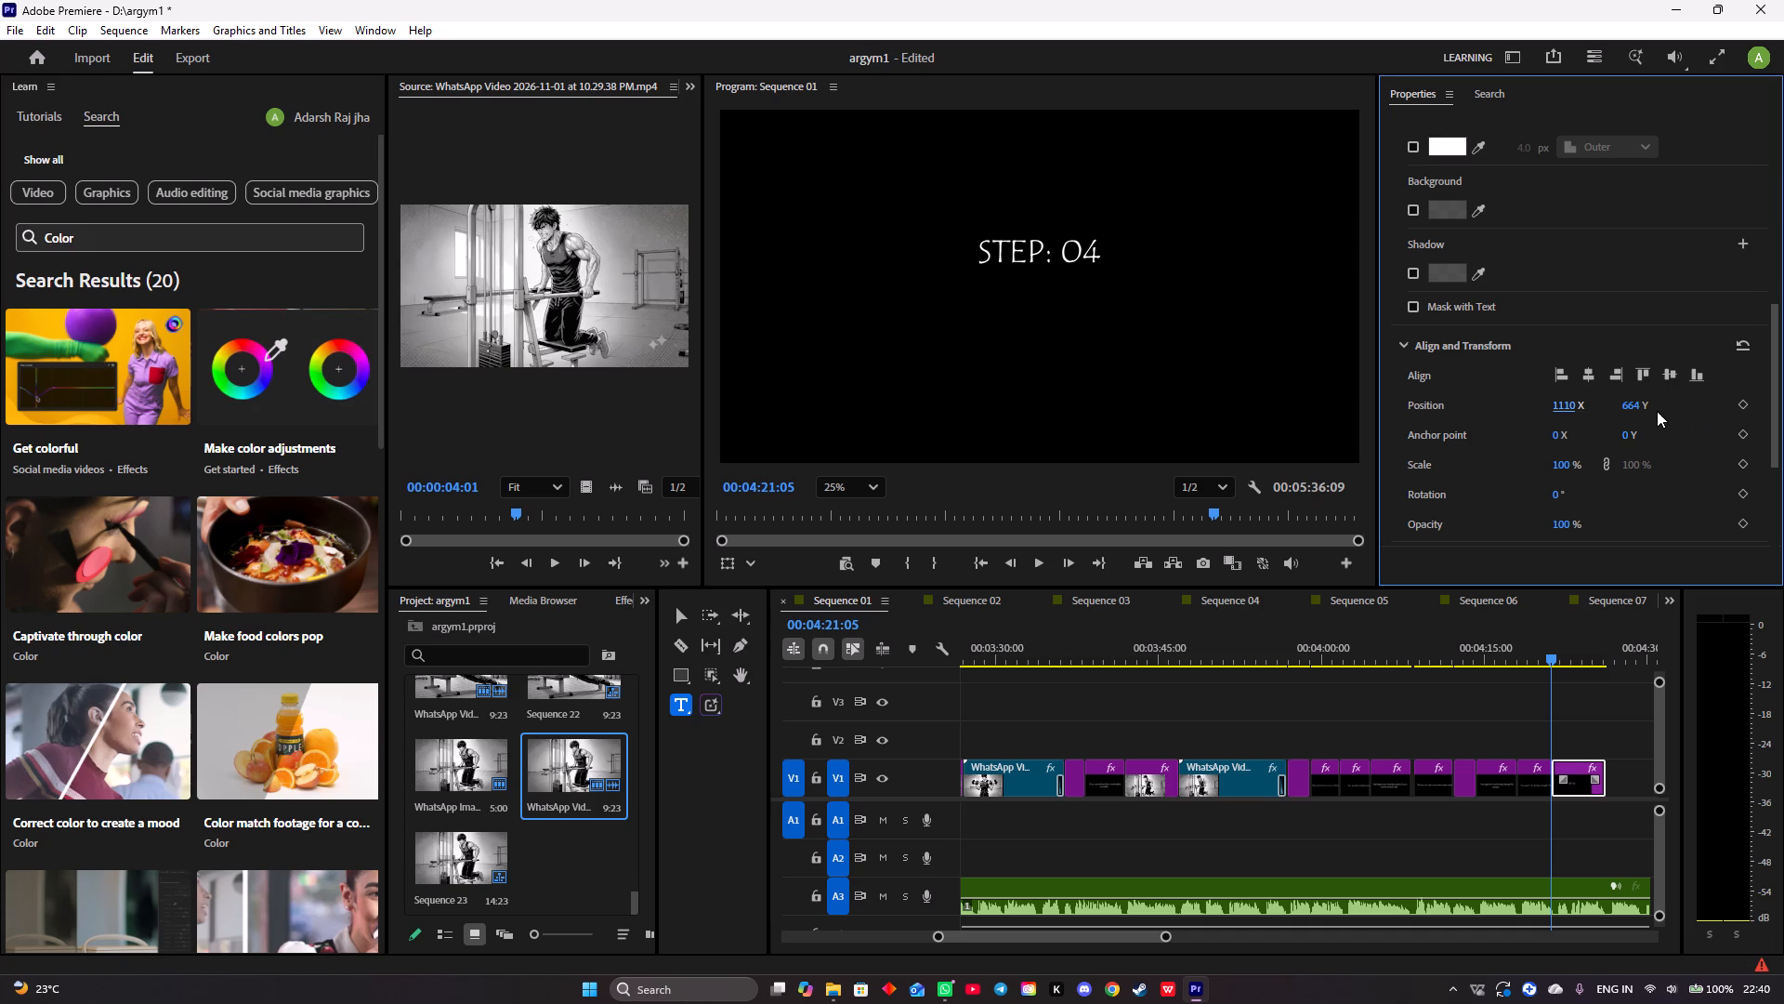
{"action": "left_click_drag", "start_coordinate": [1638, 406], "coordinate": [1783, 420]}
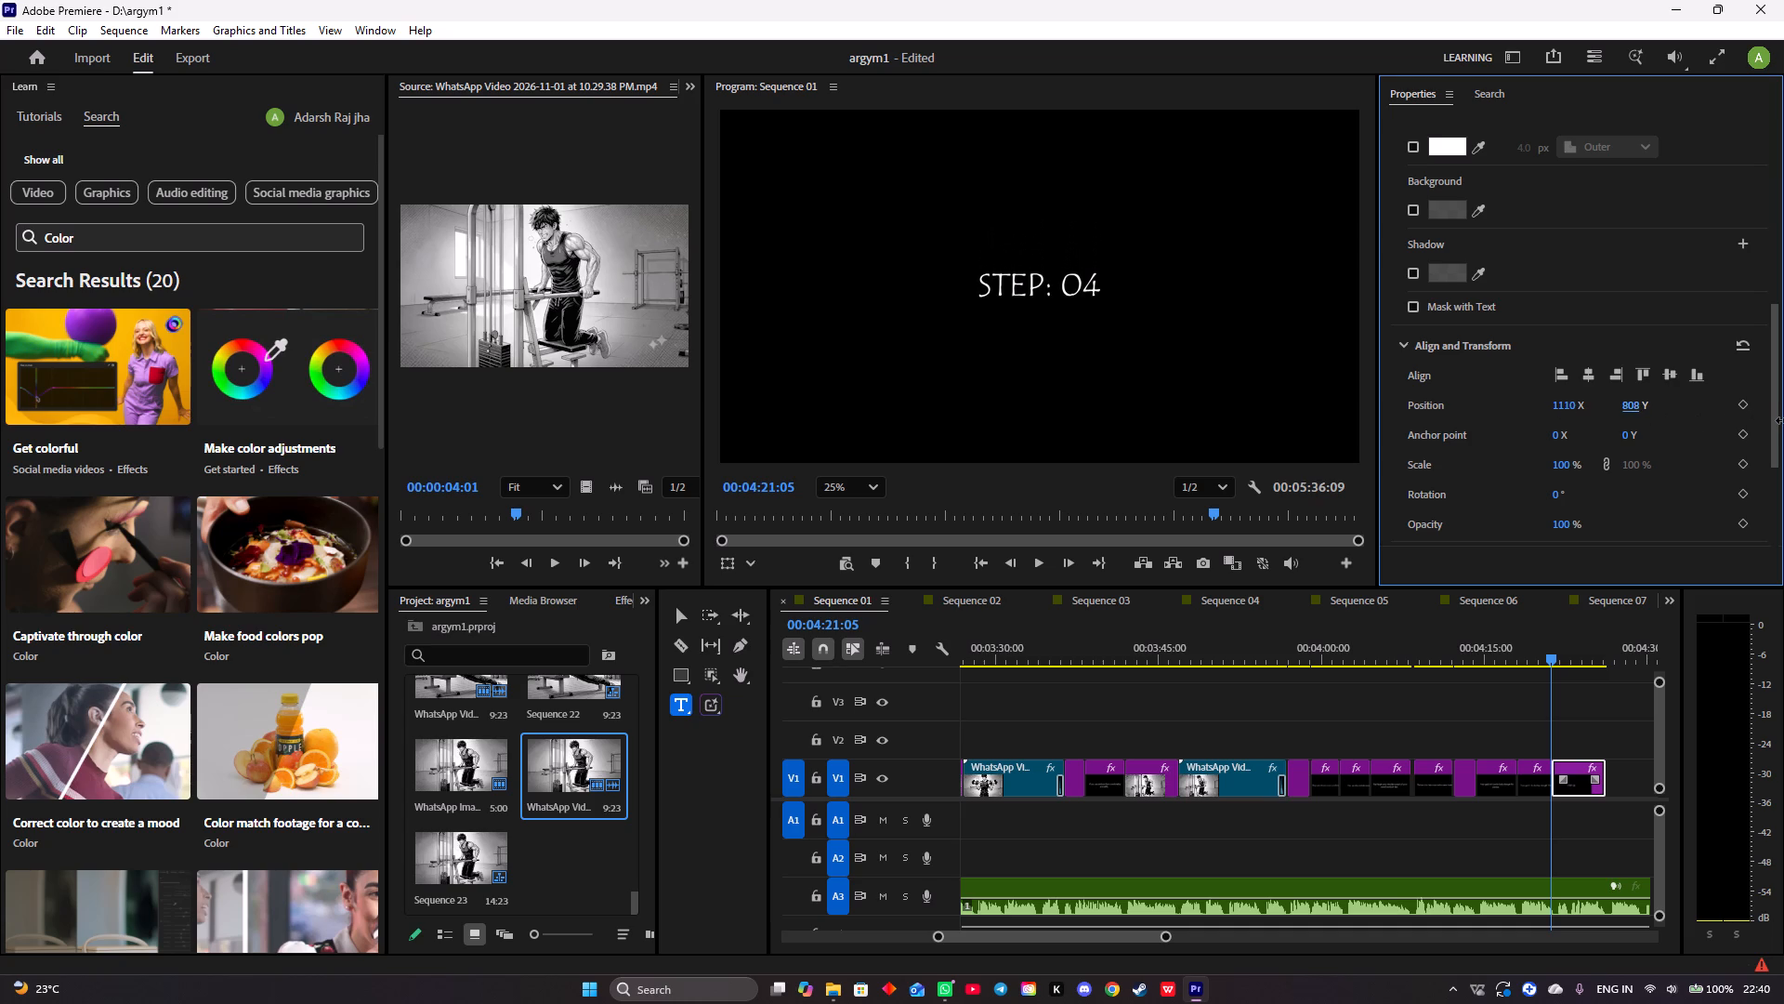
{"action": "left_click_drag", "start_coordinate": [1783, 420], "coordinate": [1783, 419]}
{"action": "left_click_drag", "start_coordinate": [1628, 407], "coordinate": [1640, 408]}
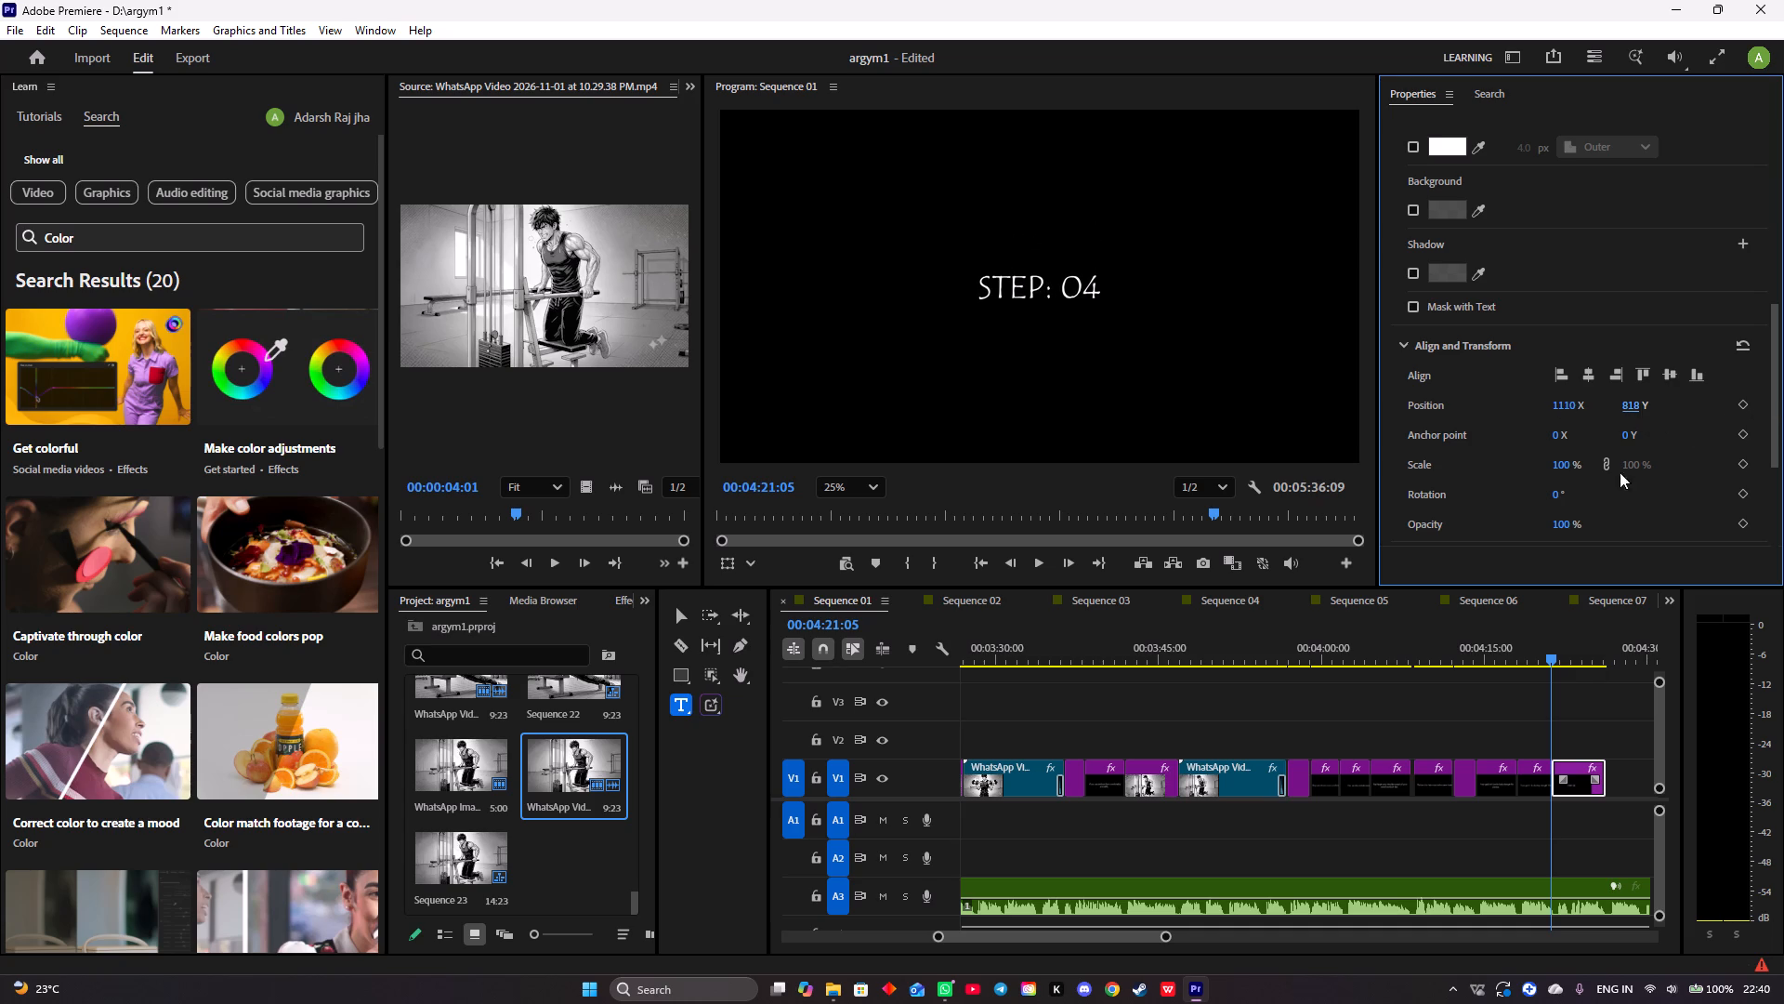
Play back the "STEP: 04" title against the narration and trim its end to about 00:04:23:02.
{"action": "left_click_drag", "start_coordinate": [1549, 654], "coordinate": [1524, 650]}
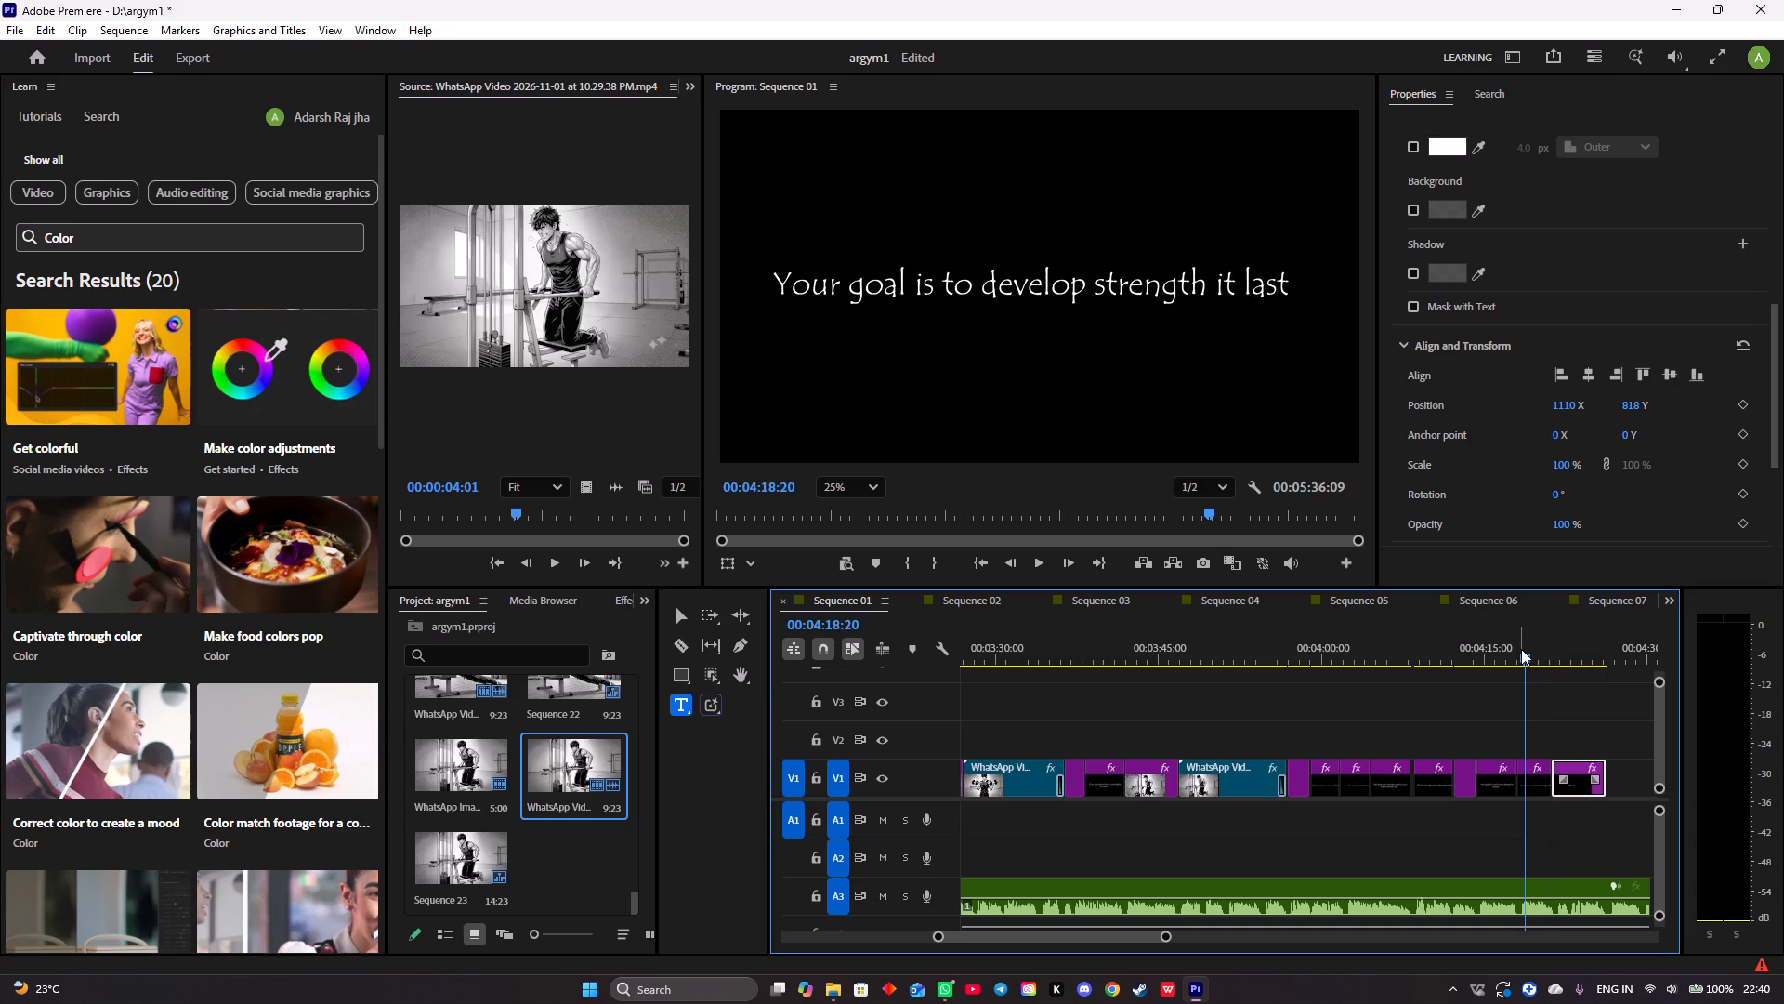
{"action": "key", "text": "space"}
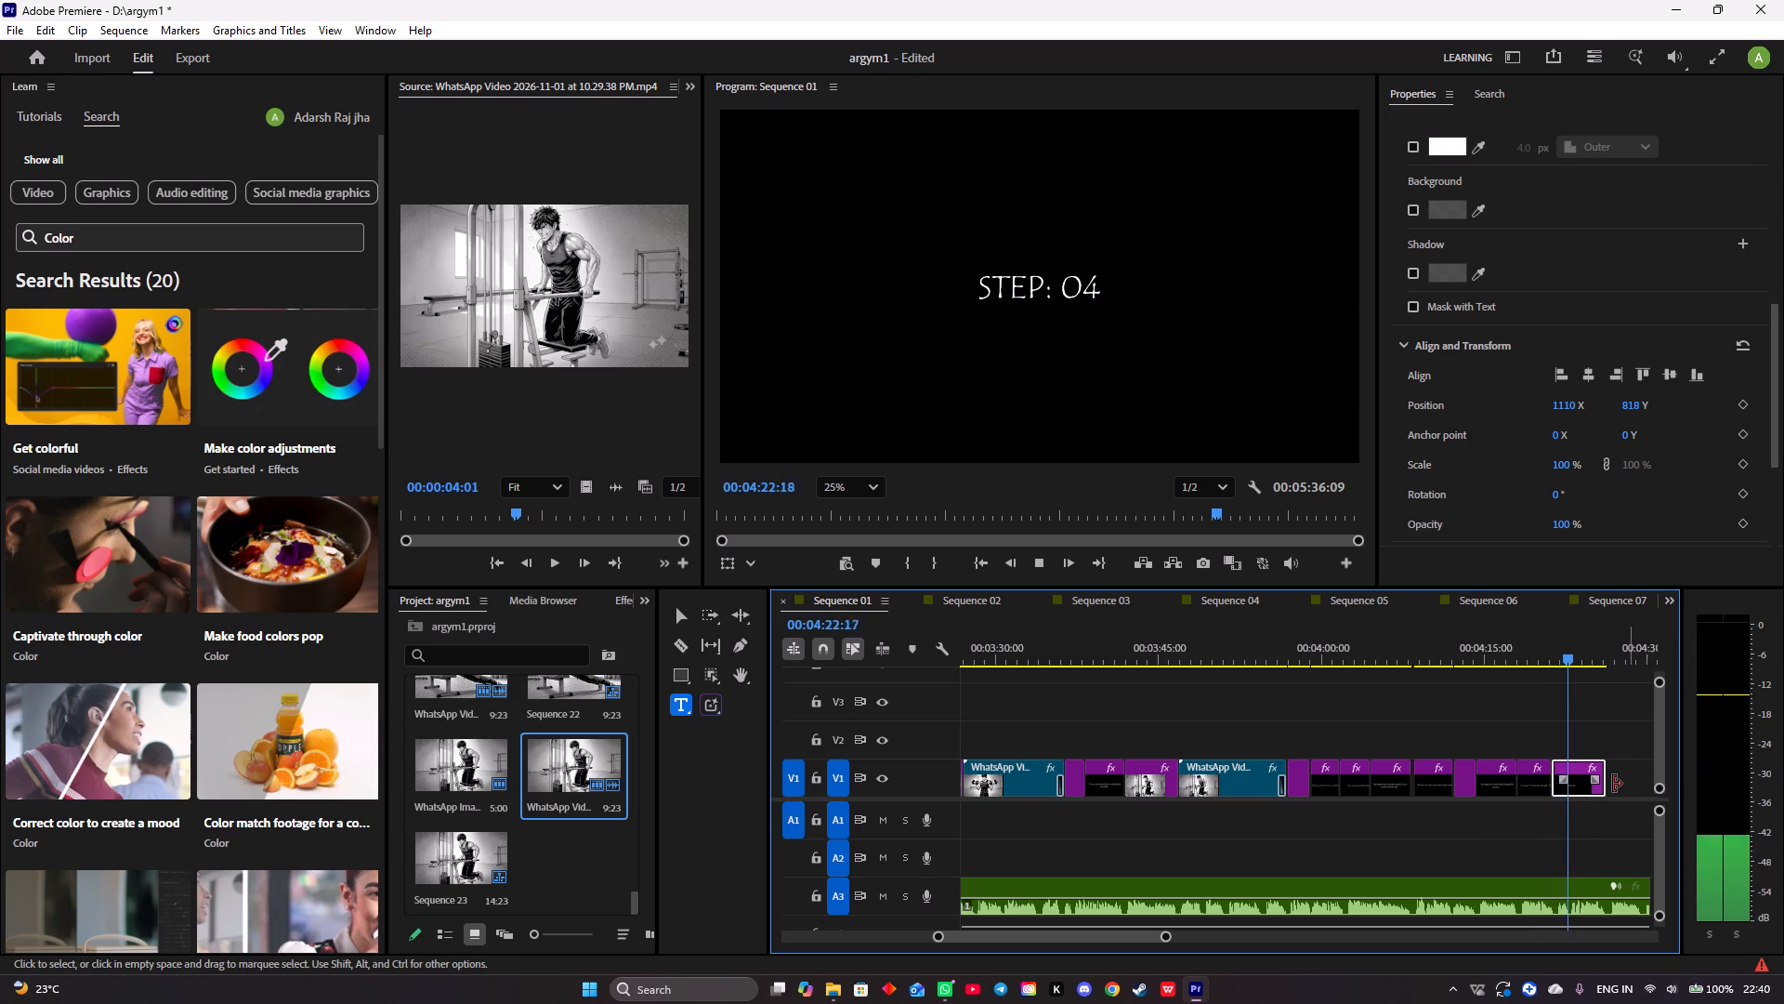
{"action": "key", "text": "space"}
{"action": "left_click_drag", "start_coordinate": [1601, 784], "coordinate": [1581, 786]}
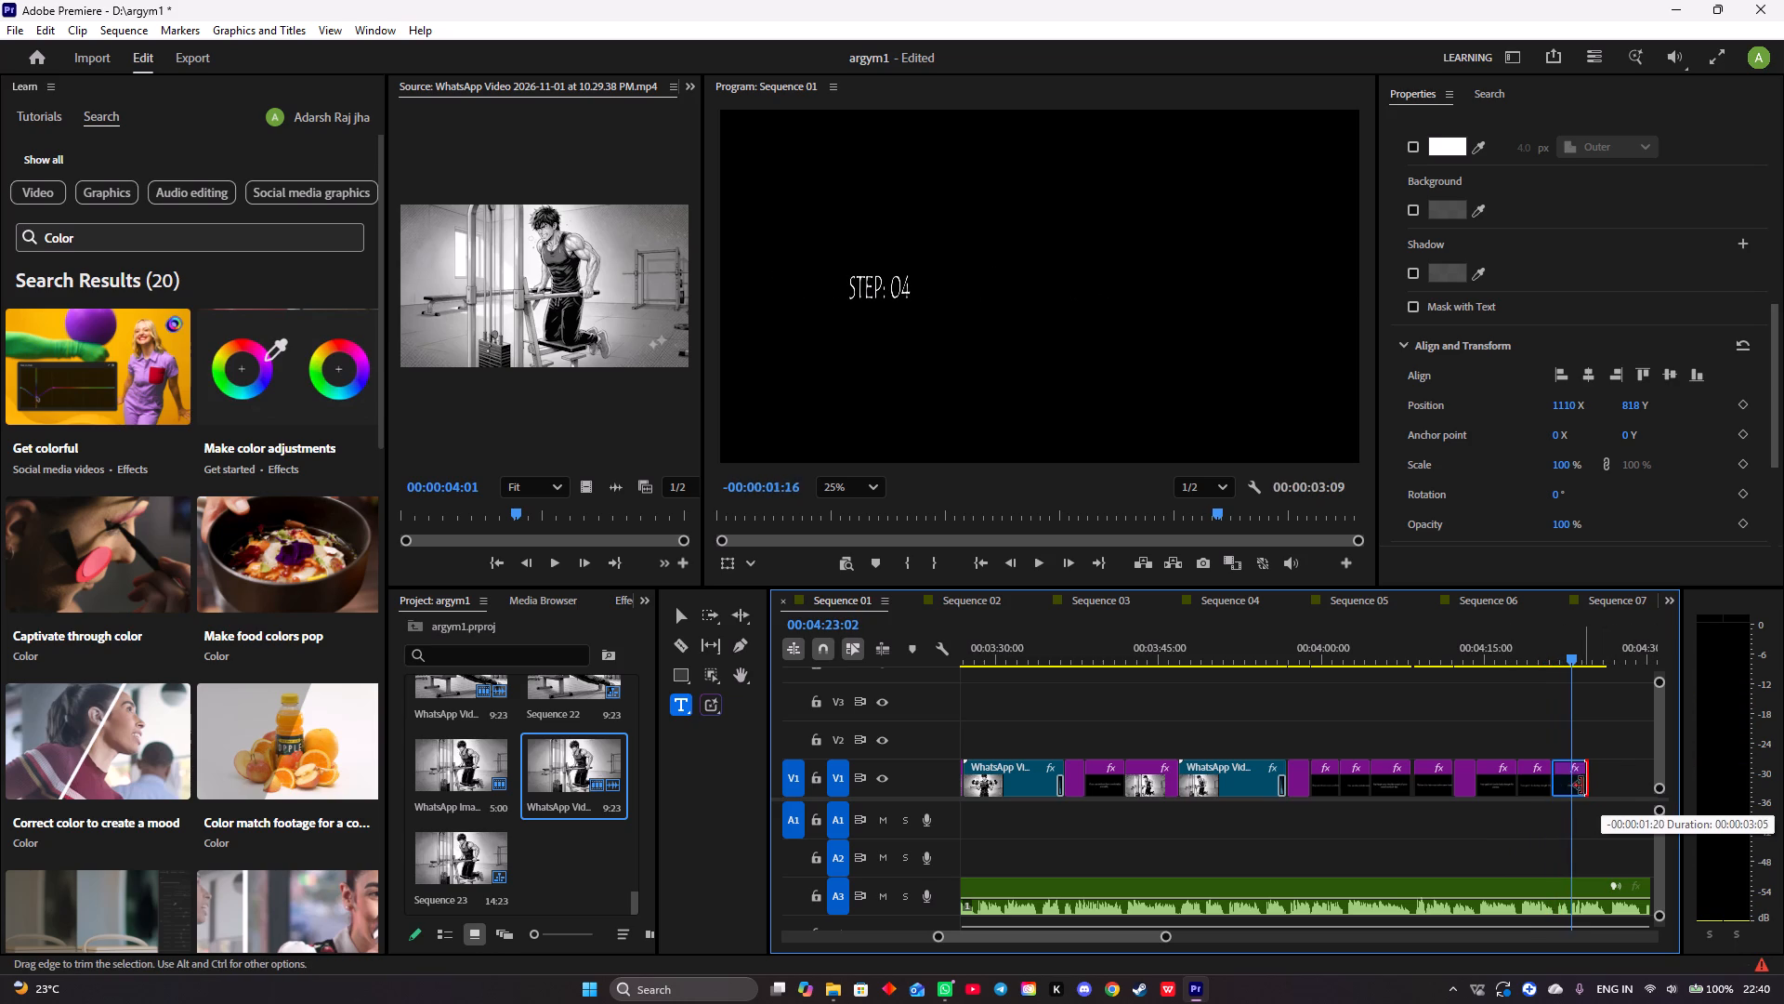
{"action": "left_click_drag", "start_coordinate": [1581, 786], "coordinate": [1568, 785]}
Listen to the narration that follows the "STEP: 04" title to work out the wording for another title.
{"action": "key", "text": "space"}
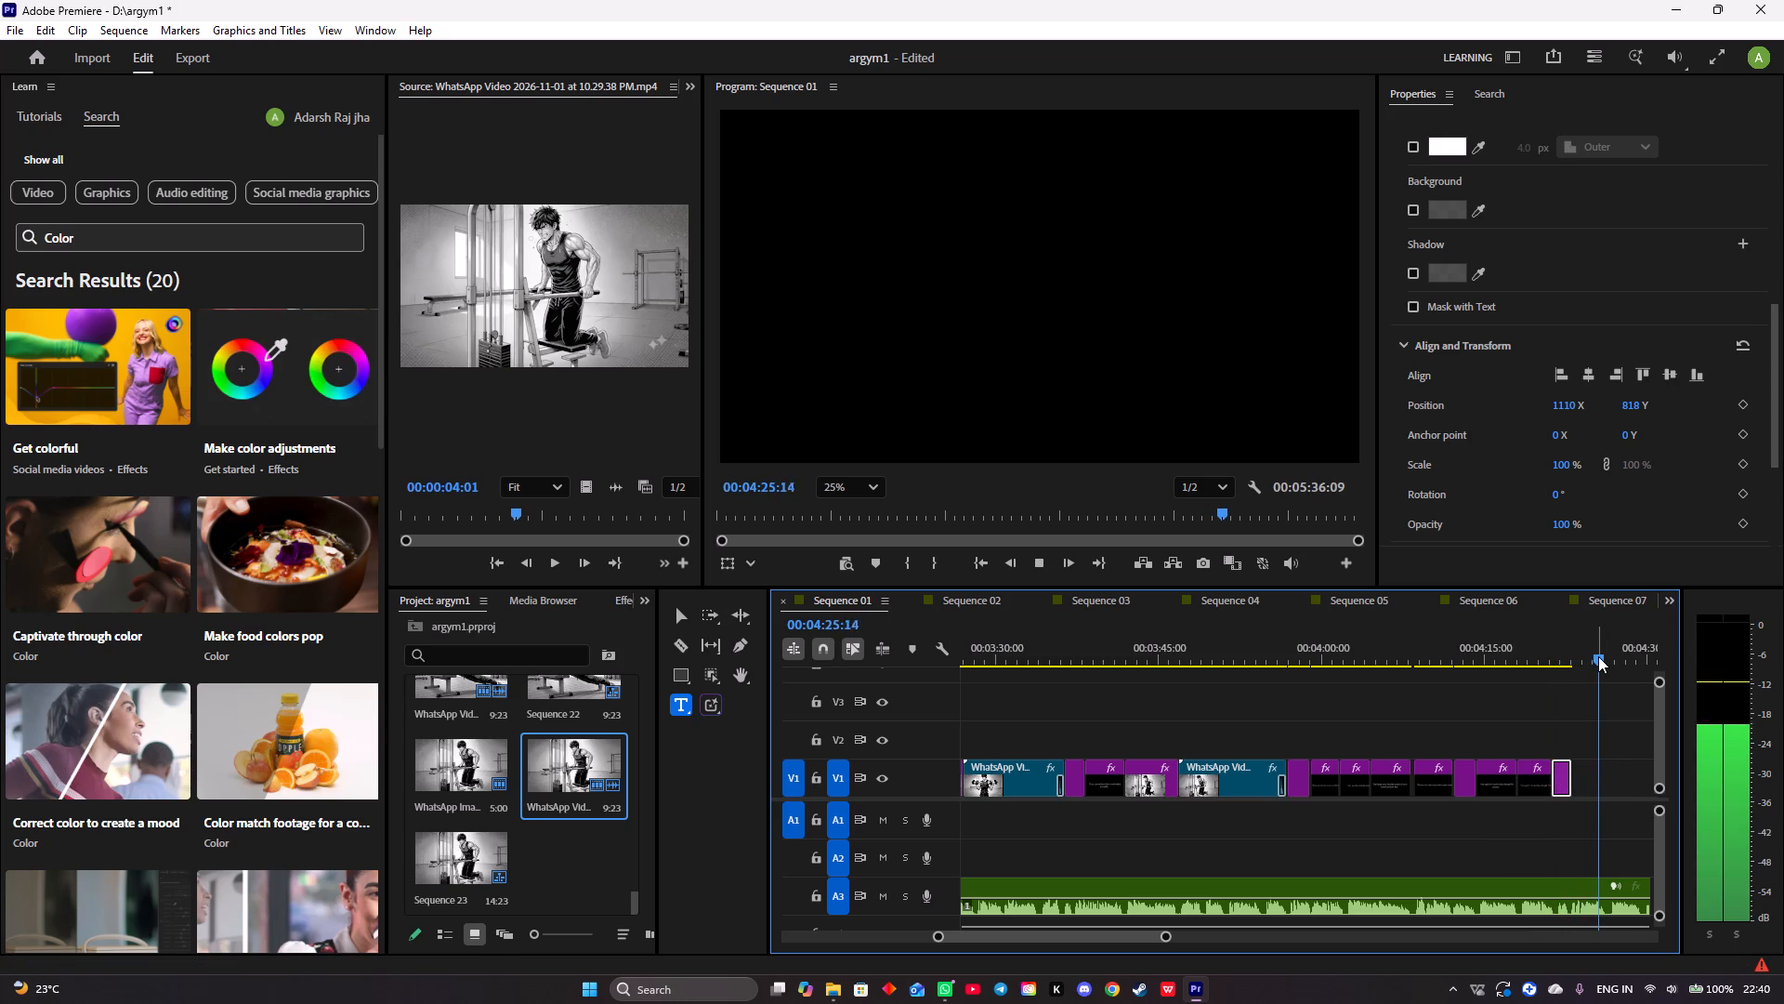
{"action": "key", "text": "space"}
{"action": "left_click_drag", "start_coordinate": [1611, 656], "coordinate": [1585, 661]}
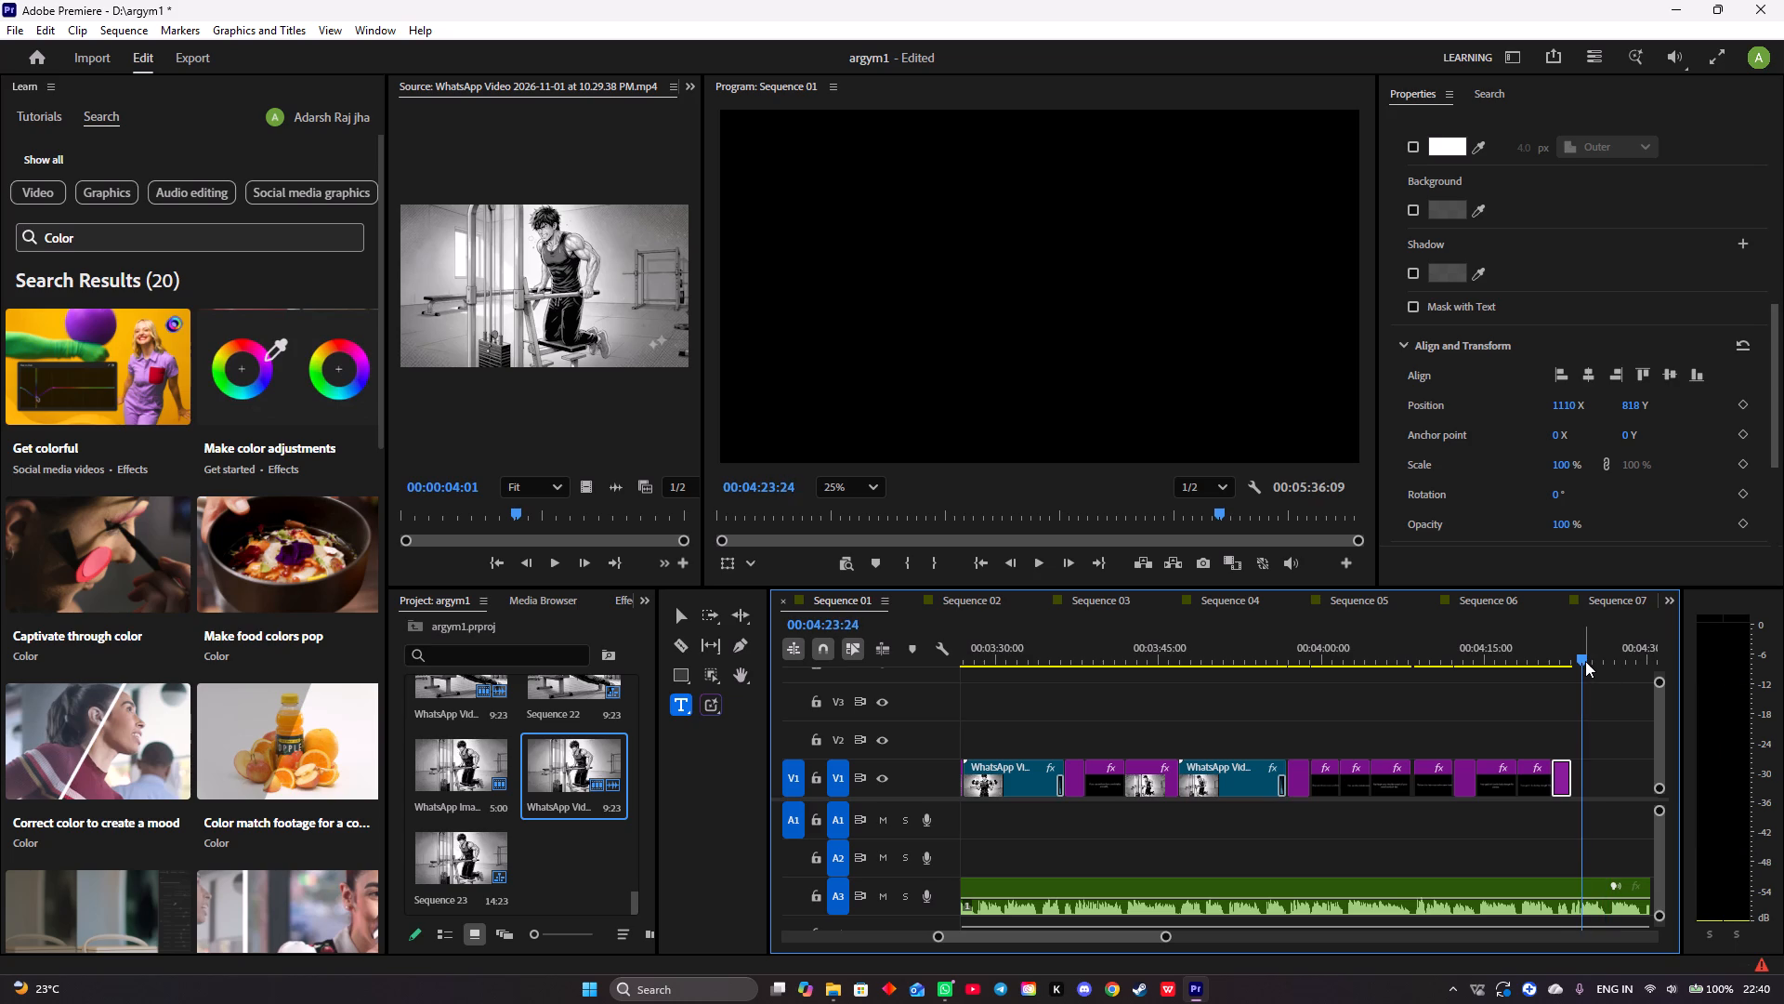
{"action": "key", "text": "space"}
{"action": "key", "text": "space"}
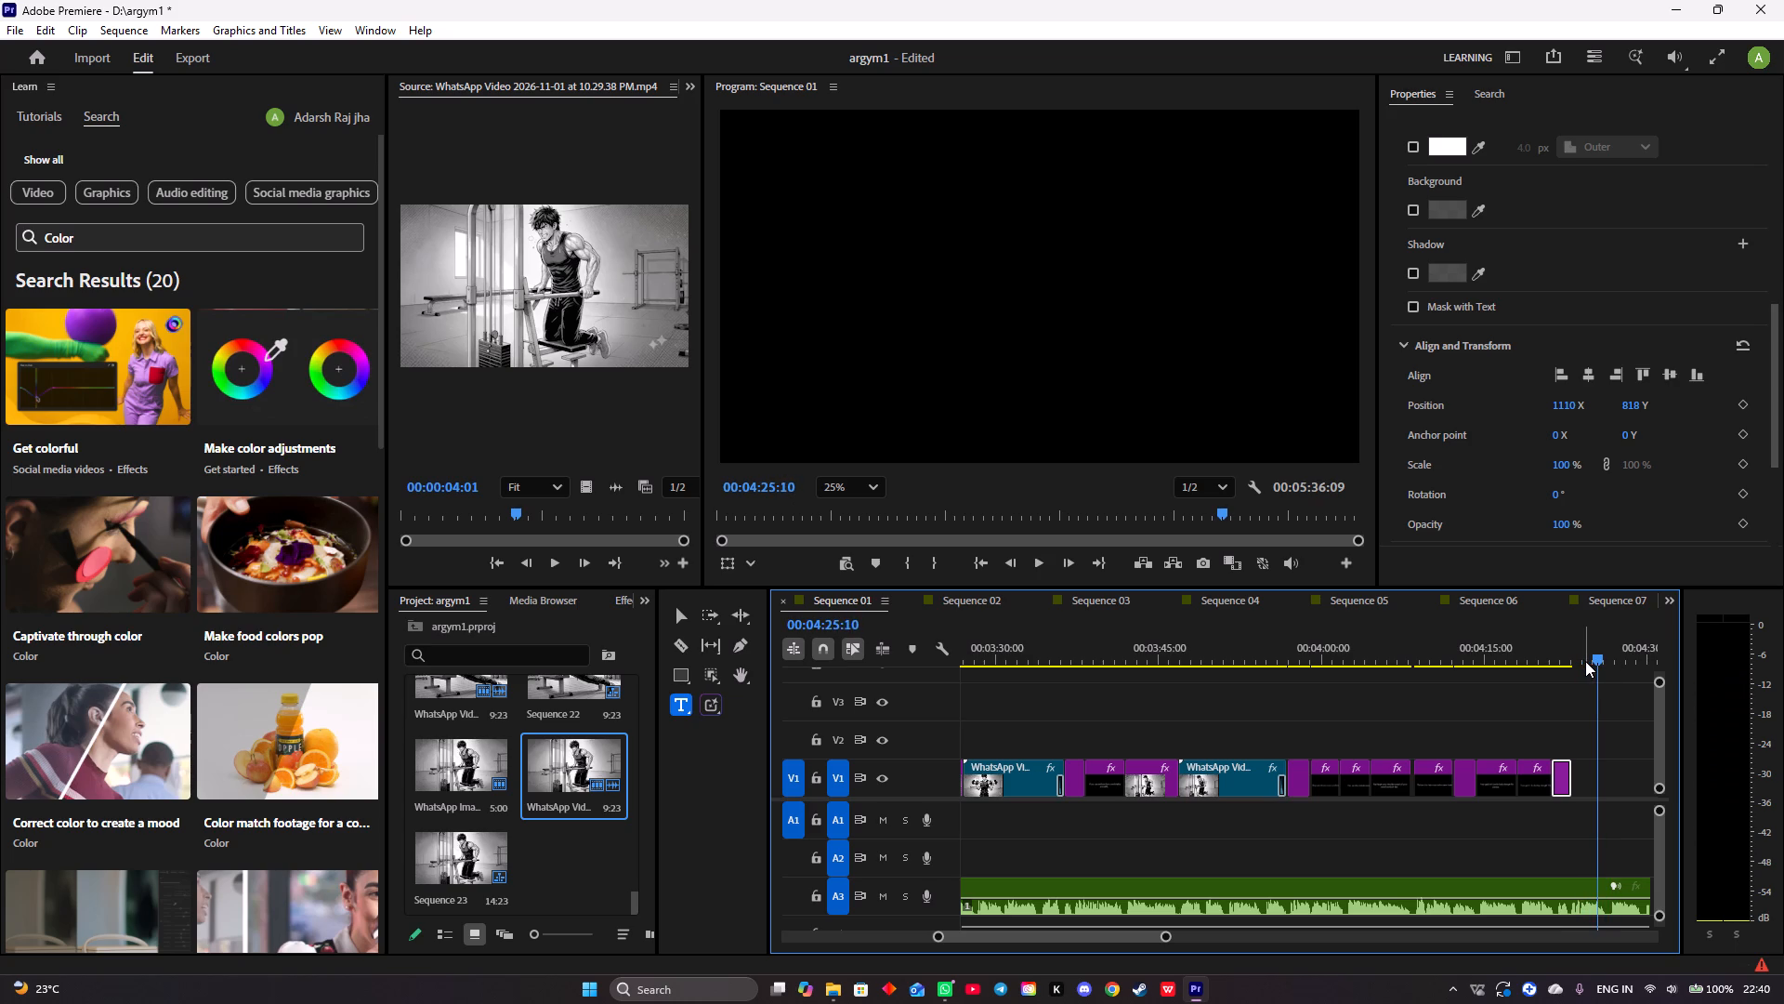
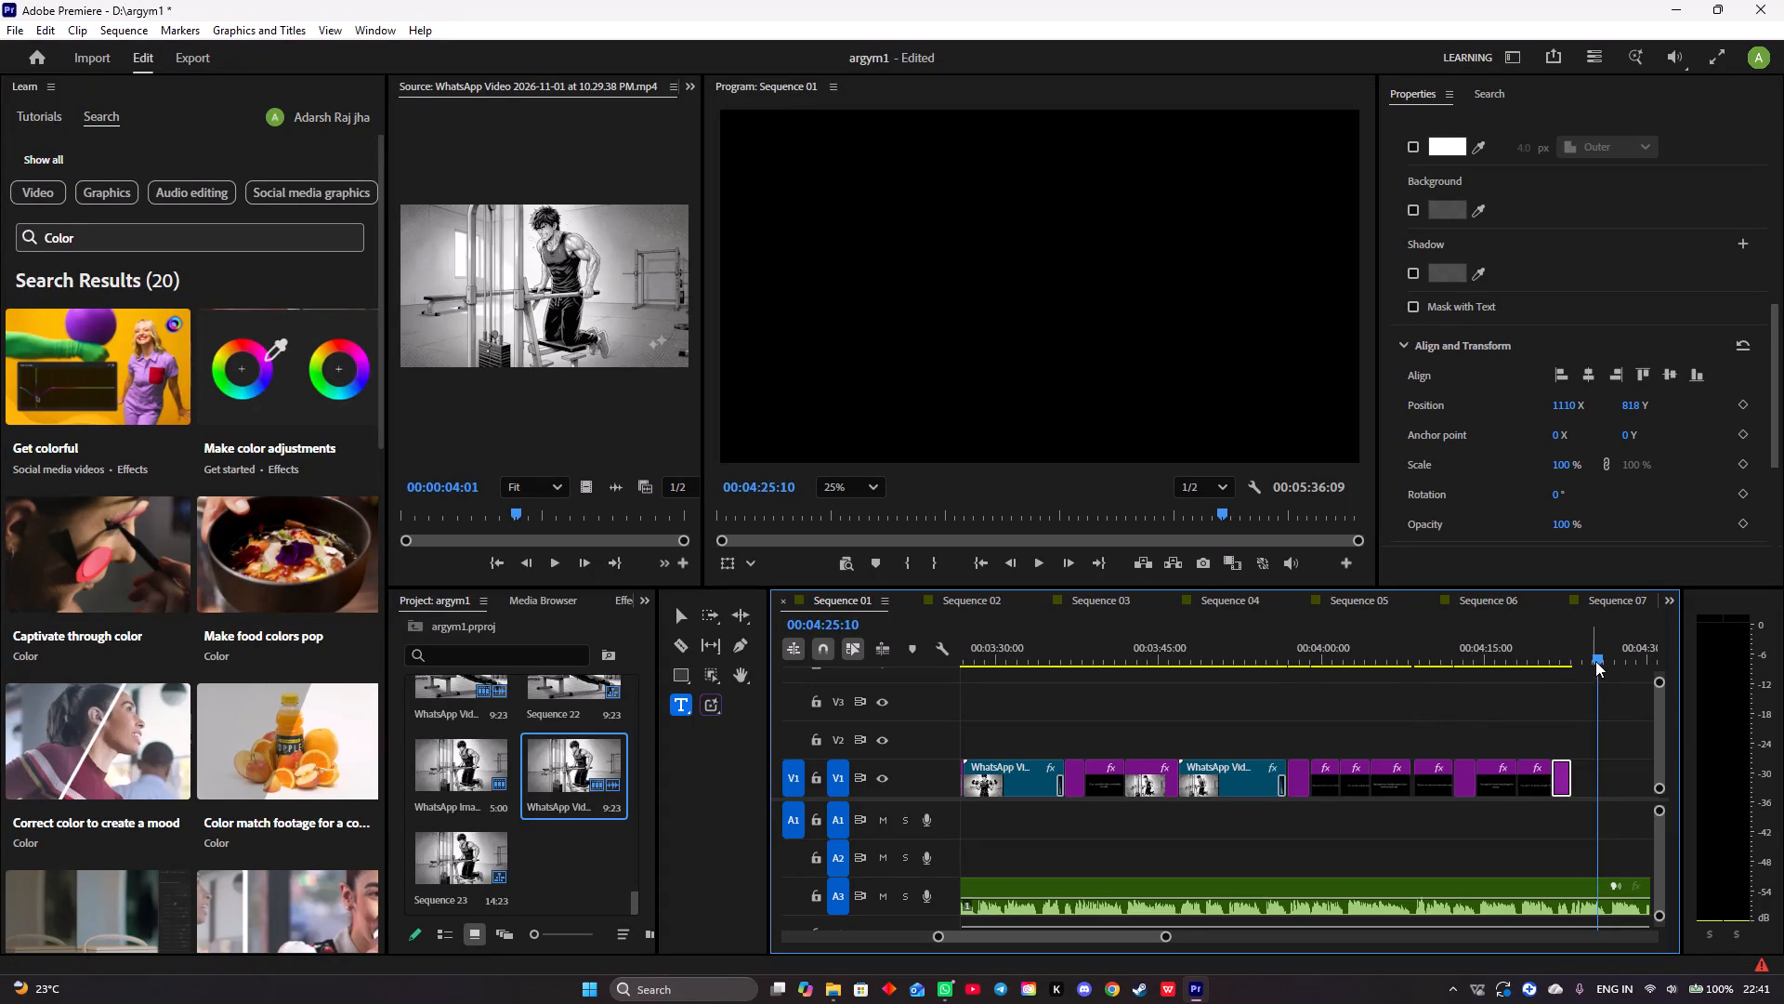
Add a new title reading "Don't skip your core and legs" at 00:04:23:02, right after the "STEP: 04" title.
{"action": "left_click_drag", "start_coordinate": [1597, 657], "coordinate": [1572, 650]}
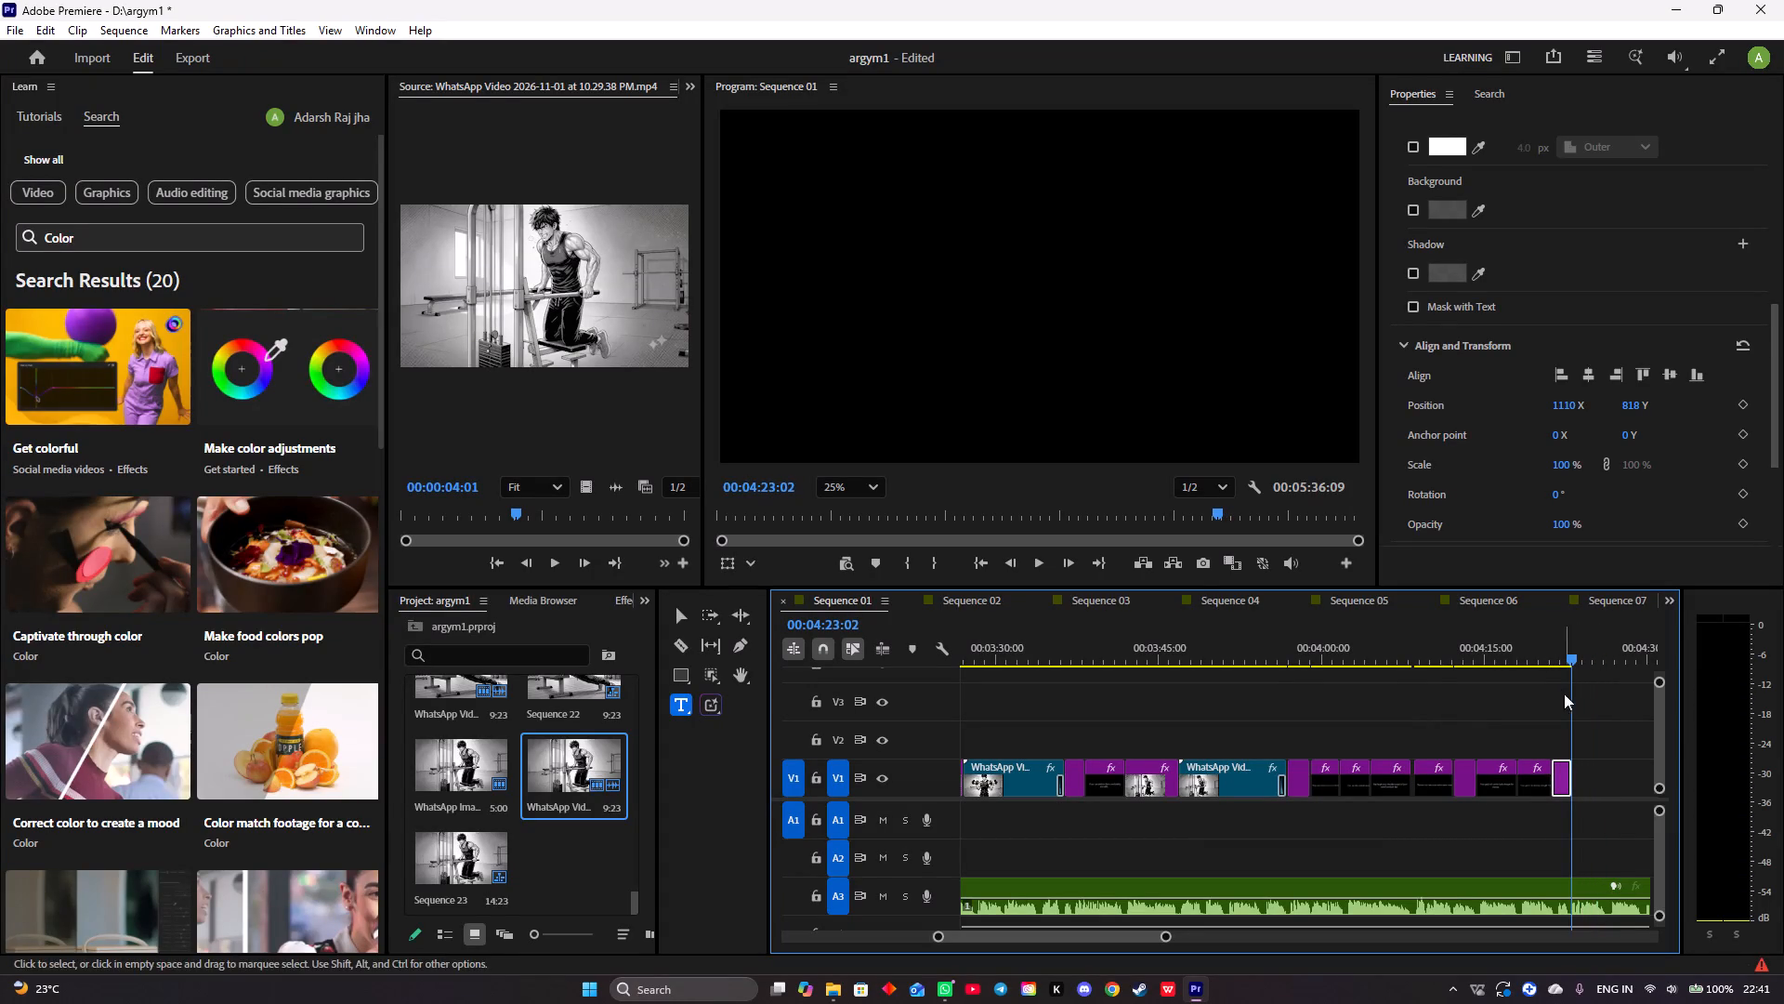
{"action": "left_click", "coordinate": [828, 231]}
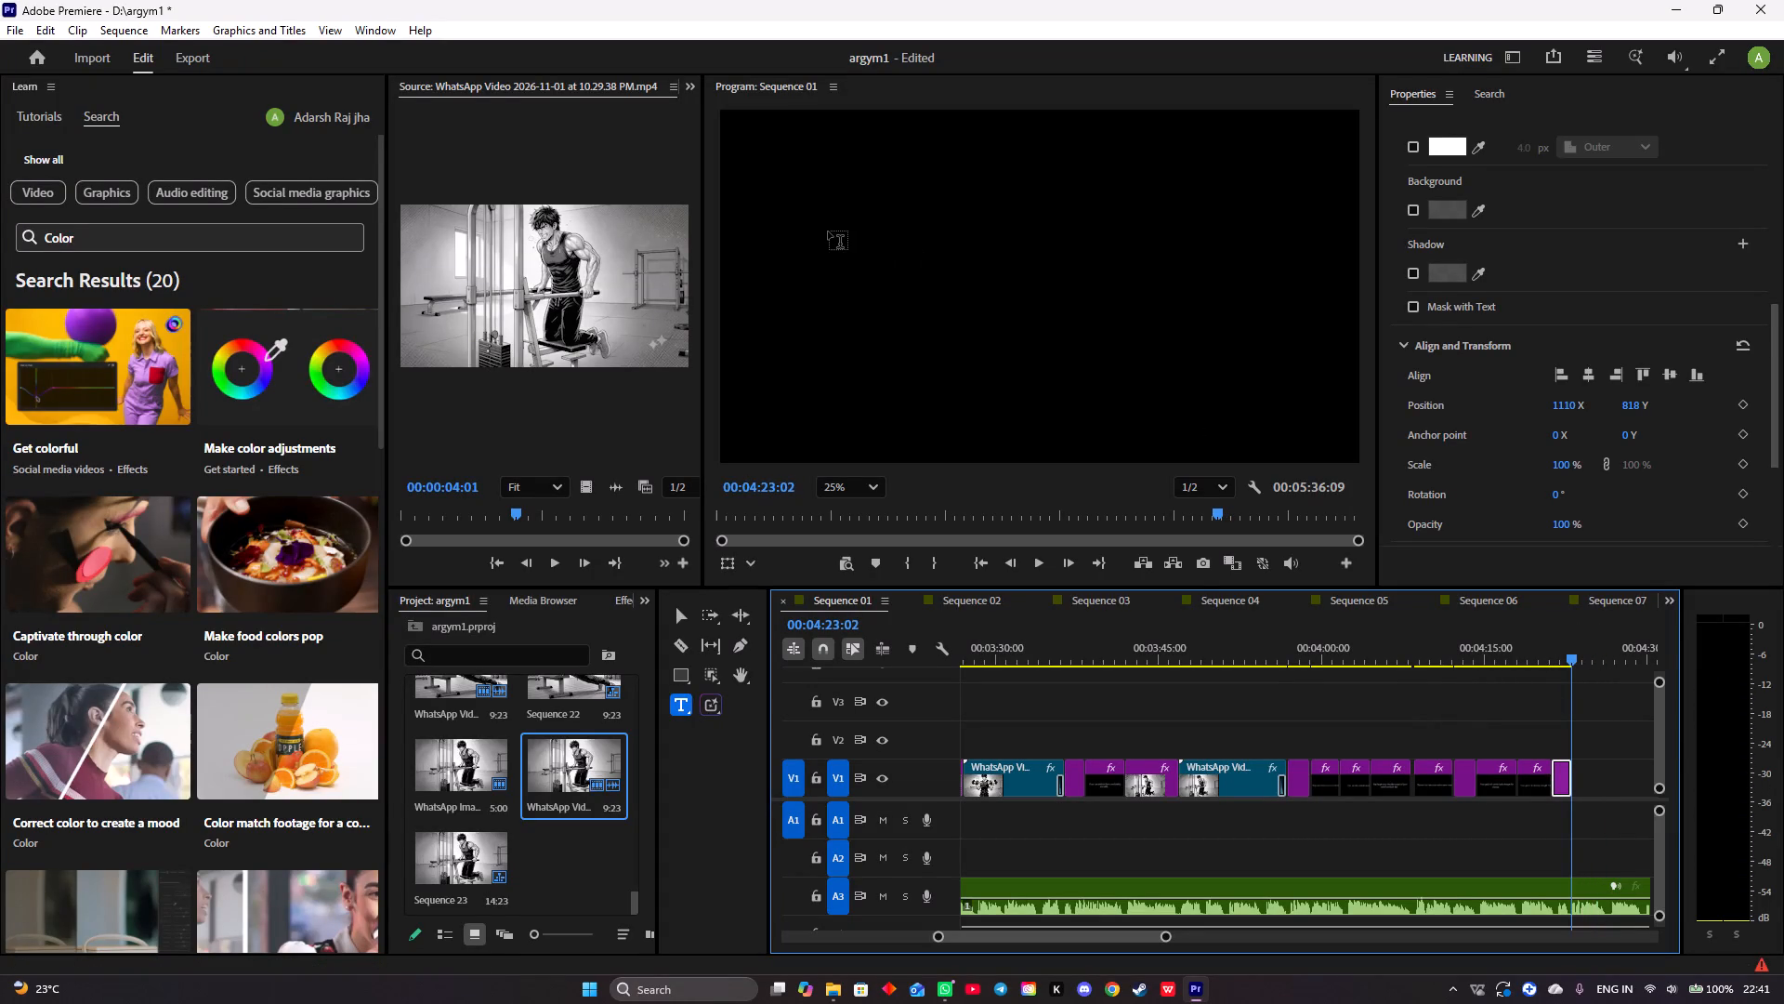
{"action": "key", "text": "d"}
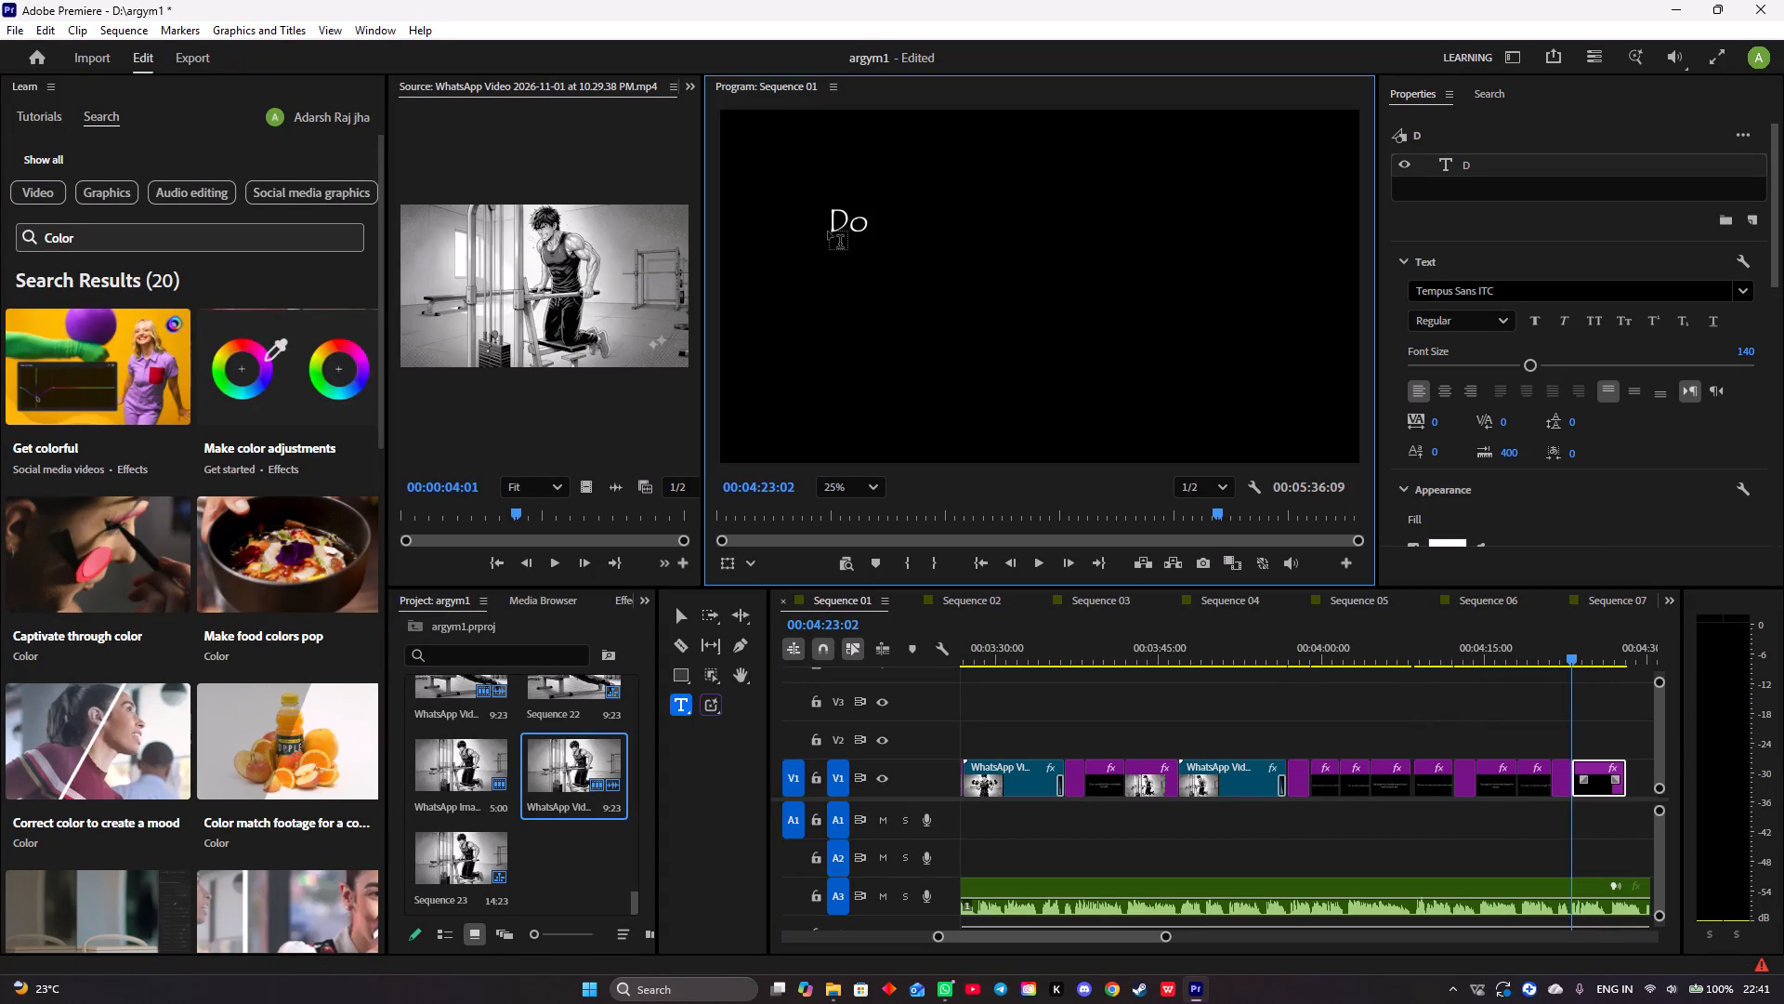
{"action": "type", "text": "'t"}
{"action": "key", "text": "space"}
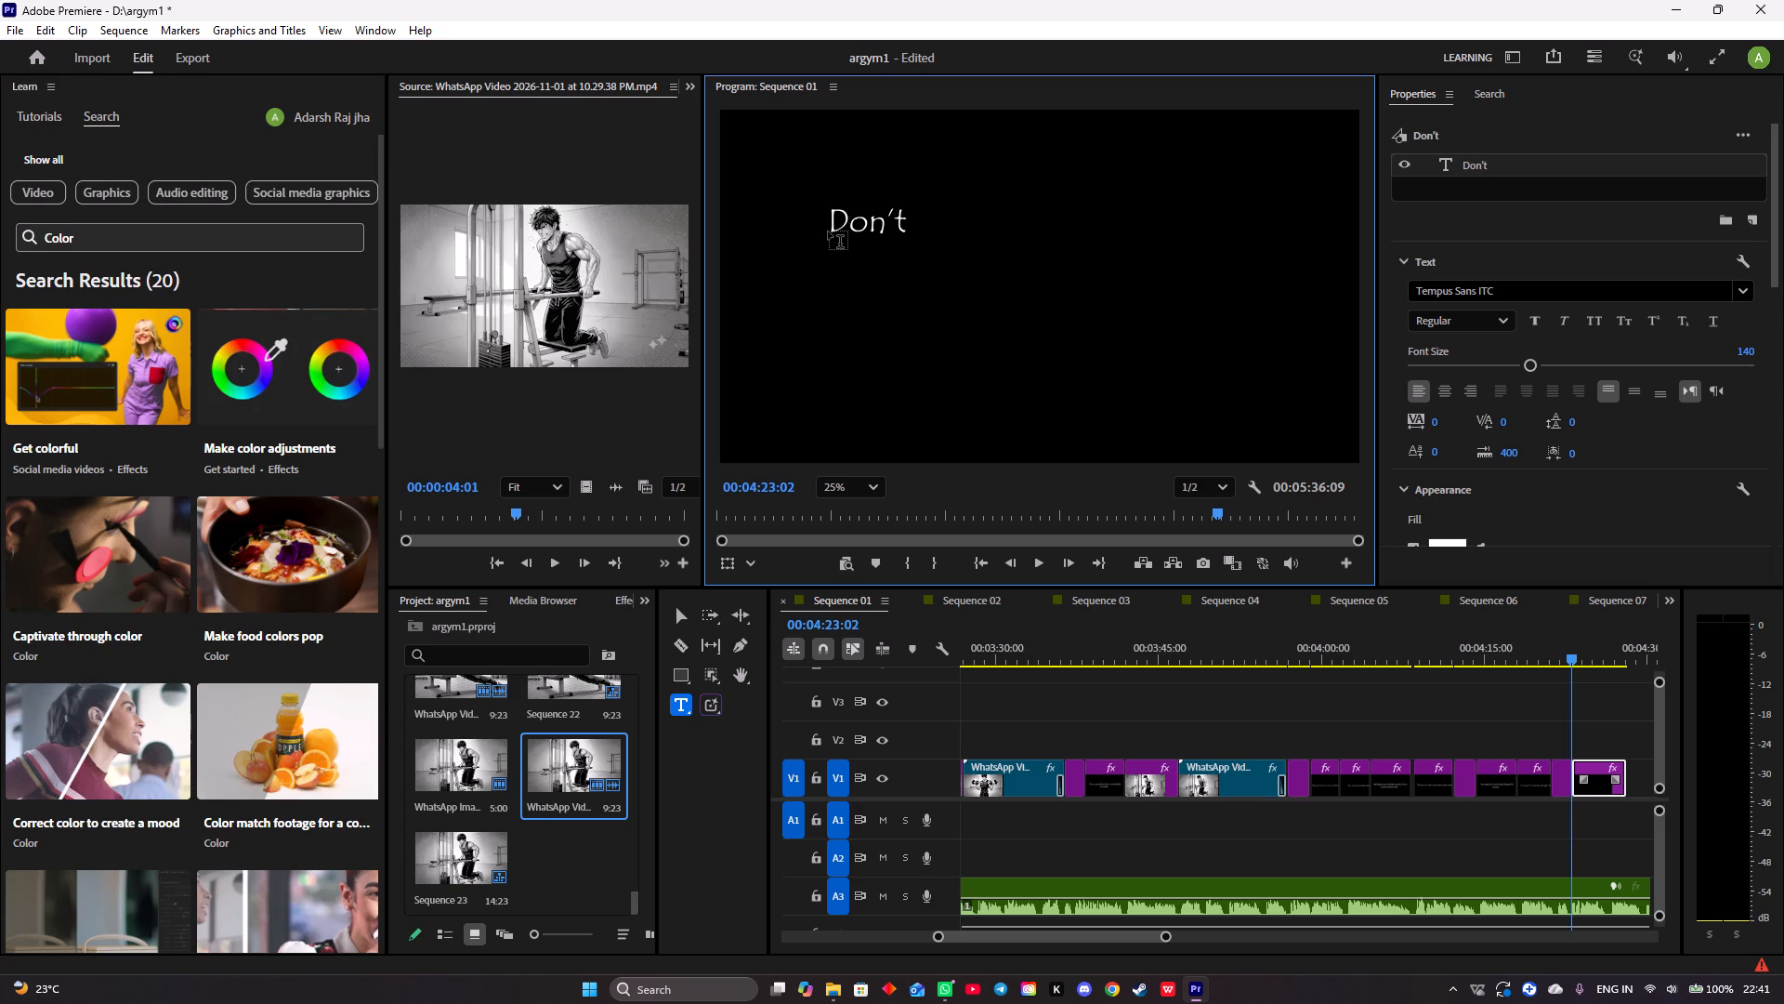
{"action": "type", "text": "skip"}
{"action": "key", "text": "space"}
{"action": "type", "text": "your coe"}
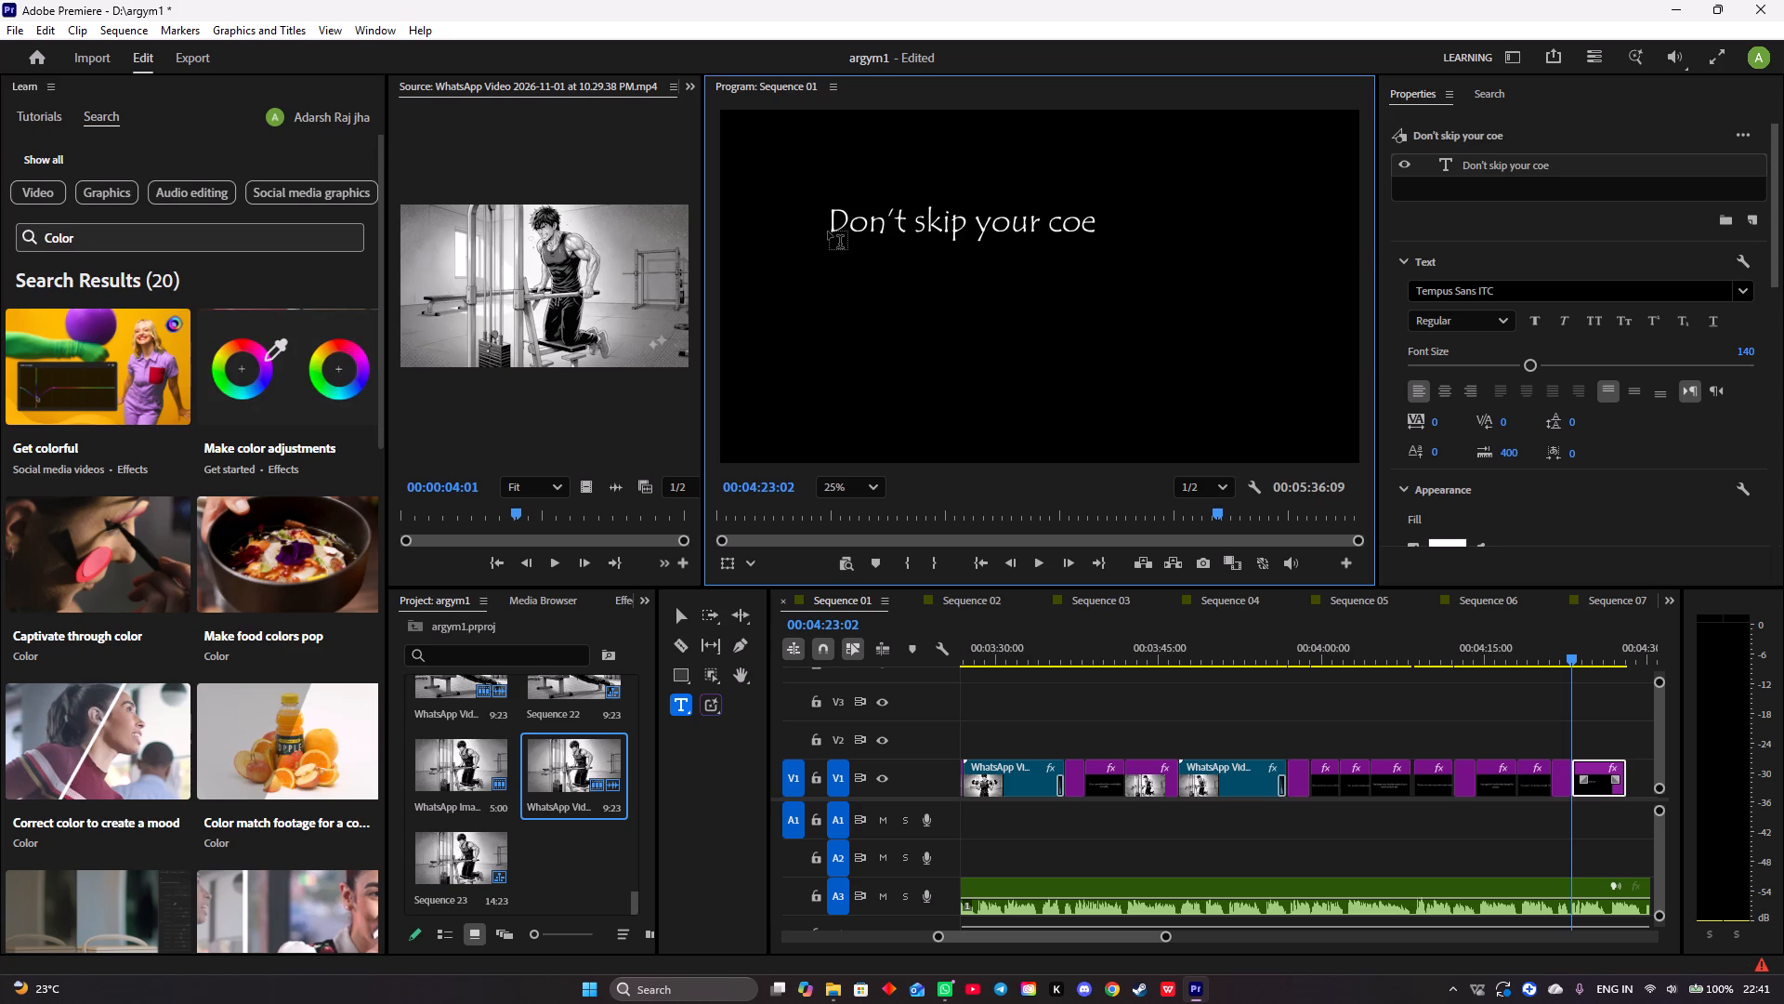
{"action": "key", "text": "BackSpace"}
{"action": "type", "text": "re"}
{"action": "key", "text": "space"}
{"action": "type", "text": "and legs"}
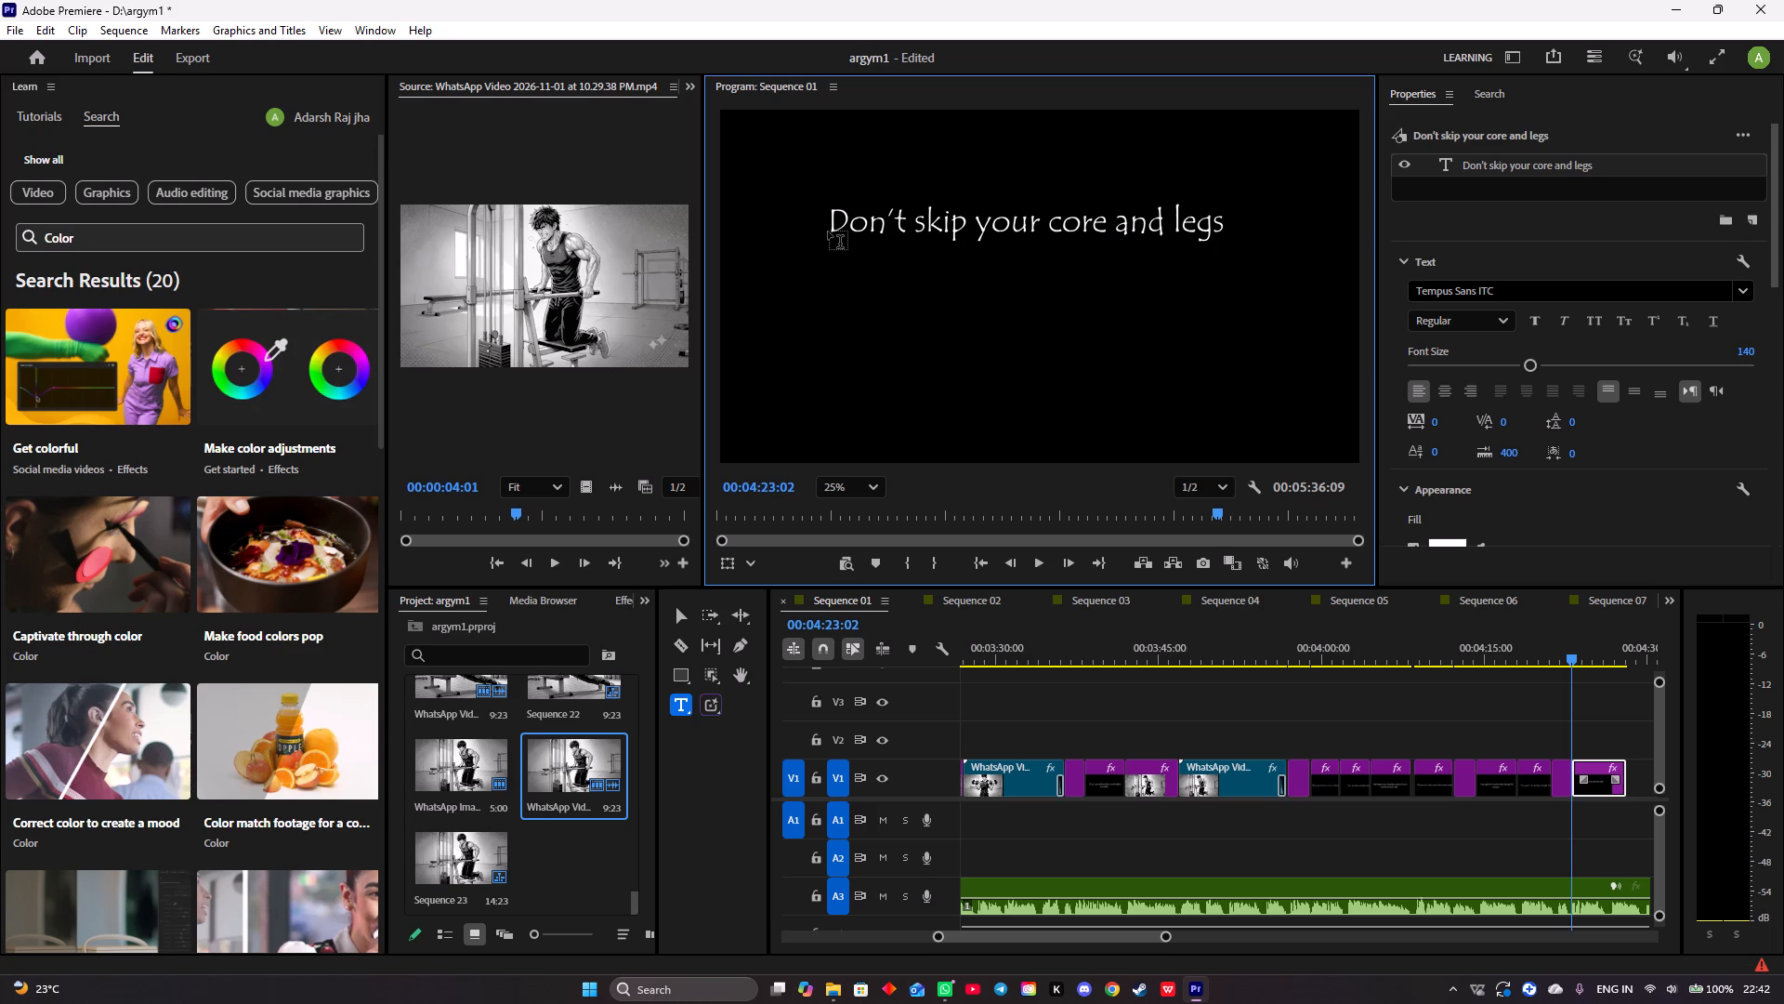
Reposition the "Don't skip your core and legs" title in the frame.
{"action": "scroll", "coordinate": [1541, 407], "scroll_direction": "down", "scroll_amount": 20}
{"action": "scroll", "coordinate": [1541, 407], "scroll_direction": "down", "scroll_amount": 7}
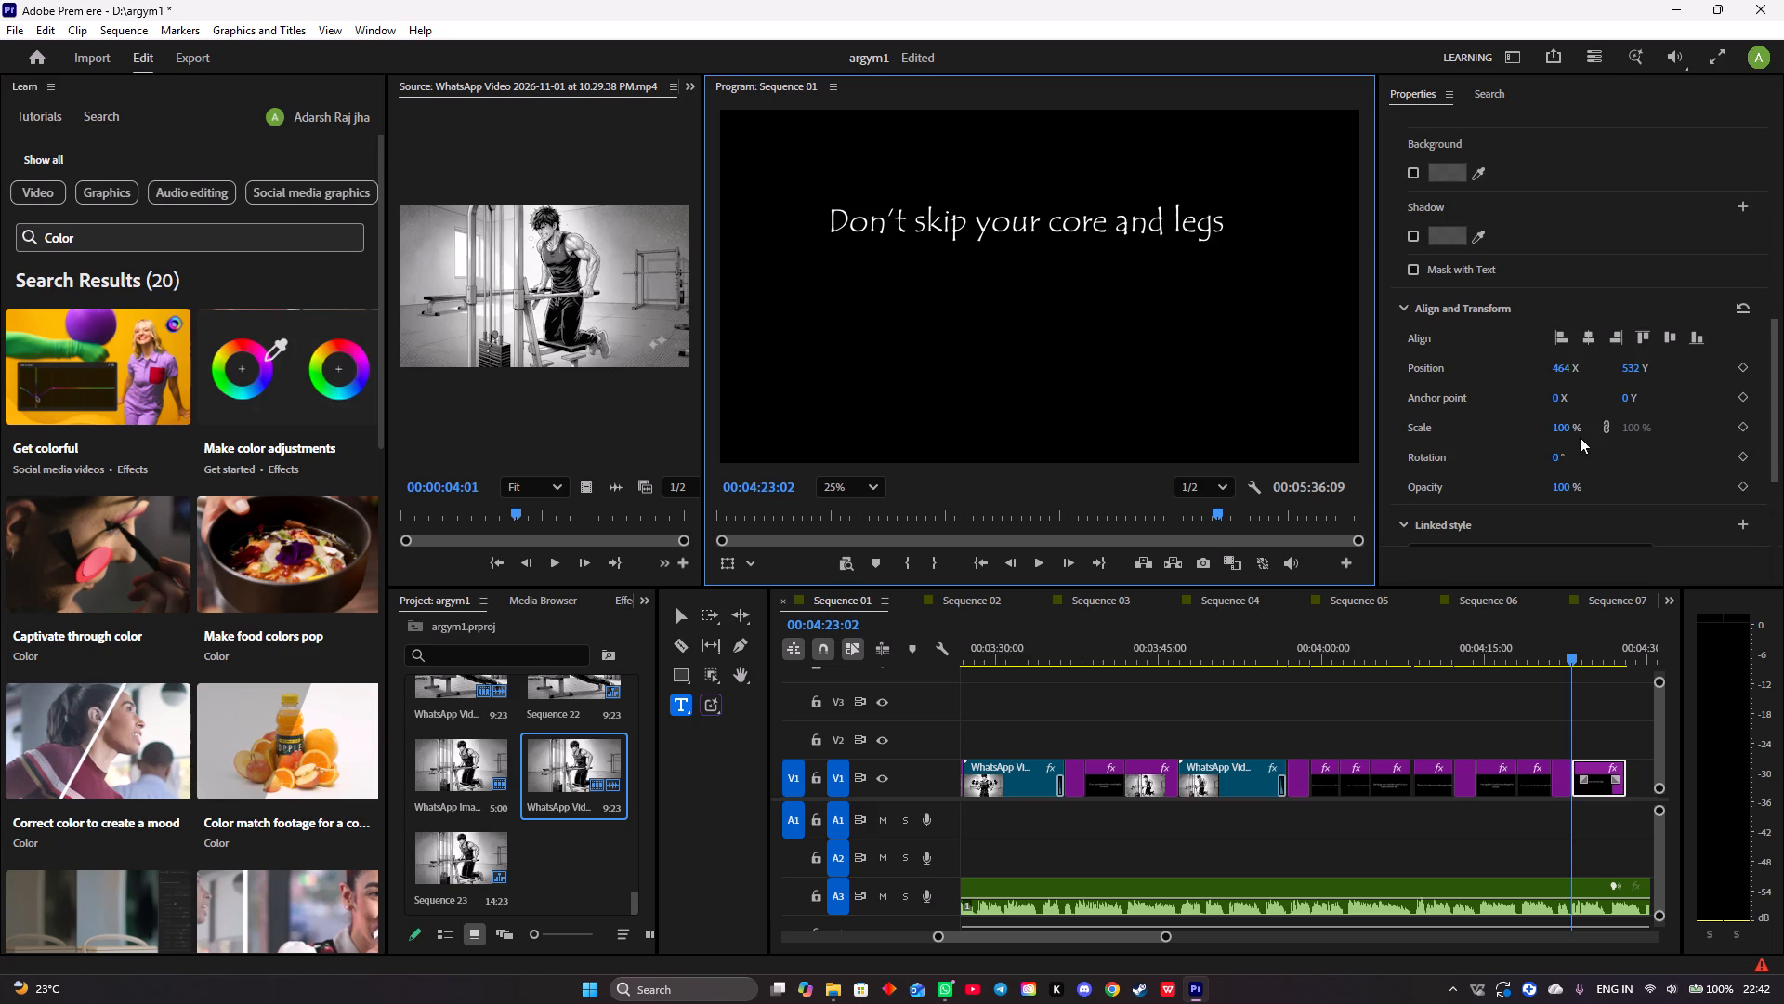
Move the "Don't skip your core and legs" title to the middle of the frame, at position 513 X, 790 Y.
{"action": "left_click_drag", "start_coordinate": [1558, 364], "coordinate": [1608, 372]}
{"action": "left_click", "coordinate": [1621, 363]}
{"action": "left_click_drag", "start_coordinate": [1628, 364], "coordinate": [1783, 370]}
{"action": "left_click_drag", "start_coordinate": [1630, 372], "coordinate": [1723, 372]}
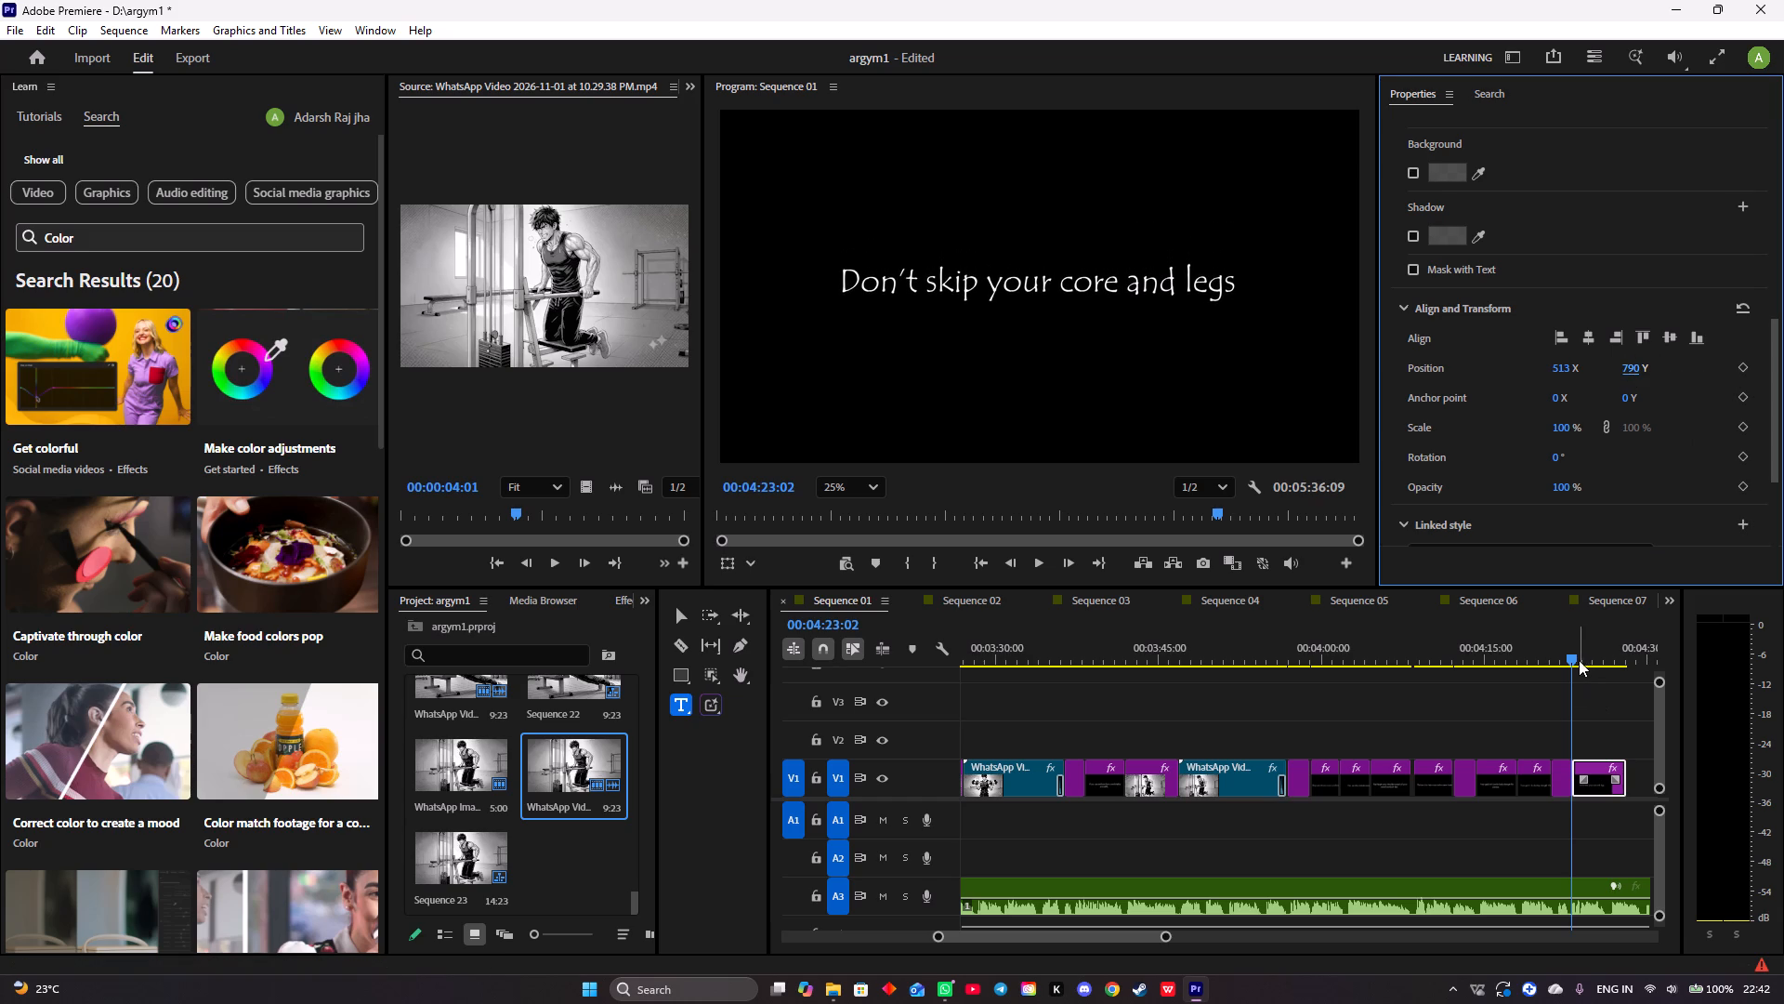
Play back the "Don't skip your core and legs" title against the narration and trim its end to about 00:04:26:01.
{"action": "left_click_drag", "start_coordinate": [1568, 656], "coordinate": [1536, 652]}
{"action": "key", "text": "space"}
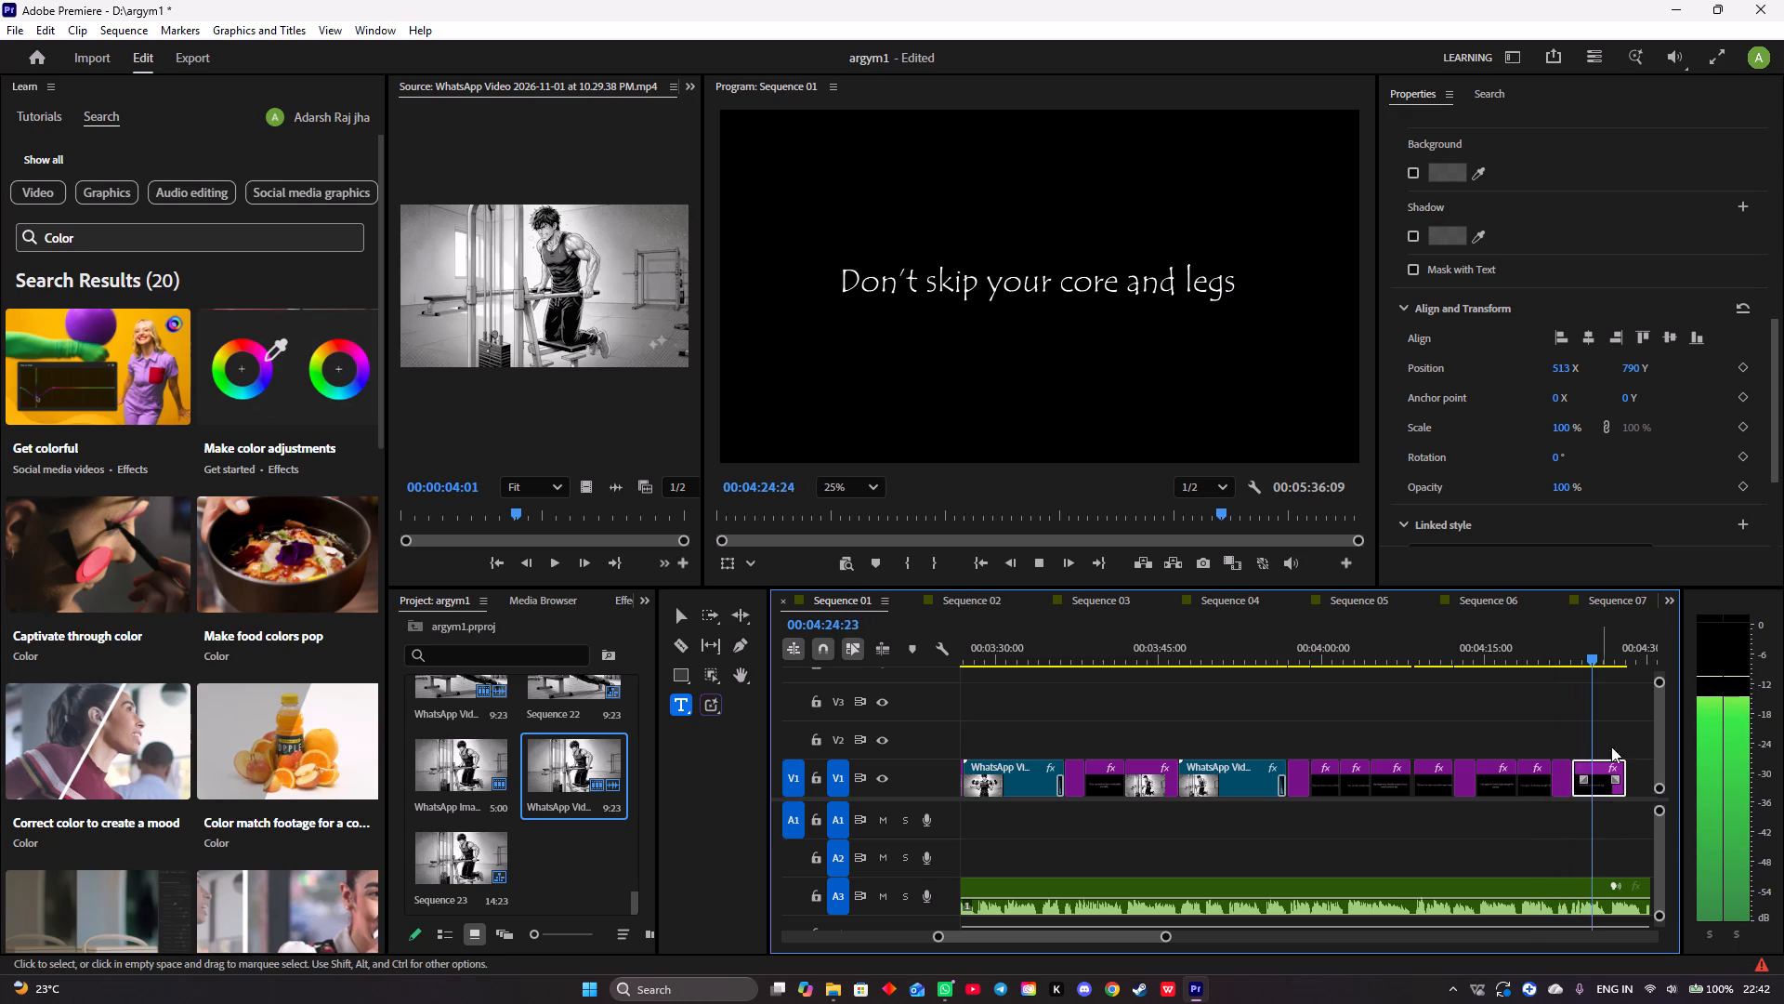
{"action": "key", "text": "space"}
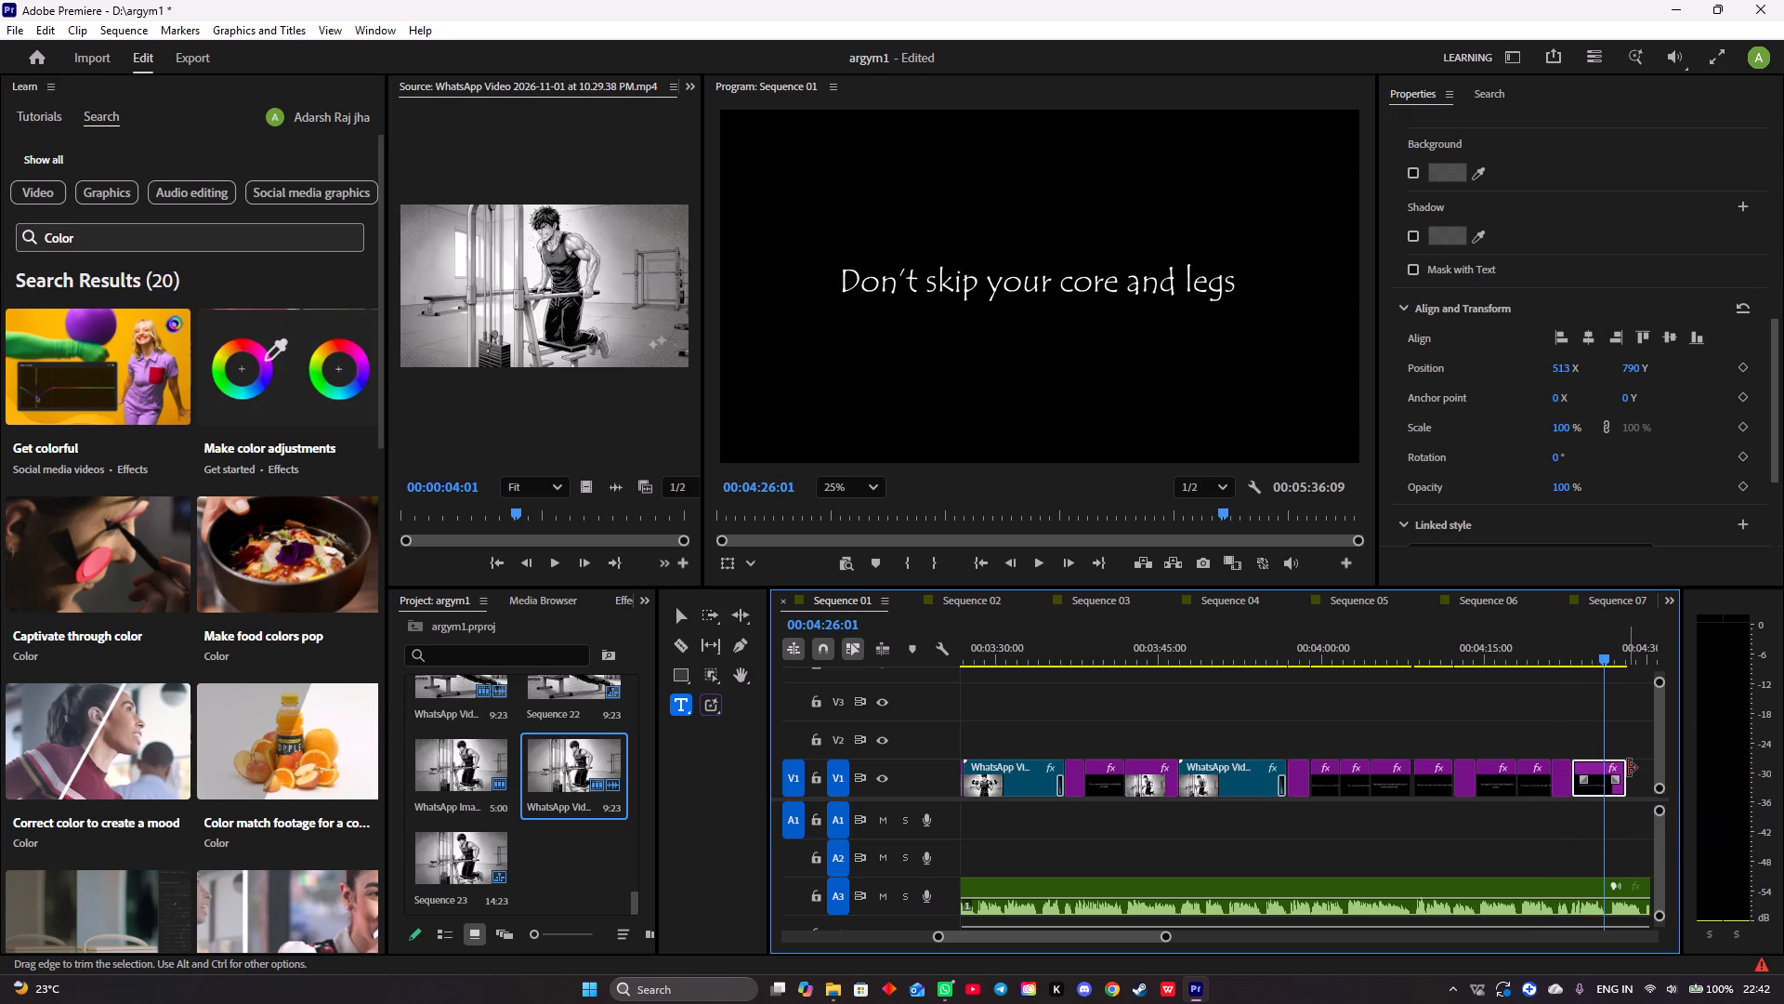
{"action": "left_click_drag", "start_coordinate": [1628, 769], "coordinate": [1608, 770]}
Listen to the narration that follows the "Don't skip your core and legs" title to find what visual should come after it.
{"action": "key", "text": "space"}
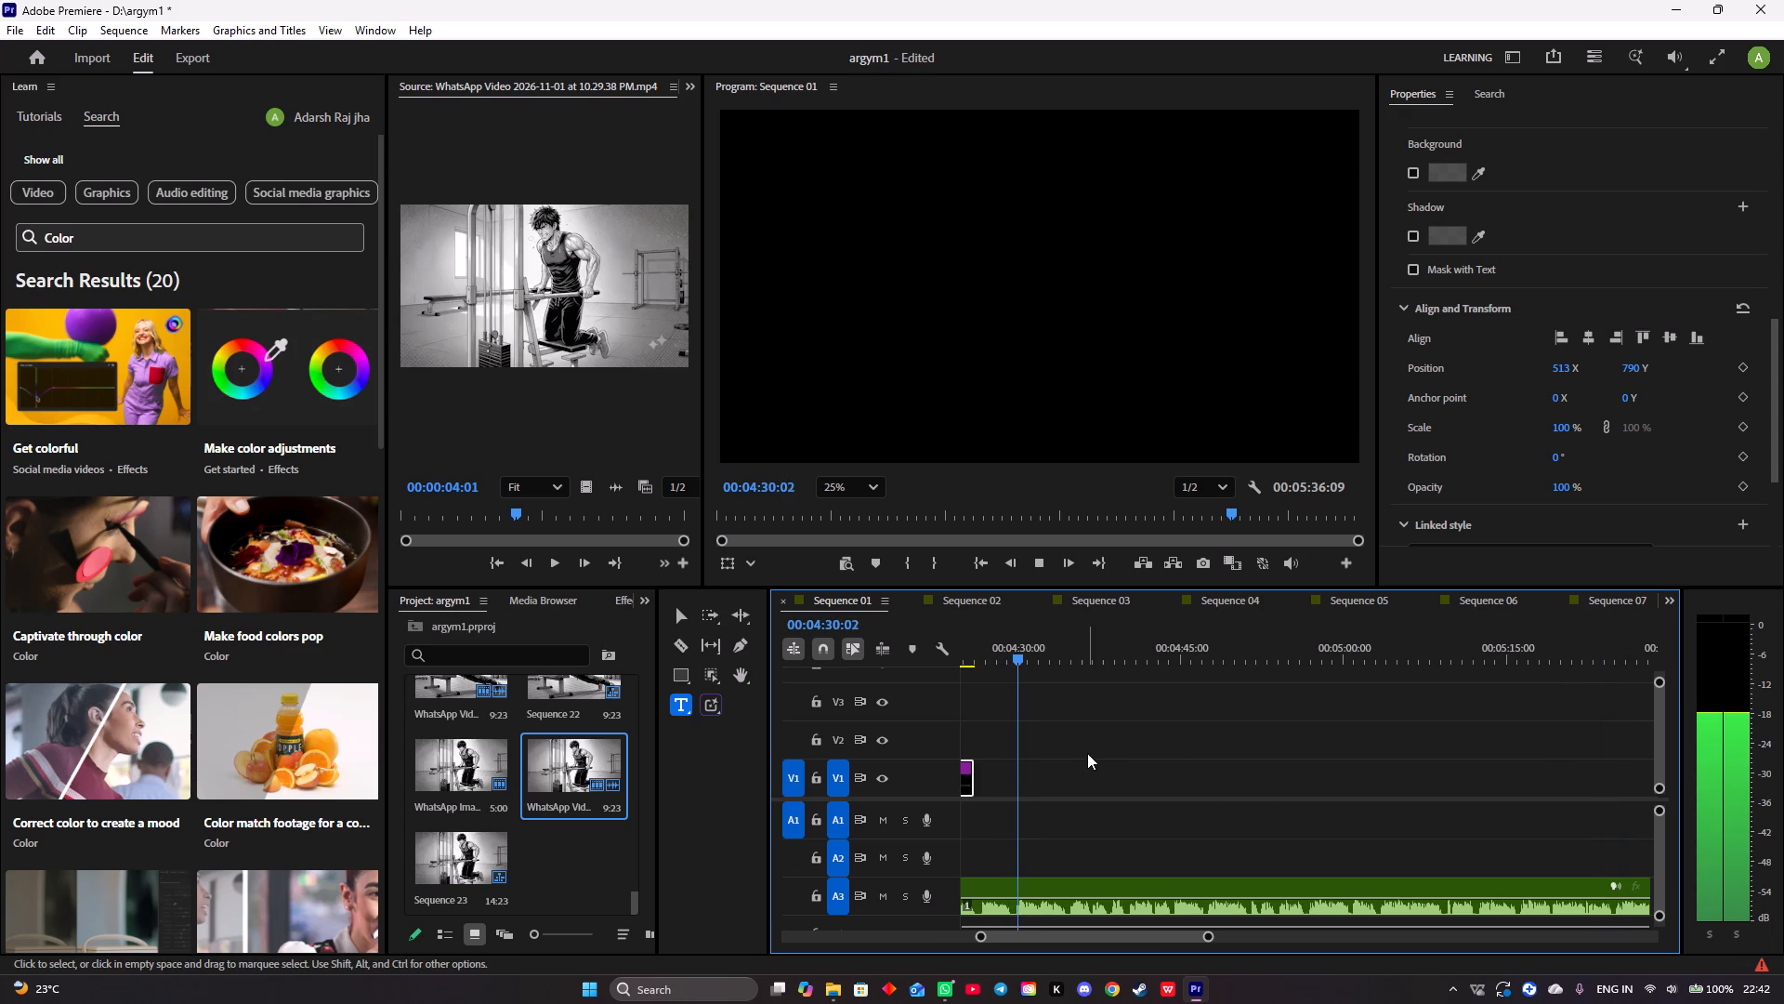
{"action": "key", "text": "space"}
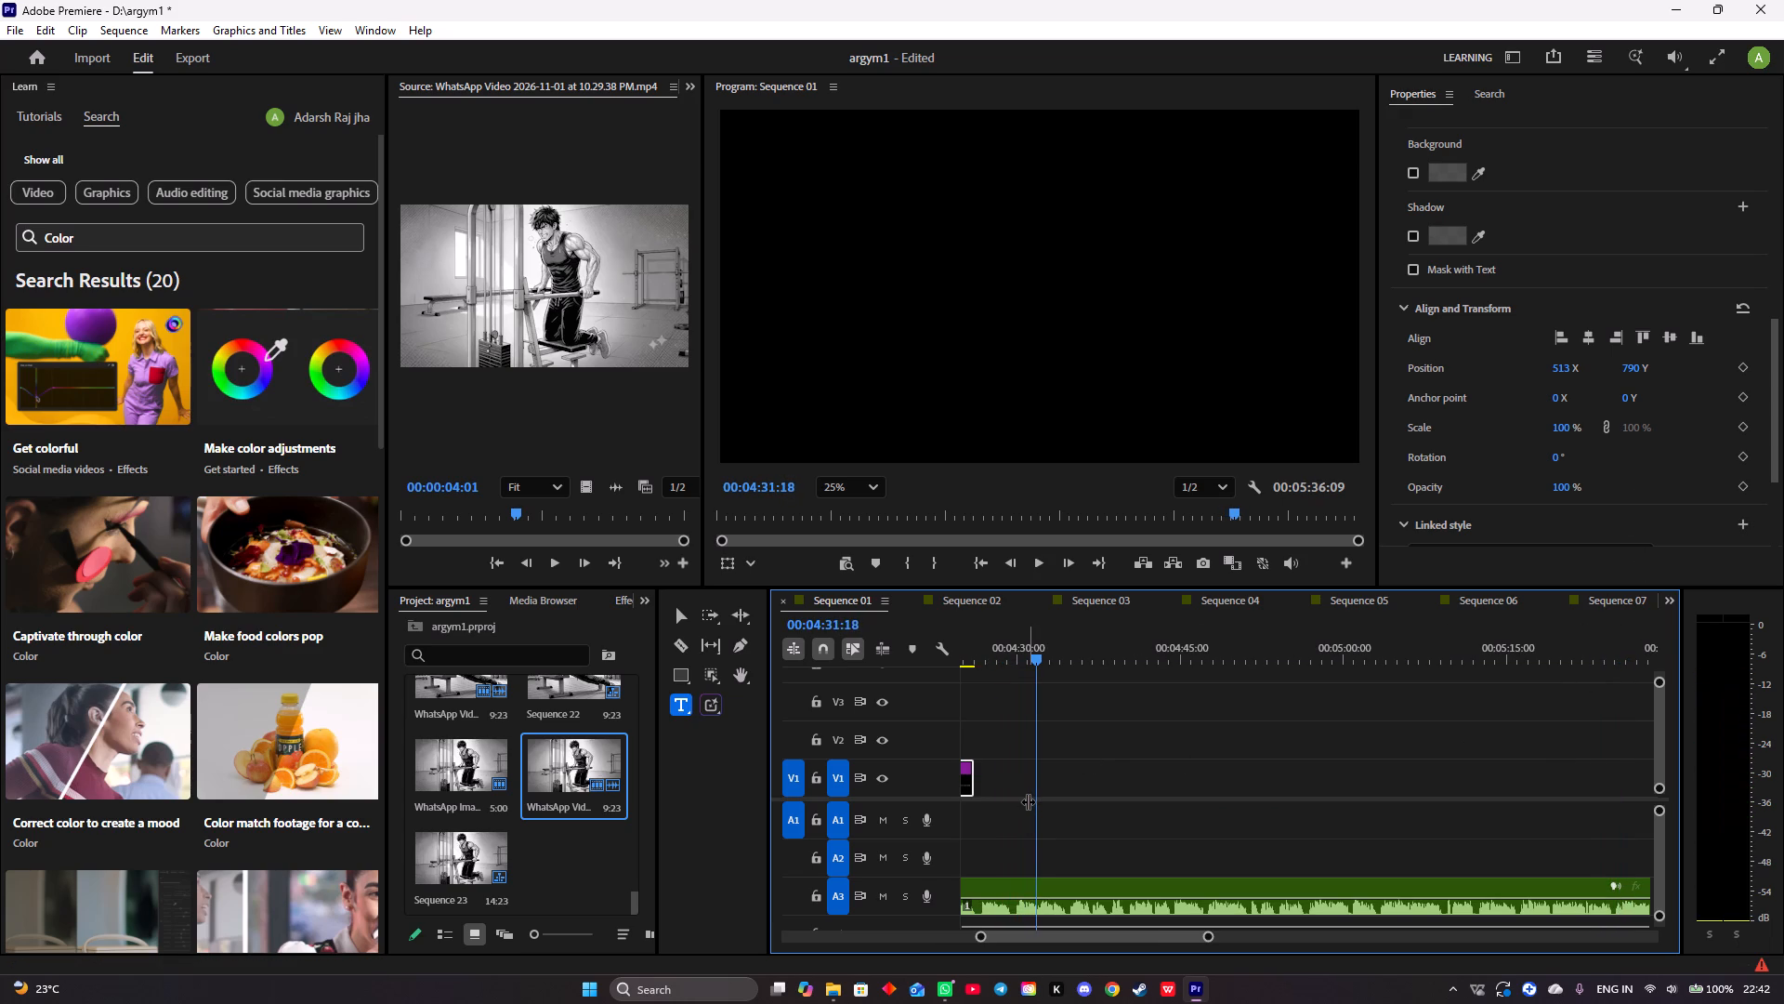
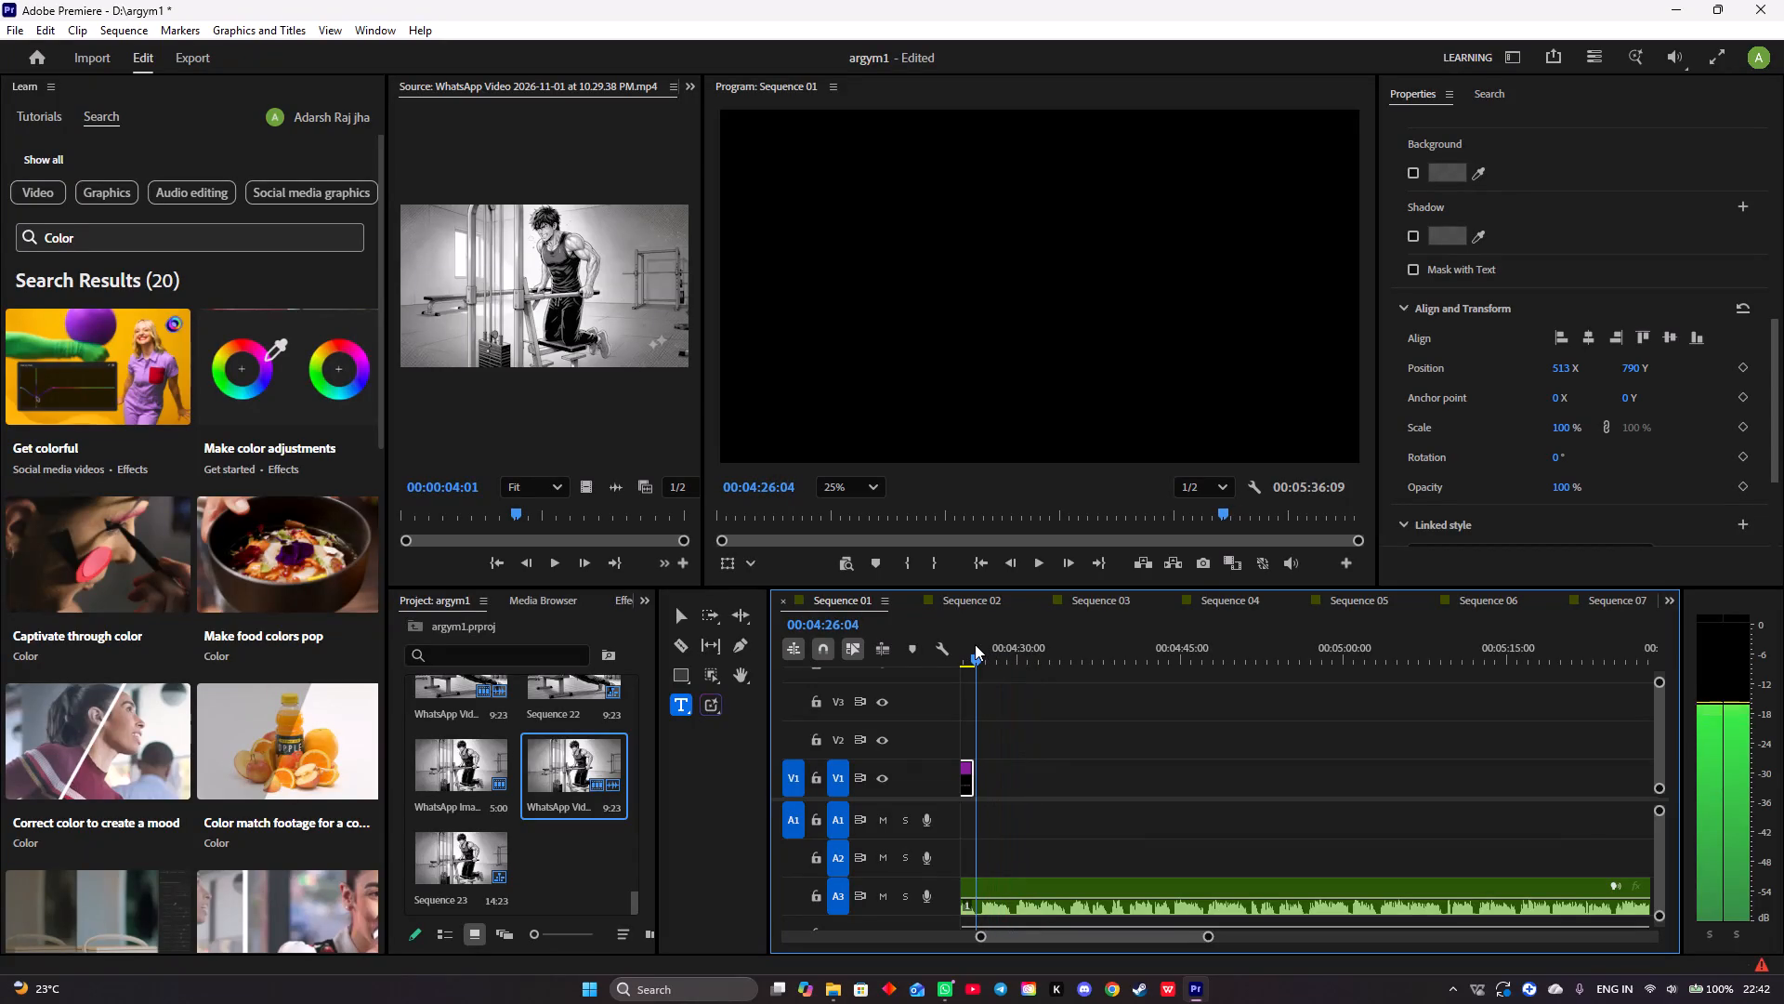
Add a new title reading "Here's where many beginners make a mistake" at 00:04:26:04, after the "Don't skip your core and legs" title.
{"action": "left_click", "coordinate": [818, 251]}
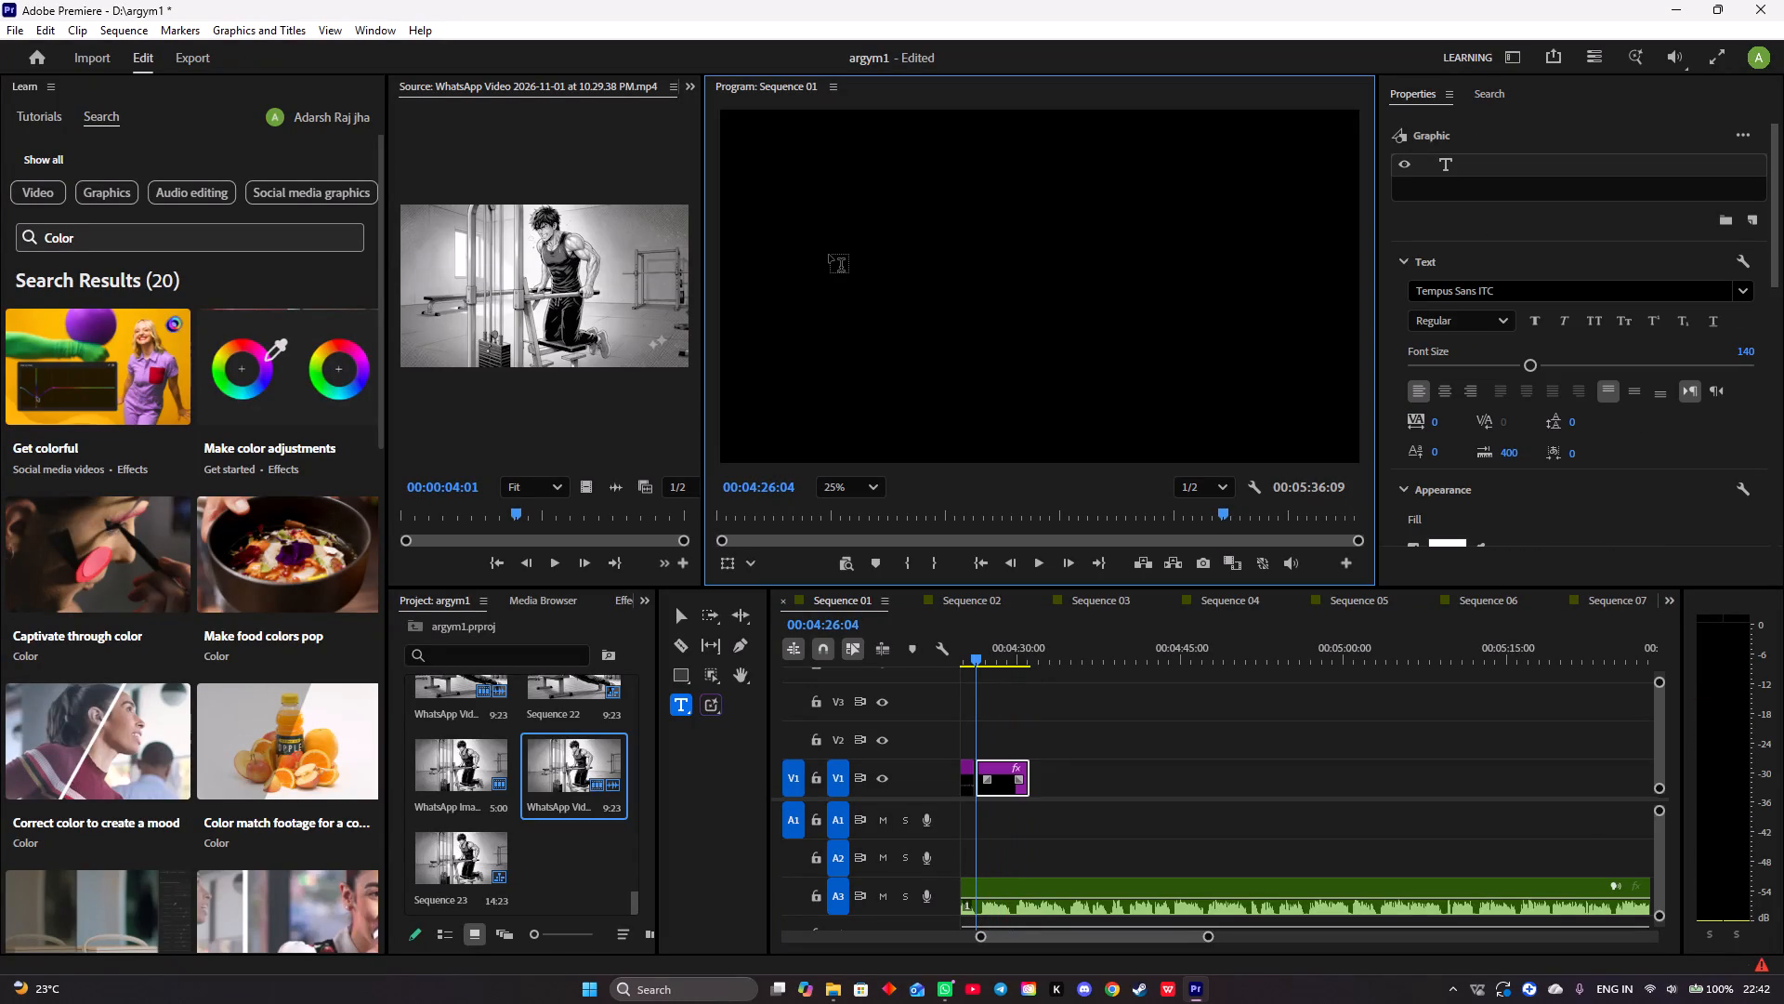
{"action": "key", "text": "ctrl+v"}
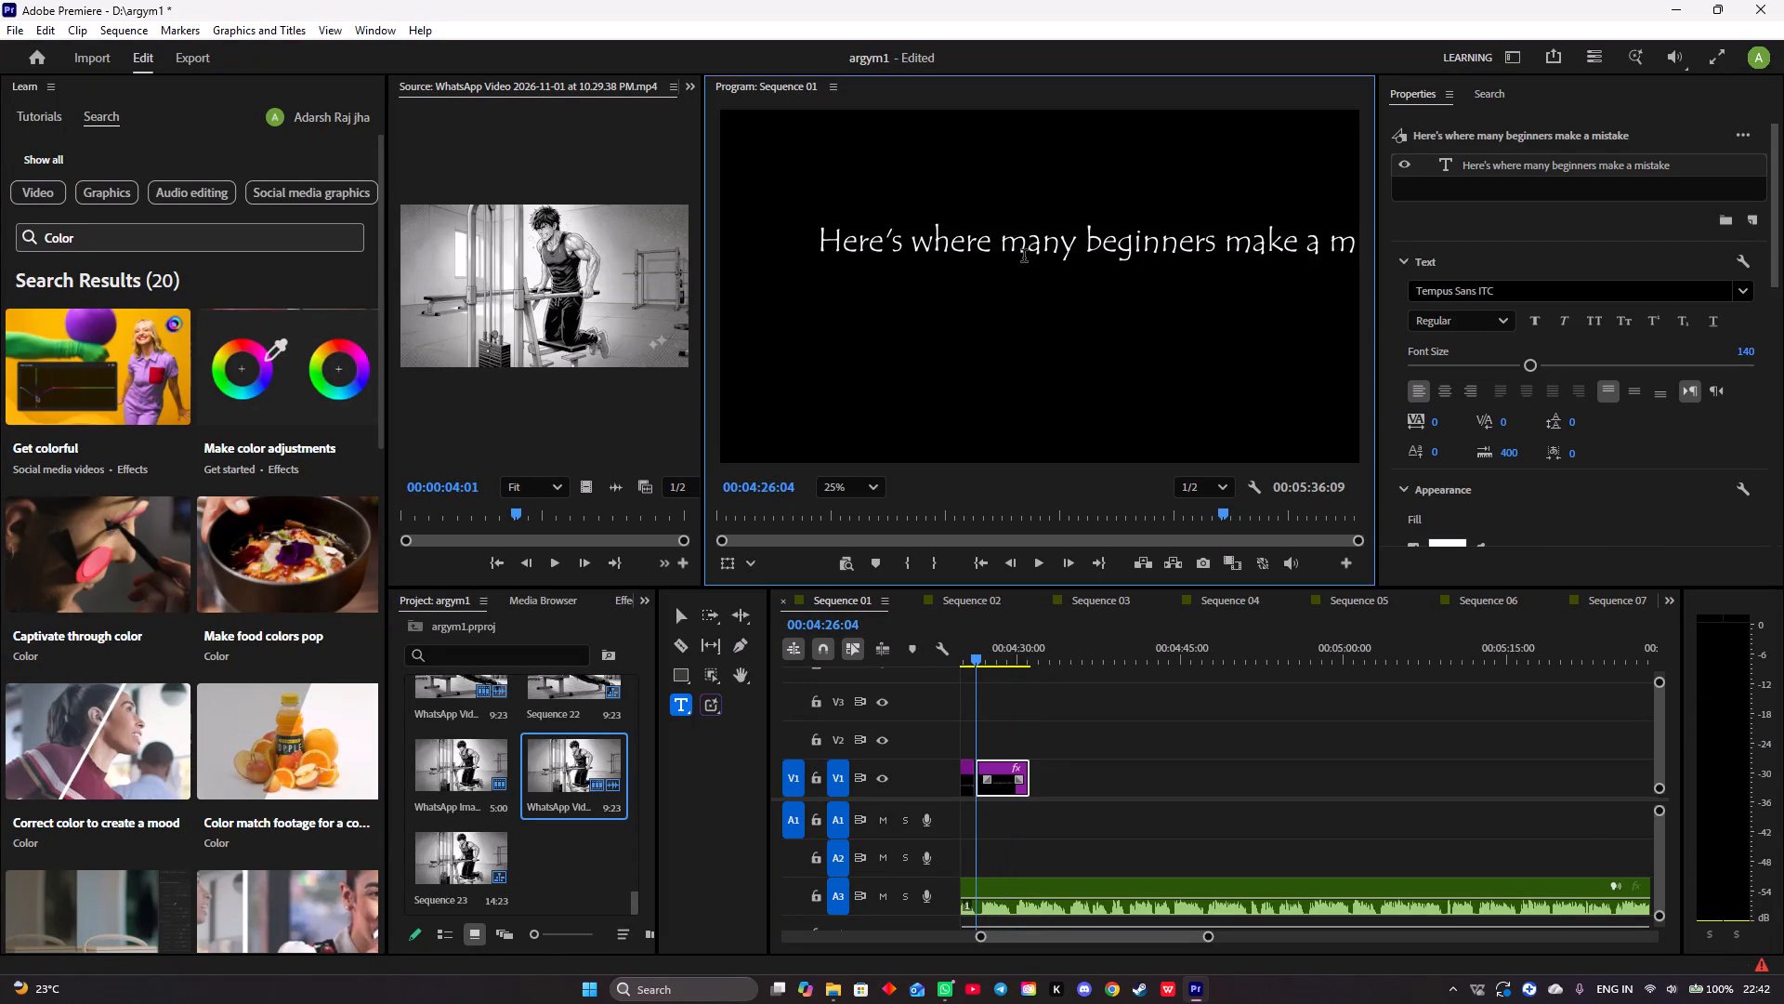
Reposition the "Here's where many beginners make a mistake" title to 37 X, 700 Y so the whole line fits the frame.
{"action": "scroll", "coordinate": [1473, 388], "scroll_direction": "down", "scroll_amount": 16}
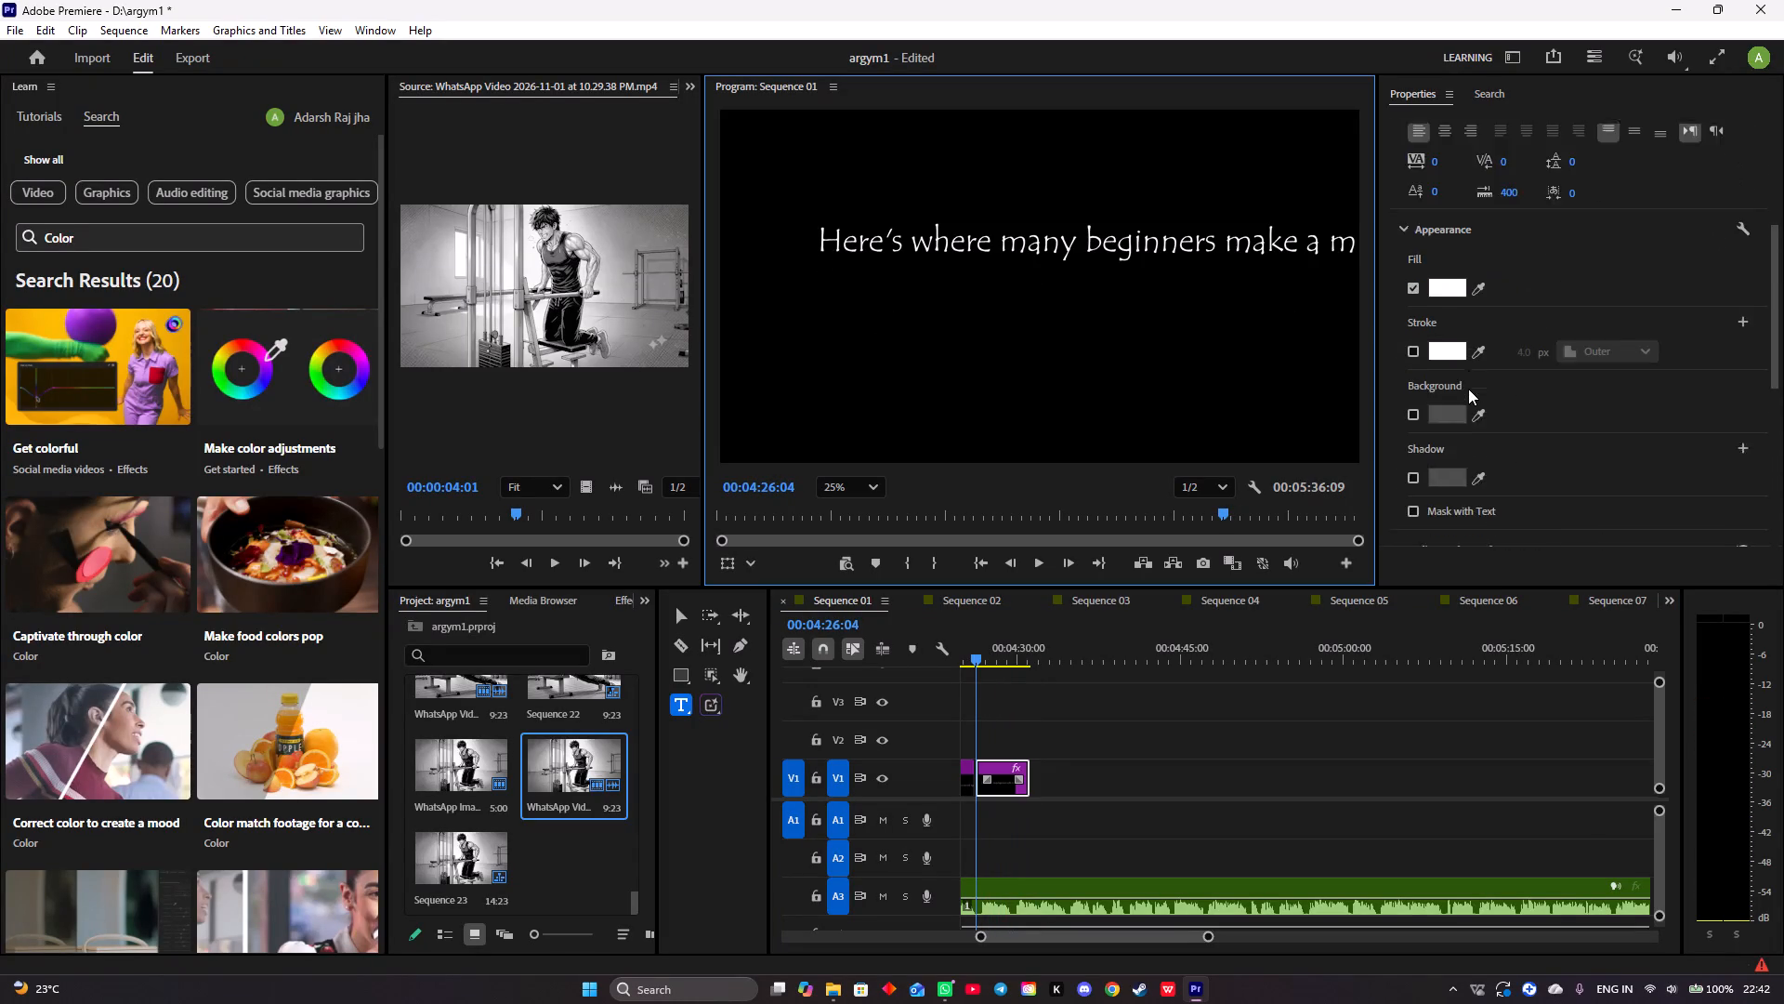
{"action": "scroll", "coordinate": [1468, 389], "scroll_direction": "down", "scroll_amount": 9}
{"action": "left_click_drag", "start_coordinate": [1571, 406], "coordinate": [1532, 402]}
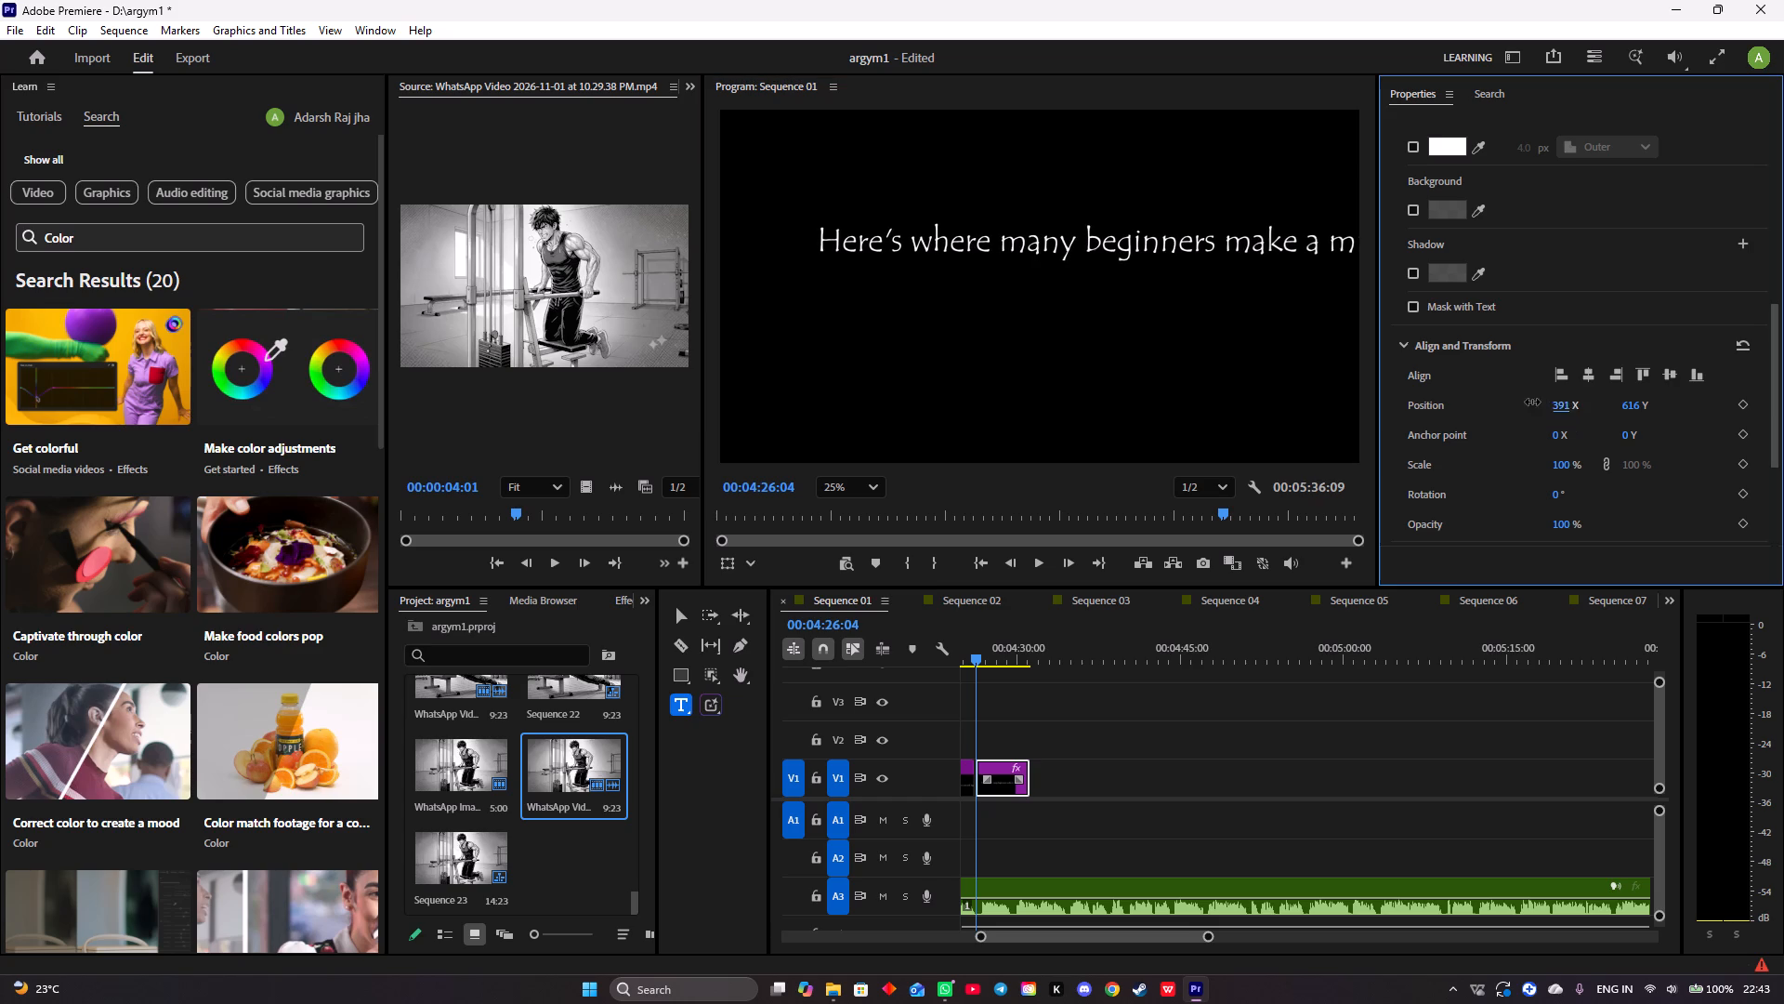
{"action": "left_click_drag", "start_coordinate": [1532, 402], "coordinate": [1232, 402]}
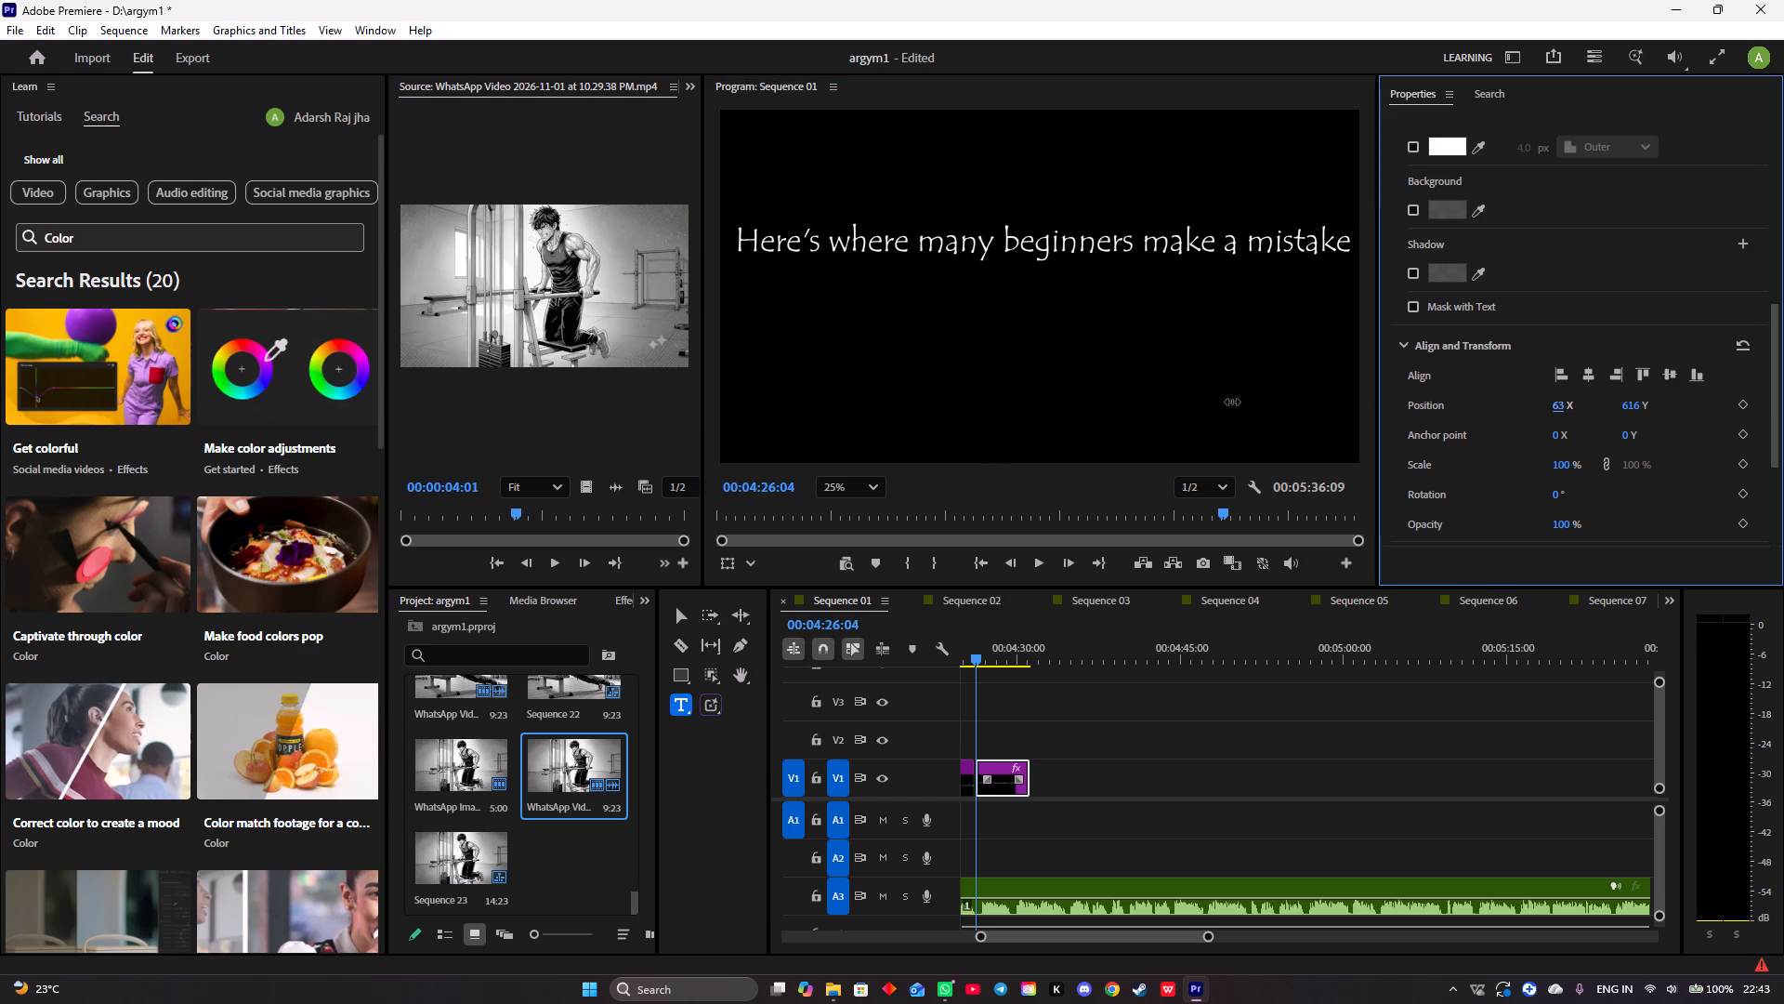
{"action": "left_click_drag", "start_coordinate": [1232, 402], "coordinate": [1198, 391]}
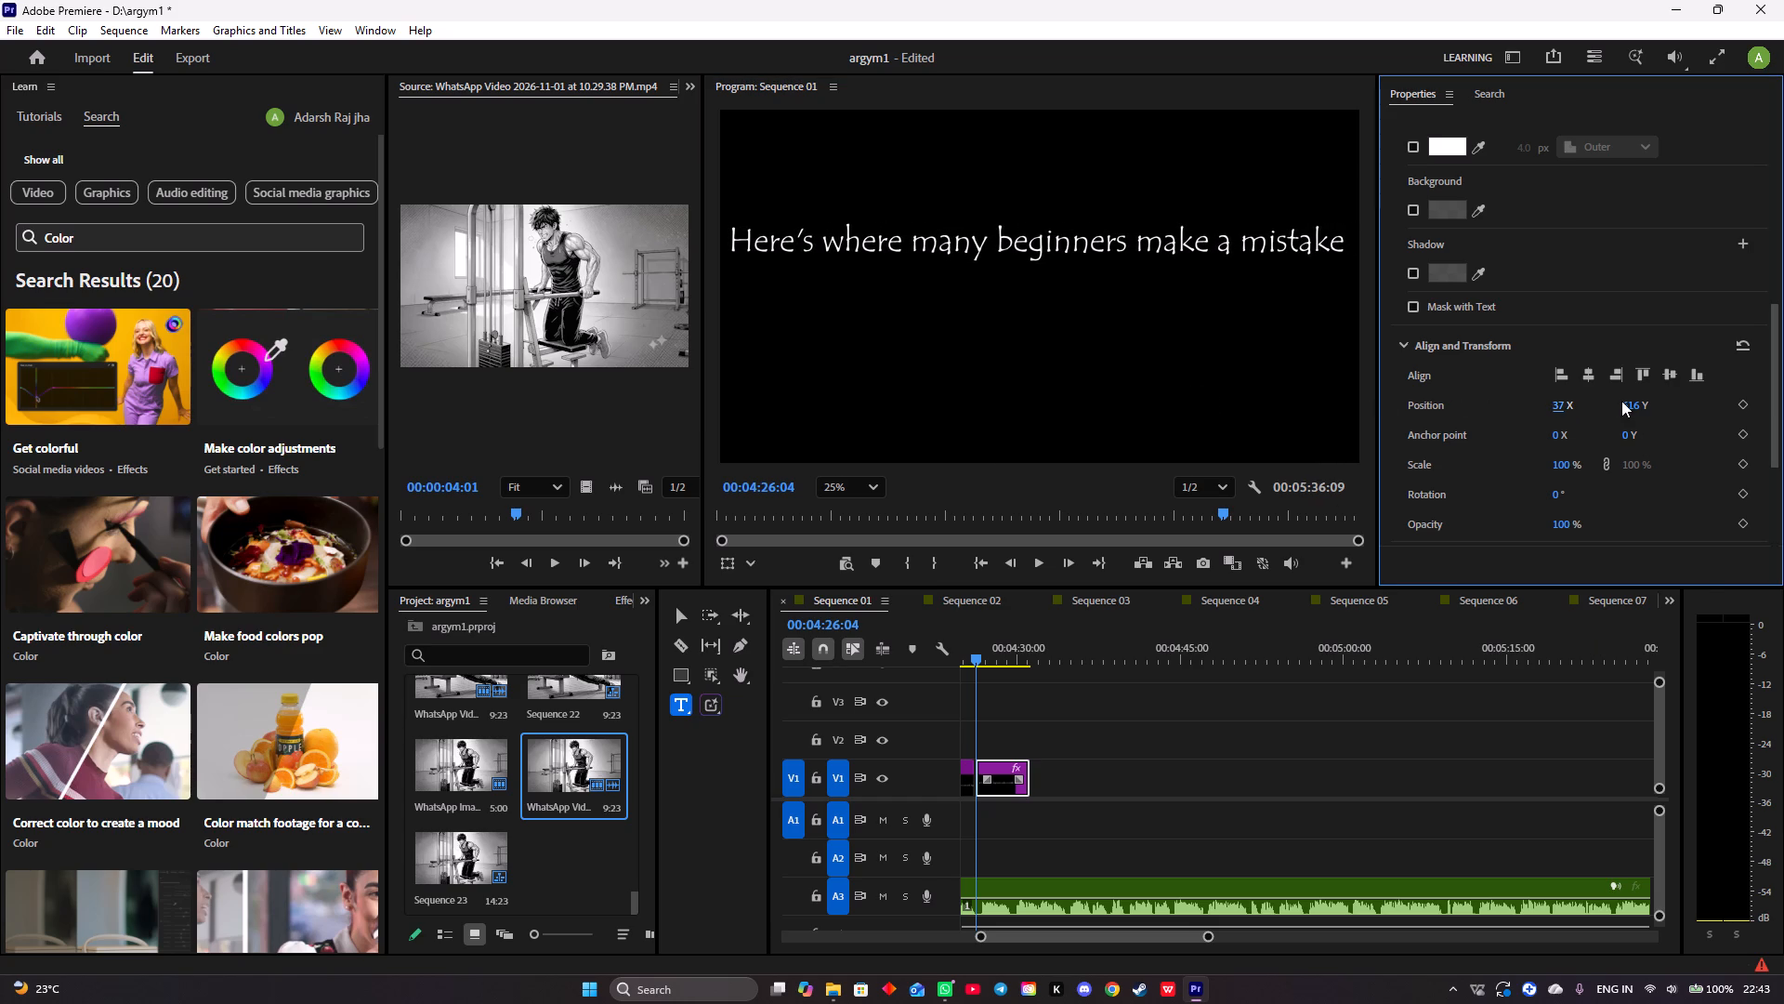
{"action": "left_click_drag", "start_coordinate": [1627, 402], "coordinate": [1719, 414]}
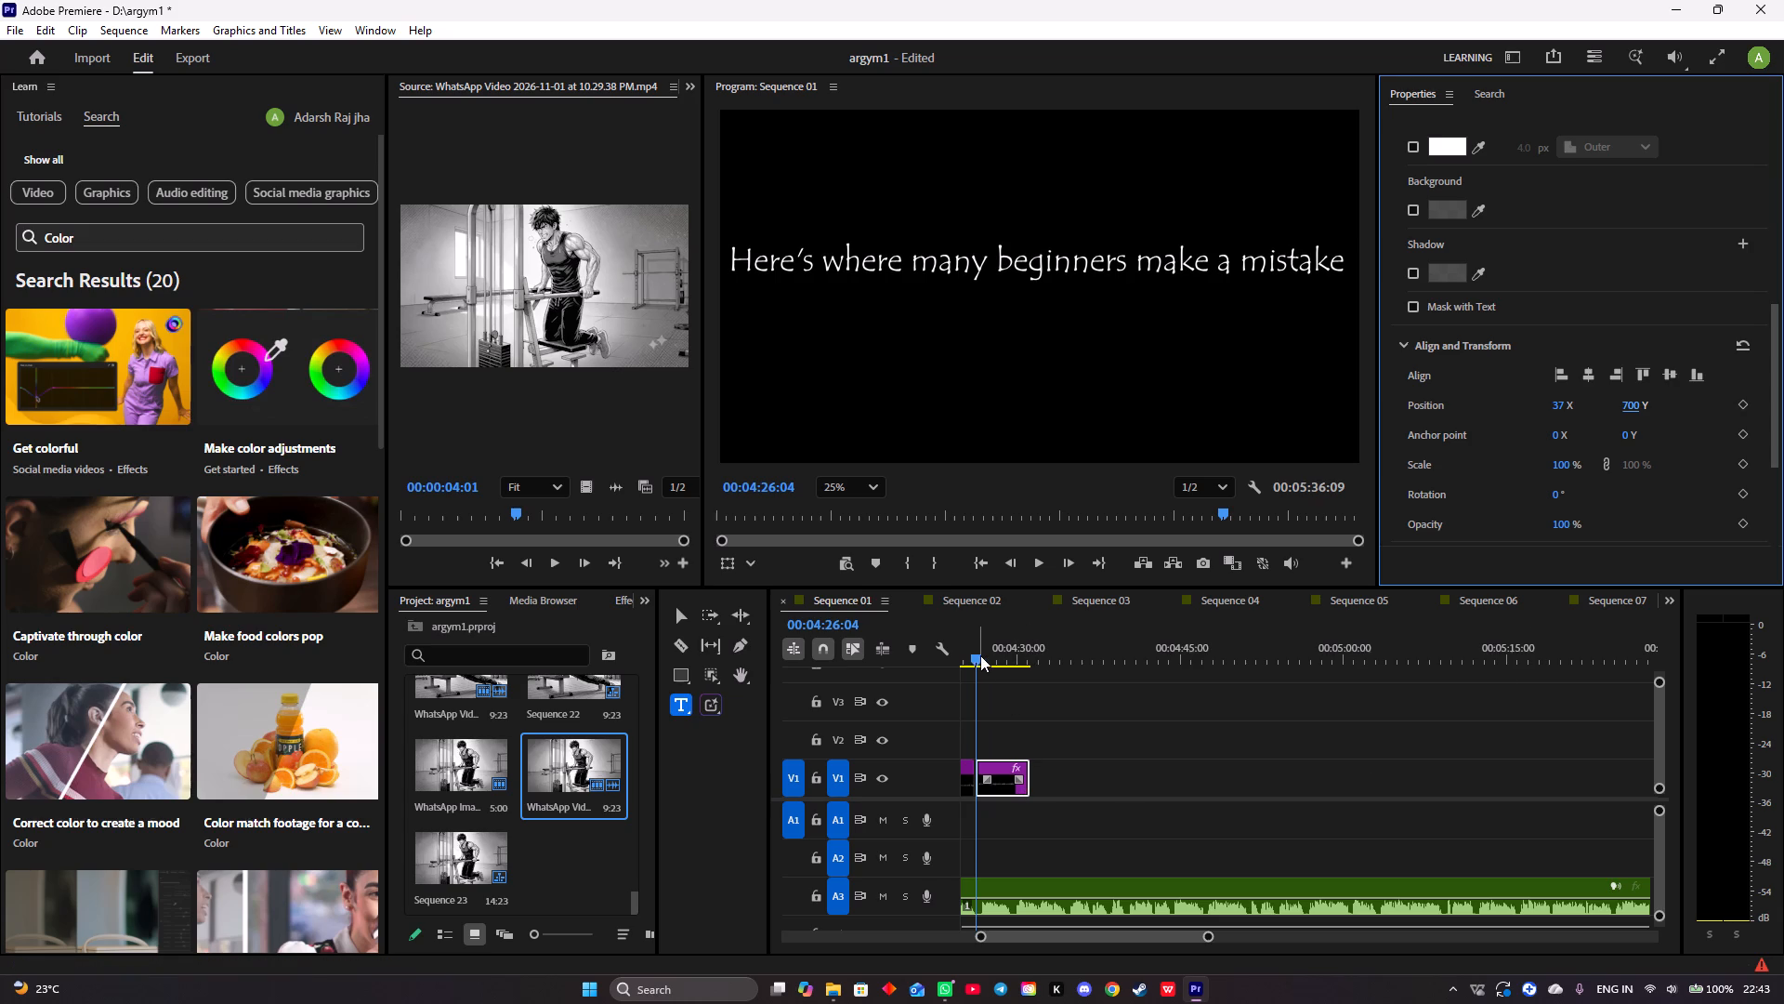
Move the "Here's where many beginners make a mistake" title to start at 00:04:26:01, directly against the preceding title.
{"action": "left_click_drag", "start_coordinate": [973, 656], "coordinate": [962, 654]}
{"action": "left_click", "coordinate": [1017, 763]}
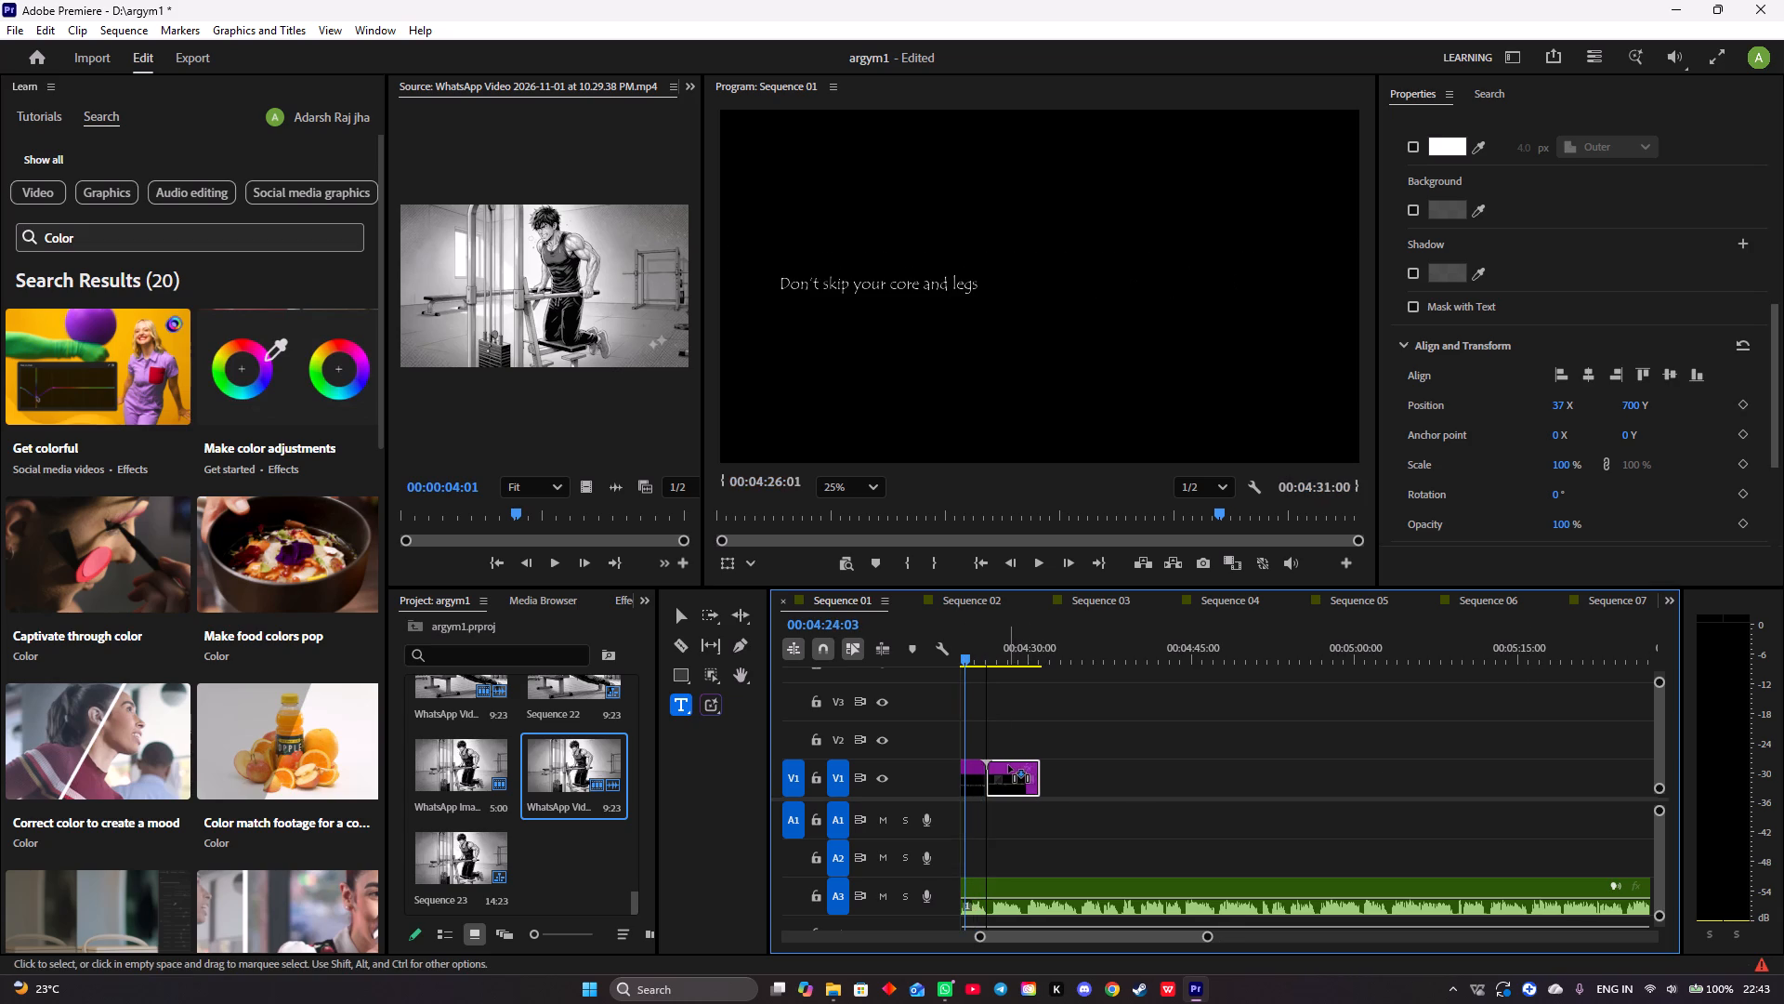
Play back the "Here's where many beginners make a mistake" title against the narration and trim its end to 00:04:29:13.
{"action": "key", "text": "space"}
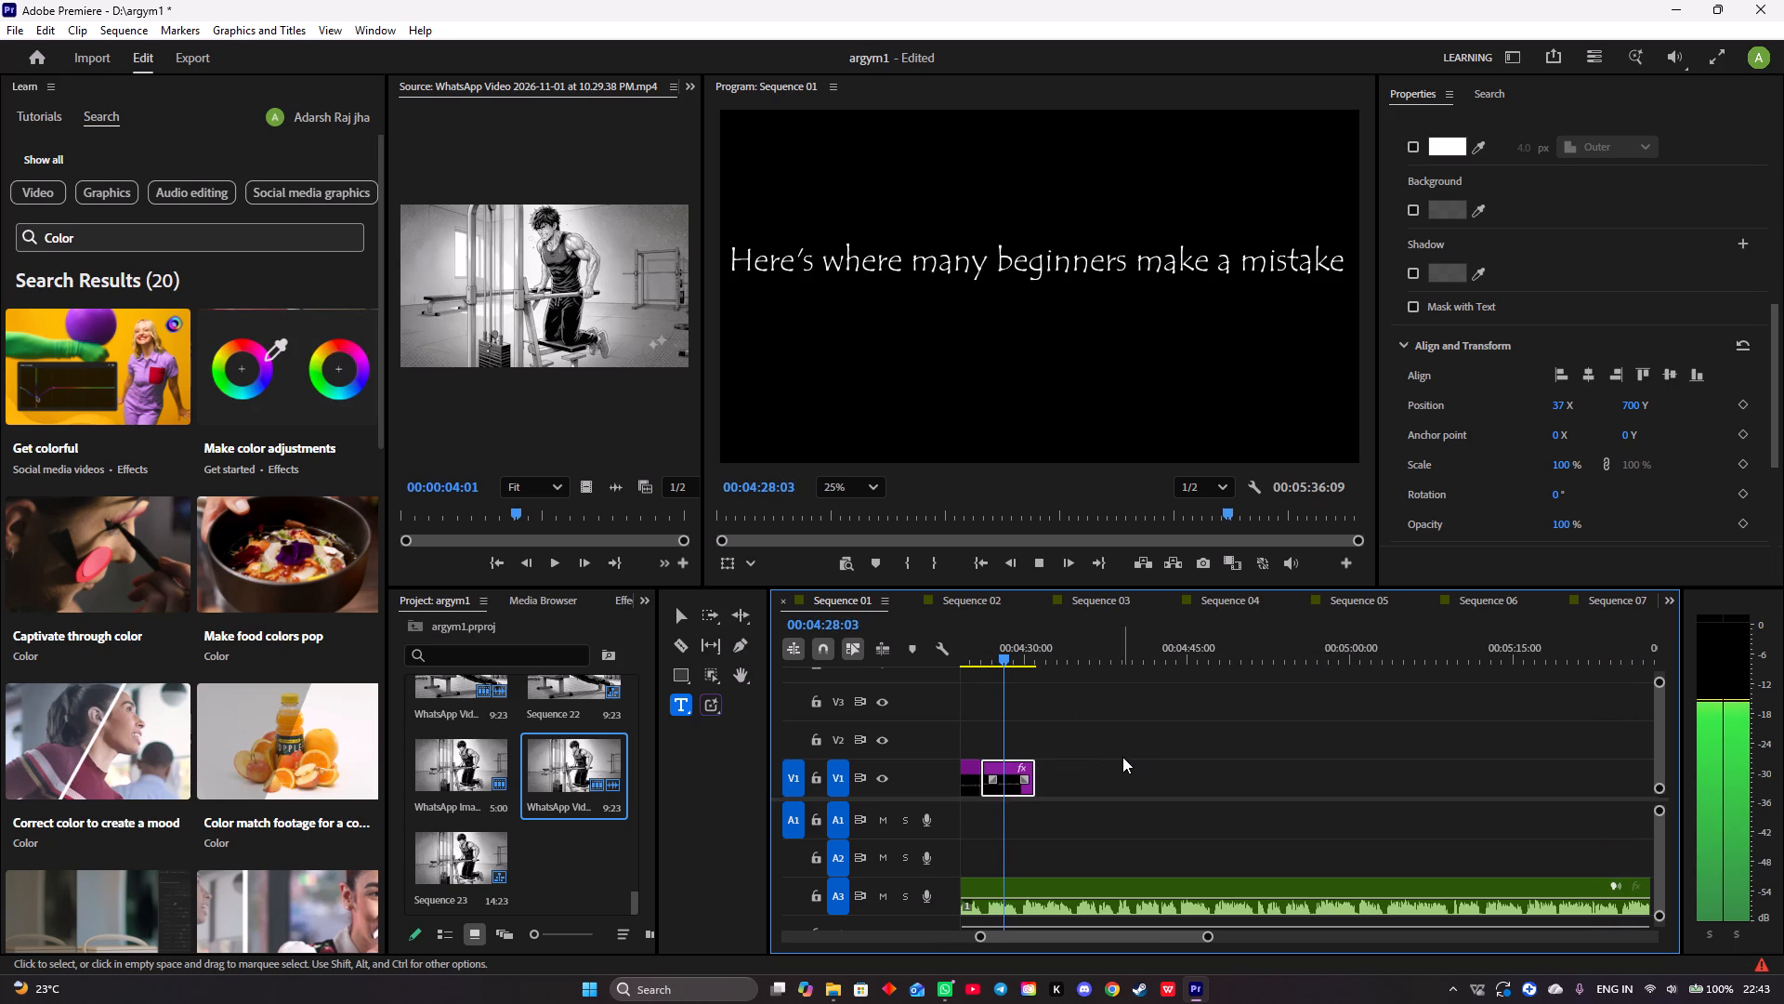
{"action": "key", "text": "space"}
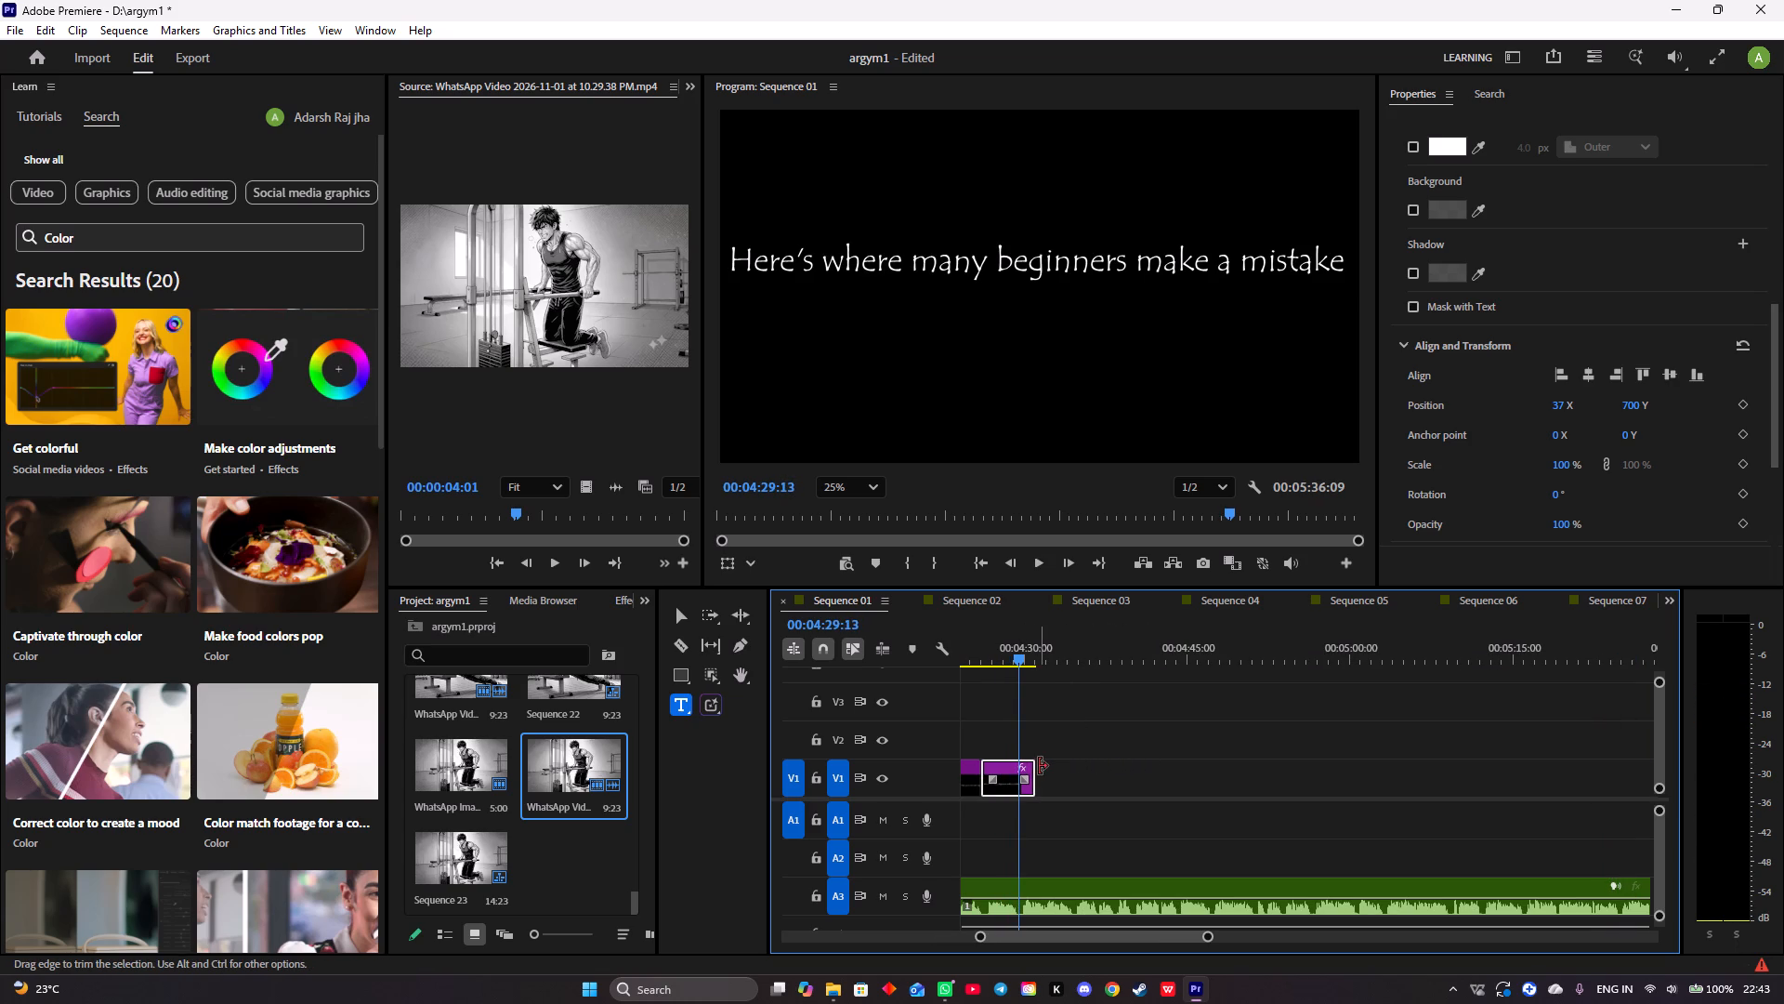
{"action": "left_click_drag", "start_coordinate": [1033, 763], "coordinate": [1022, 762]}
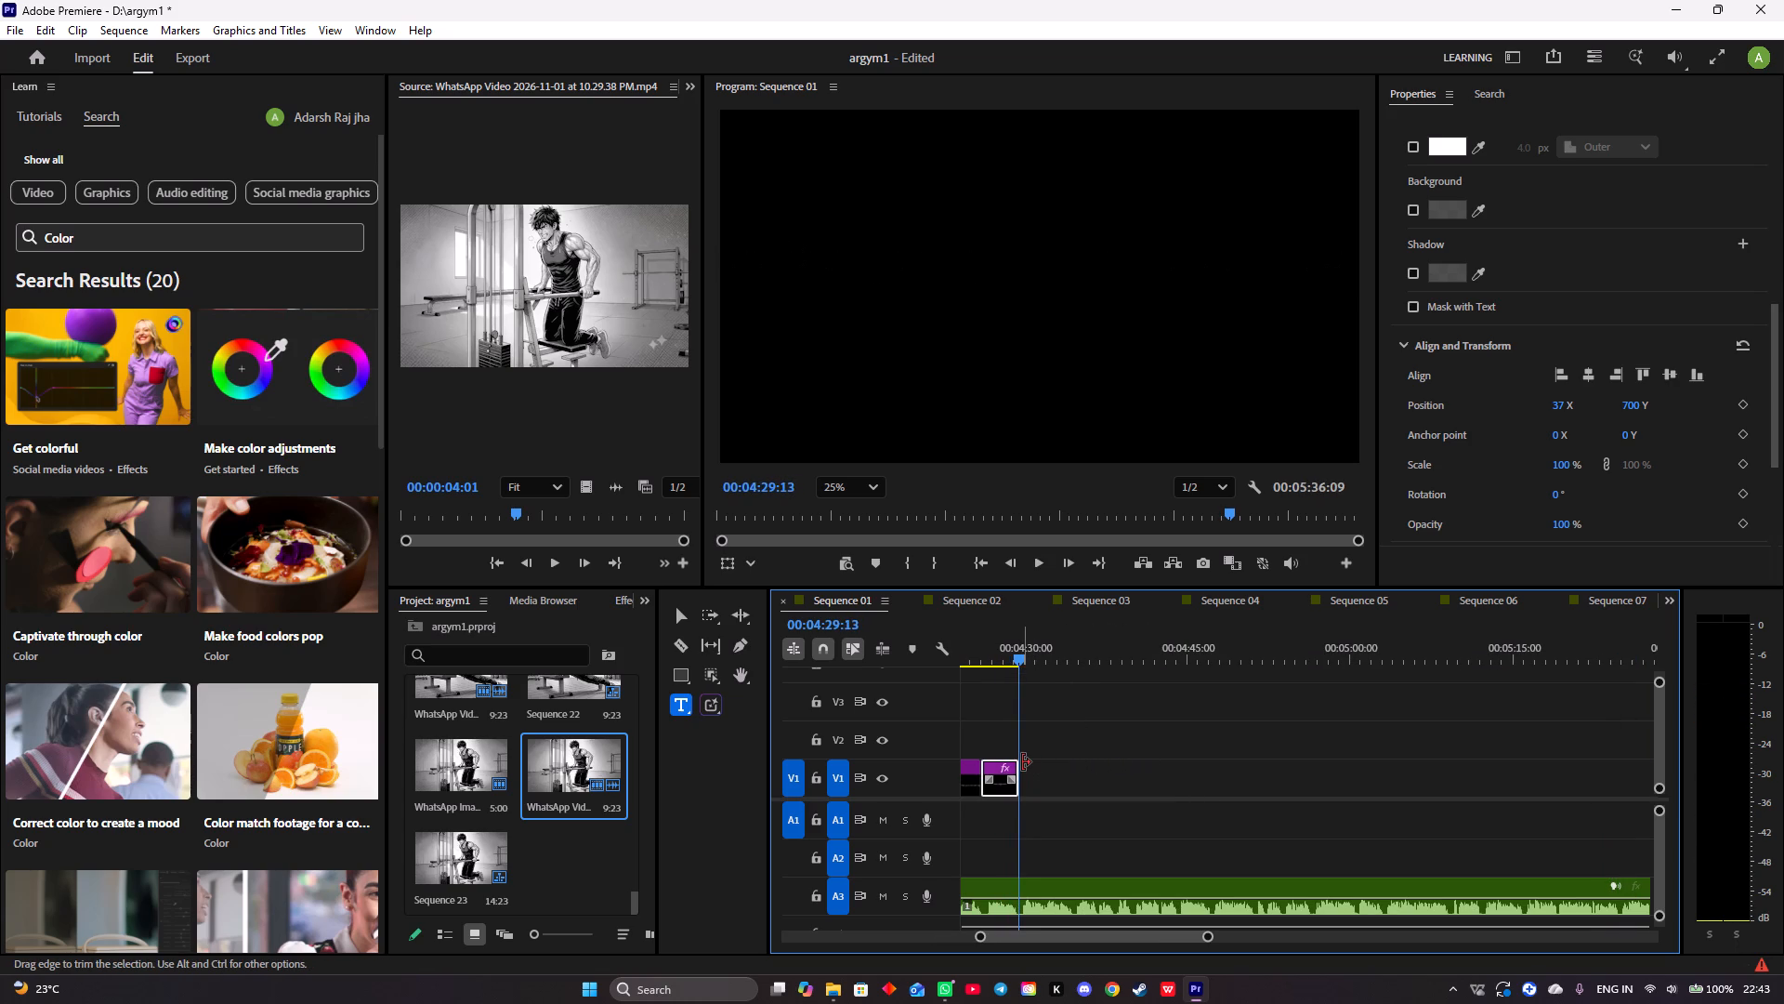
Listen to the narration that follows the "Here's where many beginners make a mistake" title, up to about 00:04:34:09.
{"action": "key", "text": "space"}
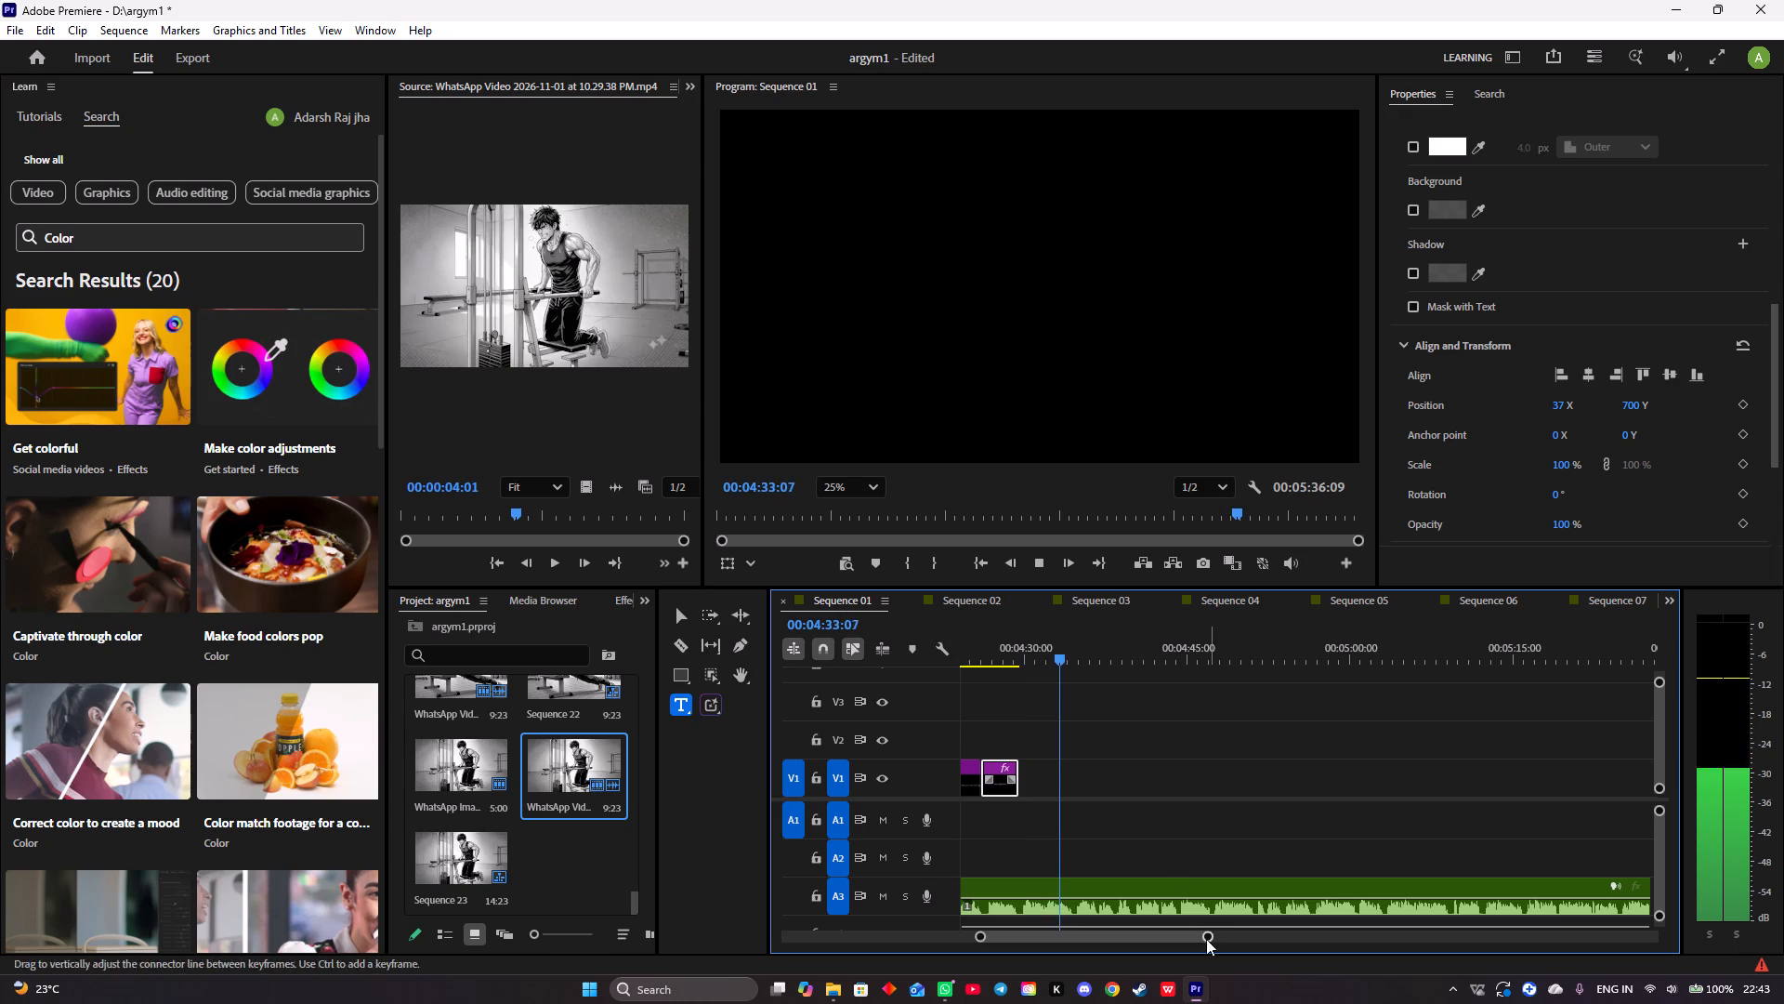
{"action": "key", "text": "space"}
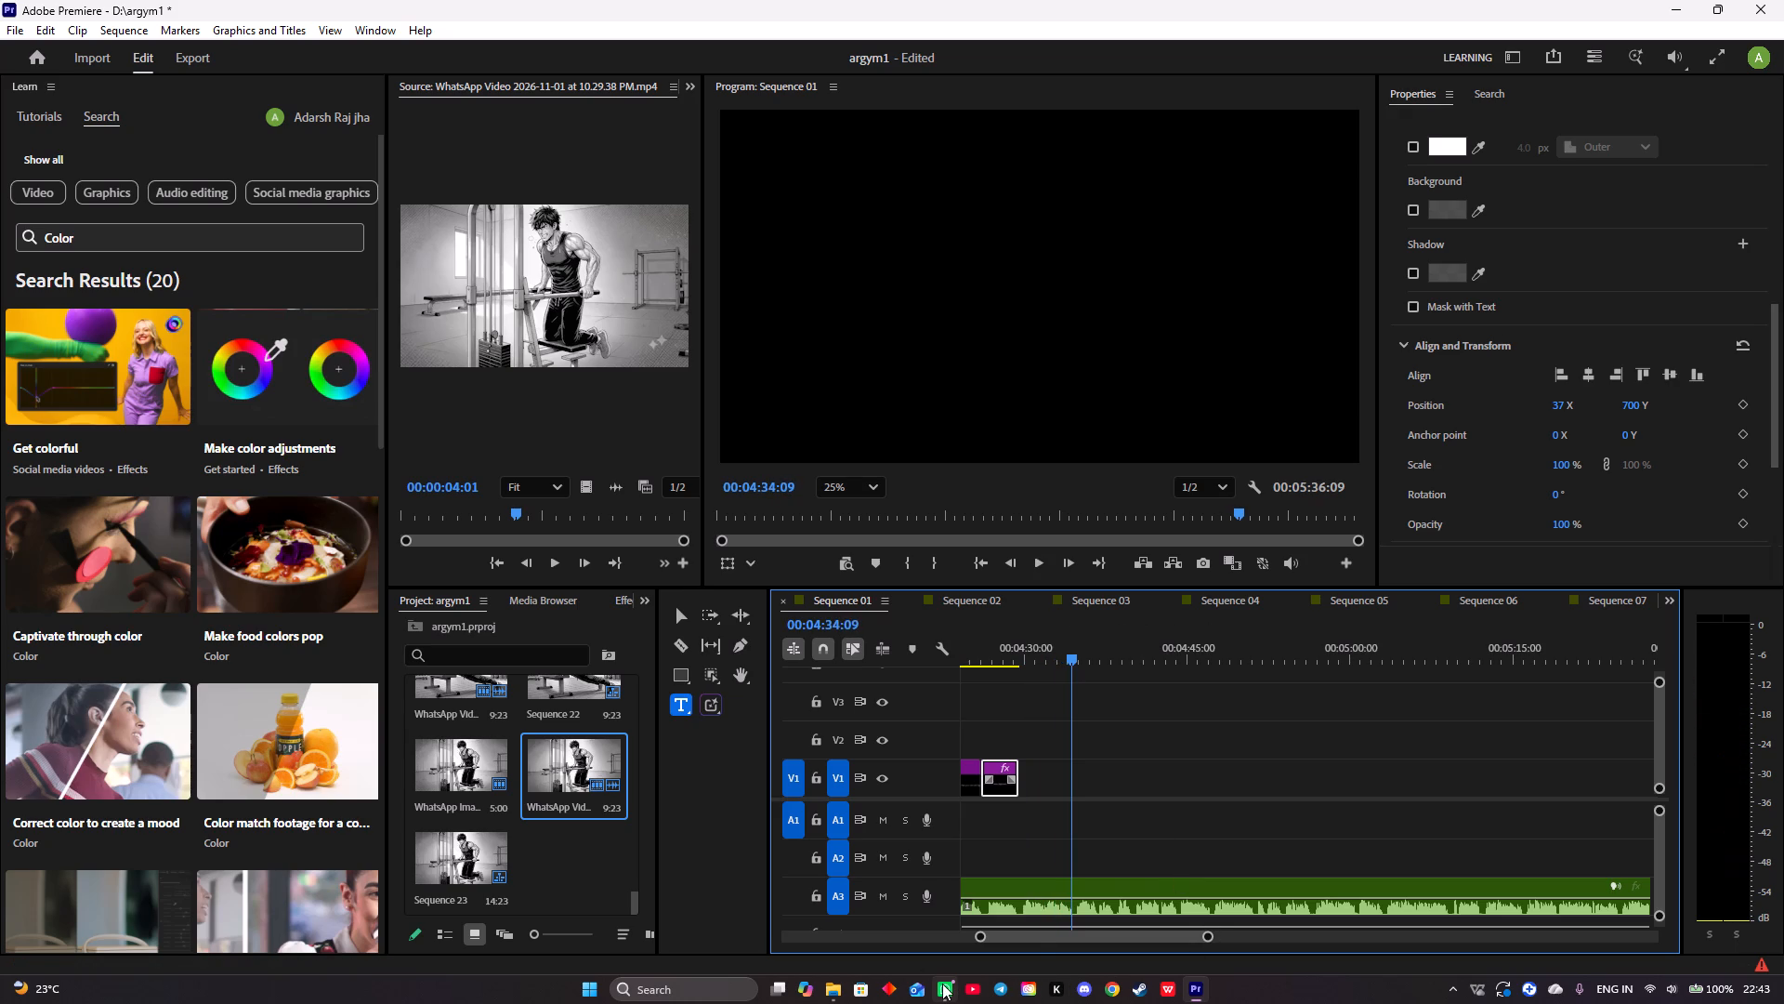
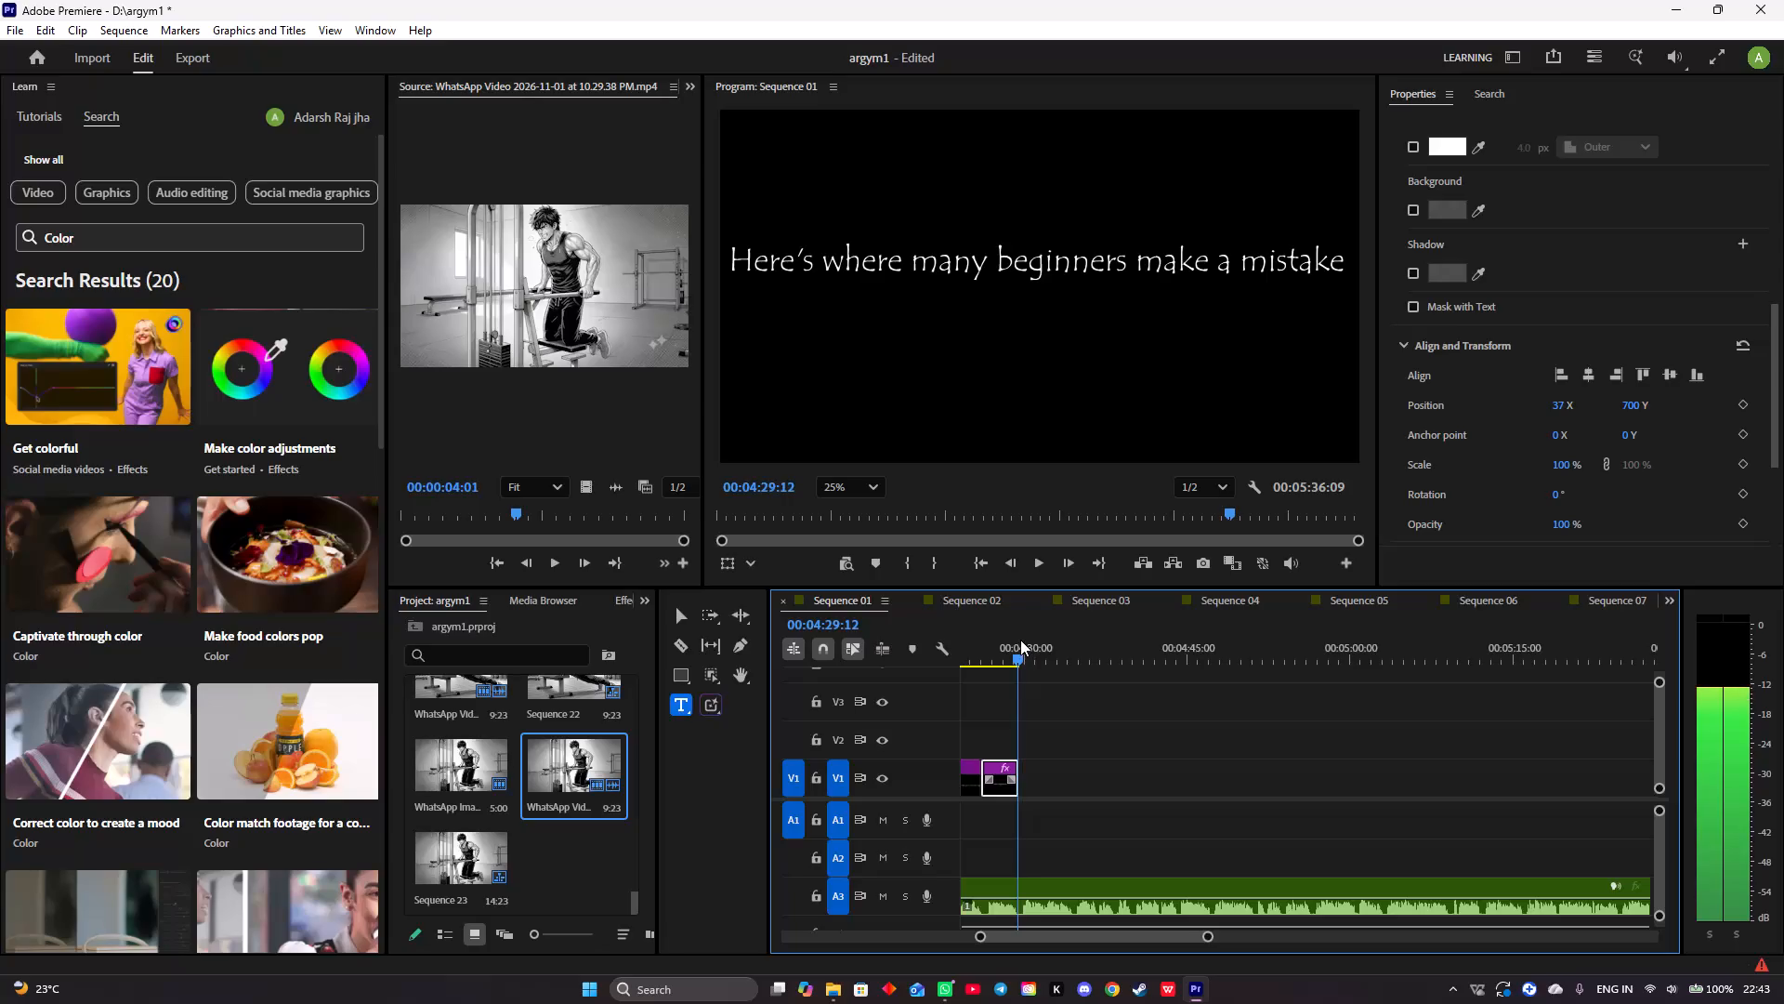
Add a new title at 00:04:29:15 with the copied narration line beginning "They train their chest and arms but completely ignore their core".
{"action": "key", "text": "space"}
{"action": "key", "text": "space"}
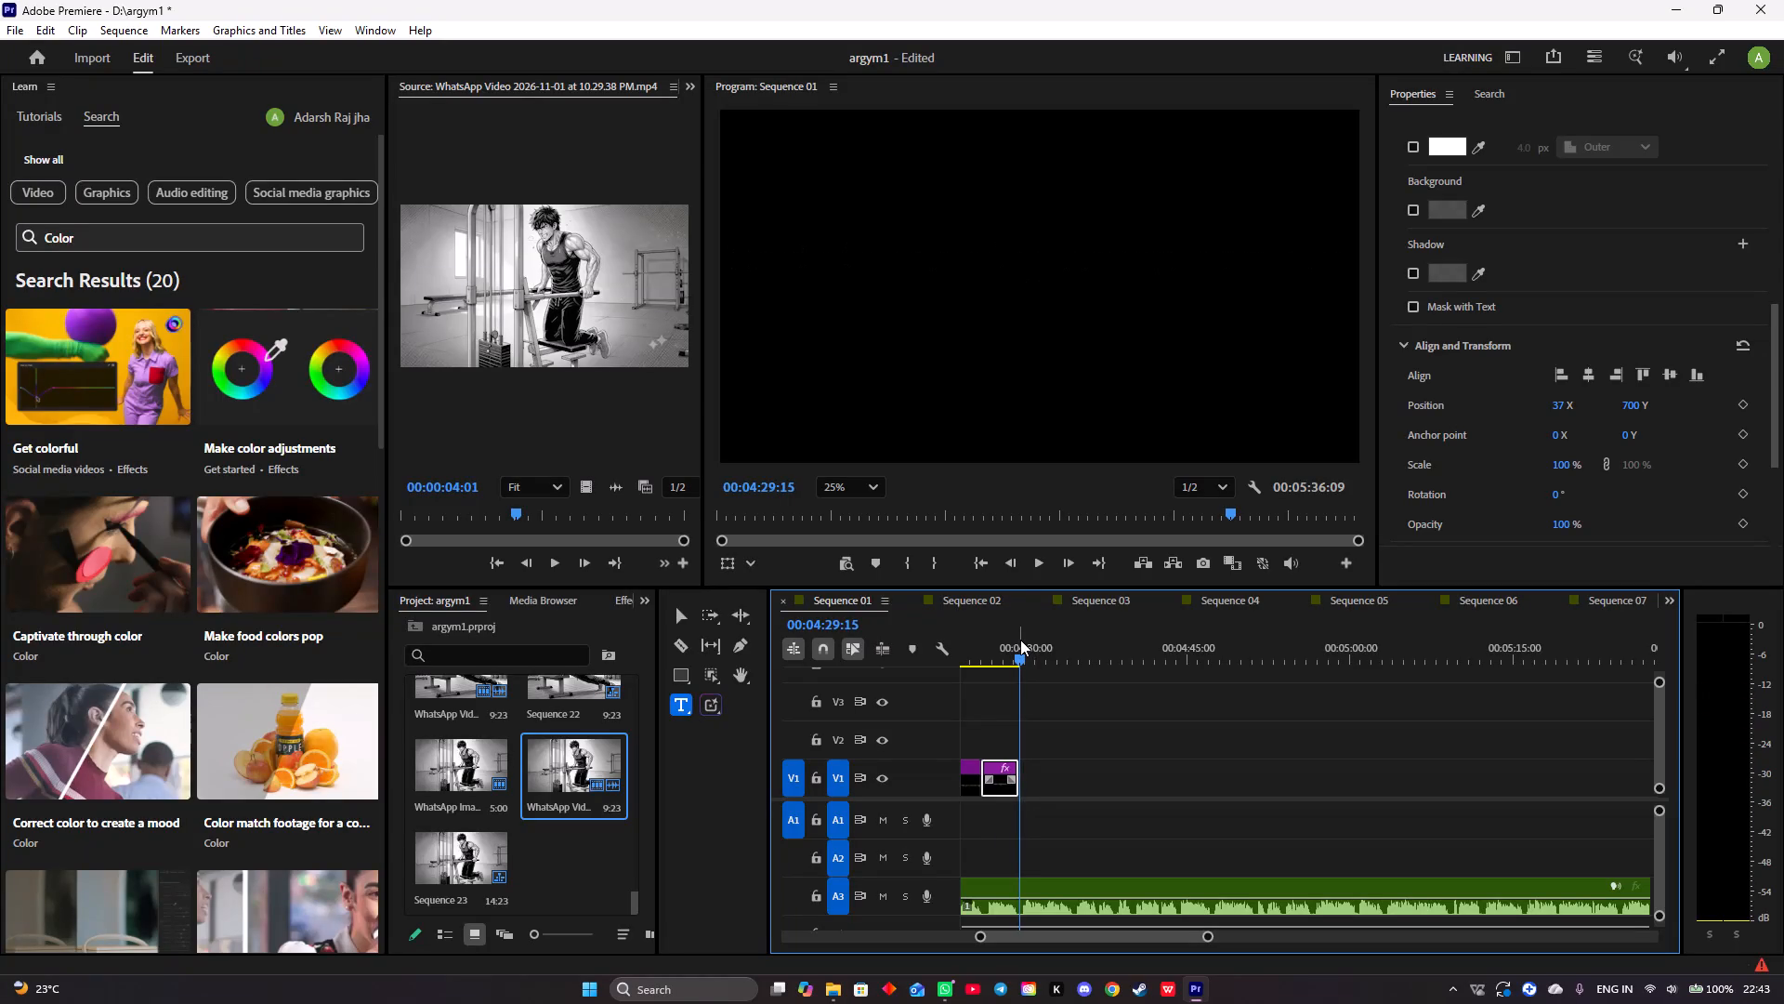
{"action": "left_click", "coordinate": [730, 236]}
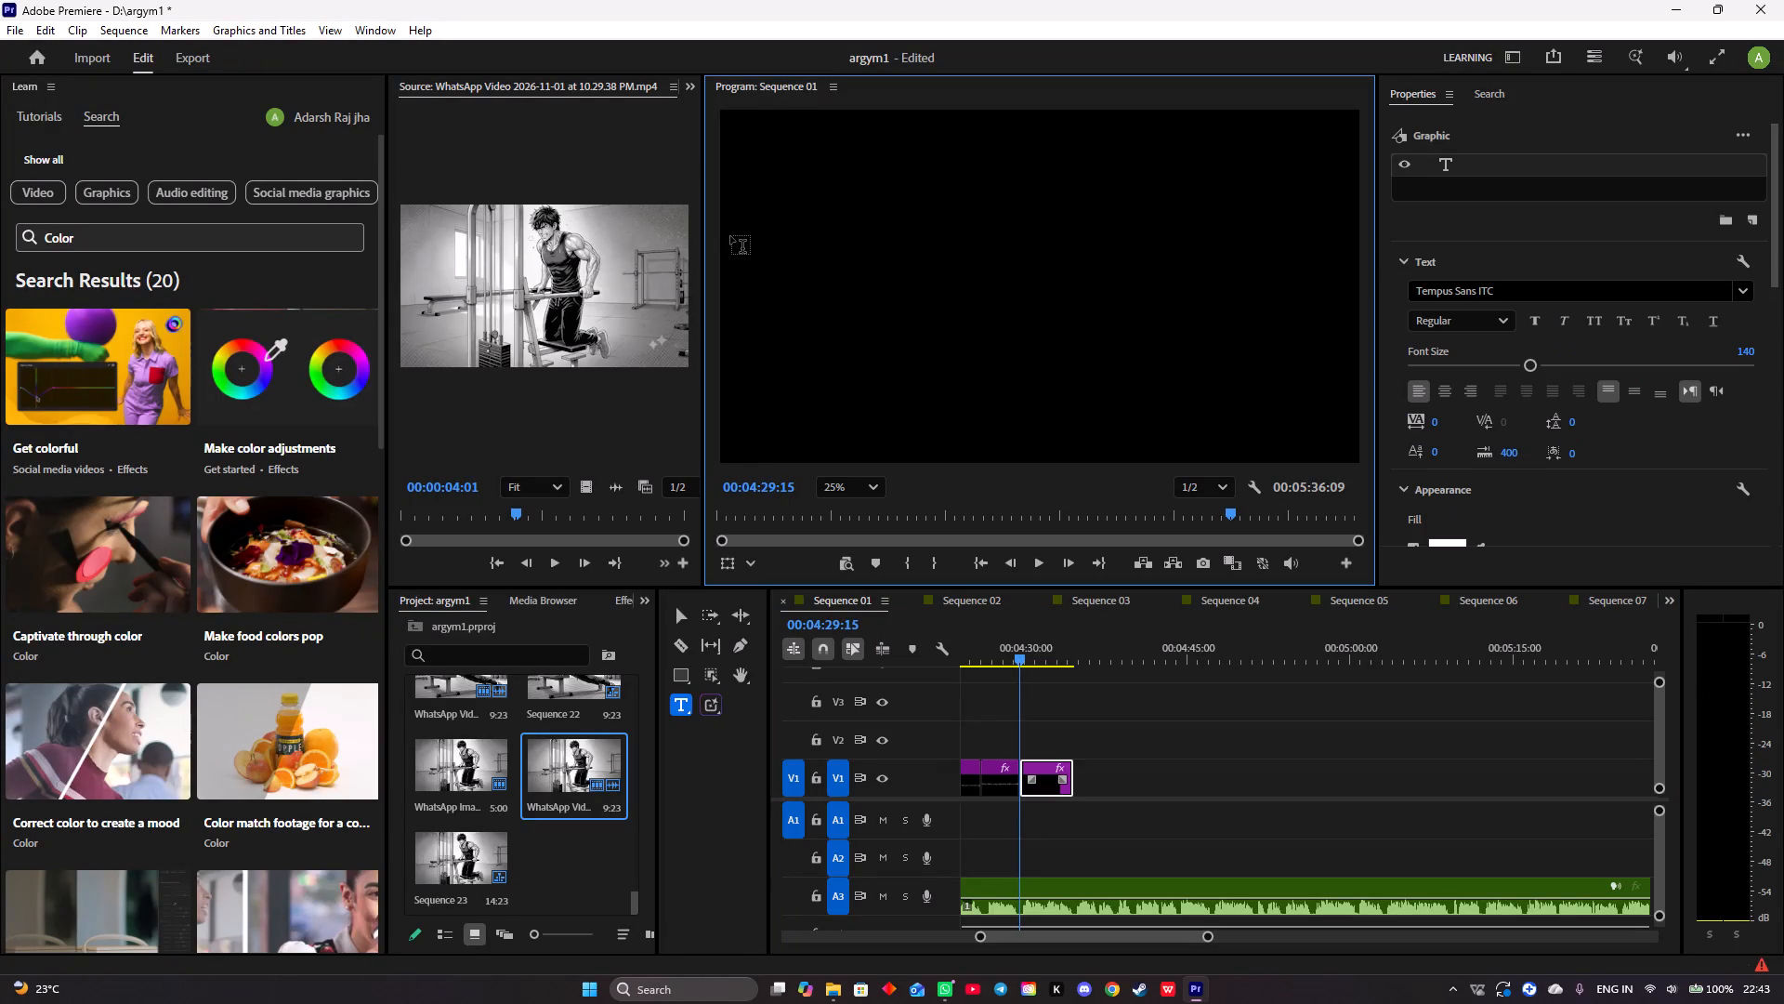
{"action": "key", "text": "ctrl+v"}
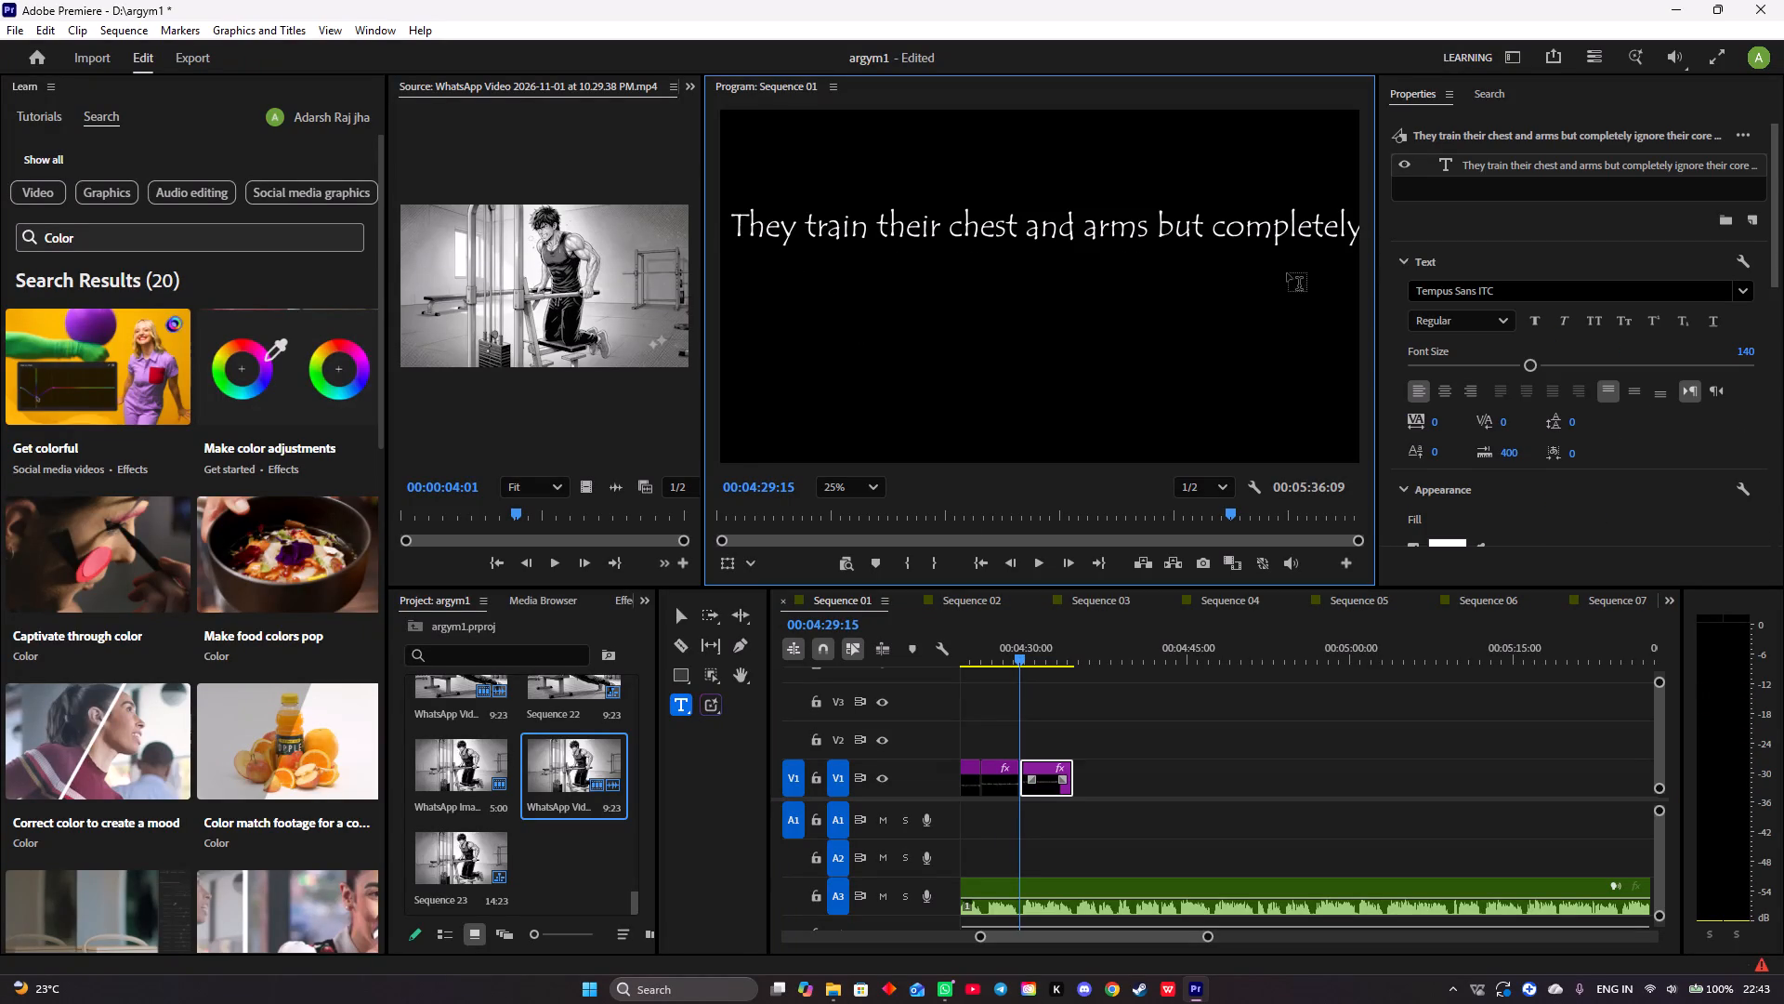
{"action": "left_click", "coordinate": [1356, 240]}
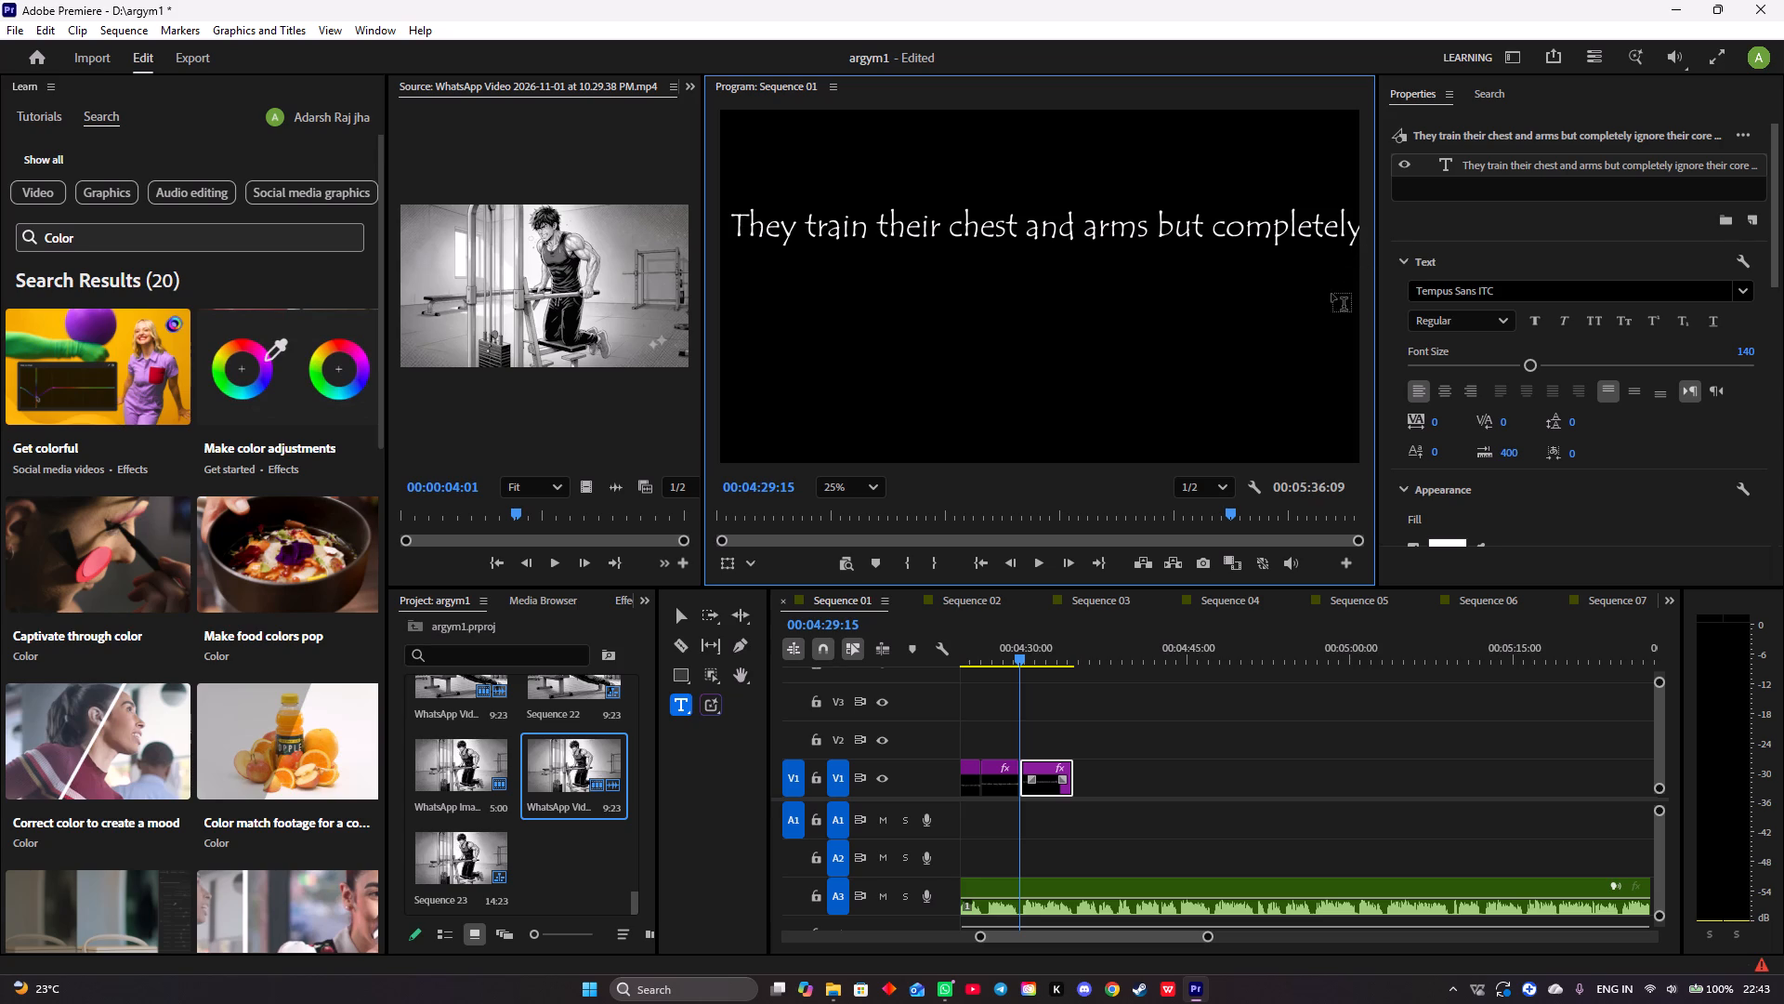
Shorten the title at 00:04:29:15 to "They train their chest and arms but" by deleting the rest of the sentence.
{"action": "left_click", "coordinate": [1219, 228]}
{"action": "key", "text": "Right"}
{"action": "key", "text": "Right"}
{"action": "key", "text": "Right"}
{"action": "key", "text": "Right"}
{"action": "key", "text": "Right"}
{"action": "key", "text": "Right"}
{"action": "key", "text": "Right"}
{"action": "key", "text": "Right"}
{"action": "key", "text": "Right"}
{"action": "key", "text": "Right"}
{"action": "key", "text": "Right"}
{"action": "key", "text": "Right"}
{"action": "key", "text": "Right"}
{"action": "key", "text": "Right"}
{"action": "key", "text": "Right"}
{"action": "key", "text": "Right"}
{"action": "key", "text": "Right"}
{"action": "key", "text": "Right"}
{"action": "key", "text": "Right"}
{"action": "key", "text": "Right"}
{"action": "left_click", "coordinate": [1286, 225]}
{"action": "key", "text": "BackSpace"}
{"action": "key", "text": "BackSpace"}
{"action": "key", "text": "BackSpace"}
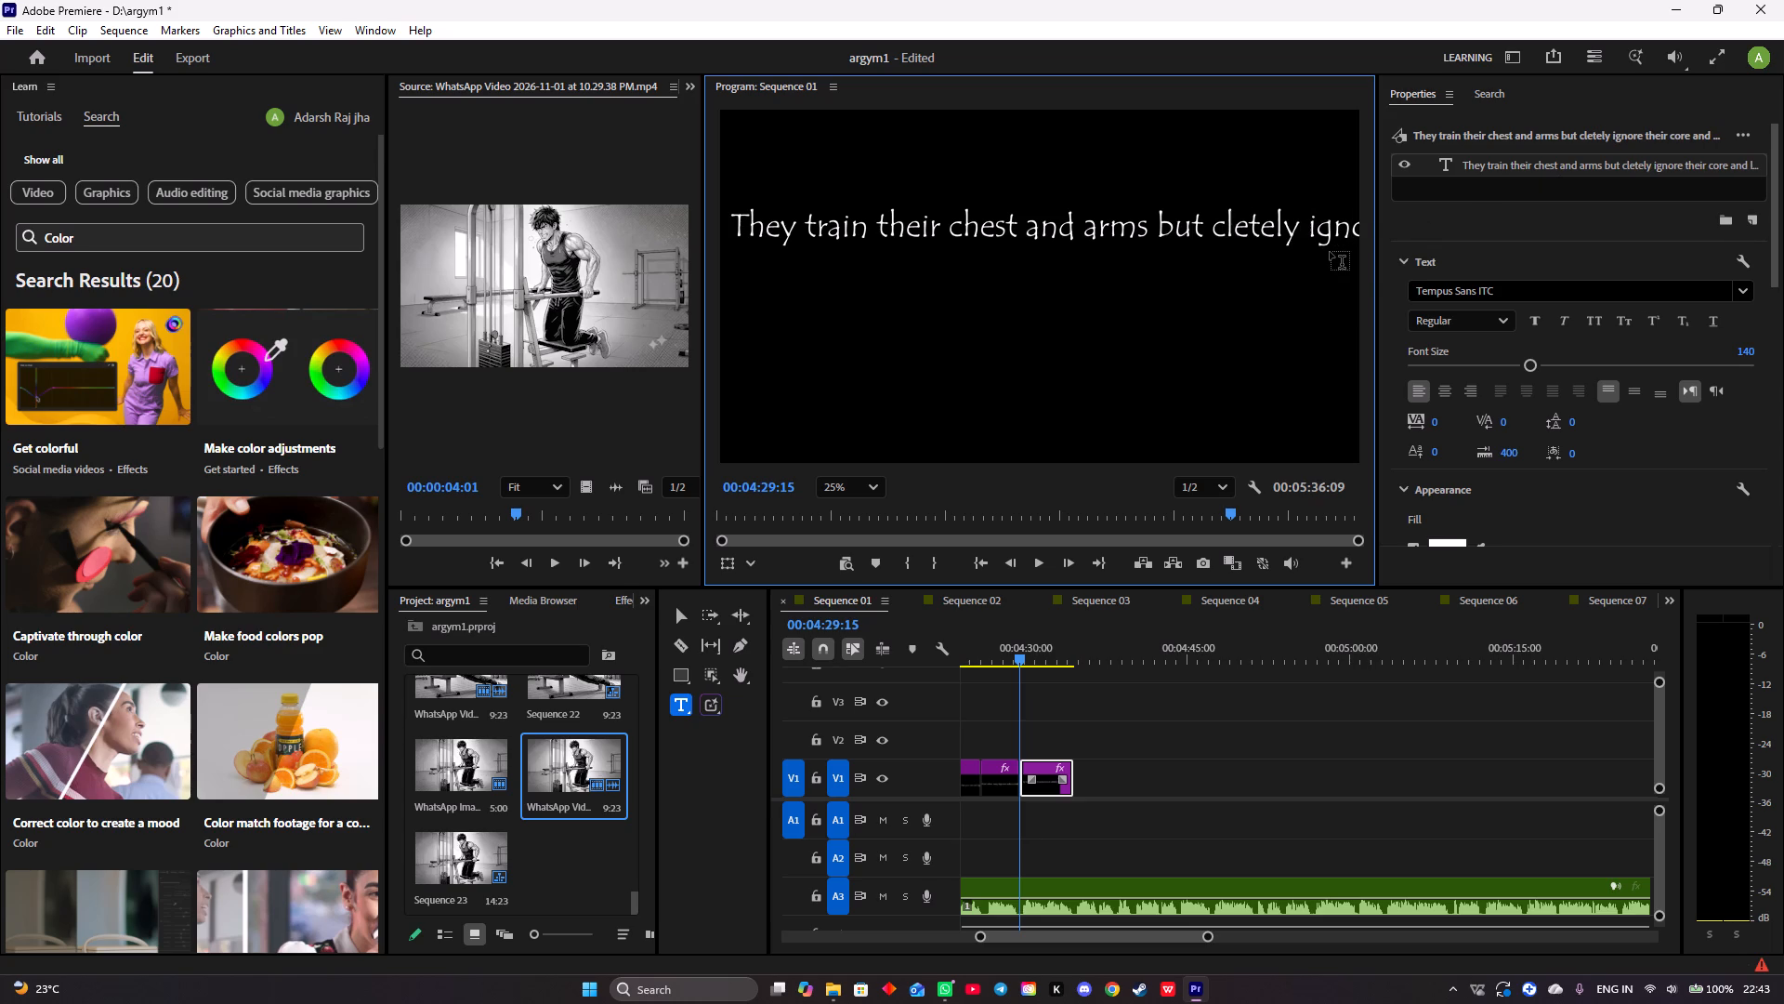
{"action": "left_click", "coordinate": [1337, 230]}
{"action": "key", "text": "BackSpace"}
{"action": "key", "text": "BackSpace"}
{"action": "key", "text": "BackSpace"}
{"action": "key", "text": "BackSpace"}
{"action": "key", "text": "BackSpace"}
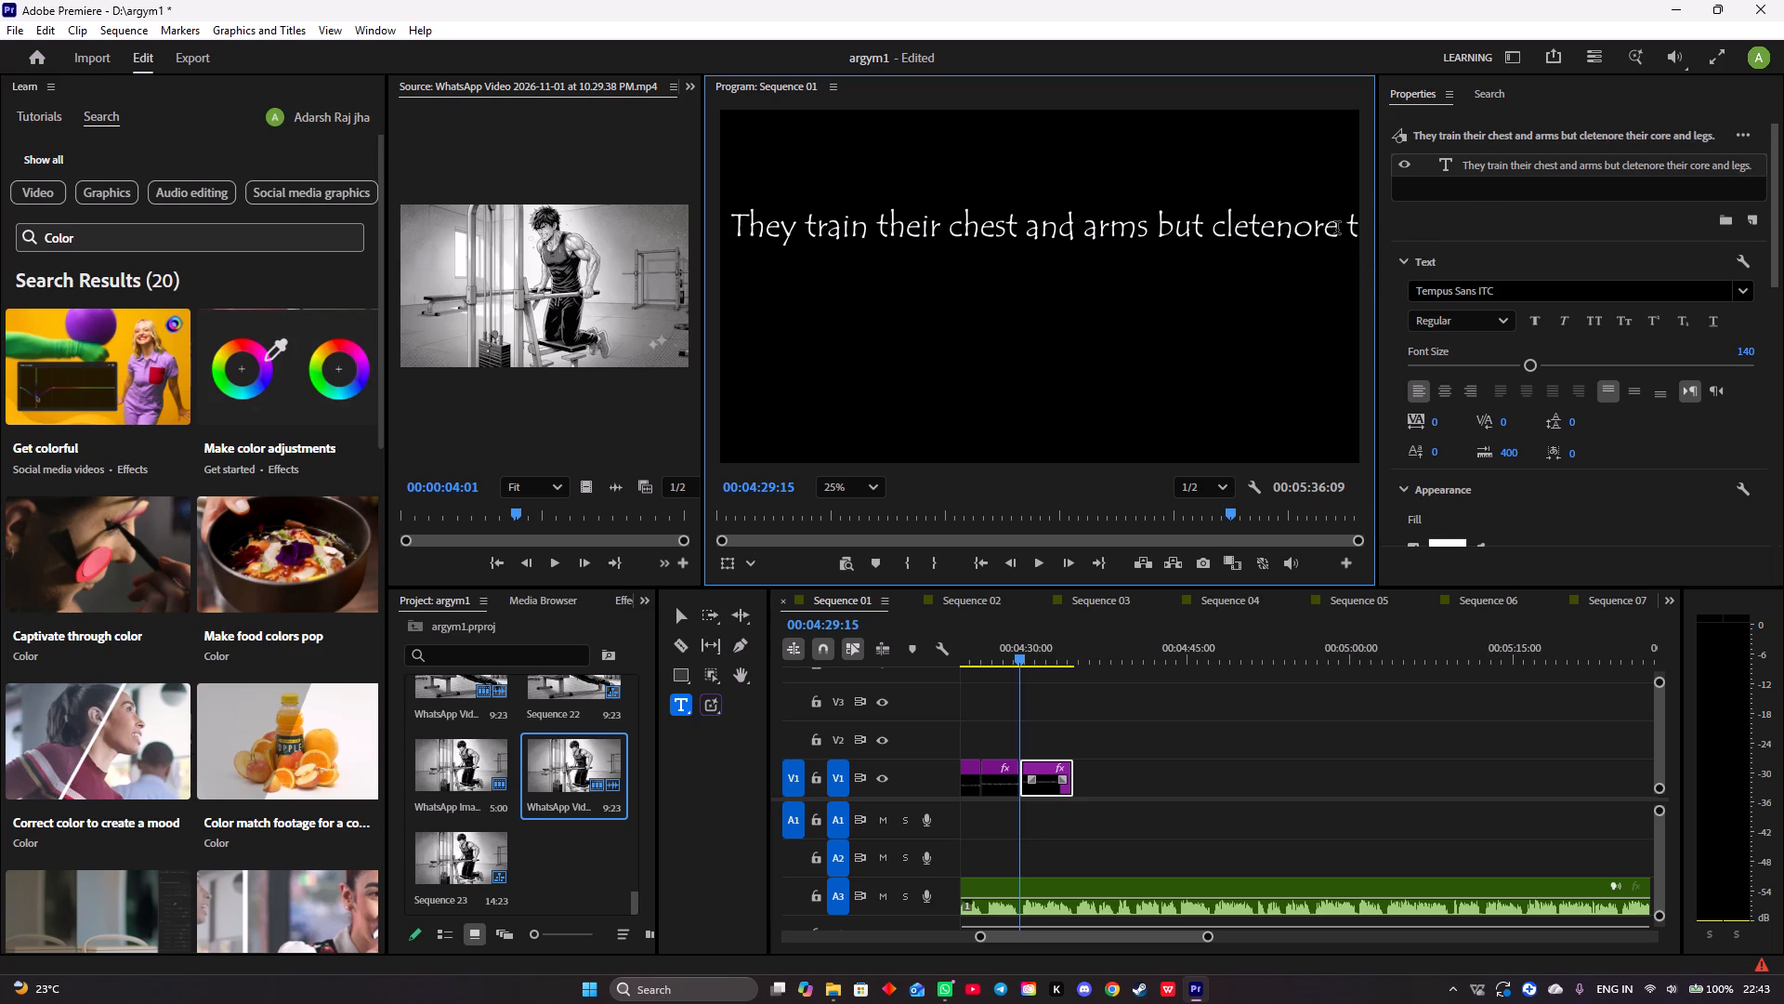
{"action": "key", "text": "BackSpace"}
{"action": "key", "text": "BackSpace"}
{"action": "left_click", "coordinate": [1335, 239]}
{"action": "key", "text": "BackSpace"}
{"action": "key", "text": "BackSpace"}
{"action": "key", "text": "BackSpace"}
{"action": "key", "text": "BackSpace"}
{"action": "key", "text": "BackSpace"}
{"action": "key", "text": "BackSpace"}
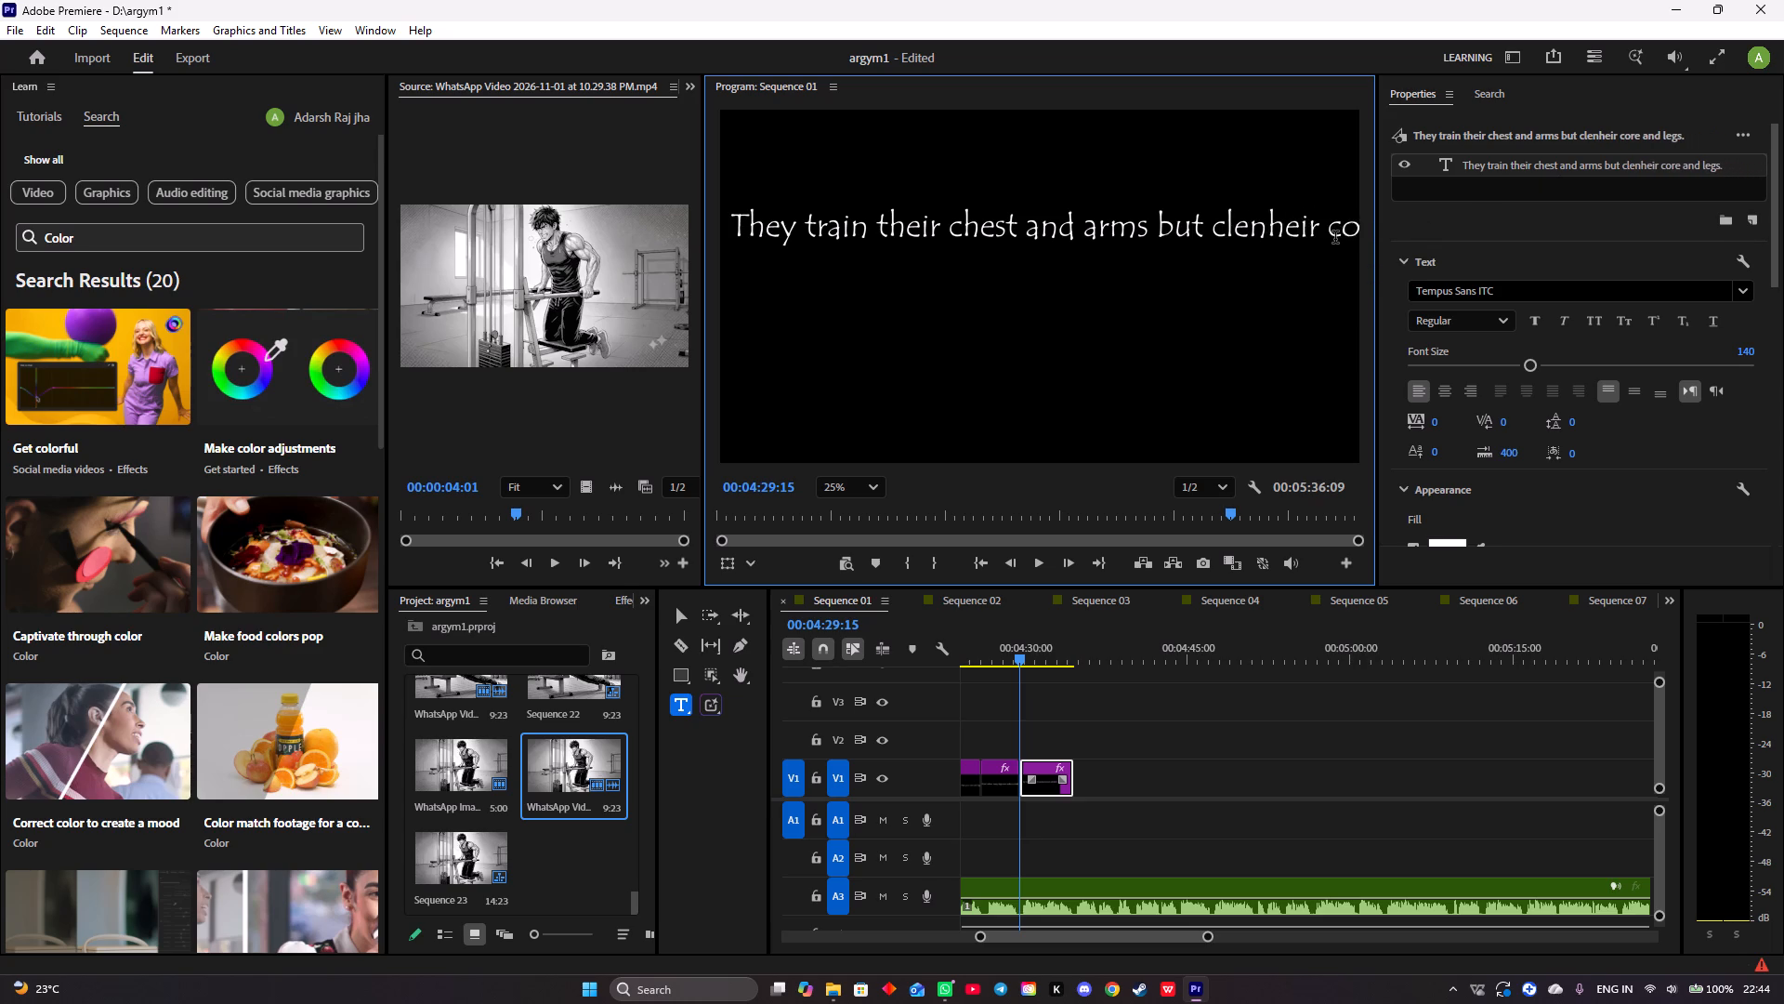
{"action": "key", "text": "BackSpace"}
{"action": "key", "text": "BackSpace"}
{"action": "left_click", "coordinate": [1325, 236]}
{"action": "key", "text": "BackSpace"}
{"action": "key", "text": "BackSpace"}
{"action": "key", "text": "BackSpace"}
{"action": "key", "text": "BackSpace"}
{"action": "key", "text": "BackSpace"}
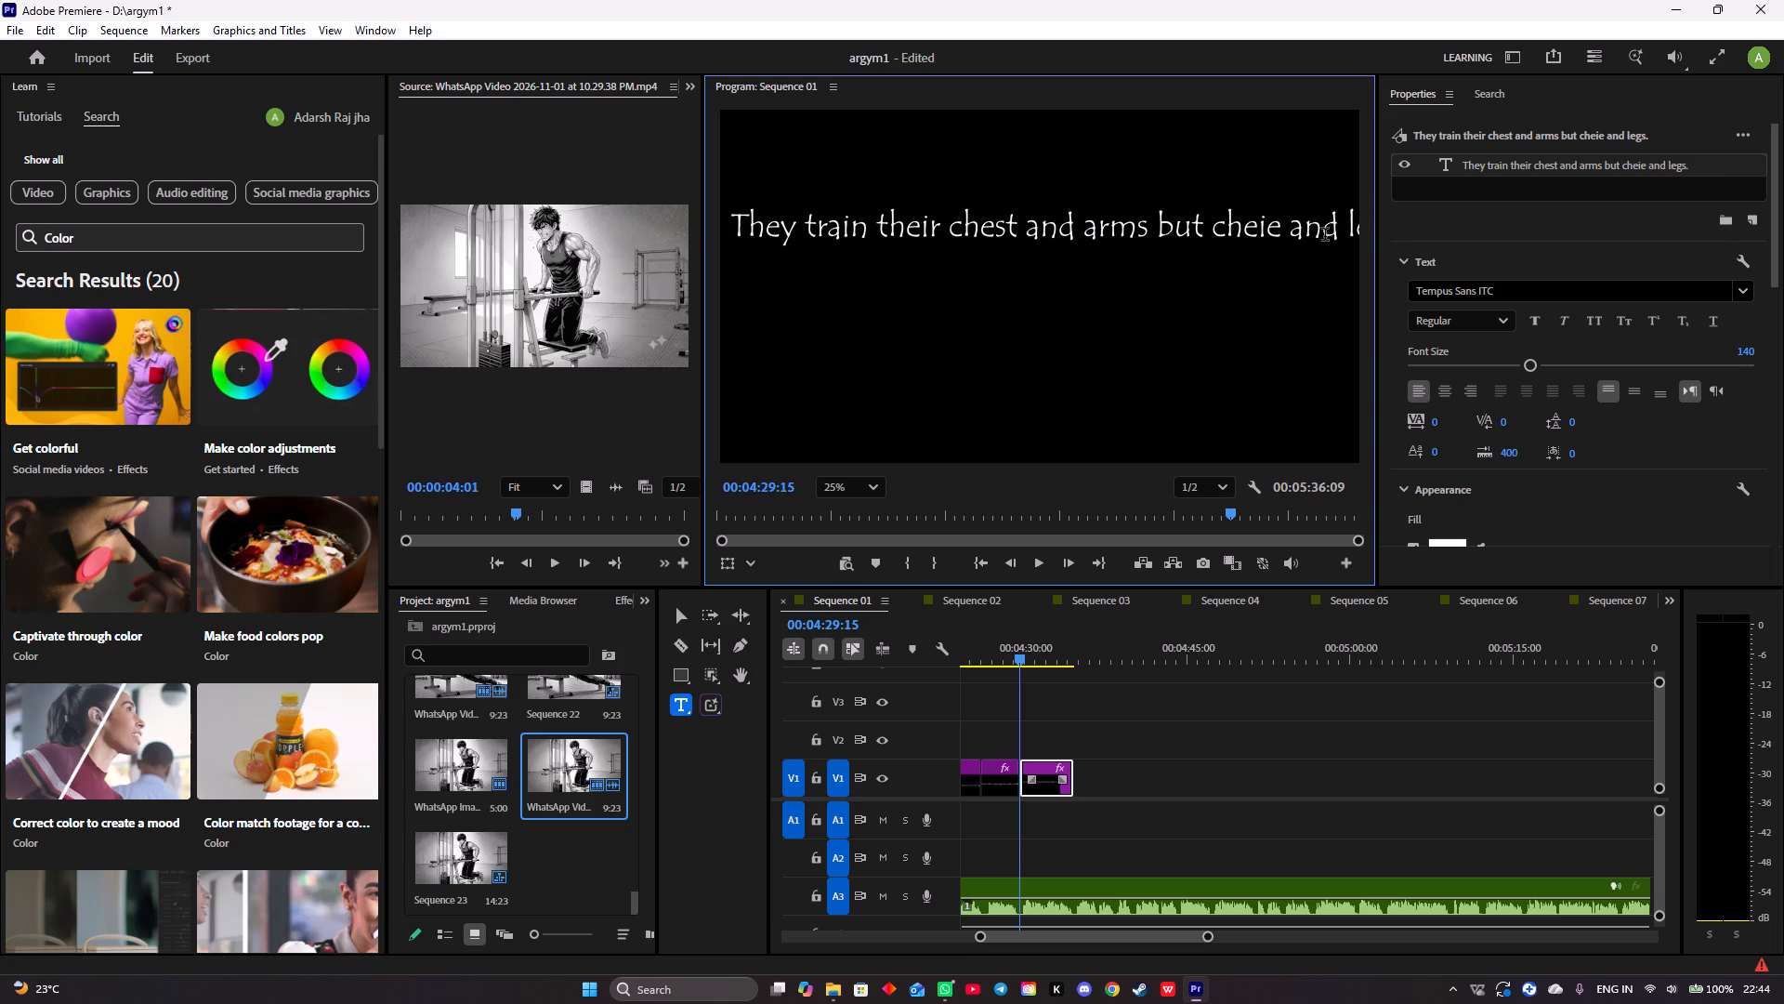
{"action": "key", "text": "BackSpace"}
{"action": "key", "text": "BackSpace"}
{"action": "key", "text": "BackSpace"}
{"action": "key", "text": "BackSpace"}
{"action": "key", "text": "BackSpace"}
{"action": "left_click", "coordinate": [1325, 236]}
{"action": "key", "text": "BackSpace"}
{"action": "key", "text": "BackSpace"}
{"action": "key", "text": "BackSpace"}
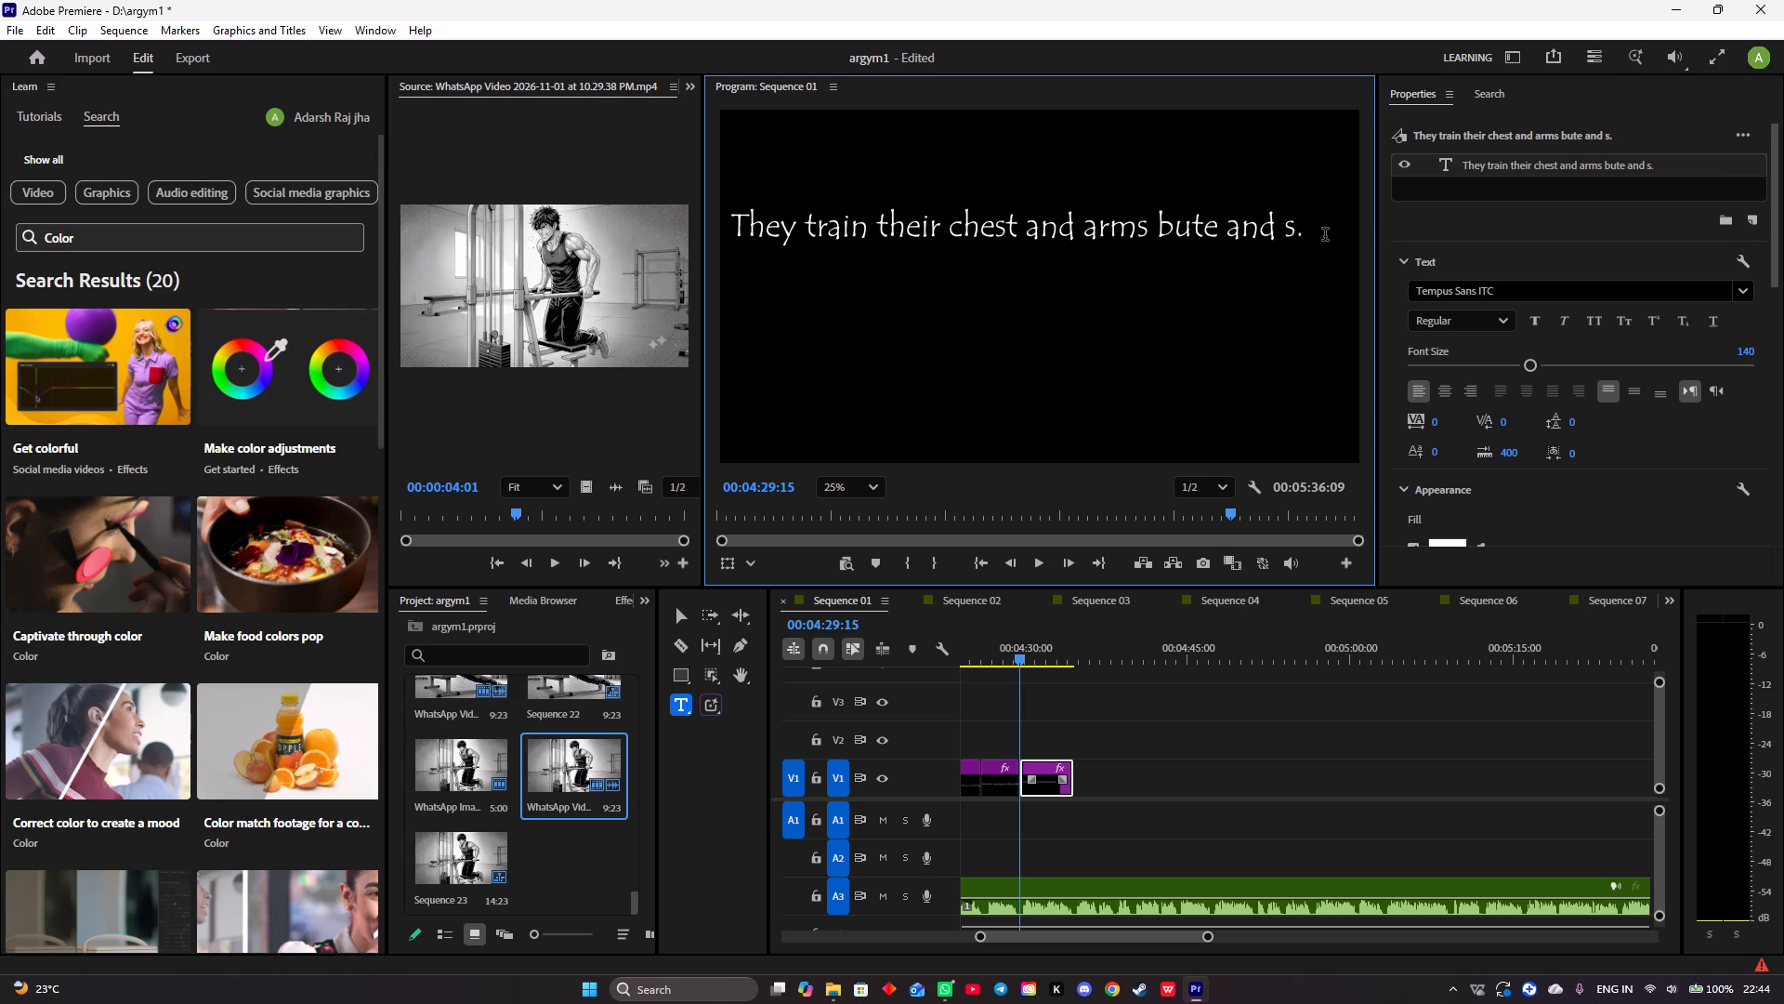
{"action": "key", "text": "BackSpace"}
{"action": "key", "text": "BackSpace"}
{"action": "left_click", "coordinate": [1302, 240]}
{"action": "left_click", "coordinate": [1292, 230]}
{"action": "key", "text": "BackSpace"}
{"action": "key", "text": "BackSpace"}
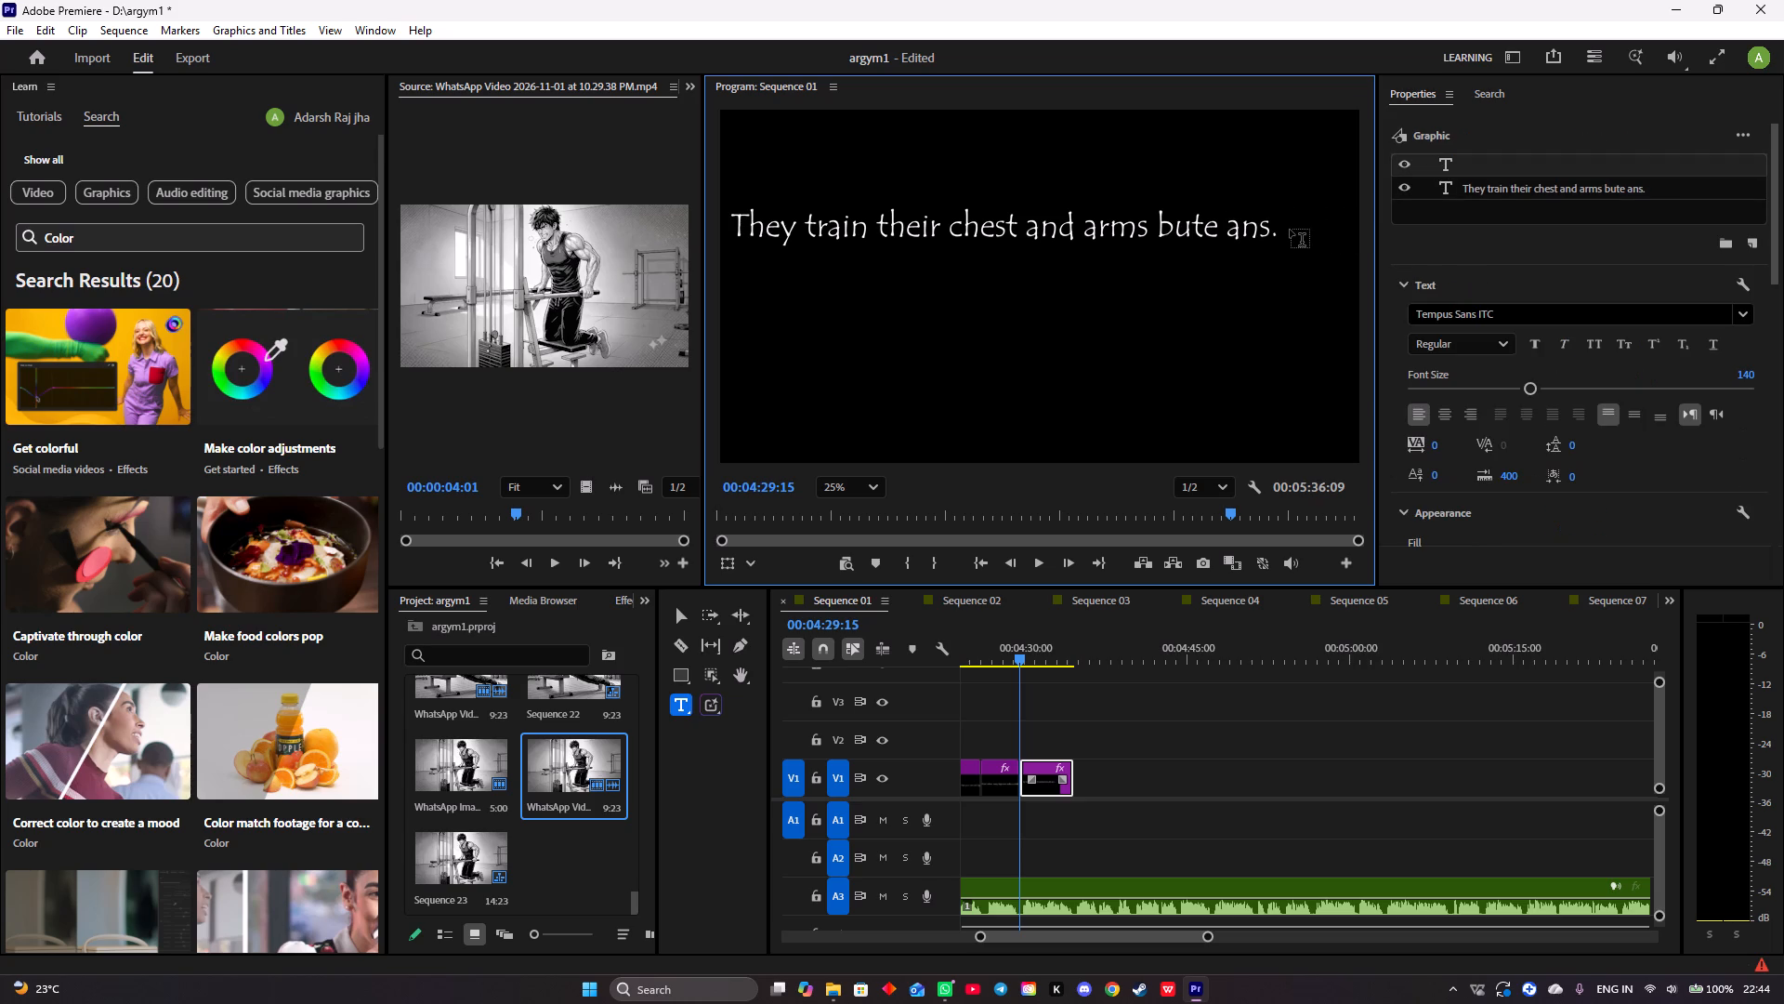
{"action": "left_click", "coordinate": [1273, 227]}
{"action": "key", "text": "BackSpace"}
{"action": "key", "text": "BackSpace"}
{"action": "key", "text": "BackSpace"}
{"action": "key", "text": "BackSpace"}
{"action": "key", "text": "BackSpace"}
{"action": "key", "text": "BackSpace"}
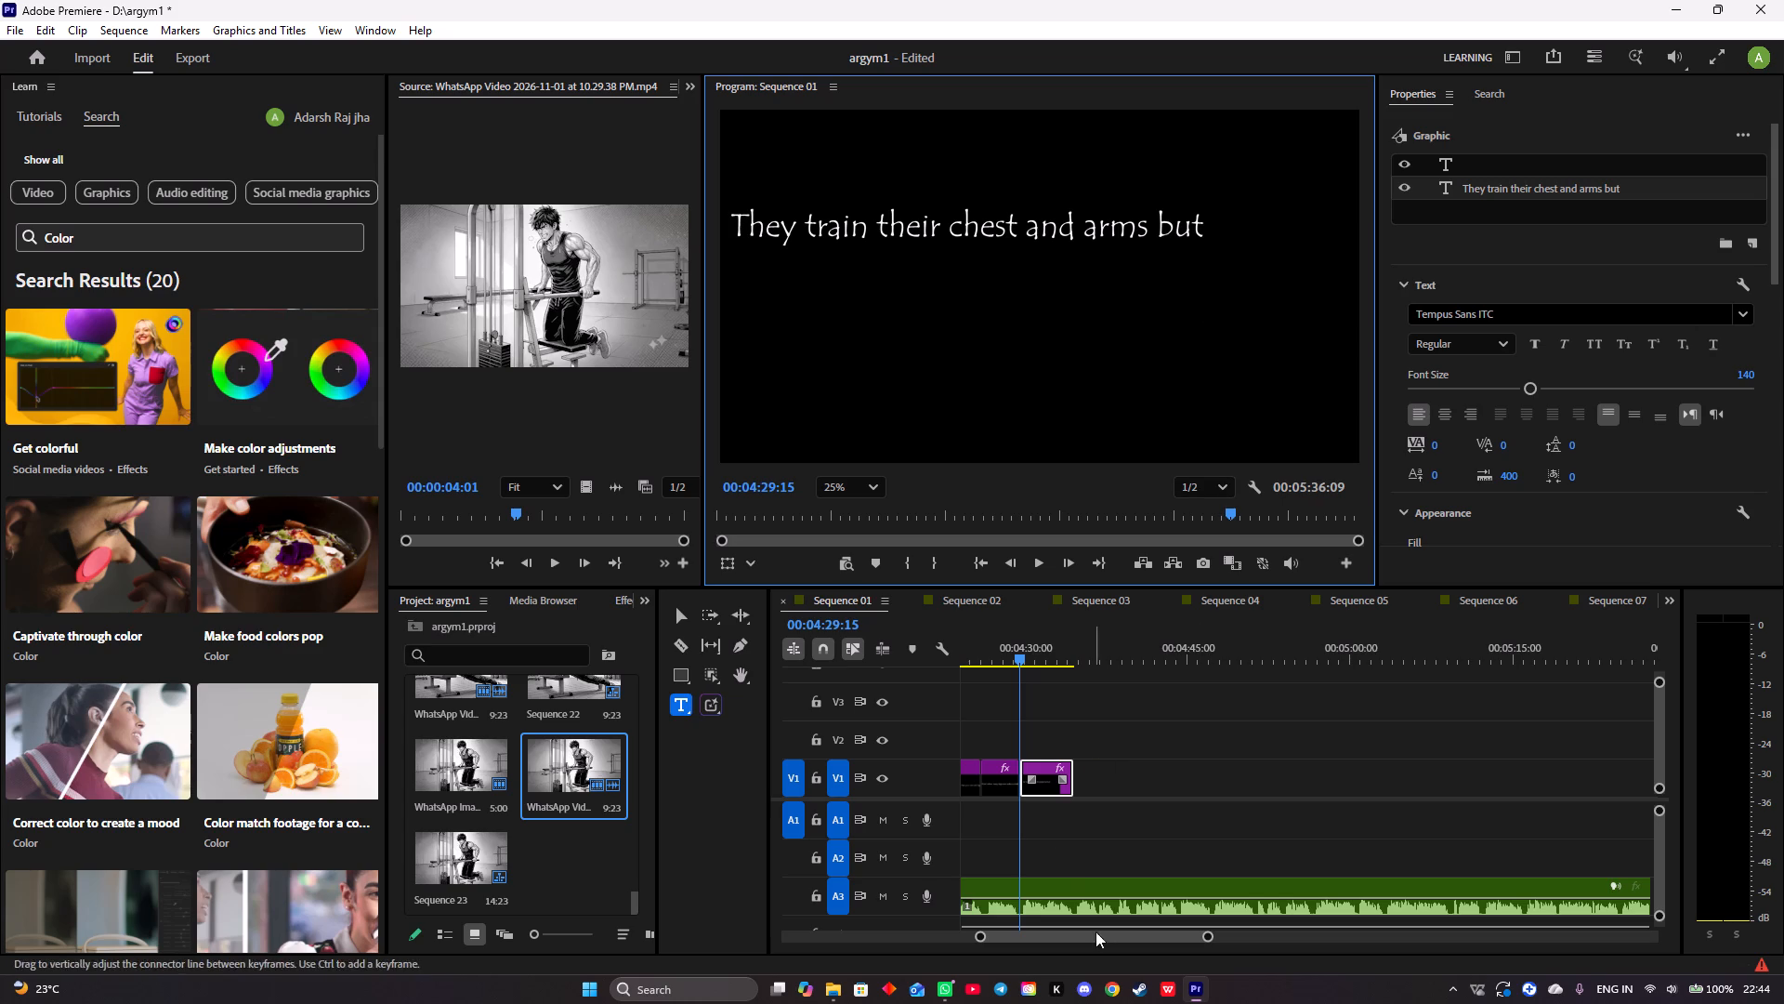
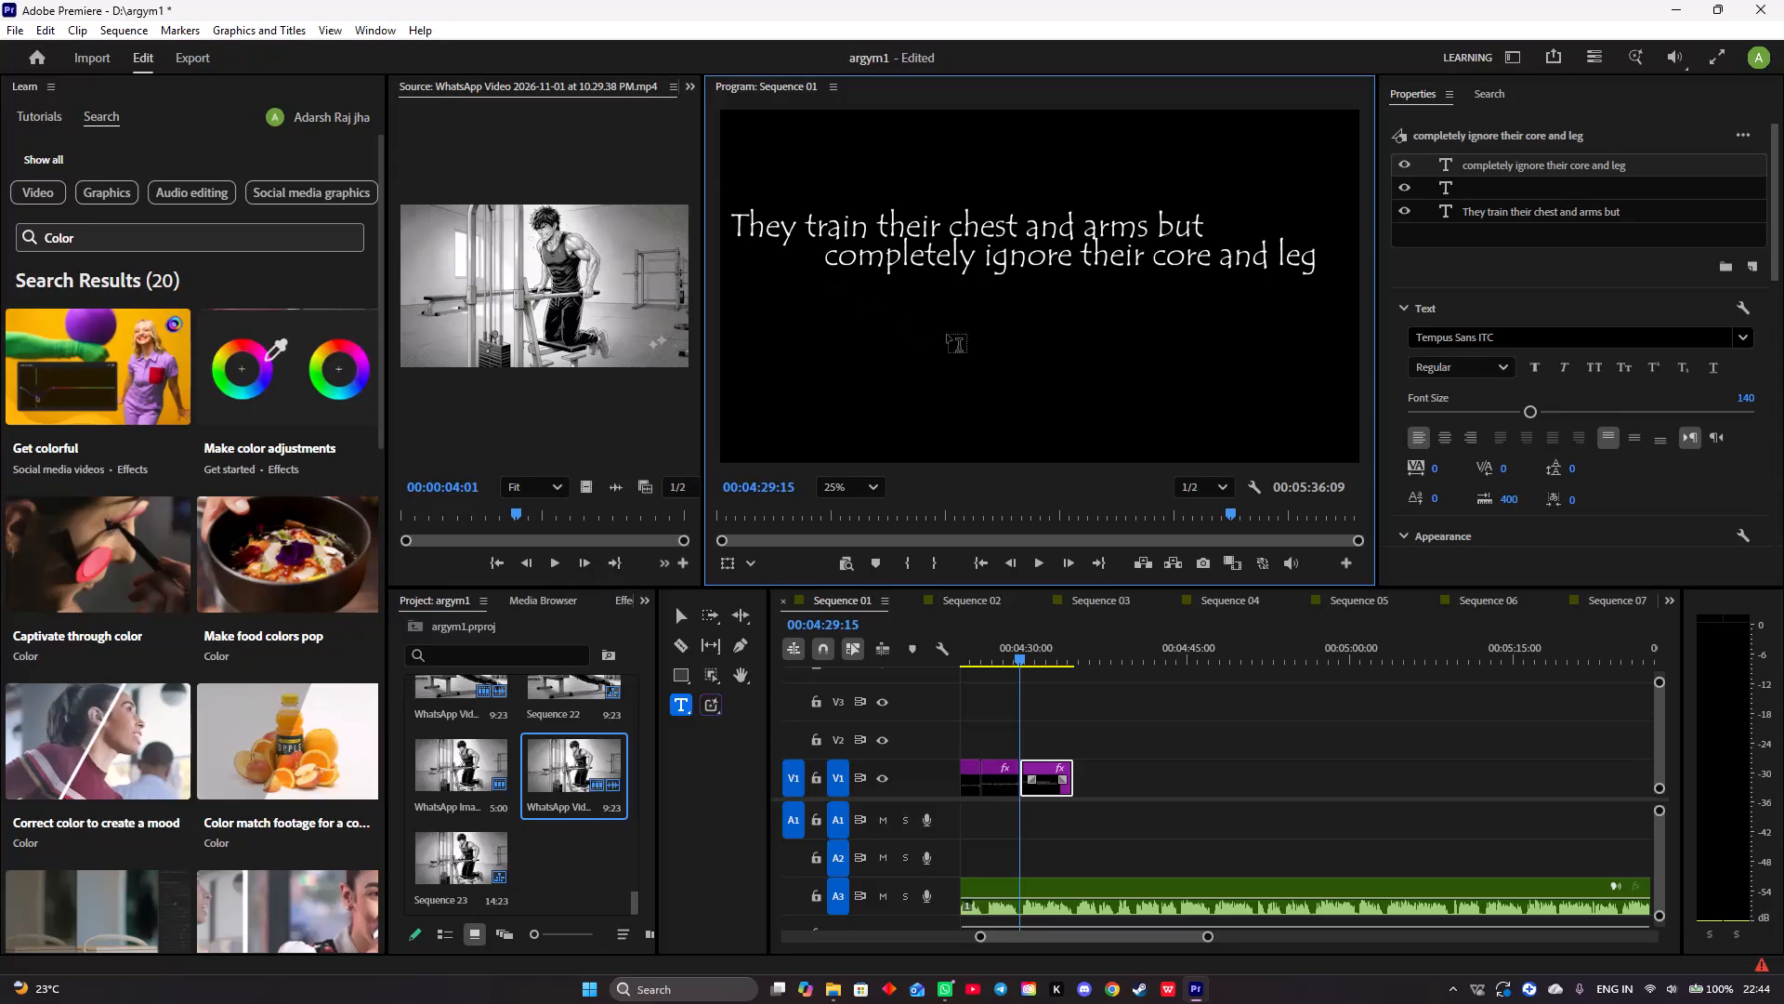
Complete the second text line at 00:04:29:15 so it reads "completely ignore their core and legs".
{"action": "left_click", "coordinate": [1316, 262]}
{"action": "key", "text": "s"}
Move the "They train their chest and arms but" text line to position 342 X, 658 Y.
{"action": "left_click", "coordinate": [884, 231]}
{"action": "scroll", "coordinate": [1483, 442], "scroll_direction": "down", "scroll_amount": 20}
{"action": "scroll", "coordinate": [1483, 442], "scroll_direction": "down", "scroll_amount": 8}
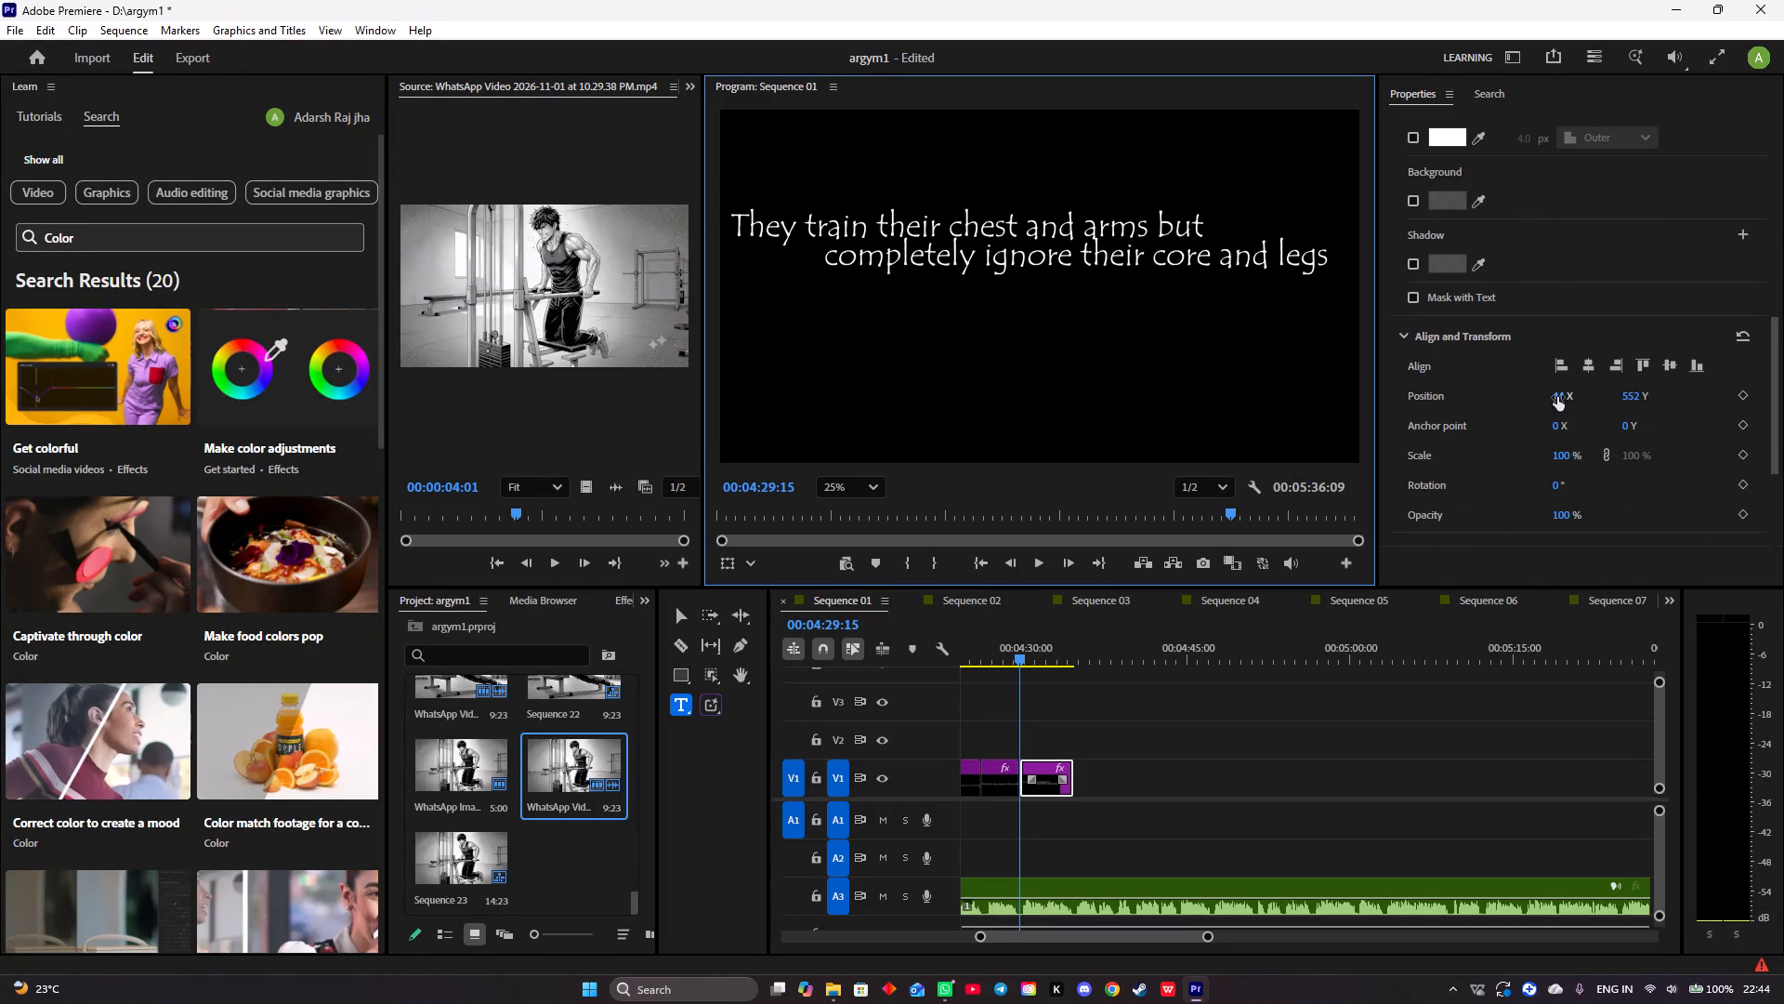
{"action": "left_click_drag", "start_coordinate": [1557, 397], "coordinate": [1718, 426]}
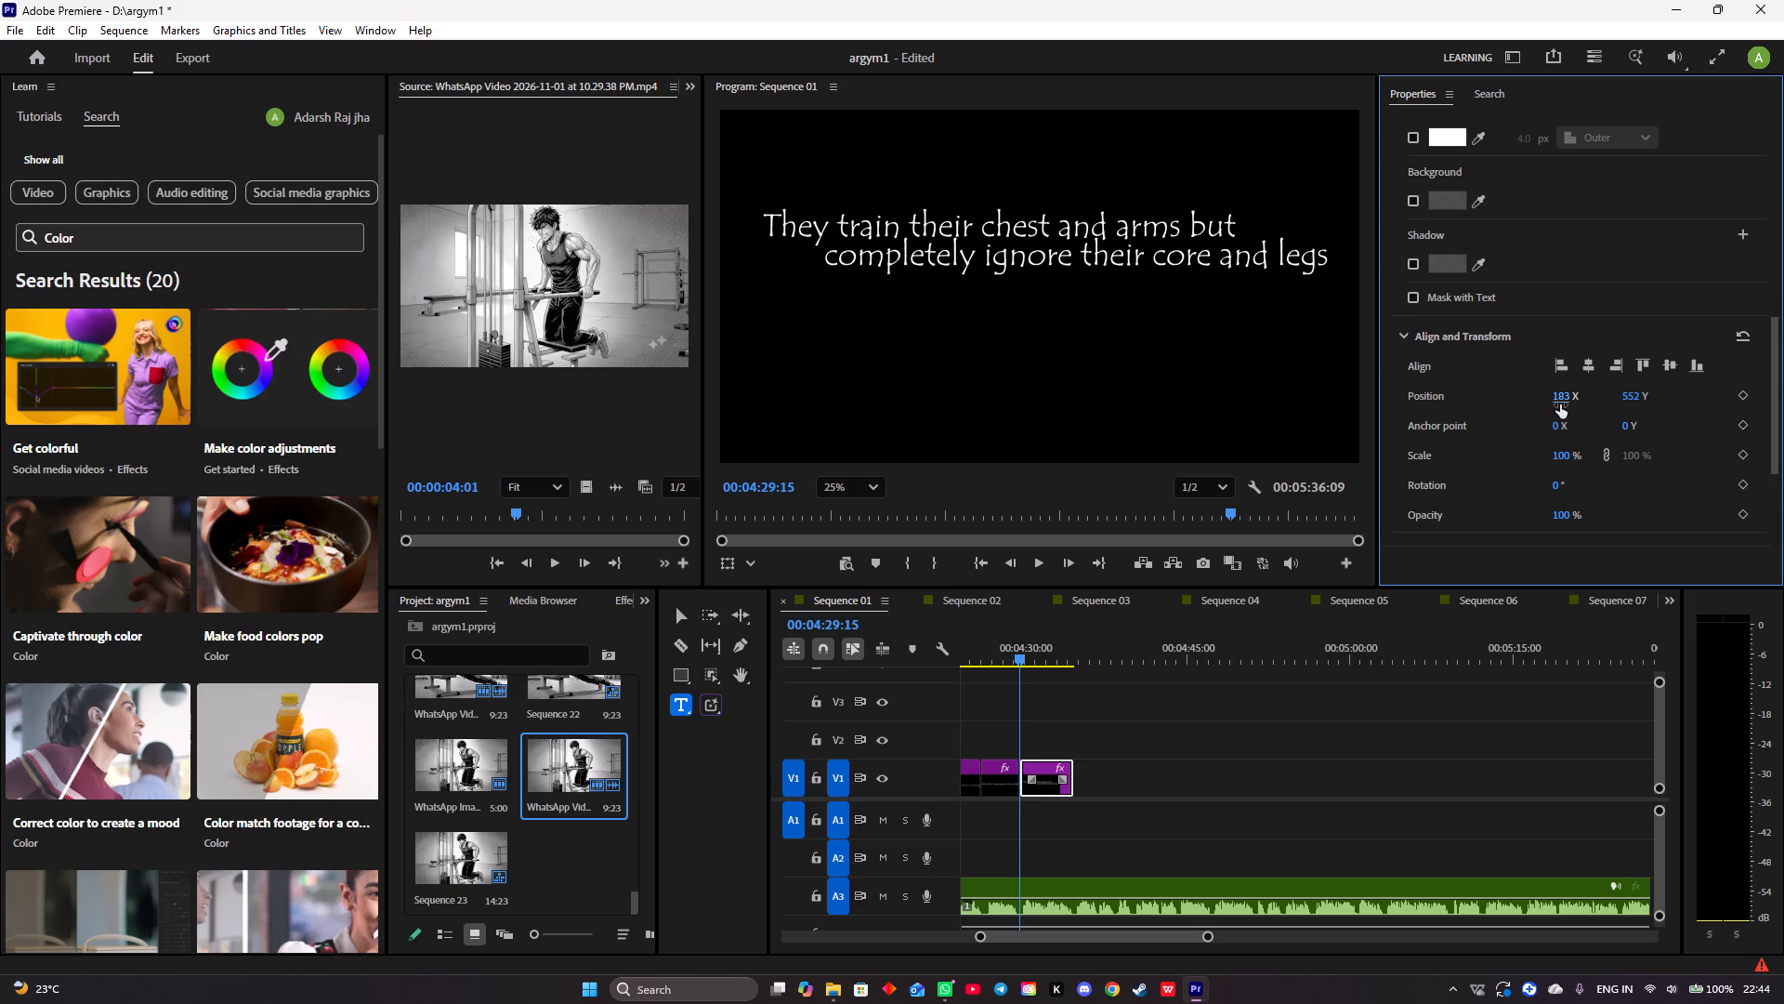
{"action": "left_click_drag", "start_coordinate": [1561, 399], "coordinate": [1746, 423]}
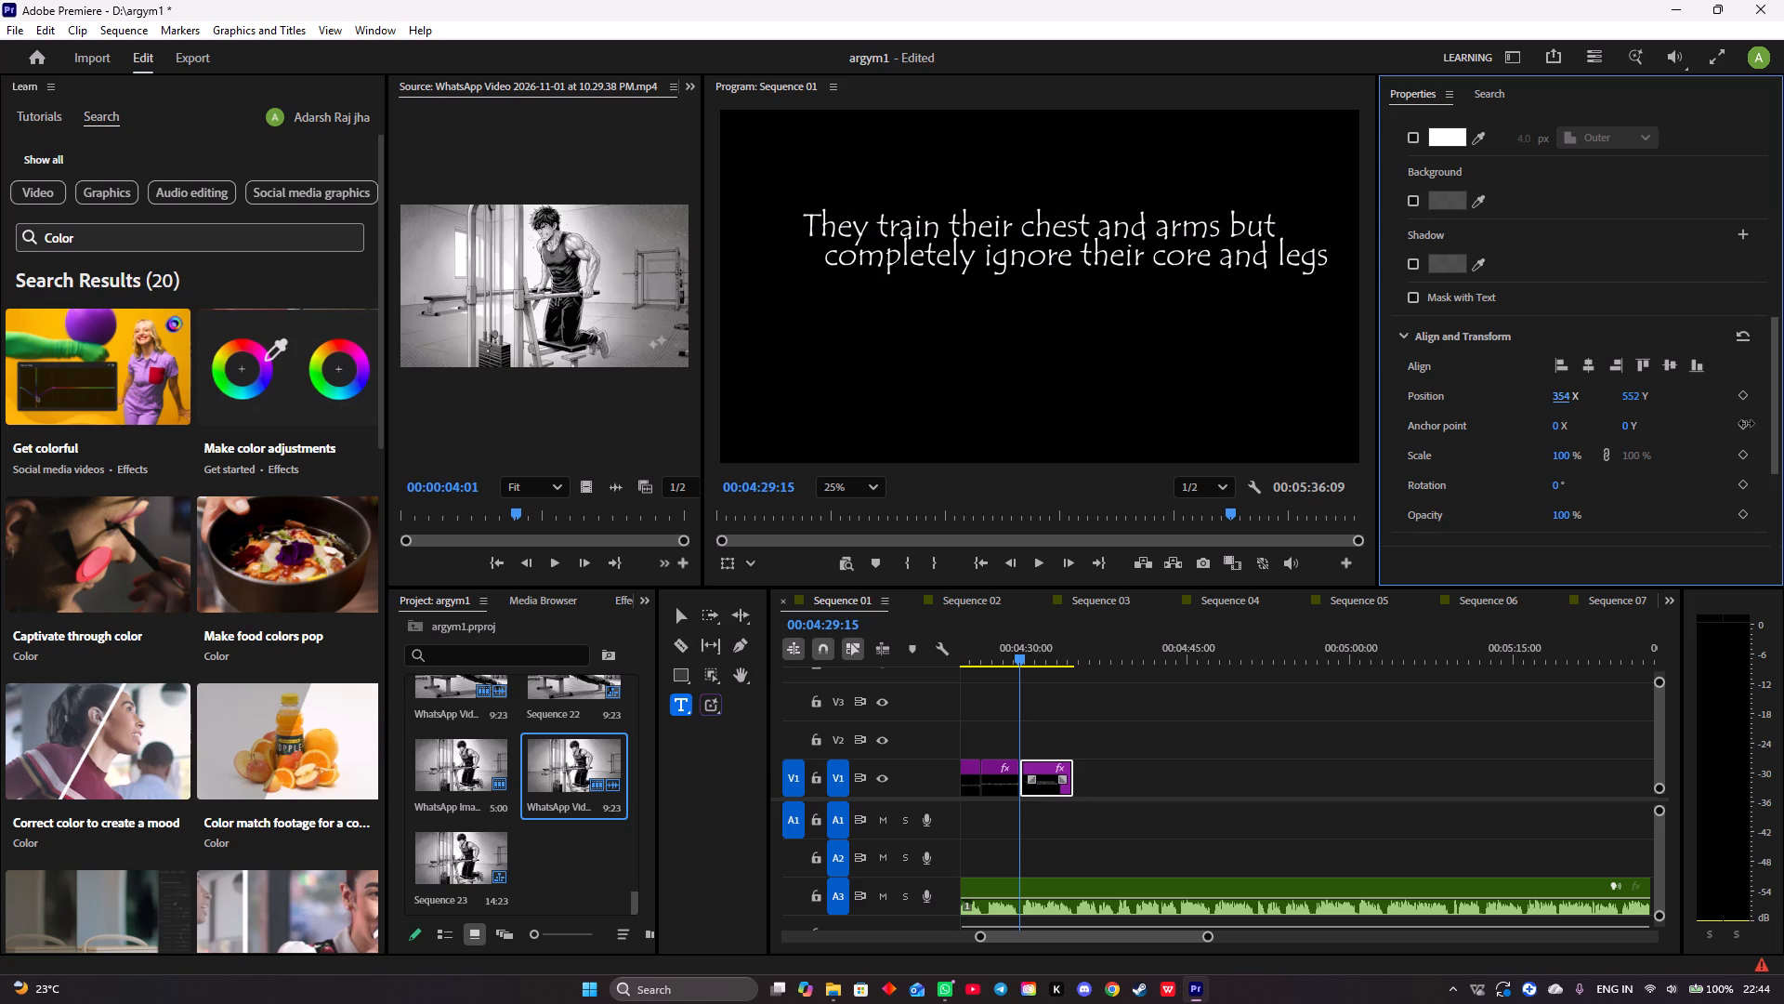
{"action": "left_click_drag", "start_coordinate": [1746, 423], "coordinate": [1734, 422]}
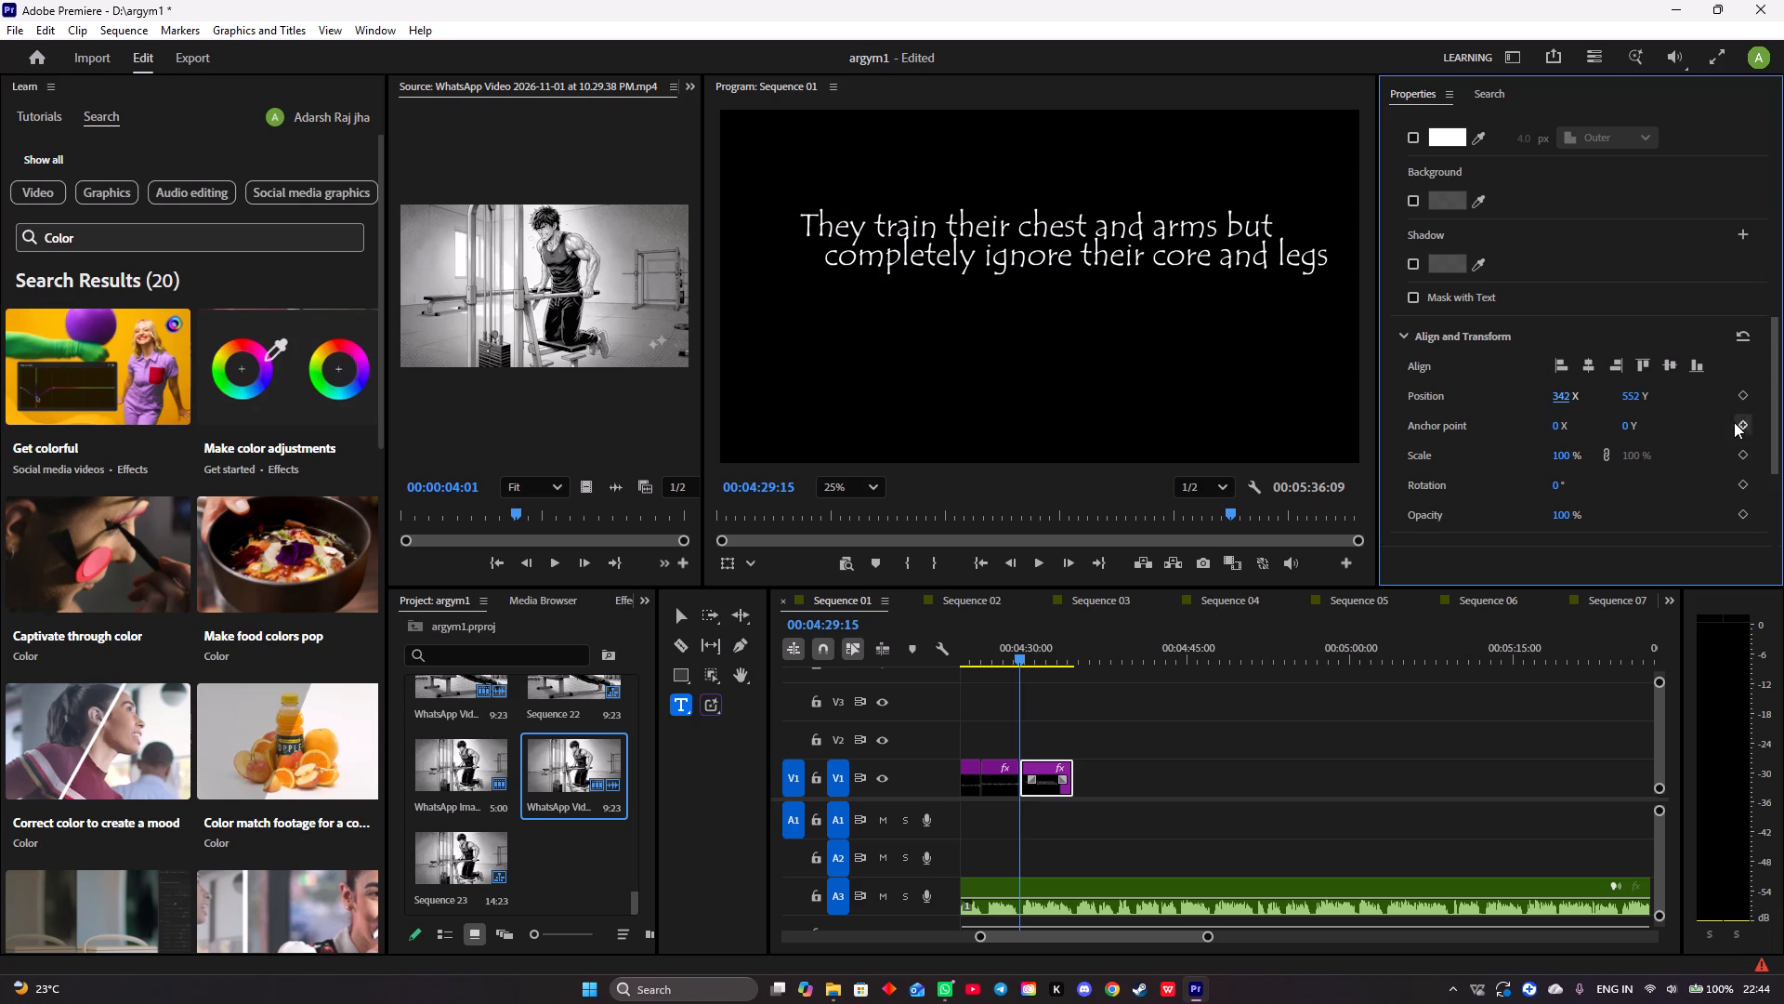
{"action": "left_click_drag", "start_coordinate": [1631, 399], "coordinate": [1730, 412]}
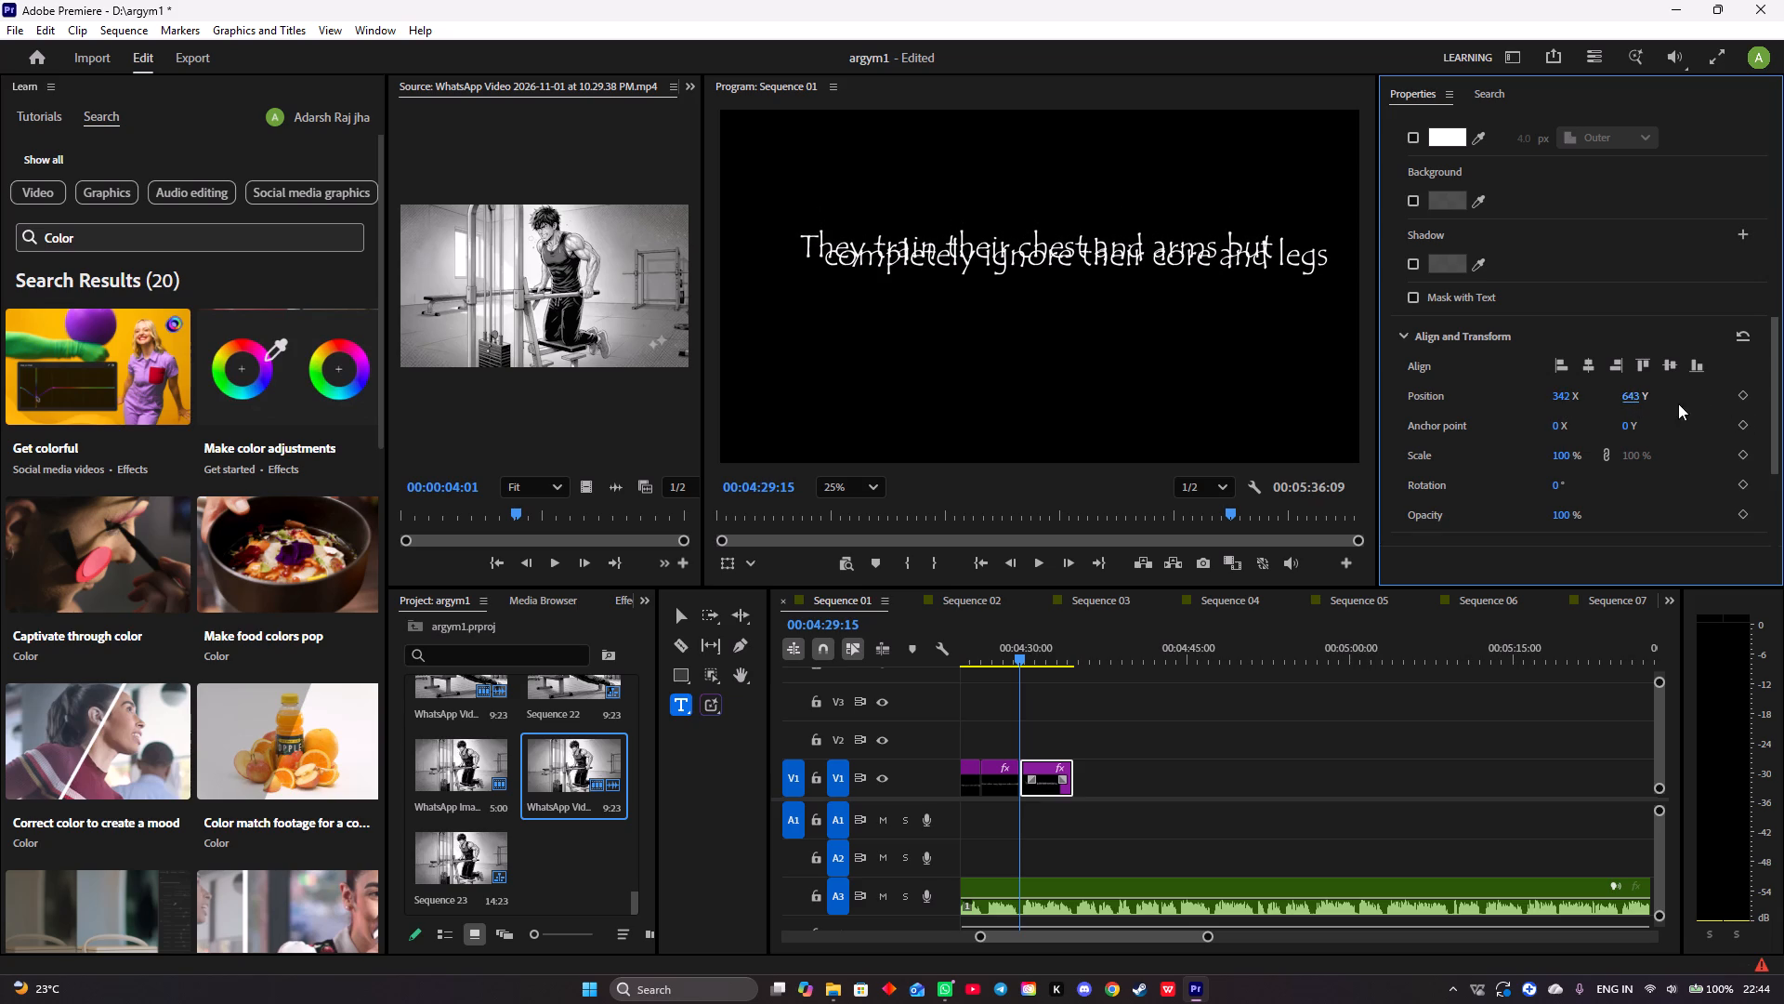
{"action": "left_click_drag", "start_coordinate": [1629, 397], "coordinate": [1646, 397]}
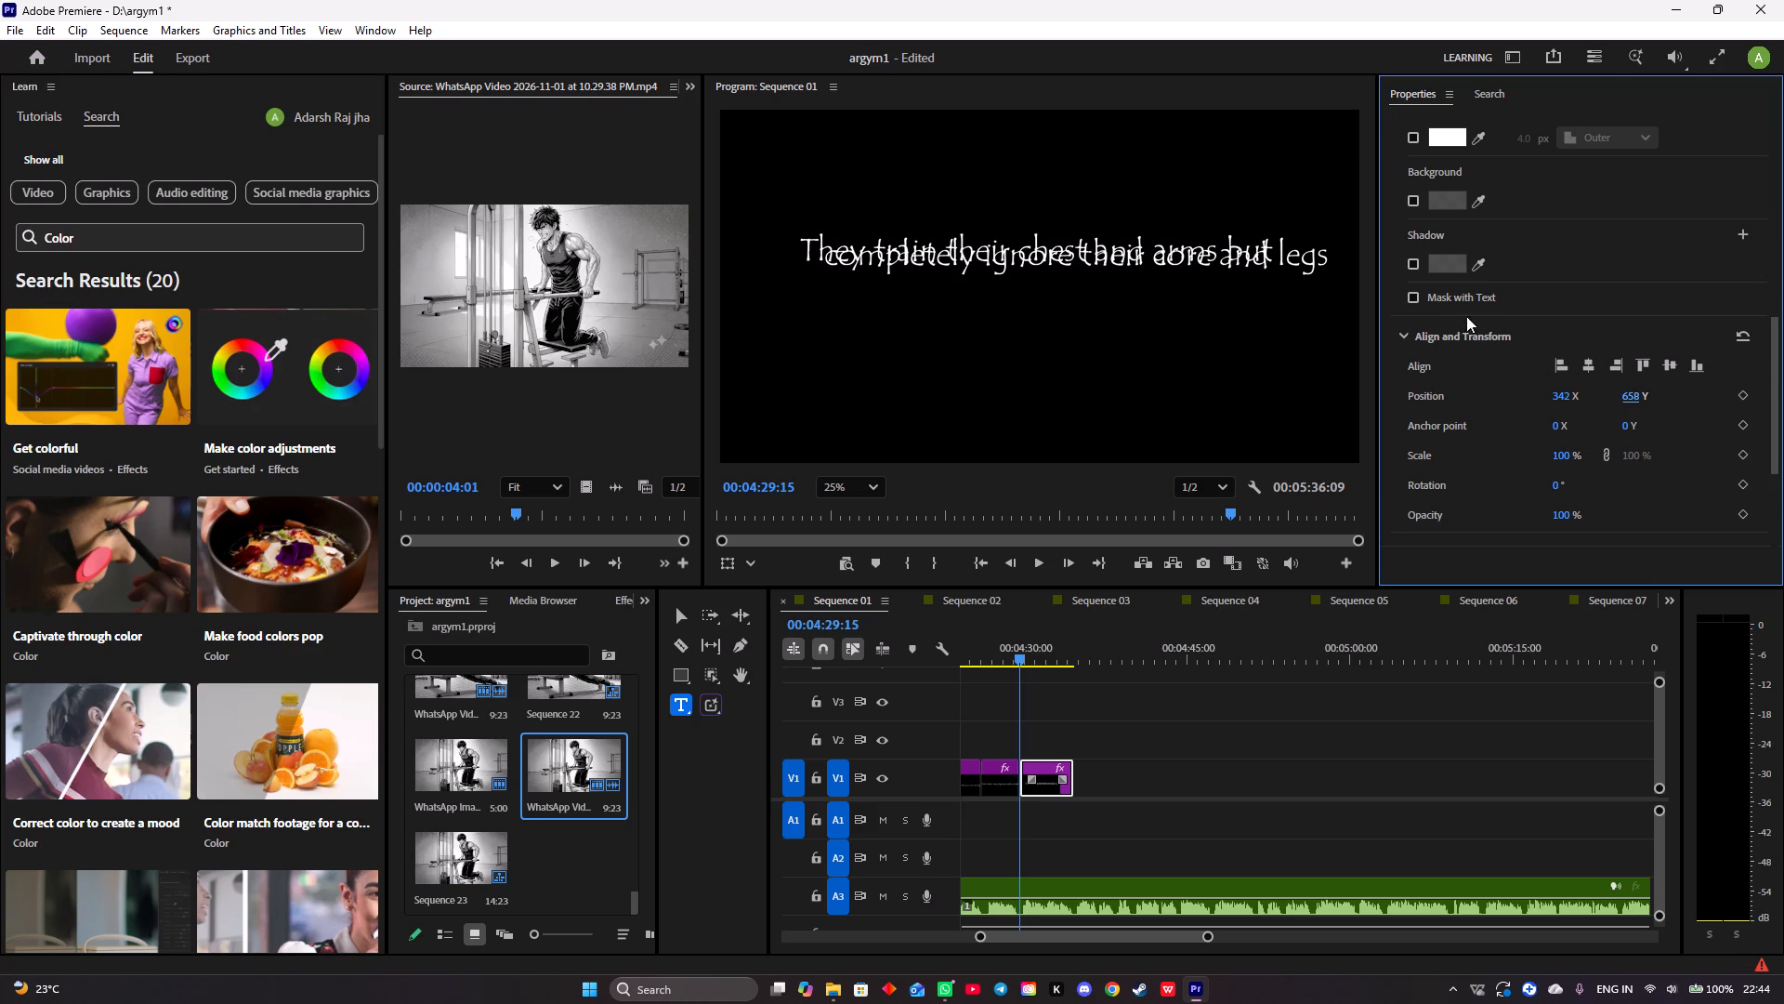
Move the "completely ignore their core and legs" text line to position 298 X, 829 Y, beneath the first line.
{"action": "left_click", "coordinate": [1307, 270]}
{"action": "scroll", "coordinate": [1481, 507], "scroll_direction": "down", "scroll_amount": 6}
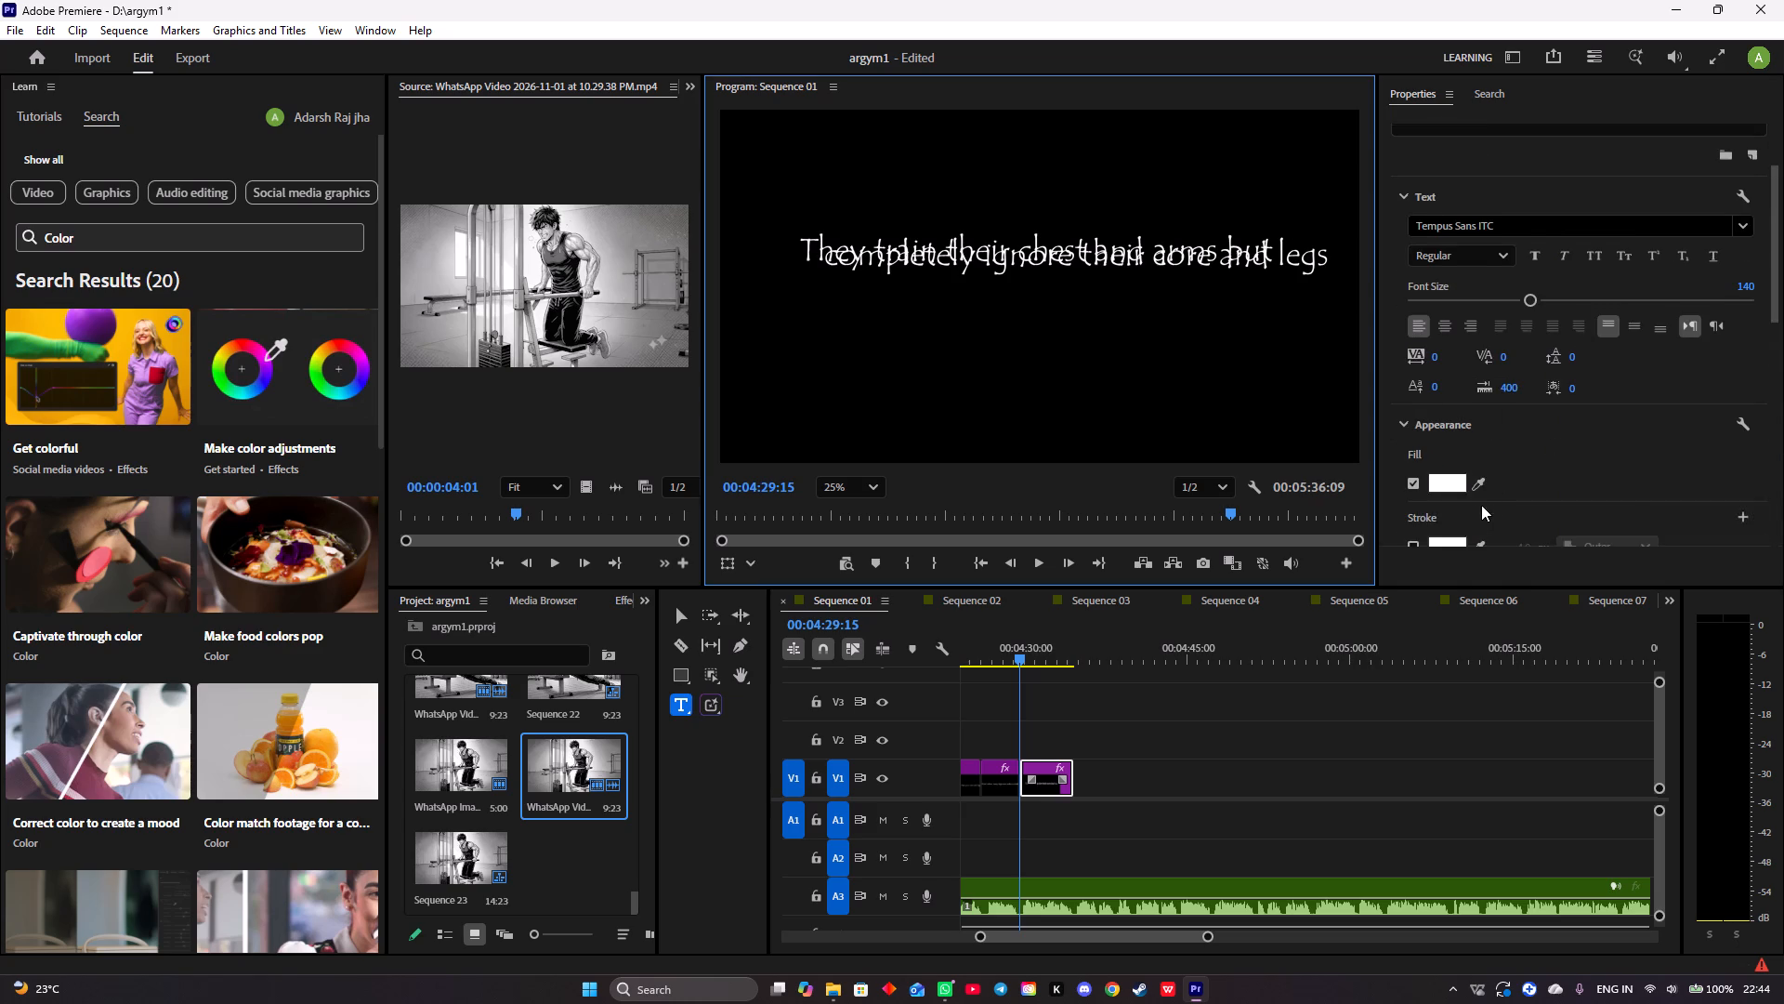
{"action": "scroll", "coordinate": [1481, 505], "scroll_direction": "down", "scroll_amount": 17}
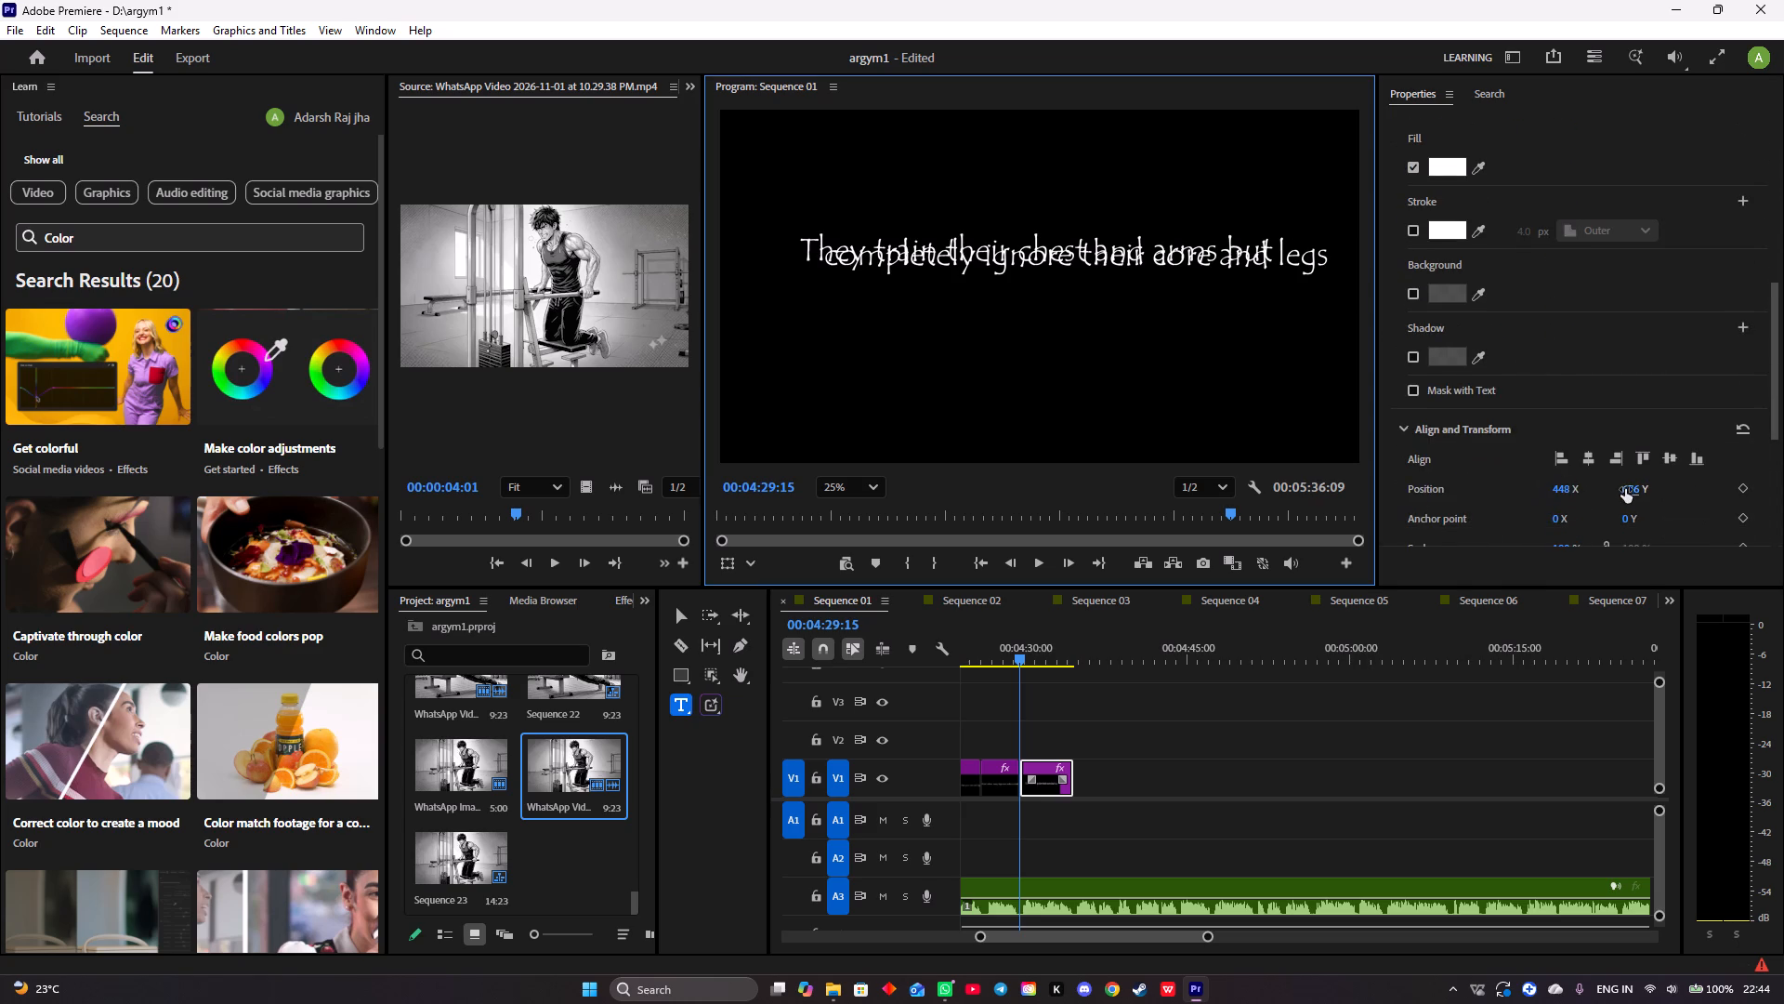
{"action": "left_click_drag", "start_coordinate": [1633, 488], "coordinate": [1783, 497]}
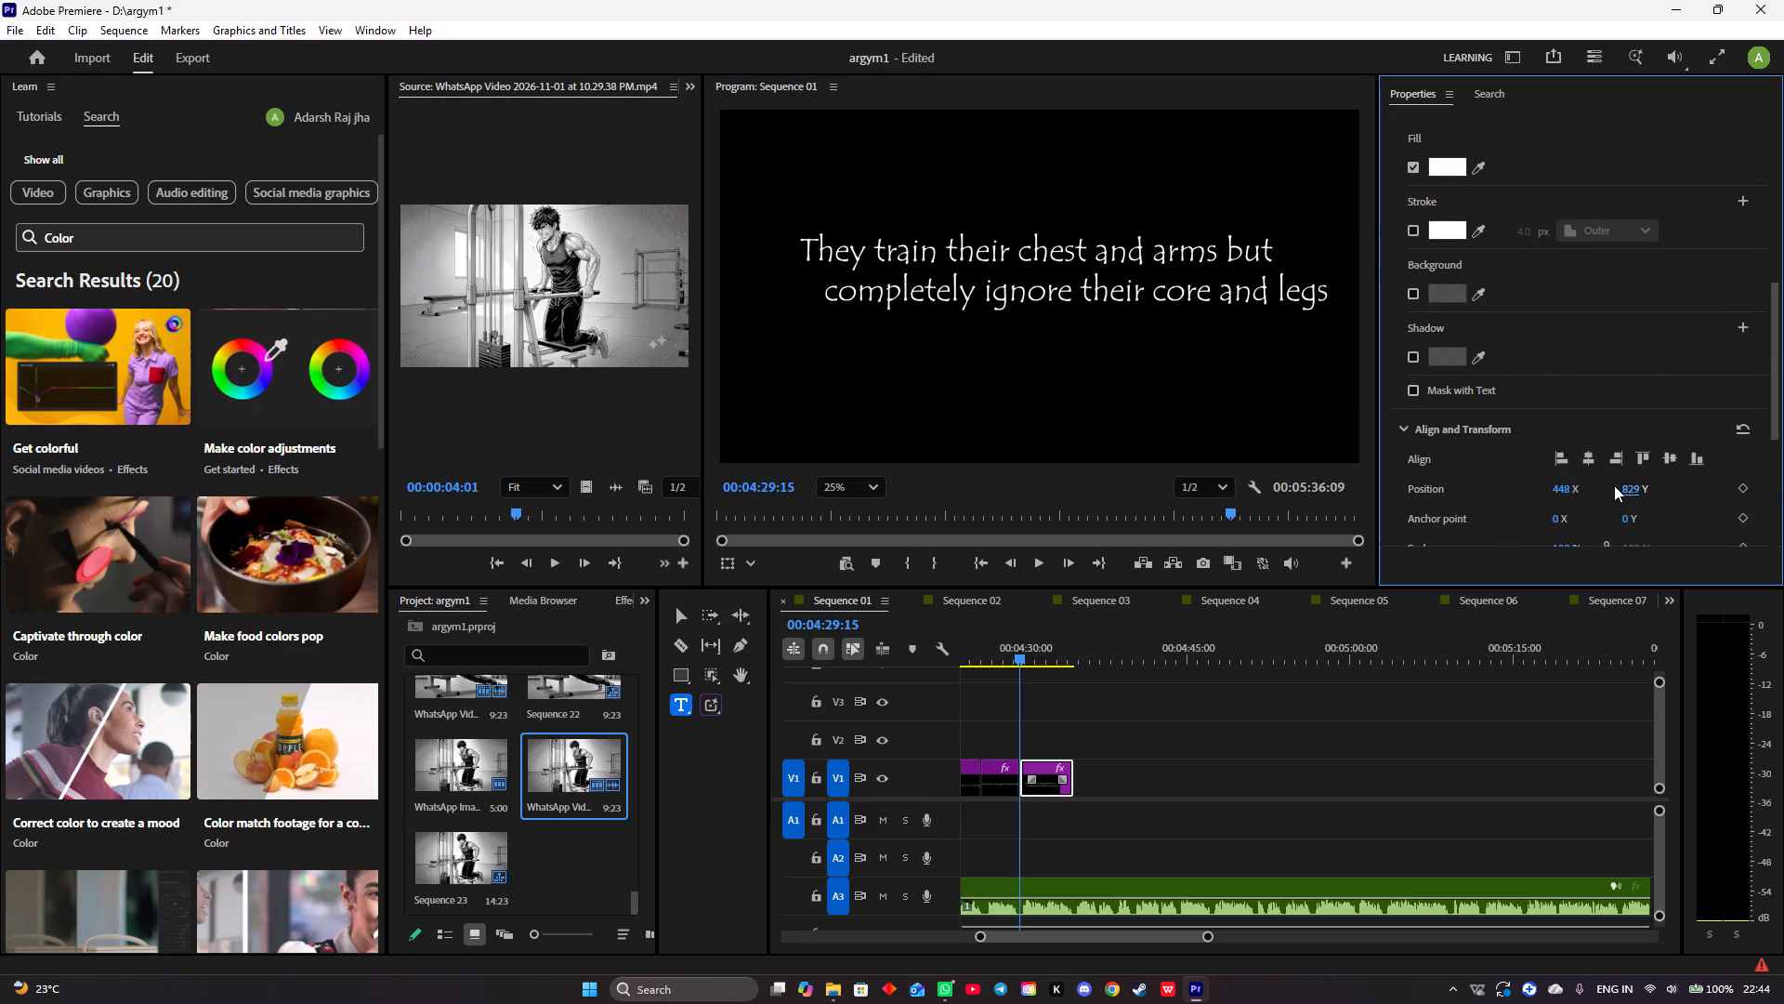
{"action": "left_click_drag", "start_coordinate": [1567, 485], "coordinate": [1466, 489]}
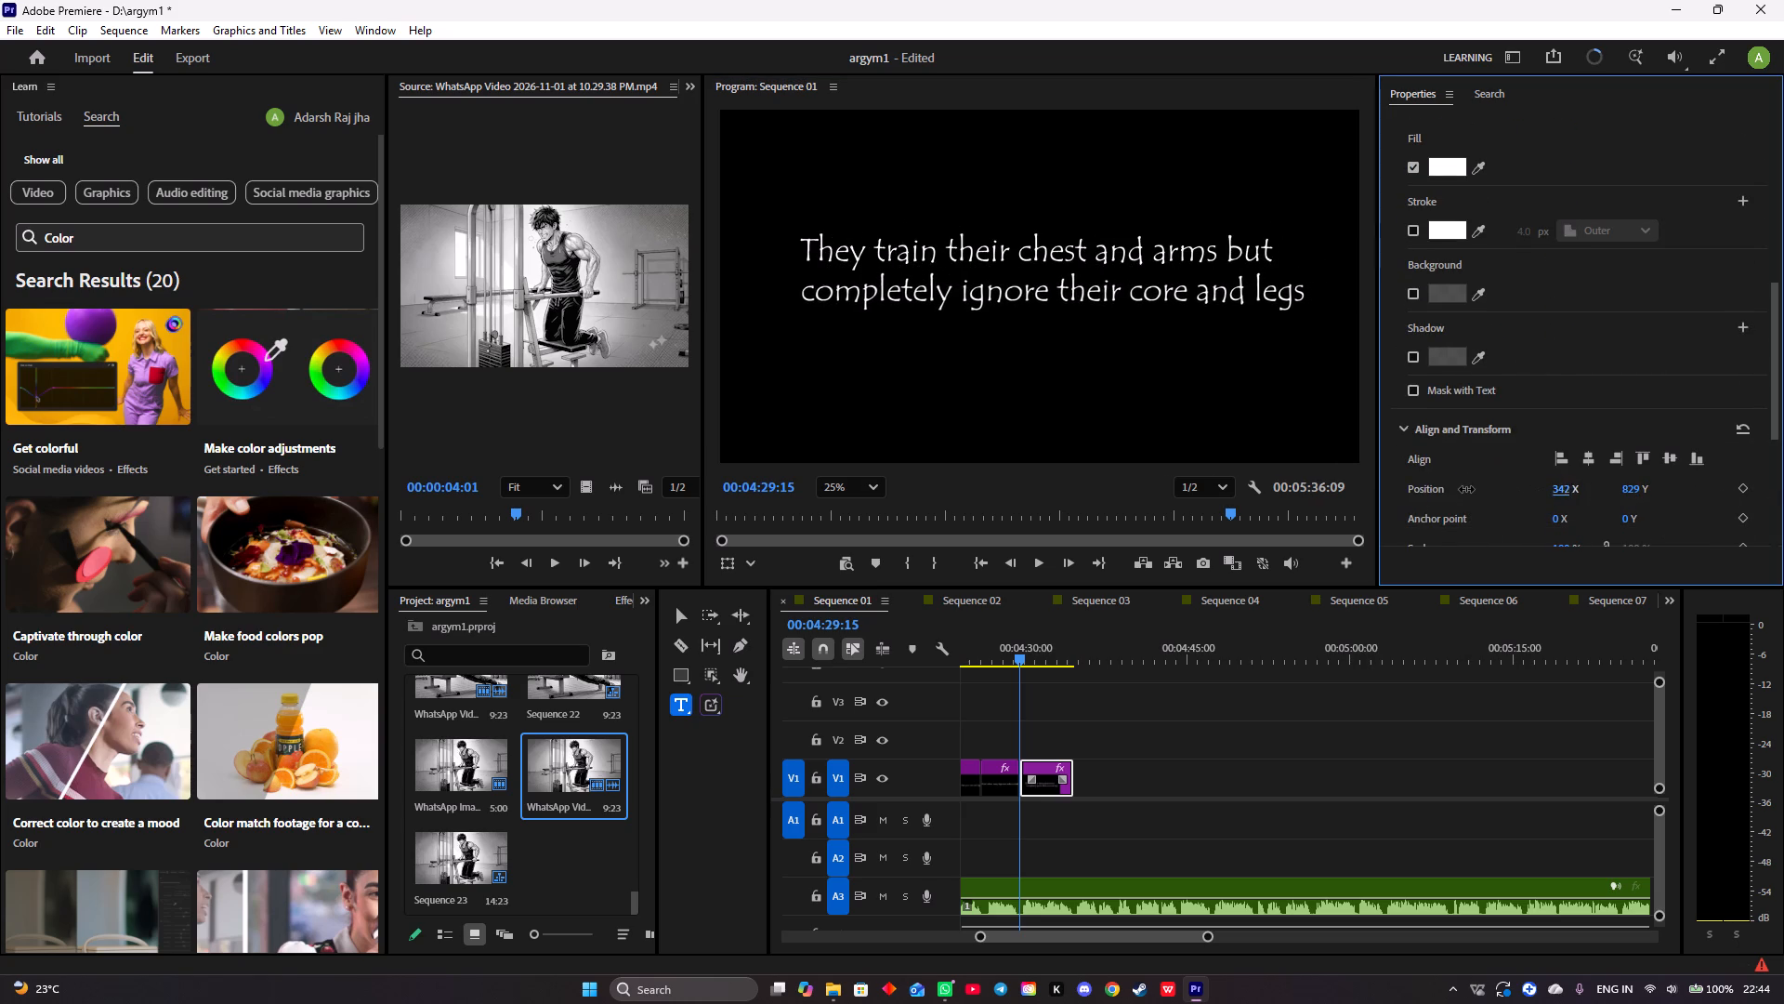
{"action": "left_click_drag", "start_coordinate": [1466, 489], "coordinate": [1423, 482]}
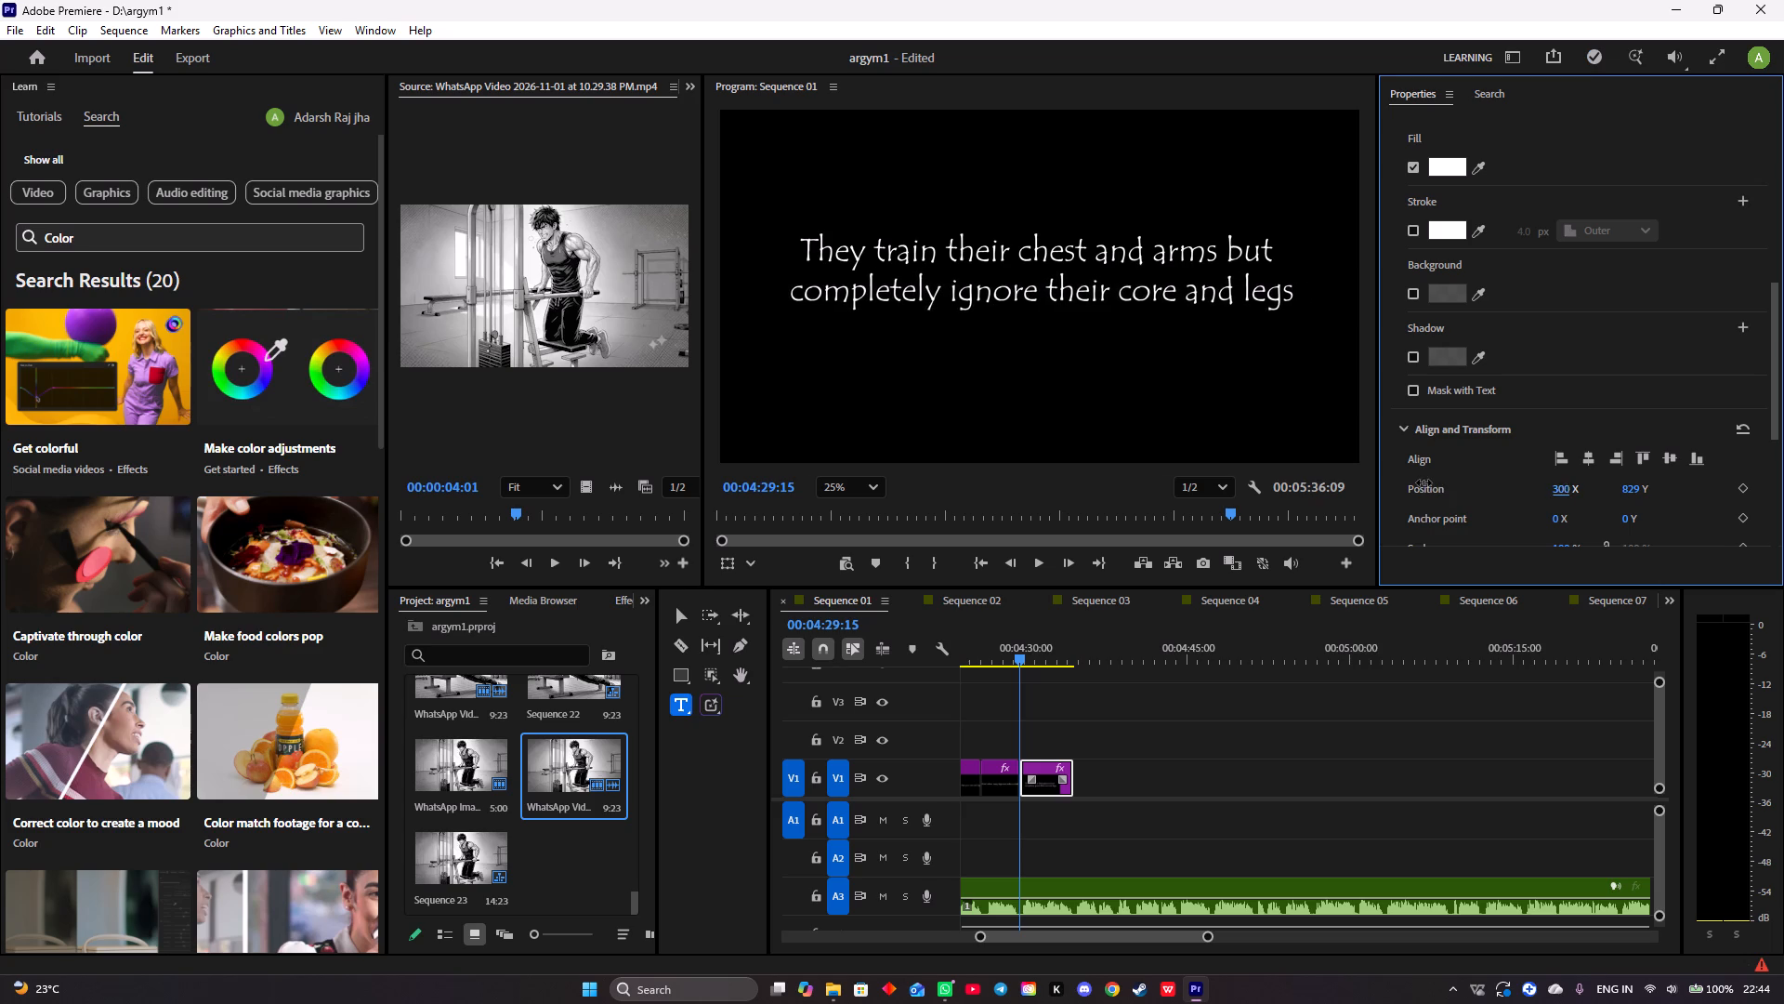
{"action": "left_click_drag", "start_coordinate": [1423, 482], "coordinate": [1421, 482]}
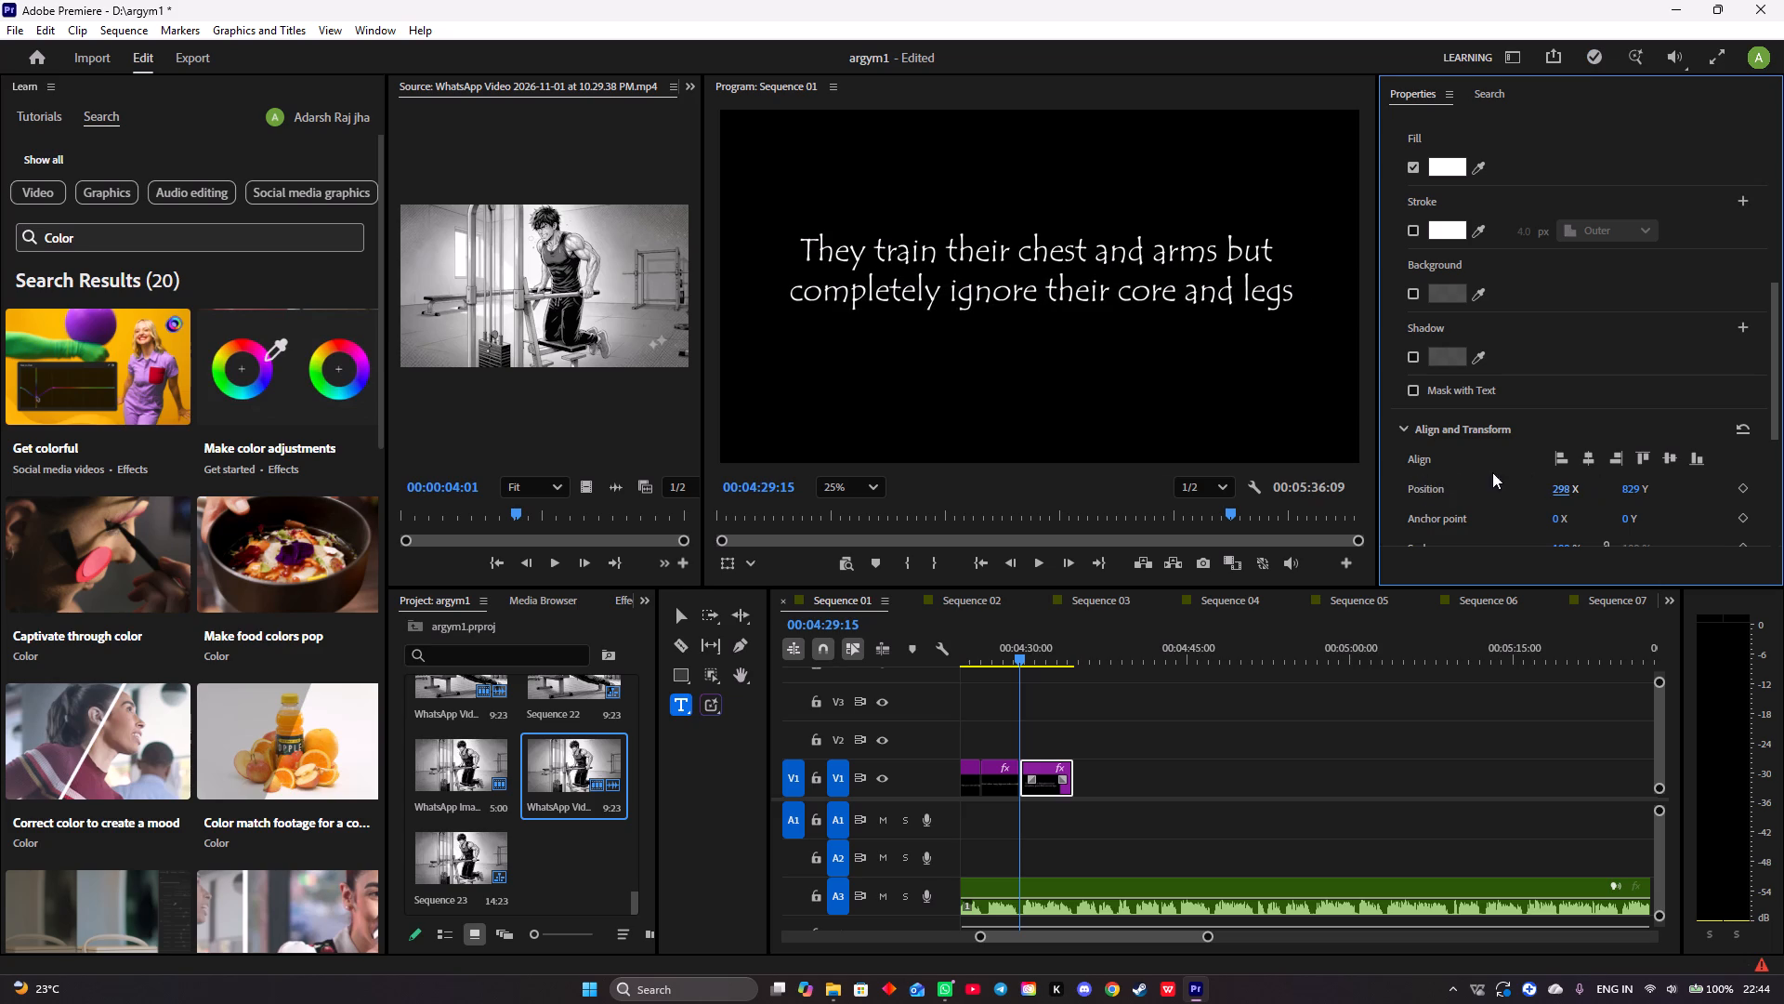
Play the sequence from 00:04:28:03 to 00:04:37:18 to check the two-line title against the narration and hear the following sentence.
{"action": "left_click", "coordinate": [1022, 652]}
{"action": "left_click_drag", "start_coordinate": [1021, 654], "coordinate": [1006, 653]}
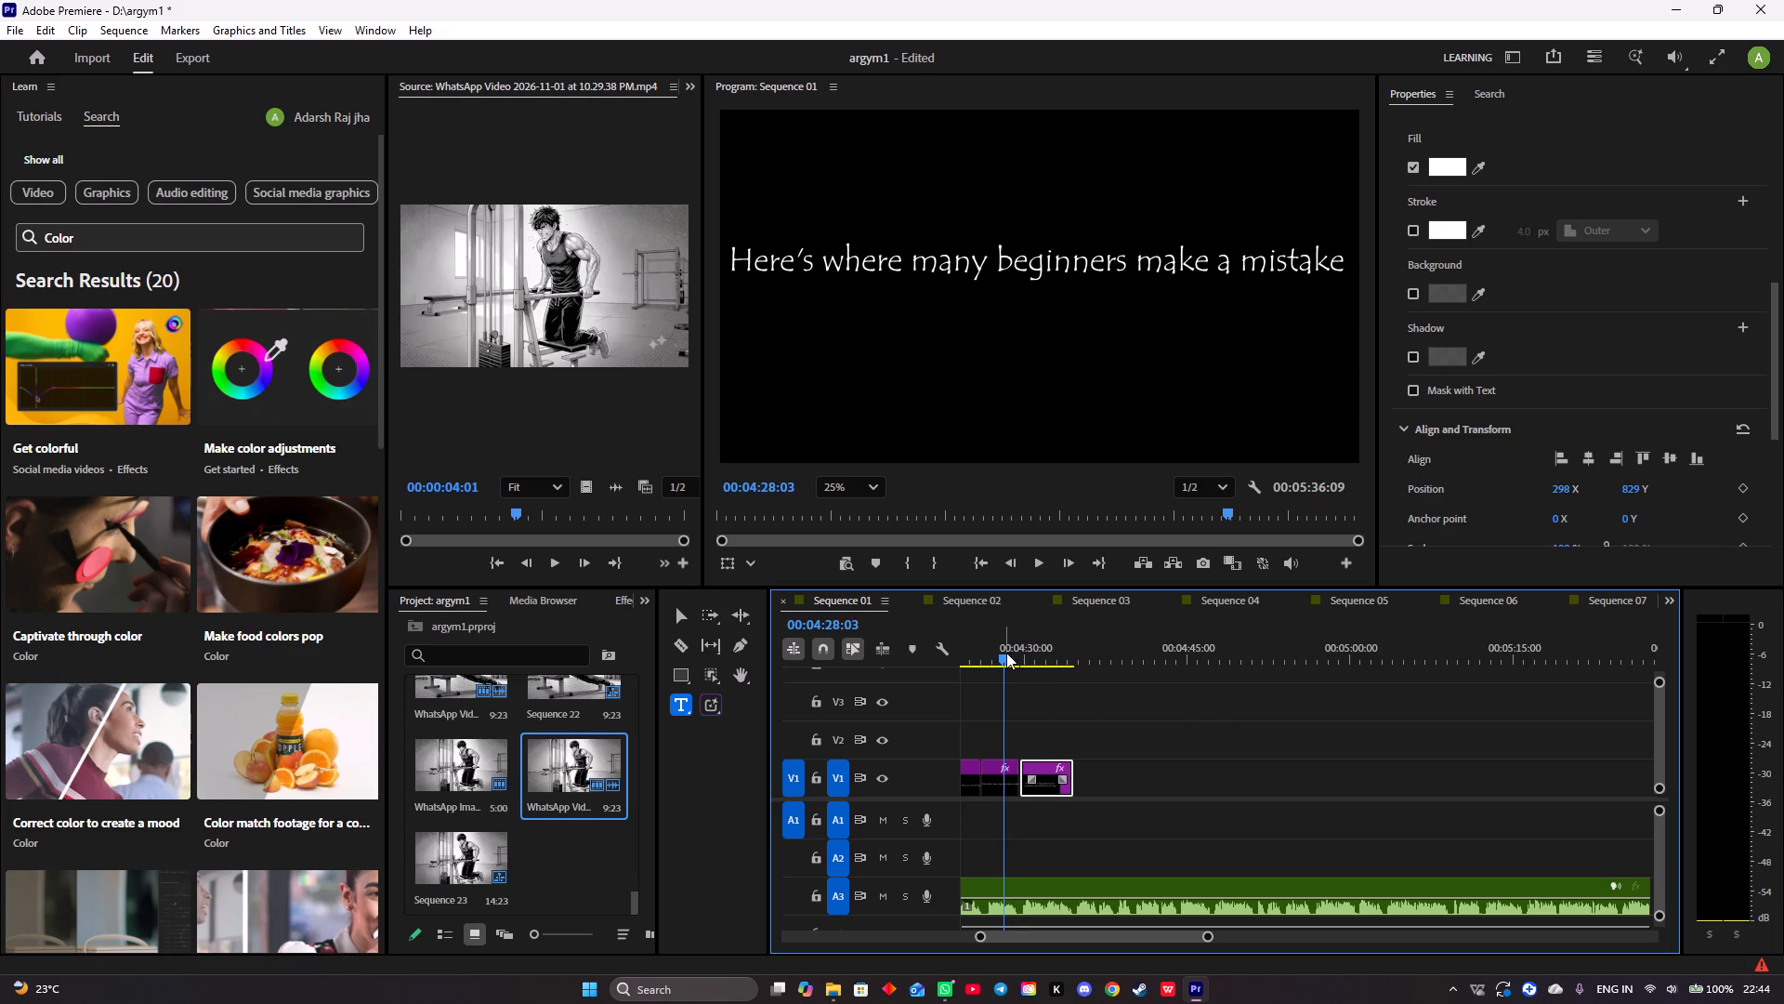
{"action": "key", "text": "space"}
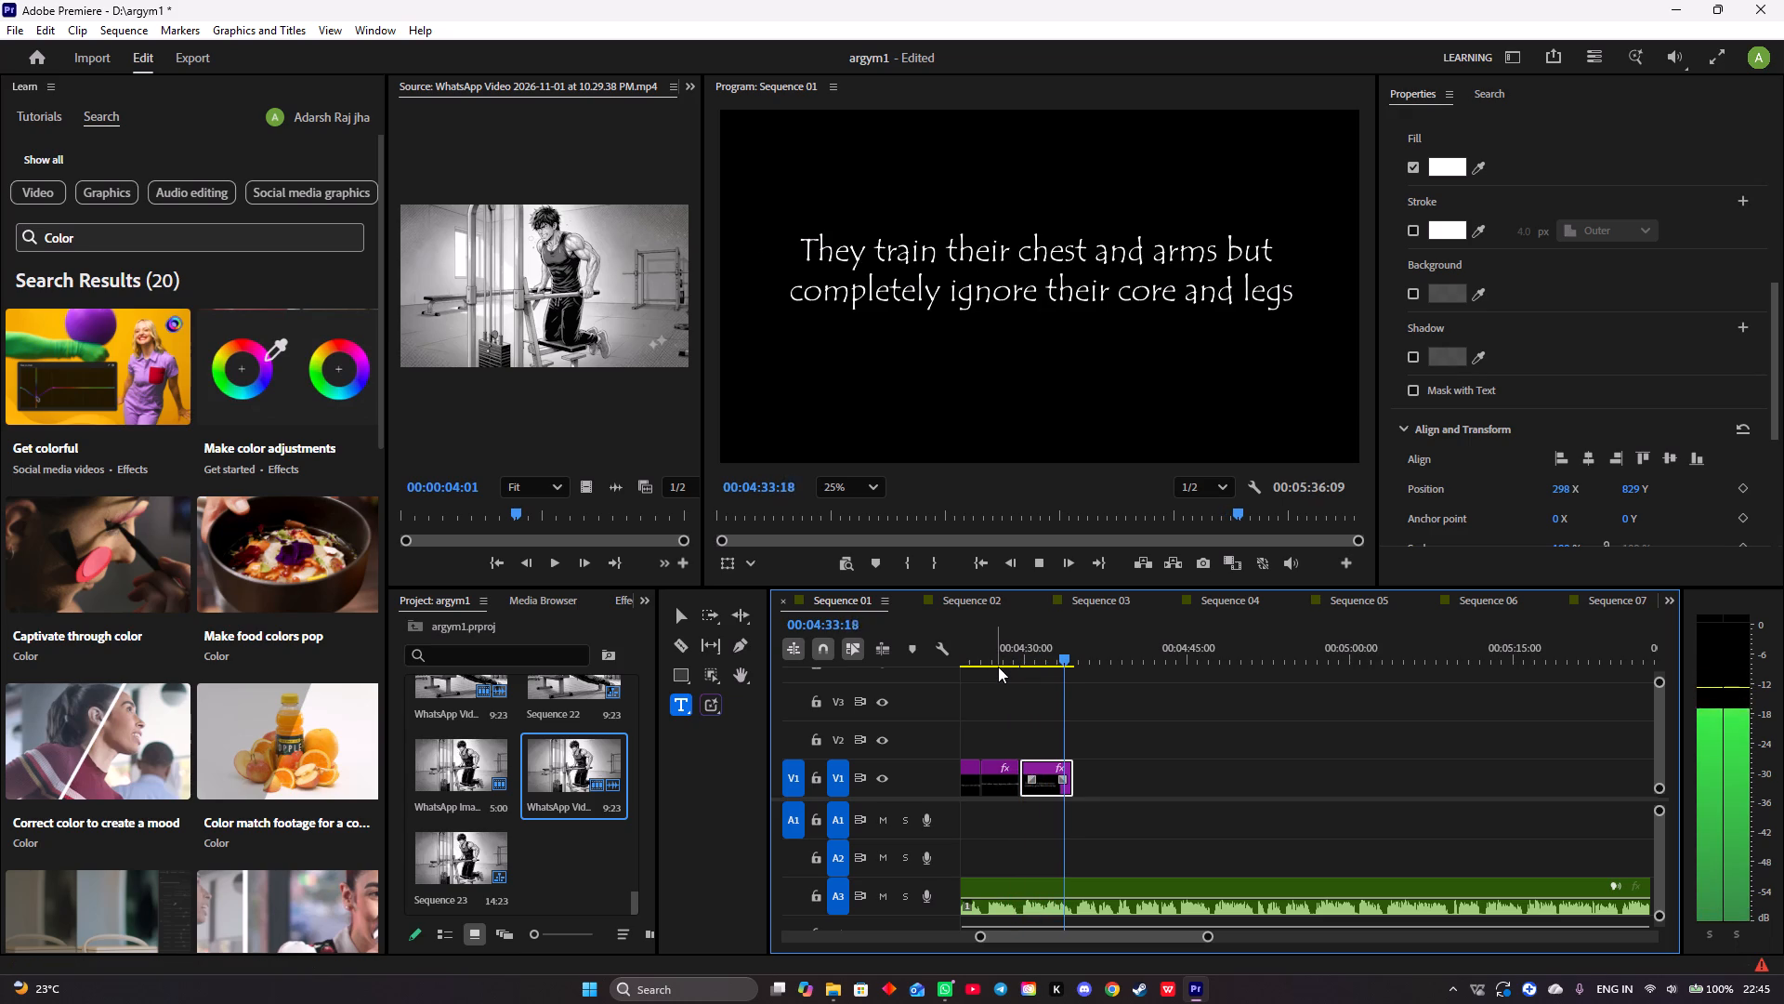
{"action": "key", "text": "space"}
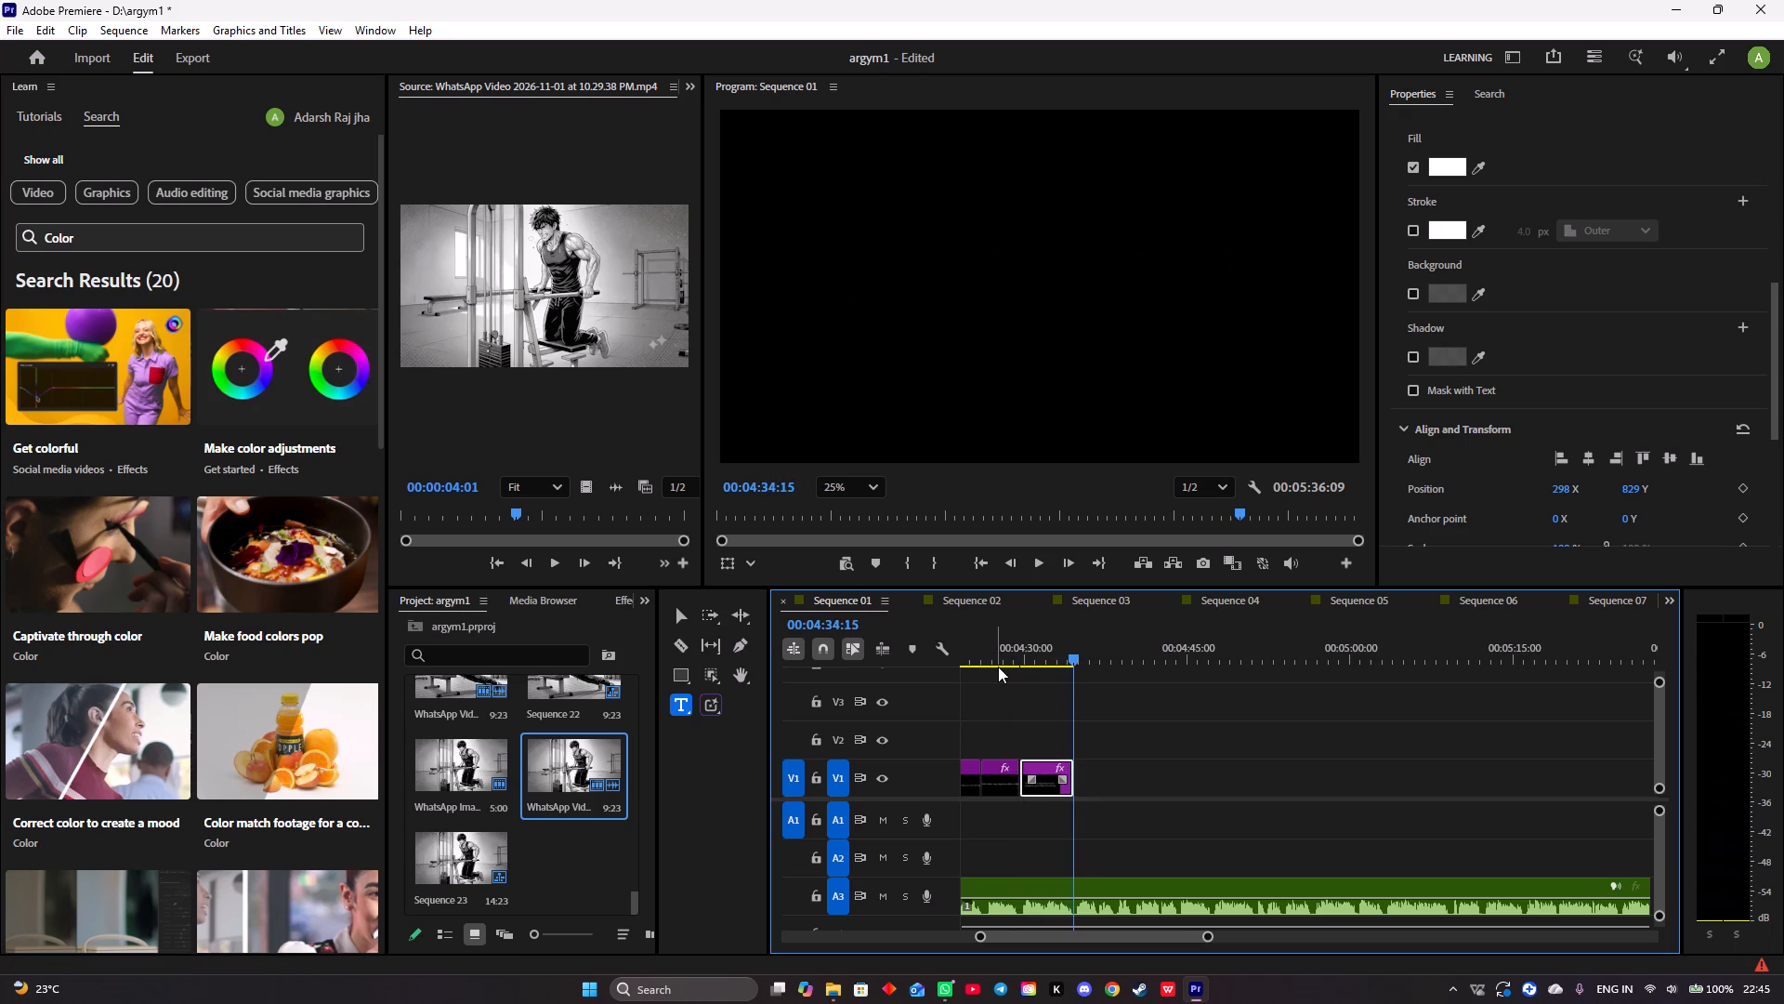
{"action": "key", "text": "space"}
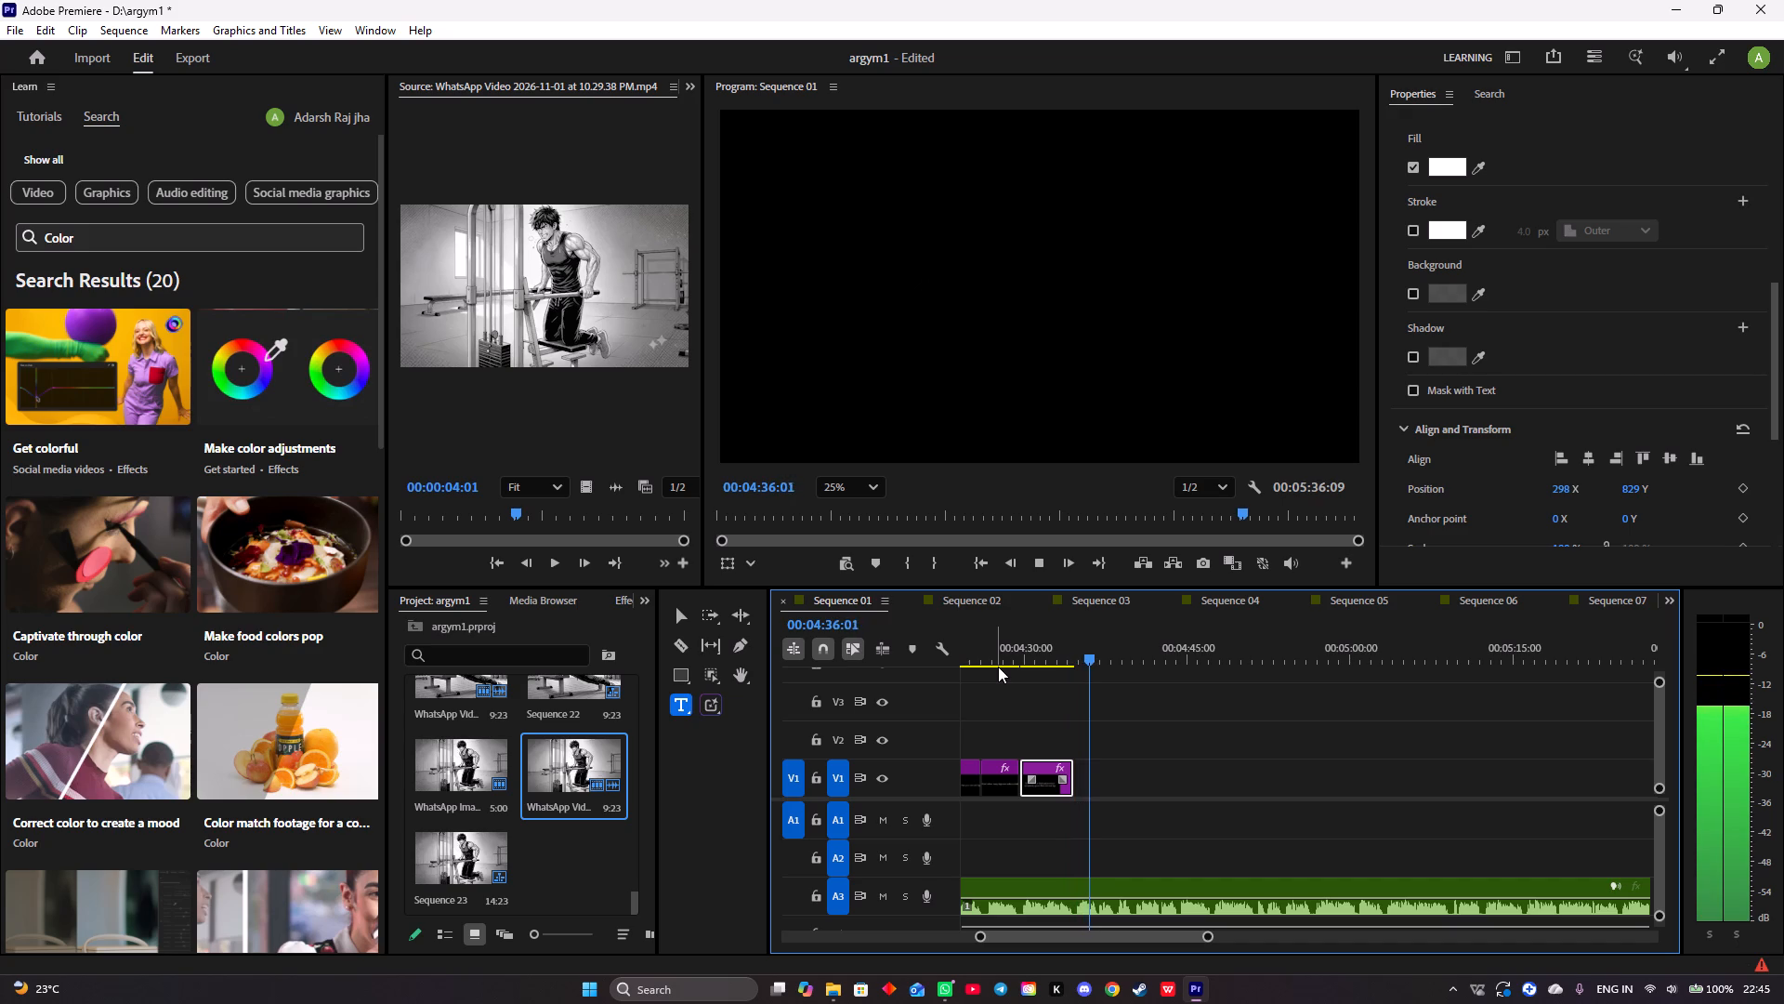
{"action": "key", "text": "space"}
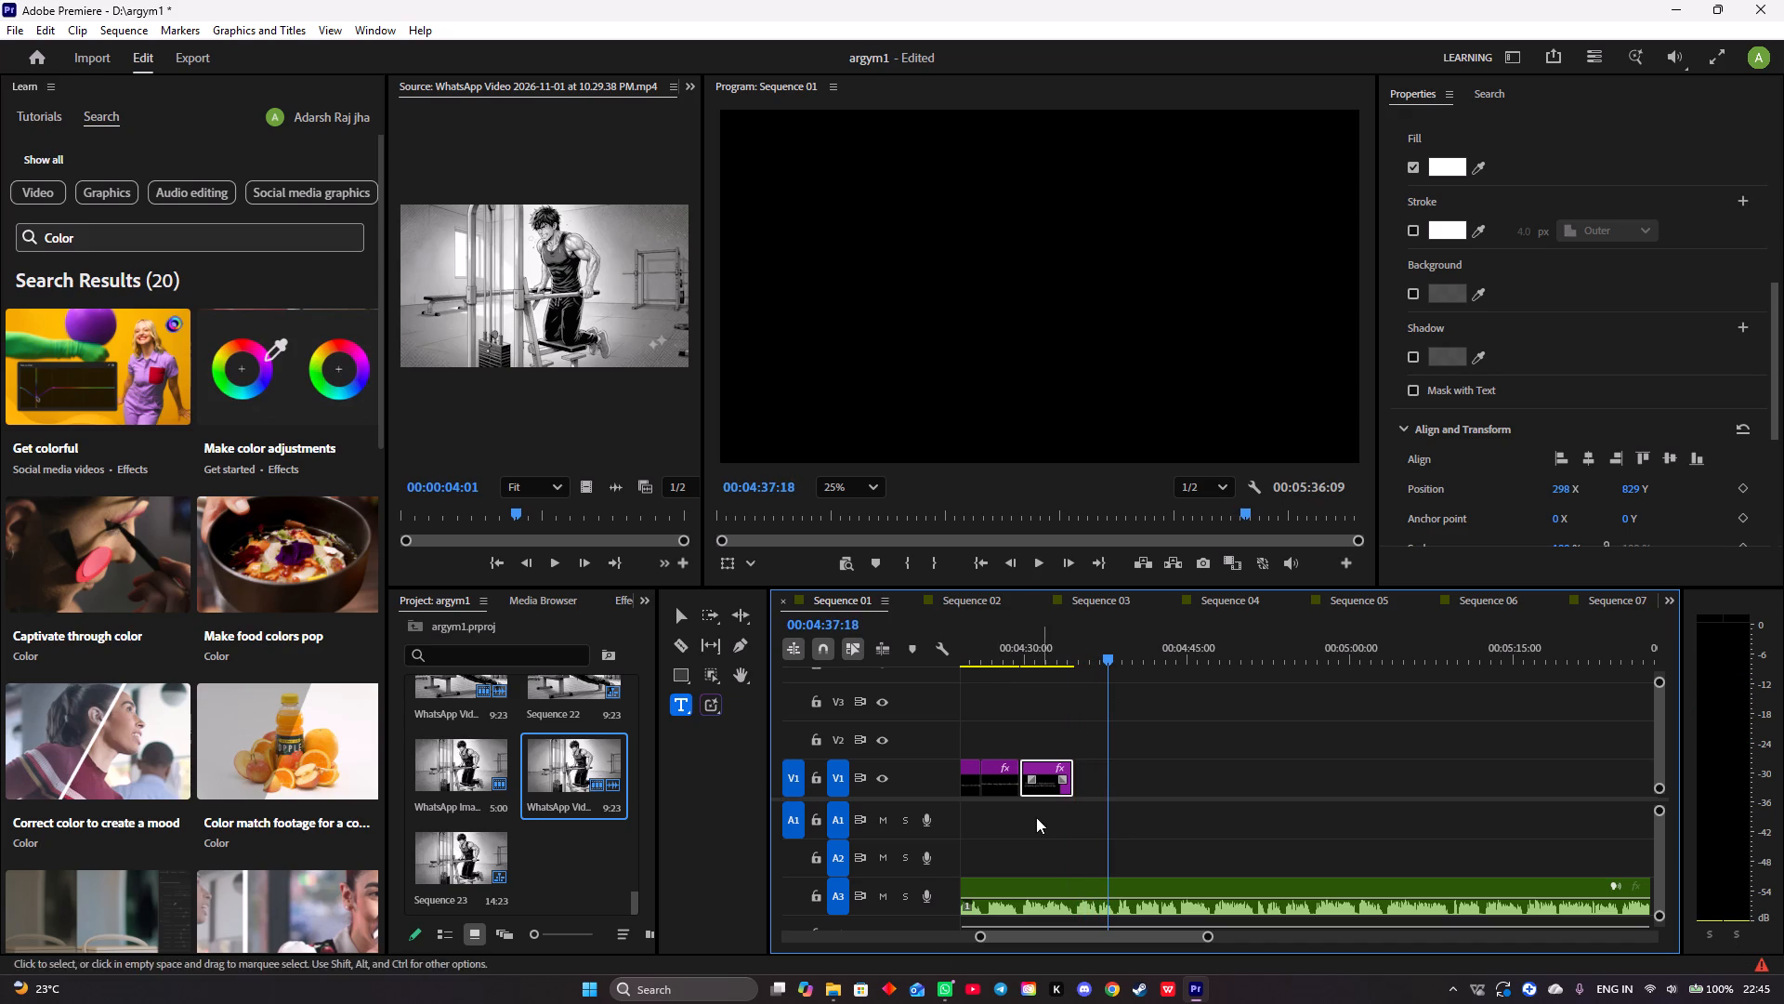
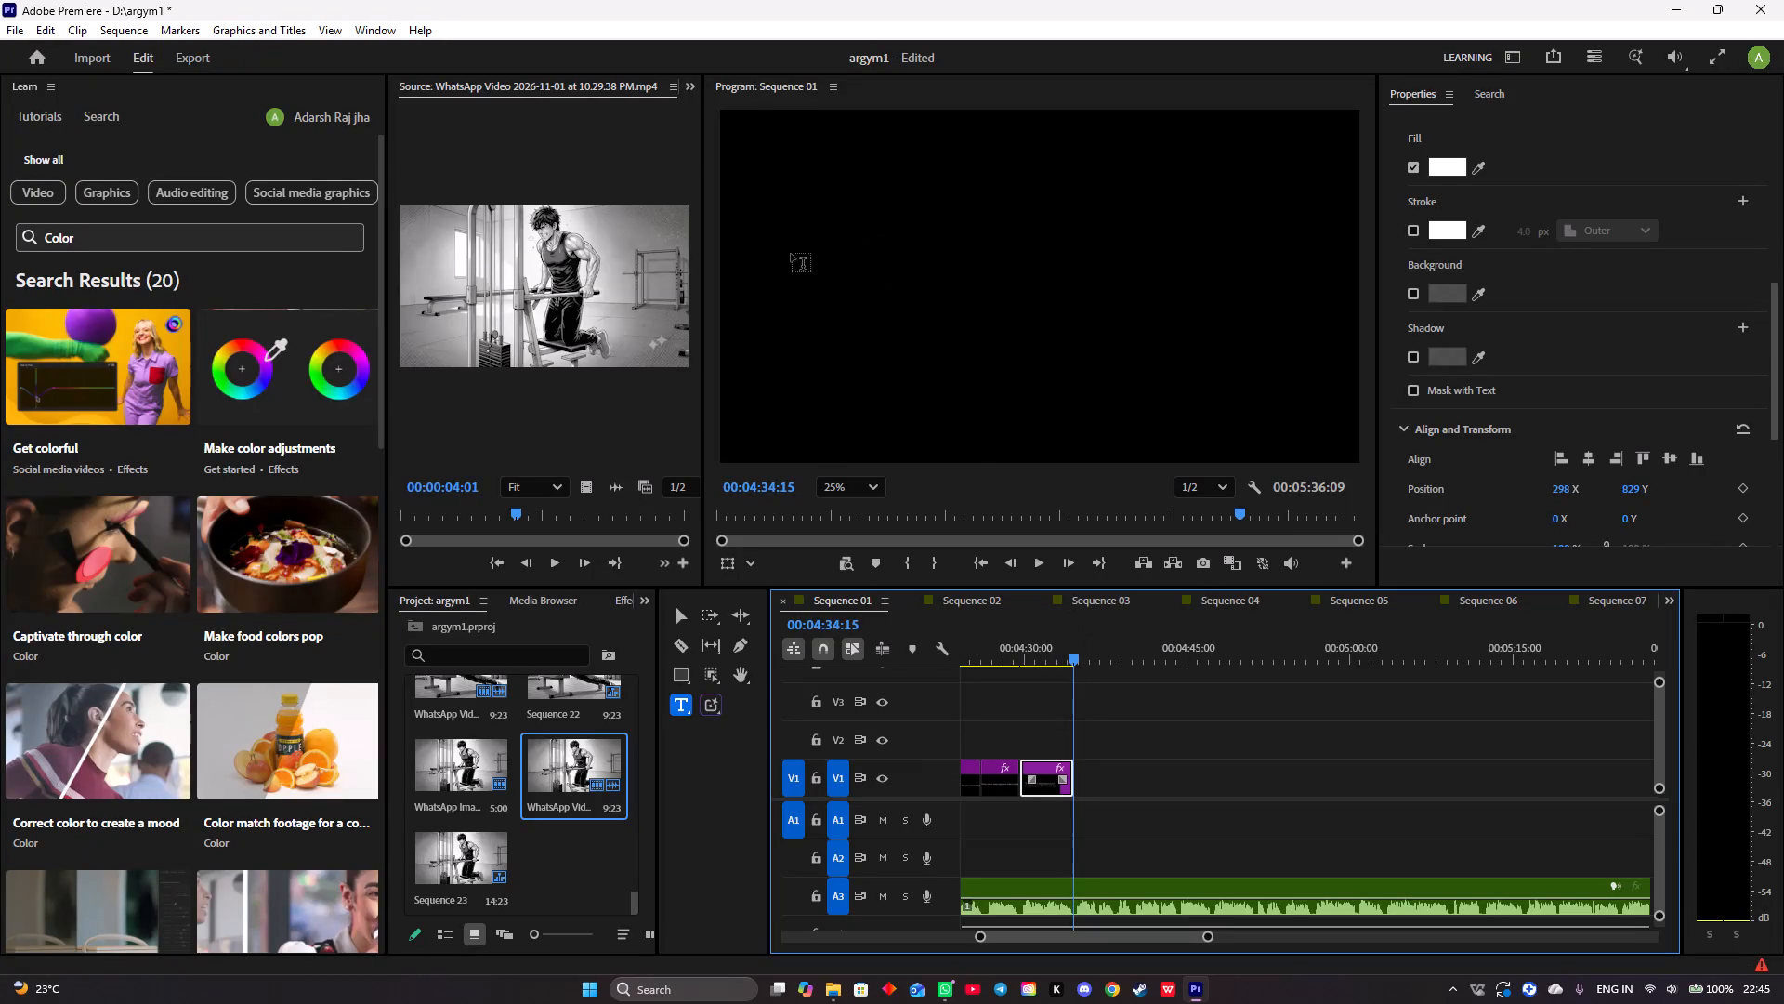
Add a text title at 00:04:34:15 reading "If you want to build a balanced physique".
{"action": "left_click", "coordinate": [752, 273]}
{"action": "key", "text": "ctrl+v"}
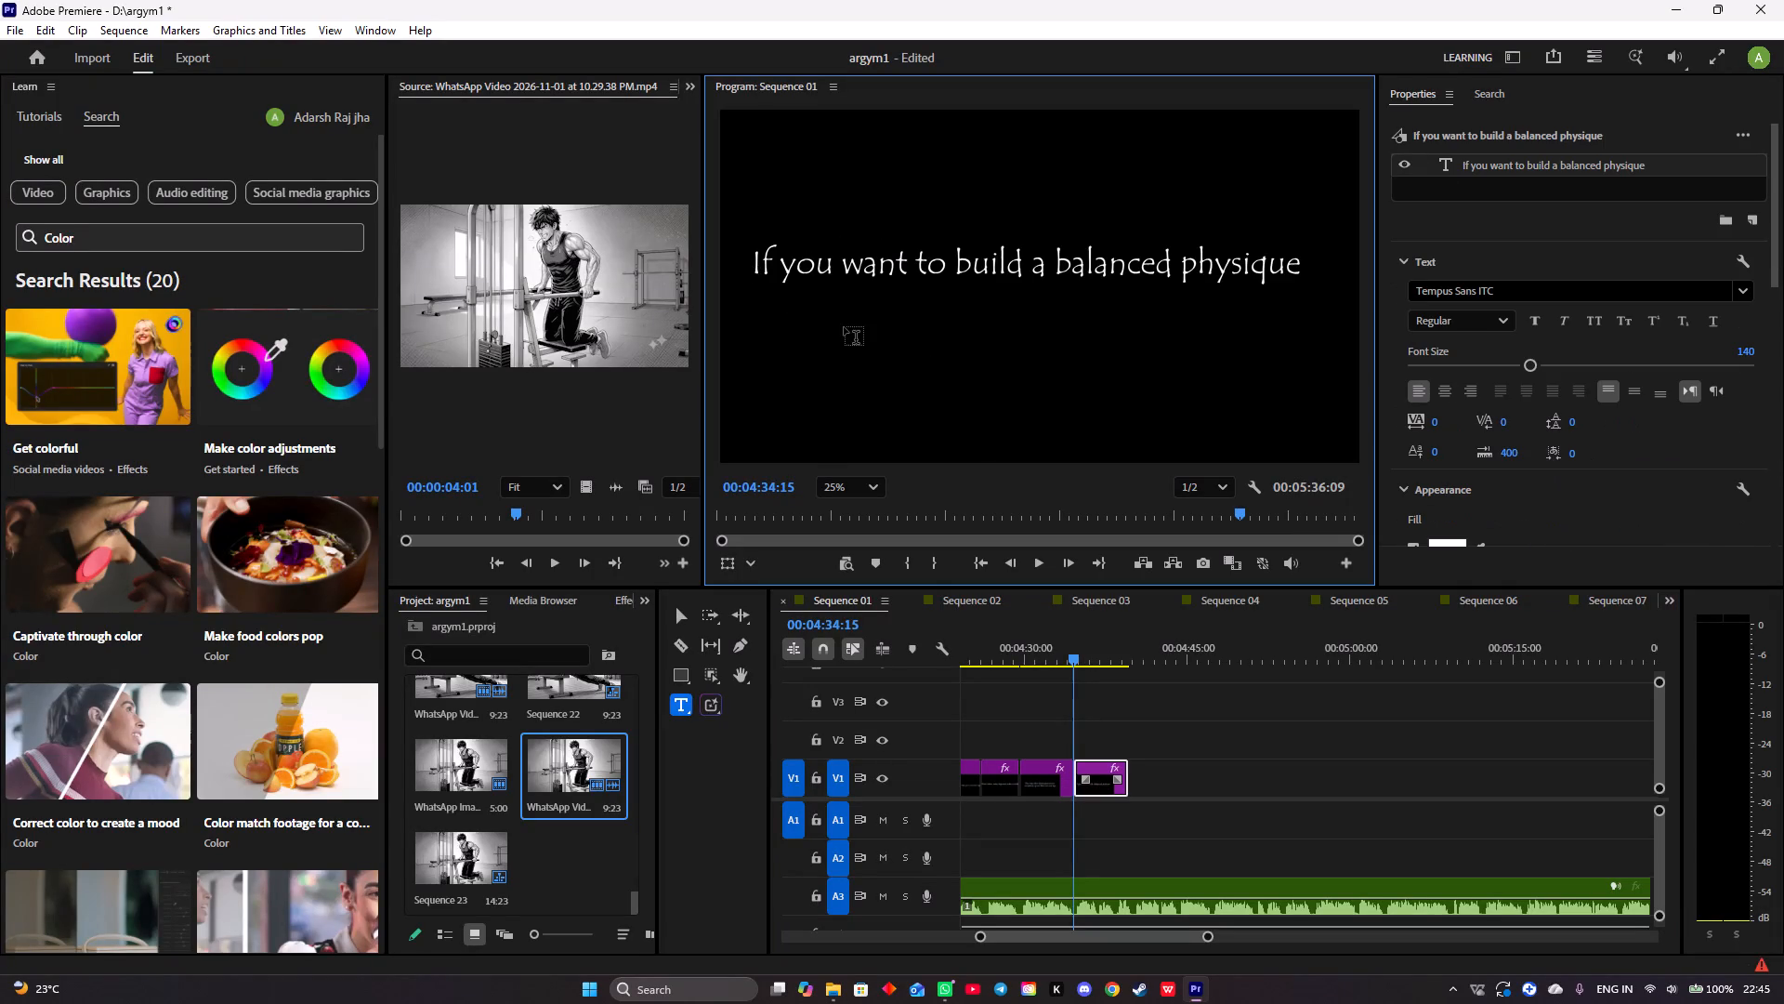
Move the "If you want to build a balanced physique" title to position 168 X, 811 Y.
{"action": "scroll", "coordinate": [1492, 496], "scroll_direction": "down", "scroll_amount": 9}
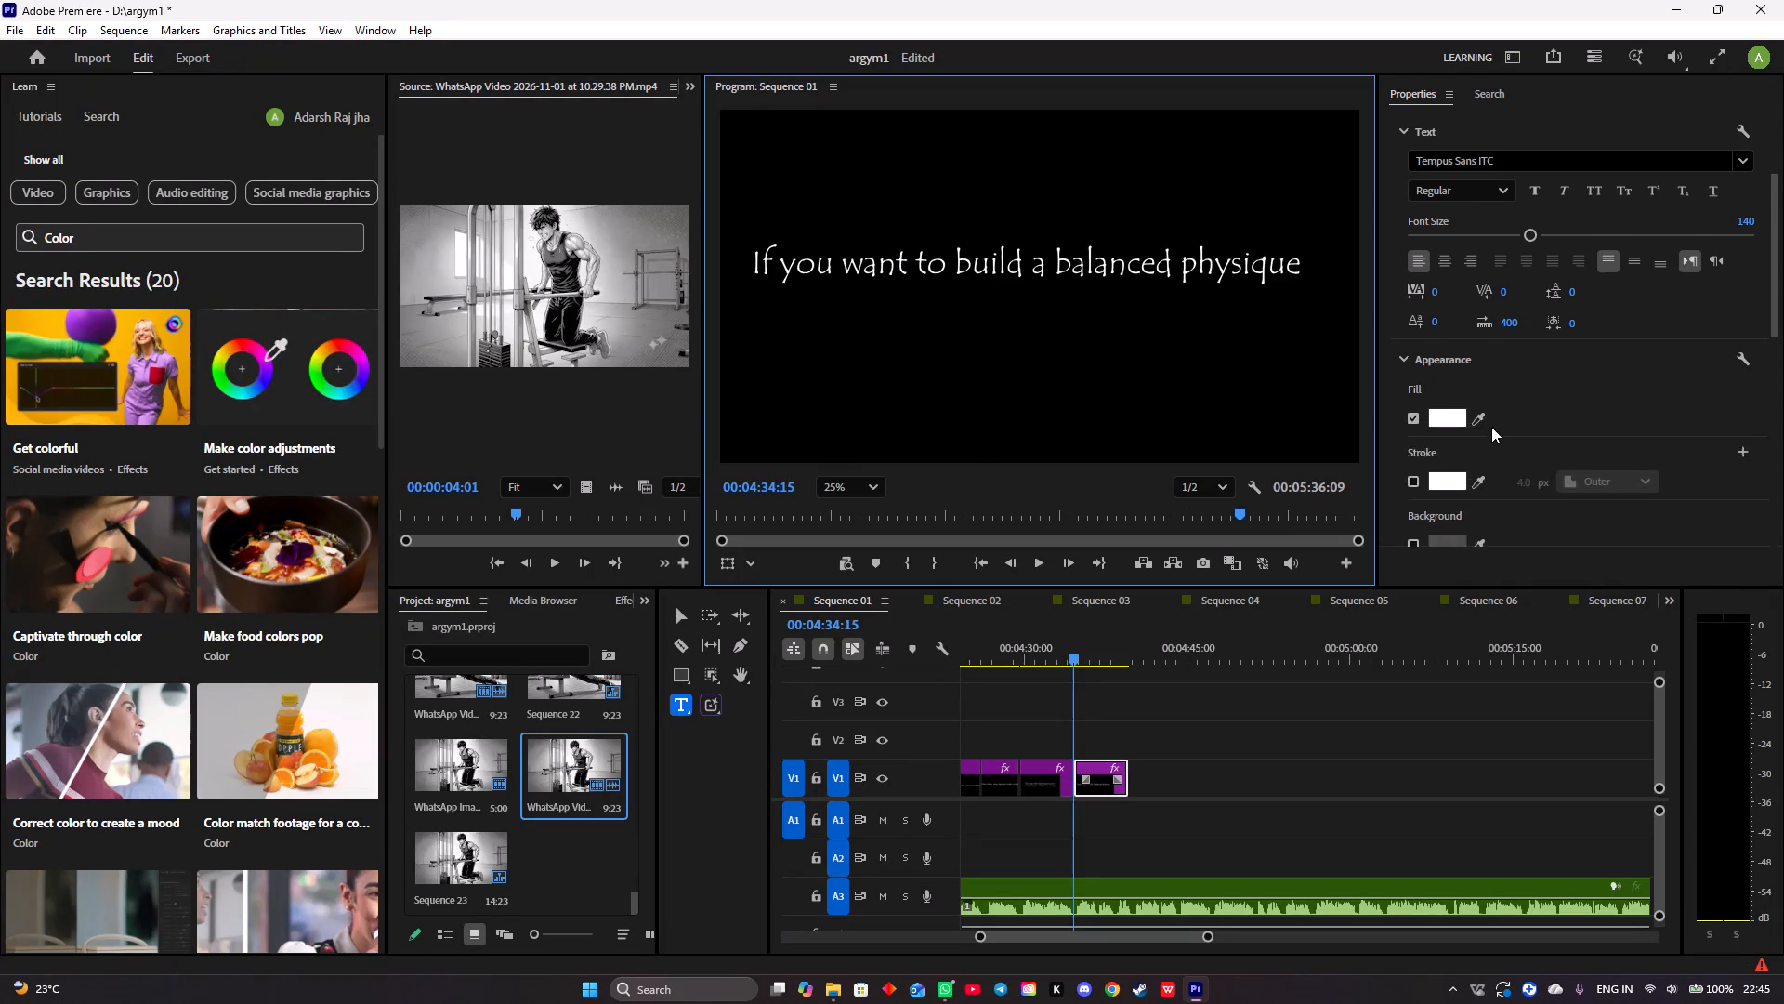
{"action": "scroll", "coordinate": [1491, 427], "scroll_direction": "down", "scroll_amount": 18}
{"action": "left_click_drag", "start_coordinate": [1557, 370], "coordinate": [1576, 371]}
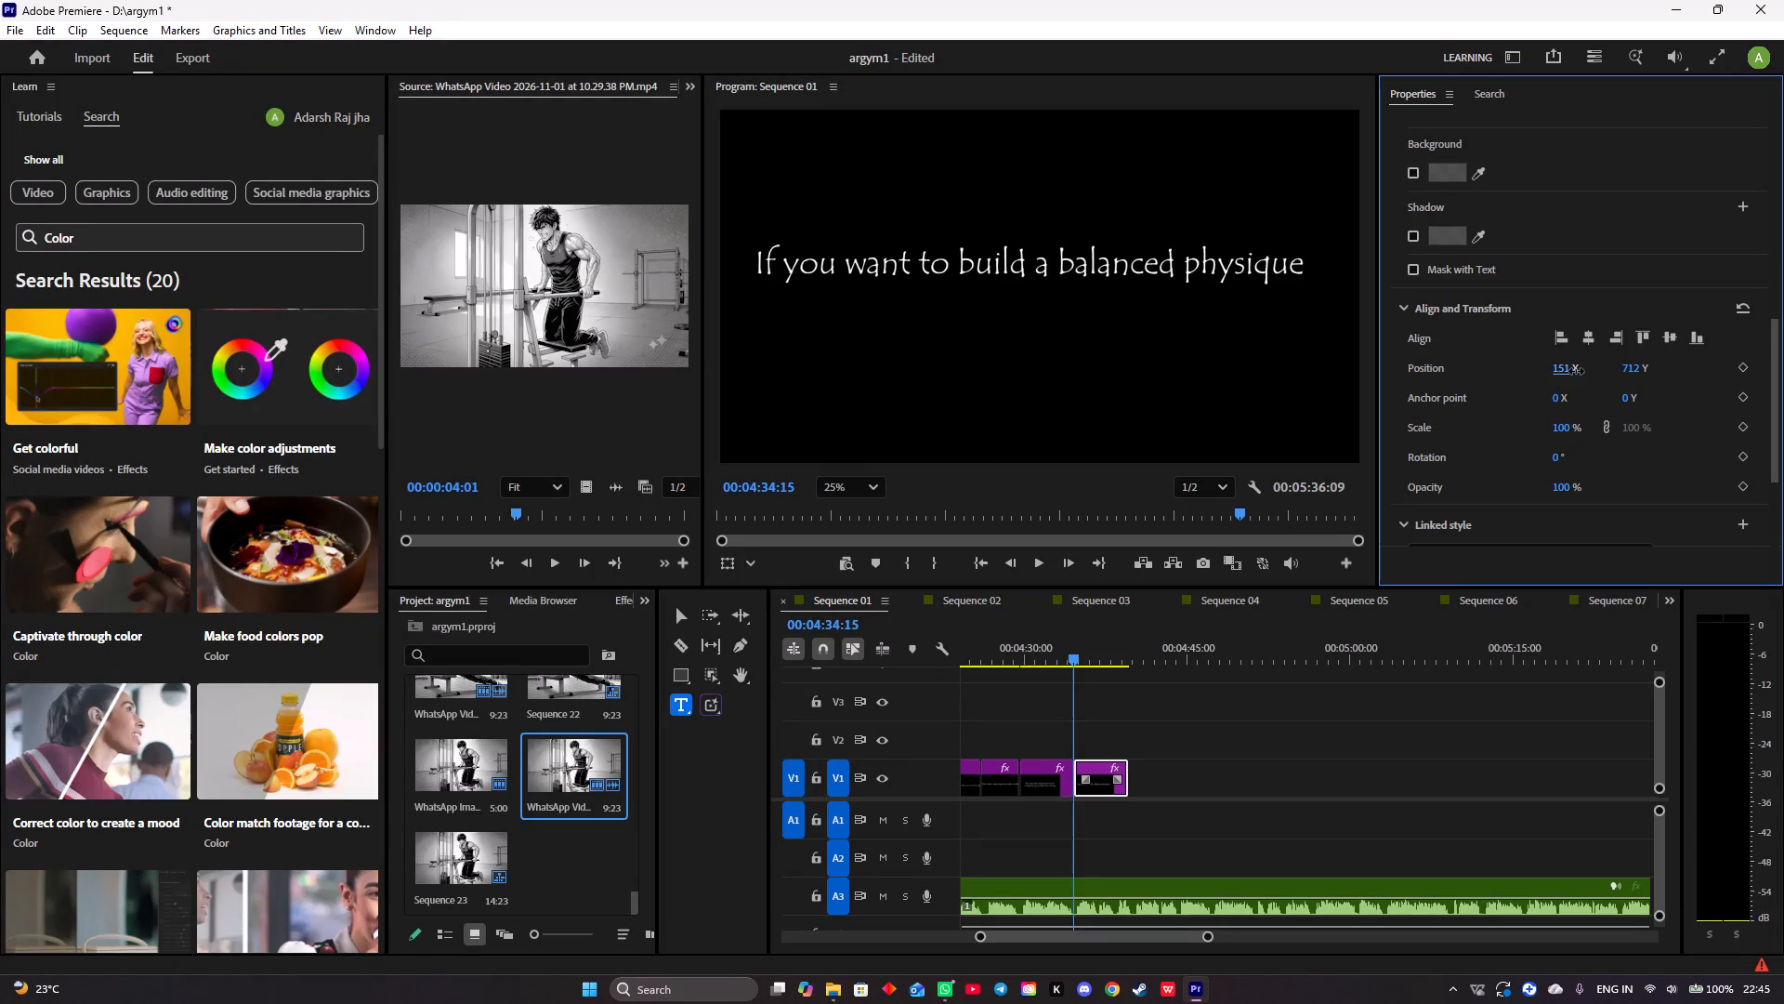
{"action": "left_click_drag", "start_coordinate": [1576, 371], "coordinate": [1593, 373]}
{"action": "left_click_drag", "start_coordinate": [1623, 367], "coordinate": [1622, 366]}
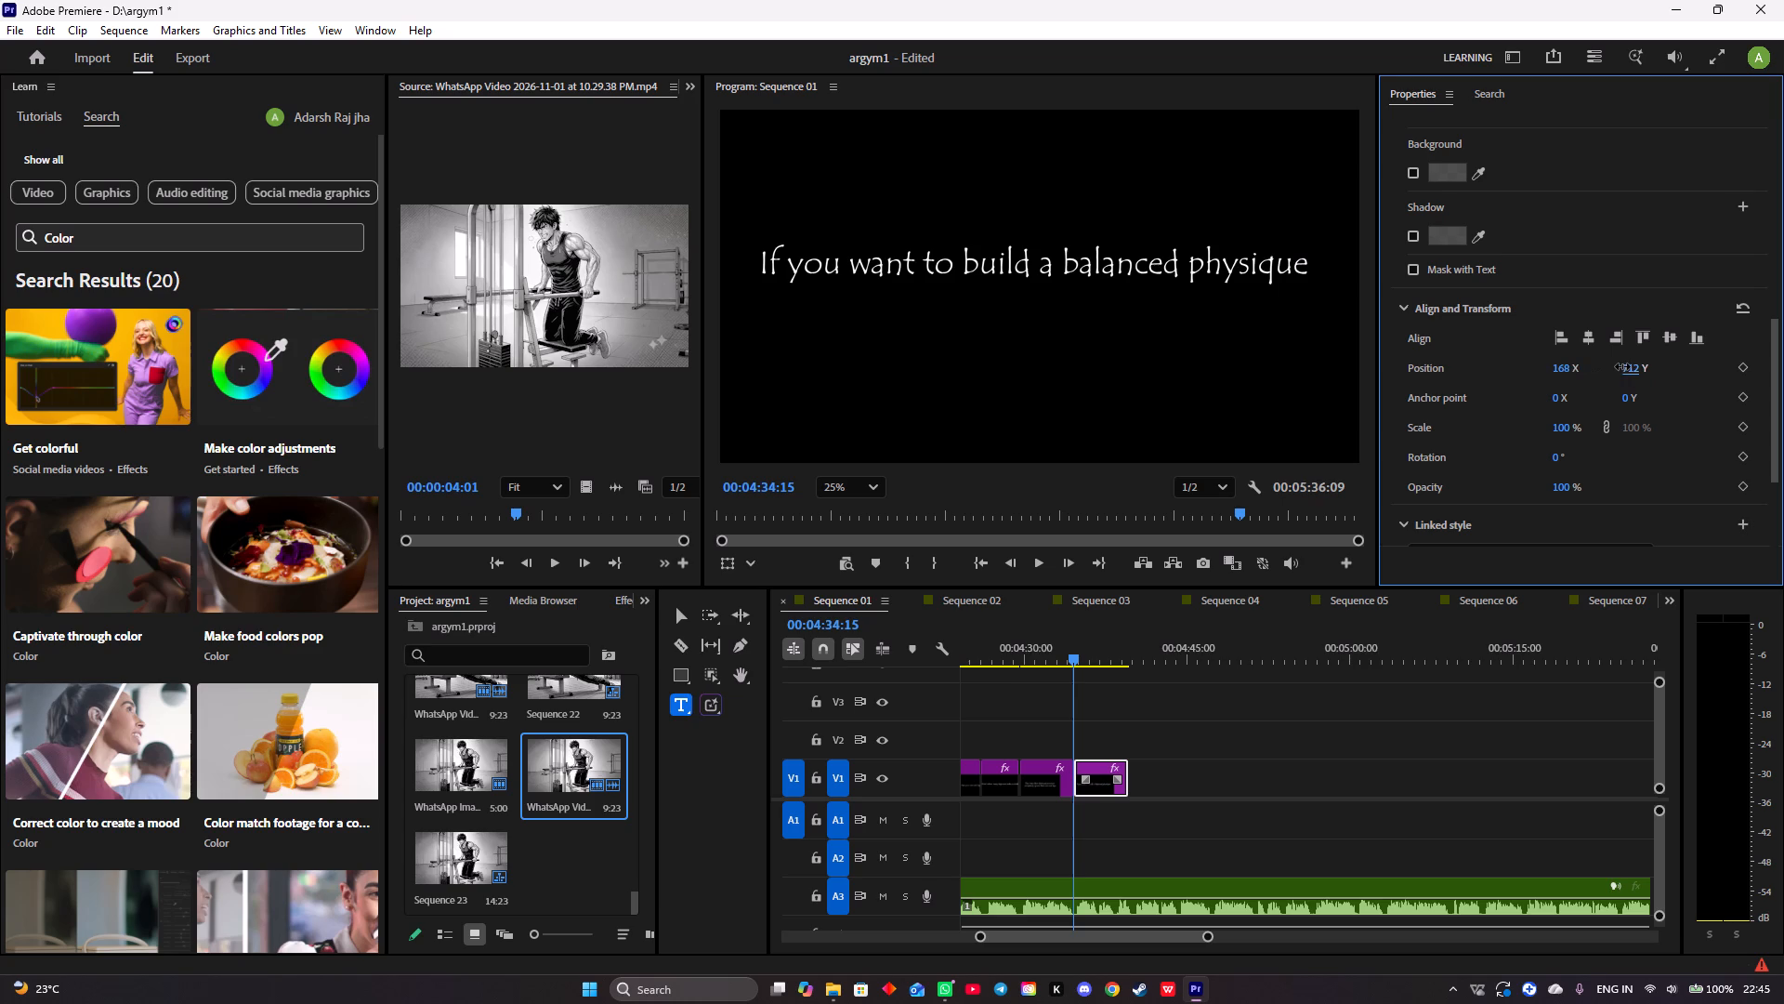
{"action": "left_click_drag", "start_coordinate": [1622, 366], "coordinate": [1724, 374]}
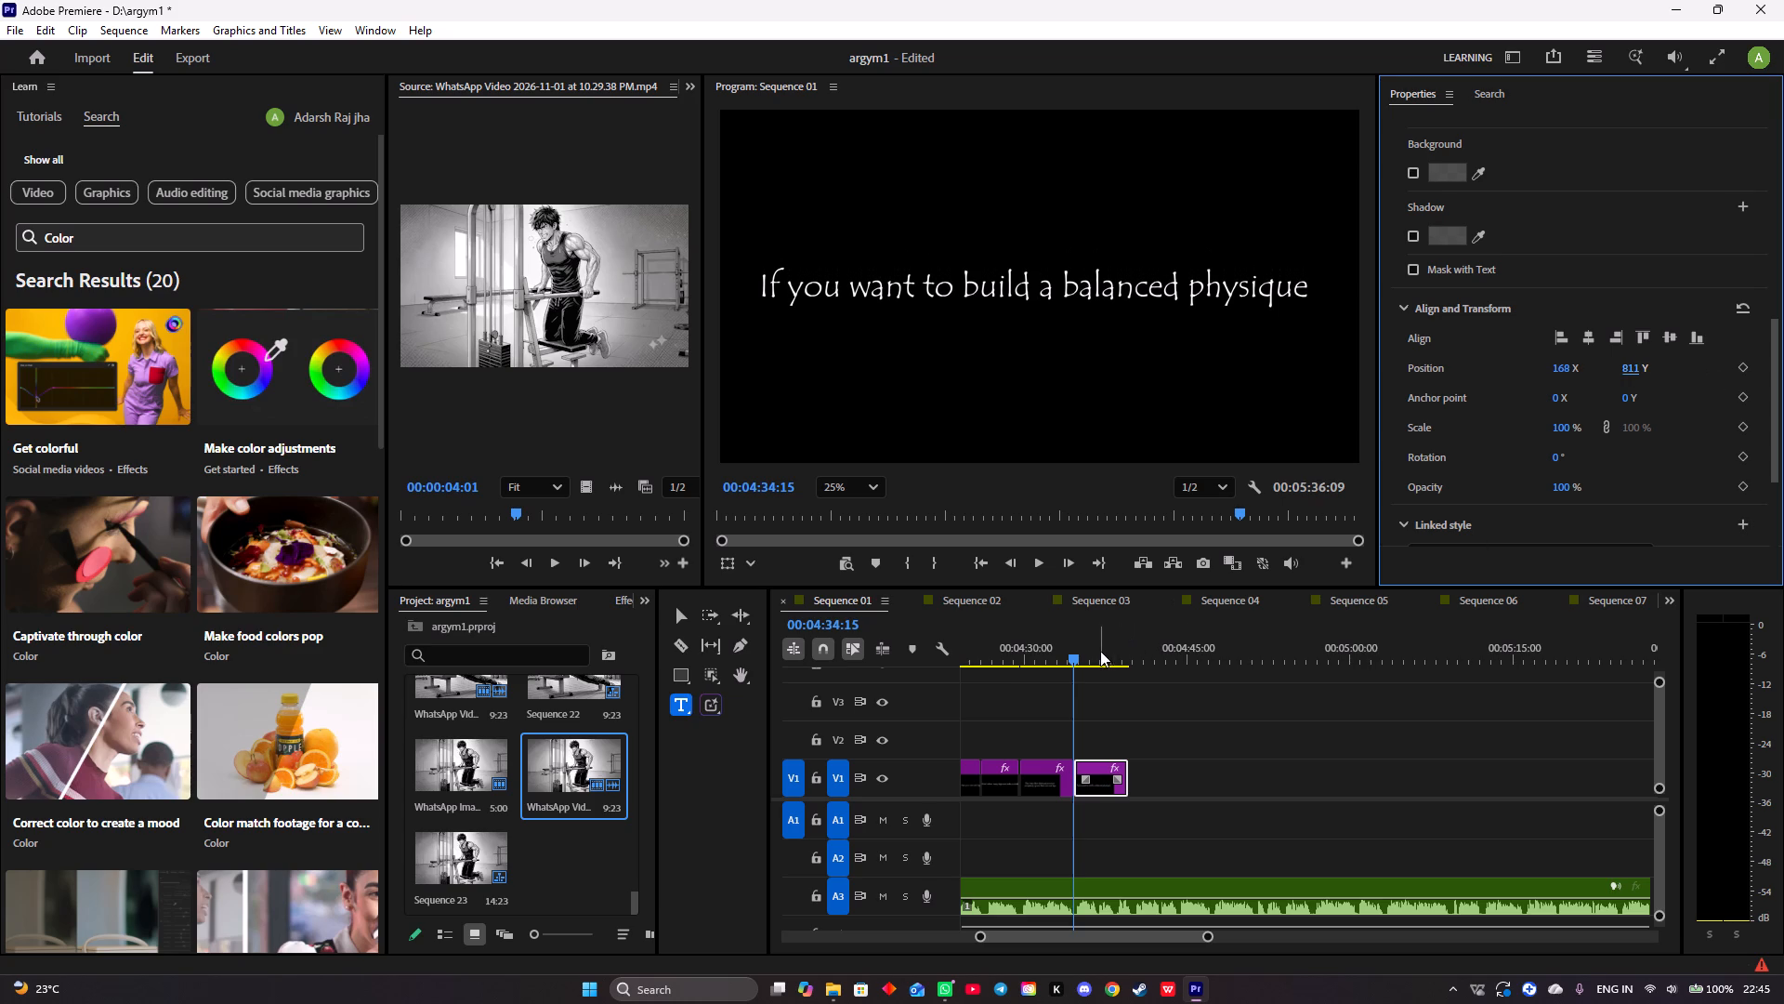
Play the narration from 00:04:32:21 and trim the end of the "If you want to build a balanced physique" title to 00:04:36:19.
{"action": "left_click_drag", "start_coordinate": [1072, 655], "coordinate": [1054, 655]}
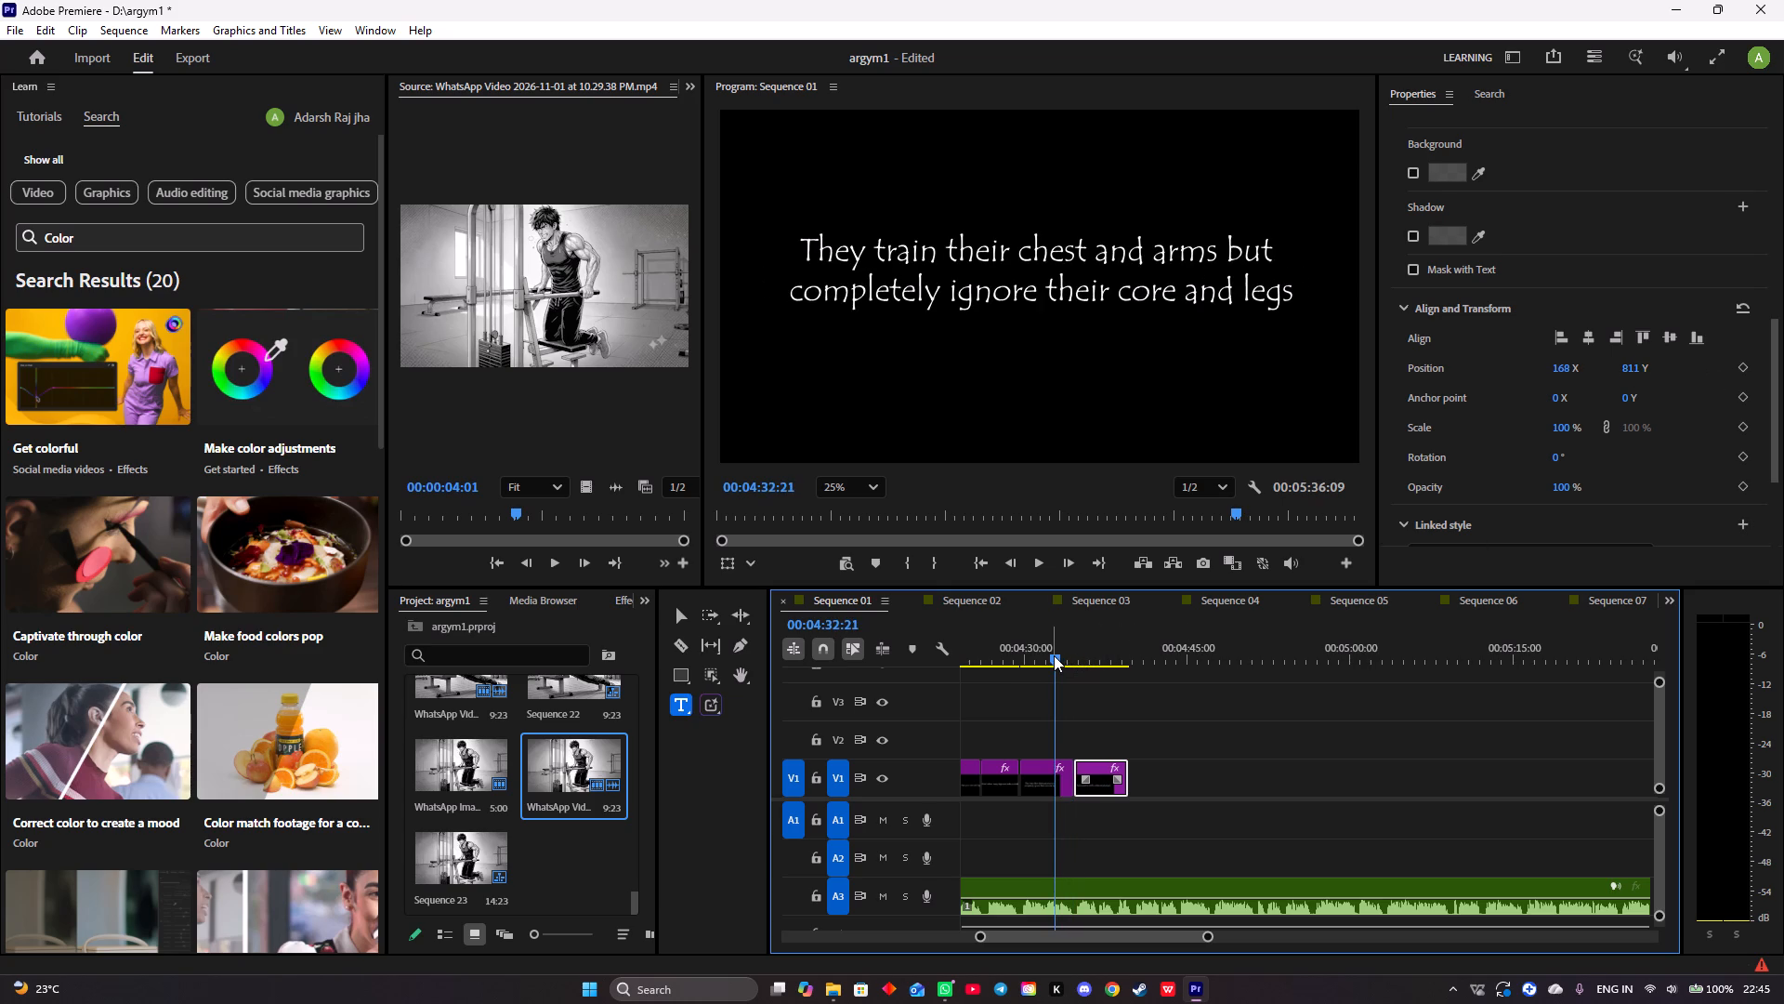
{"action": "key", "text": "space"}
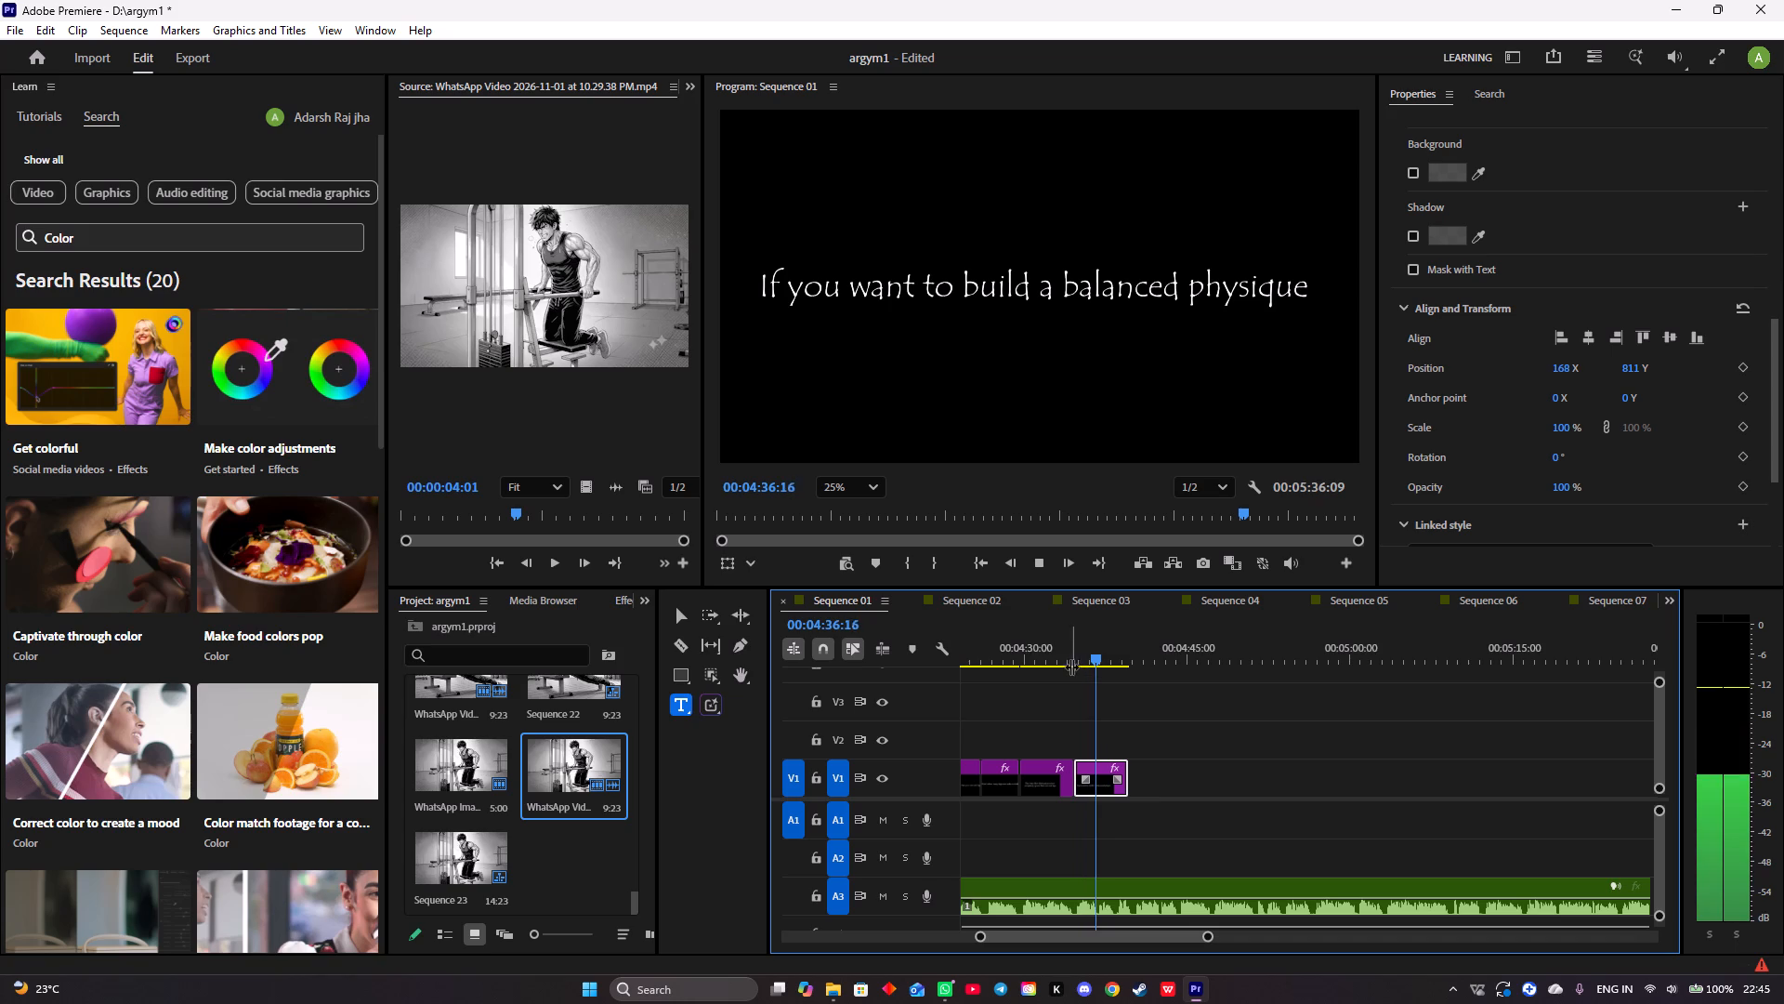
{"action": "key", "text": "space"}
{"action": "left_click_drag", "start_coordinate": [1127, 771], "coordinate": [1119, 771]}
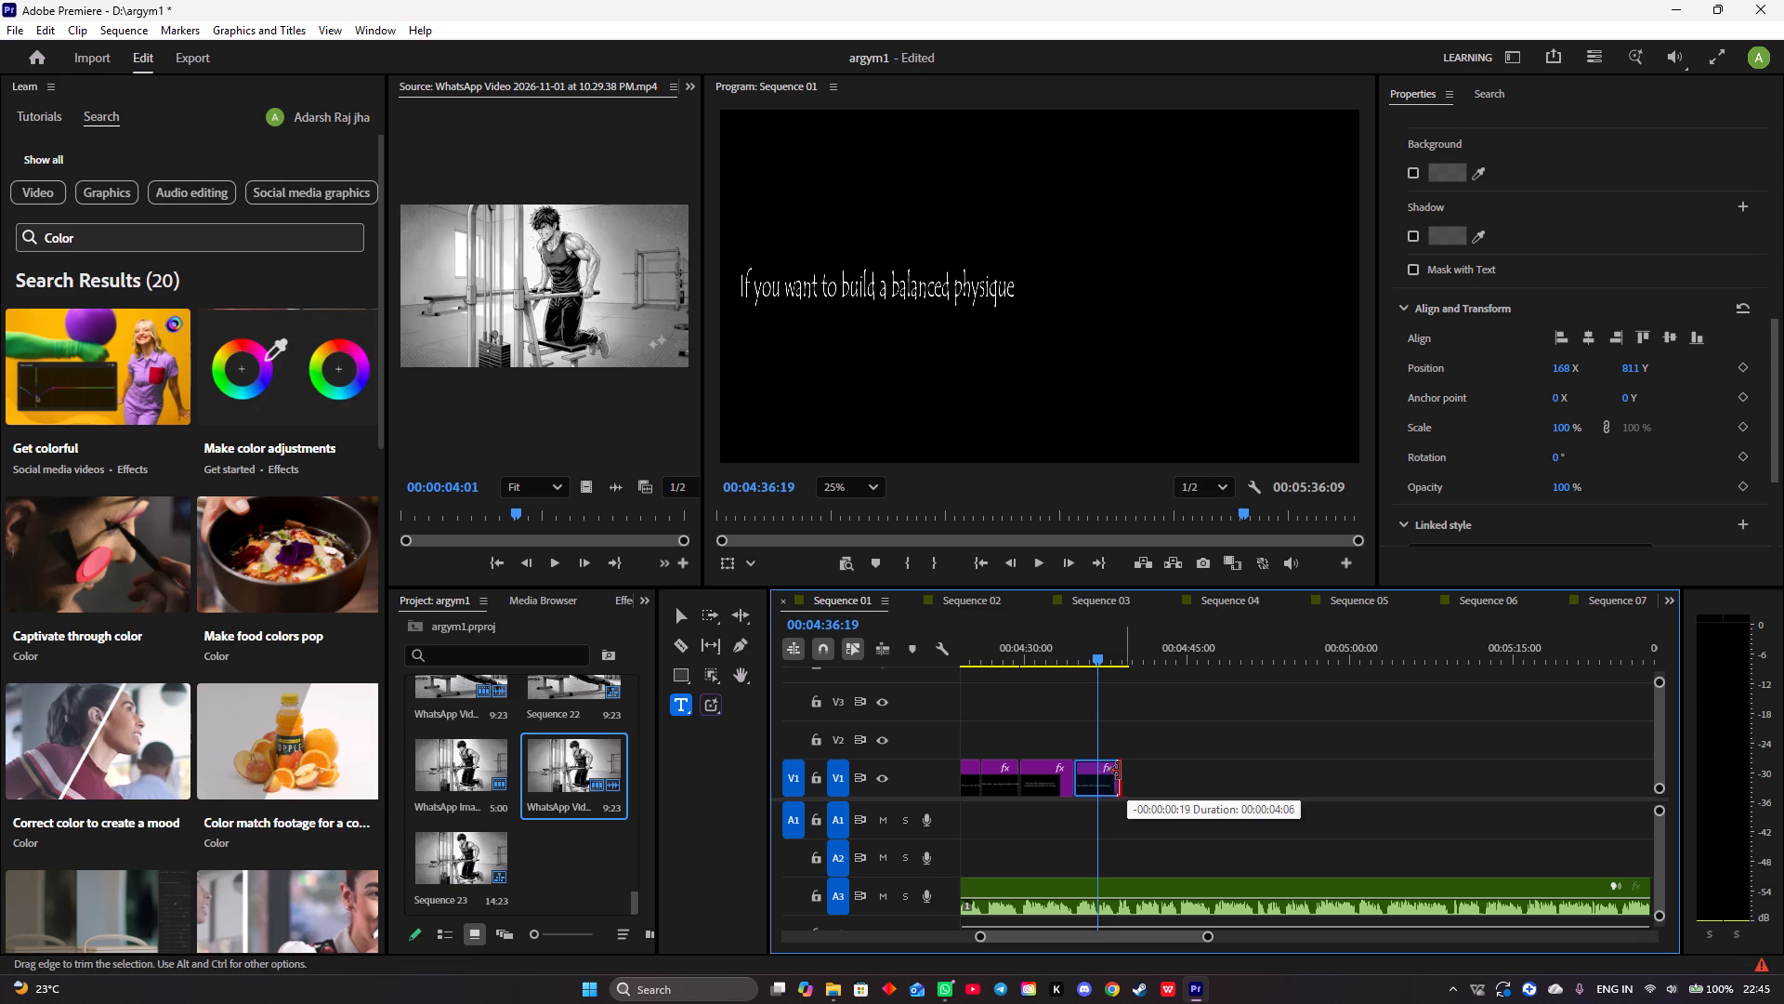
{"action": "left_click_drag", "start_coordinate": [1119, 771], "coordinate": [1099, 769]}
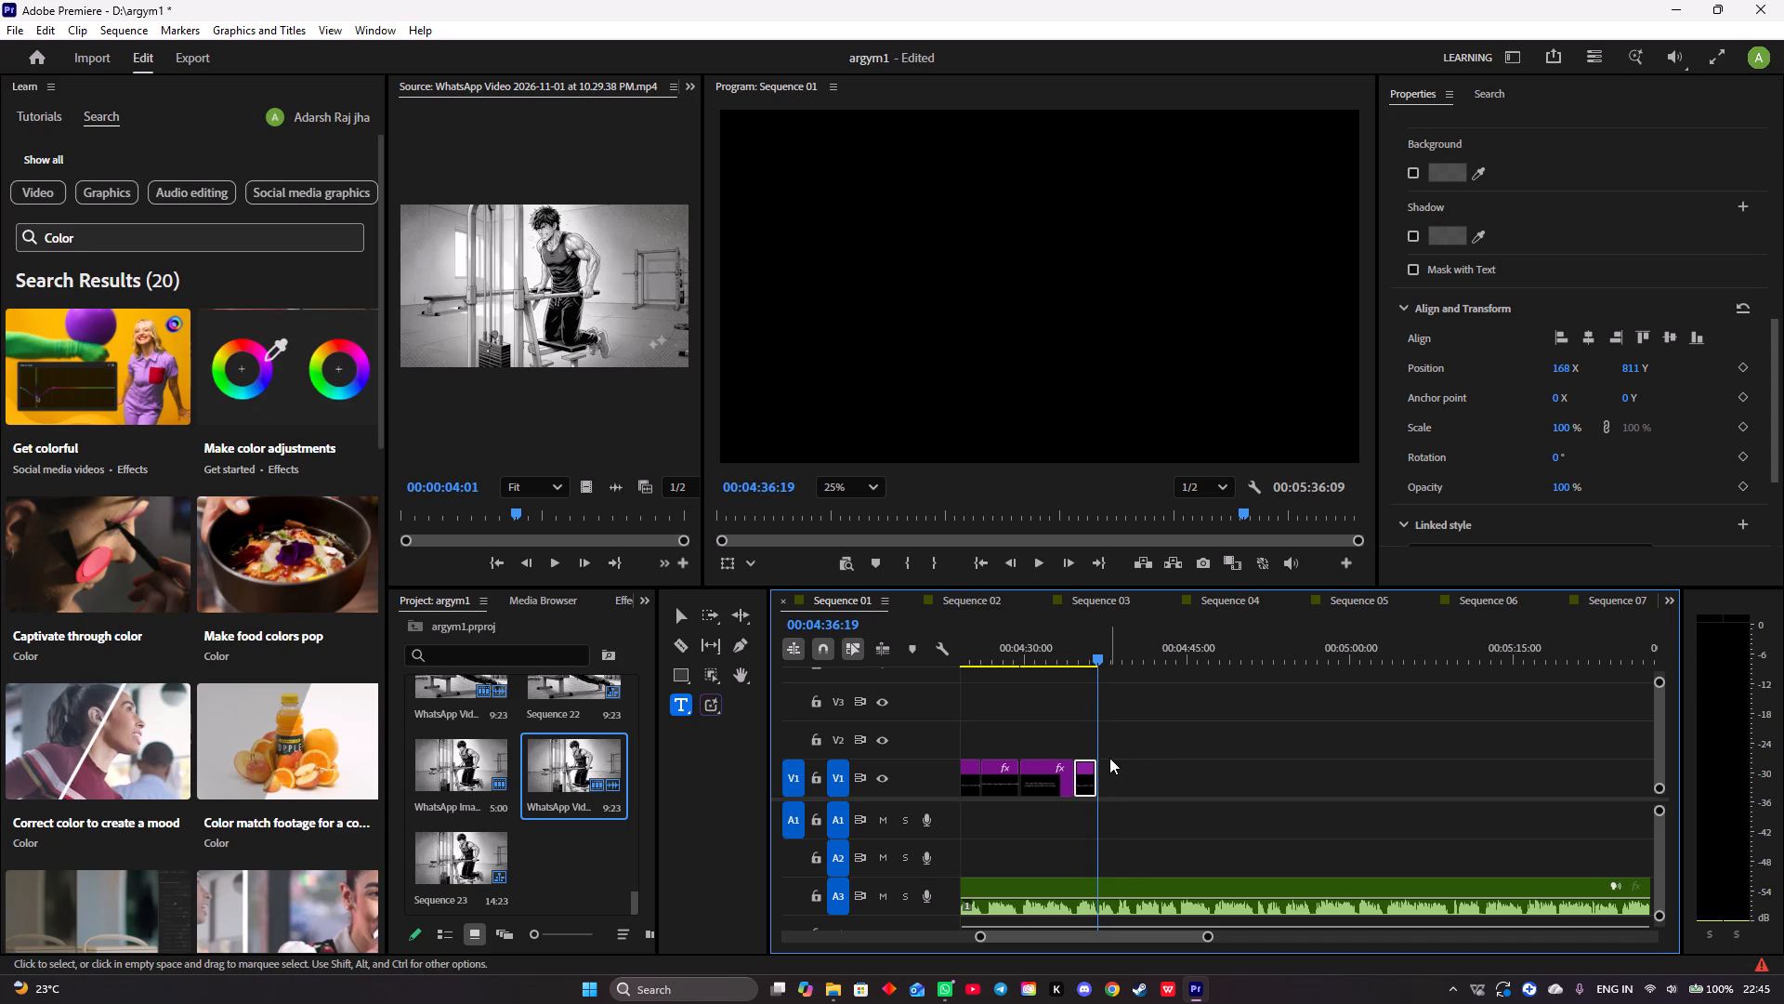
Play the sequence from 00:04:36:19 to 00:04:38:23 to hear the next phrase of the narration.
{"action": "key", "text": "space"}
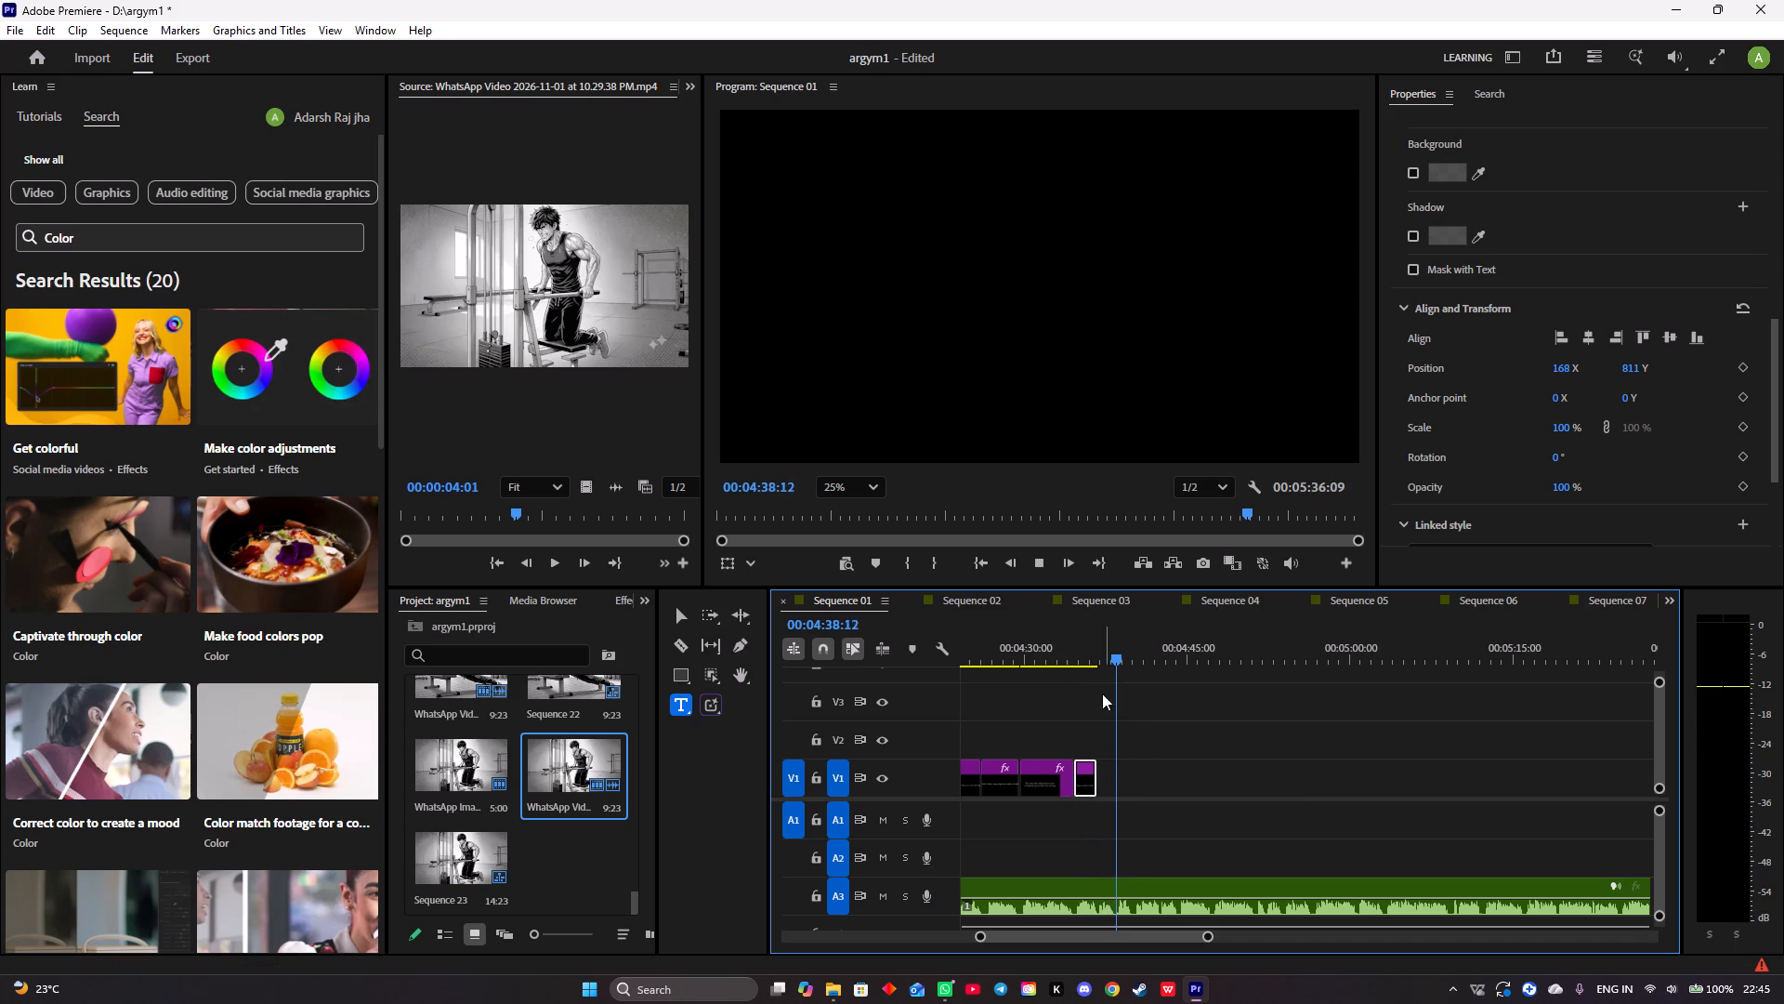
{"action": "key", "text": "space"}
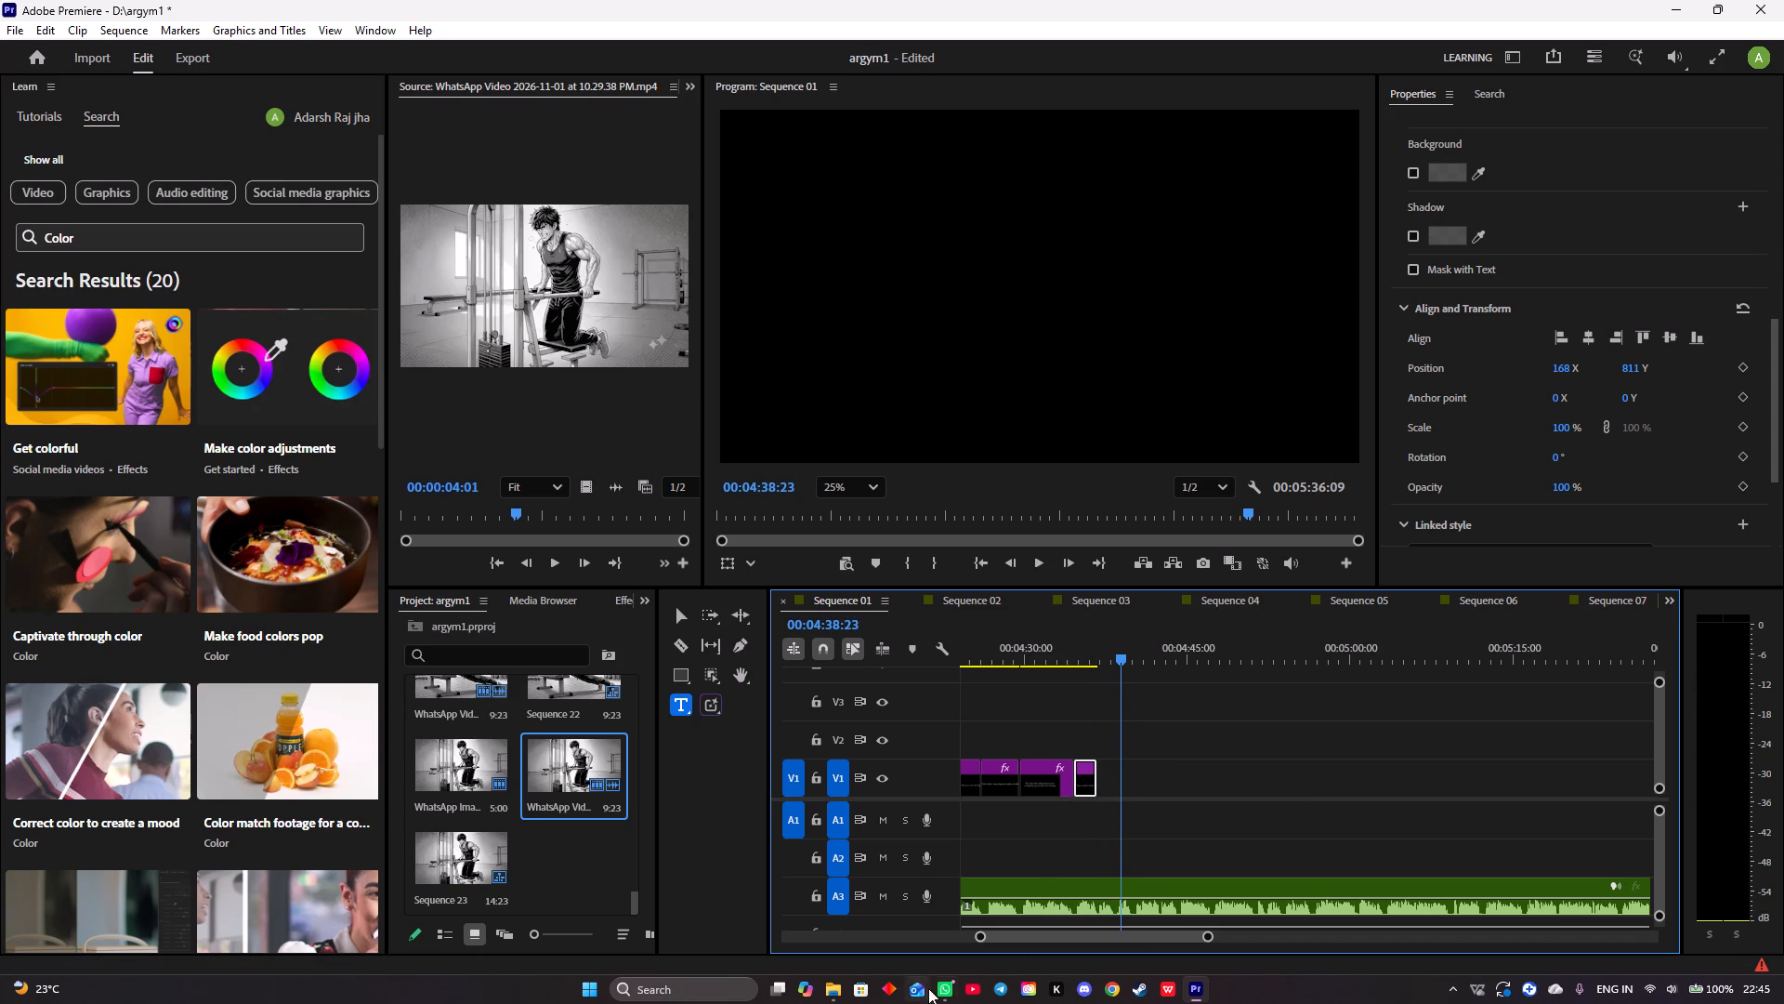
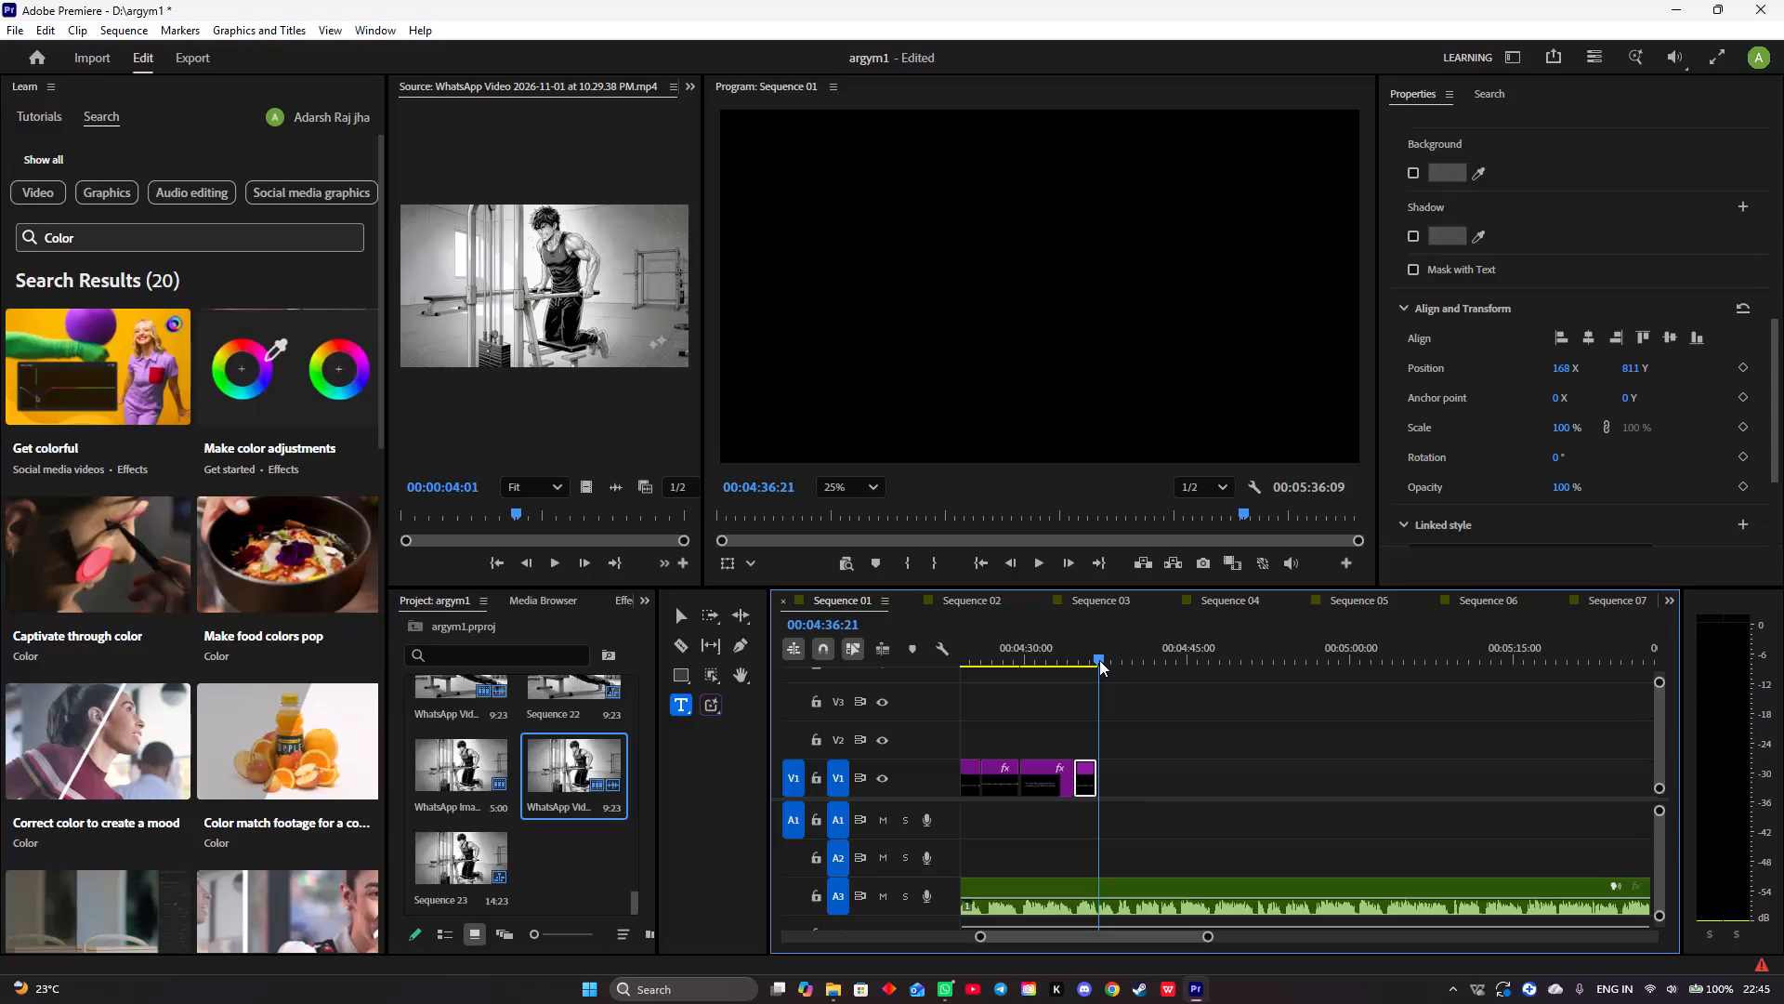
Play up to 00:04:36:23 and add a text title there reading "that approach won't work.".
{"action": "key", "text": "space"}
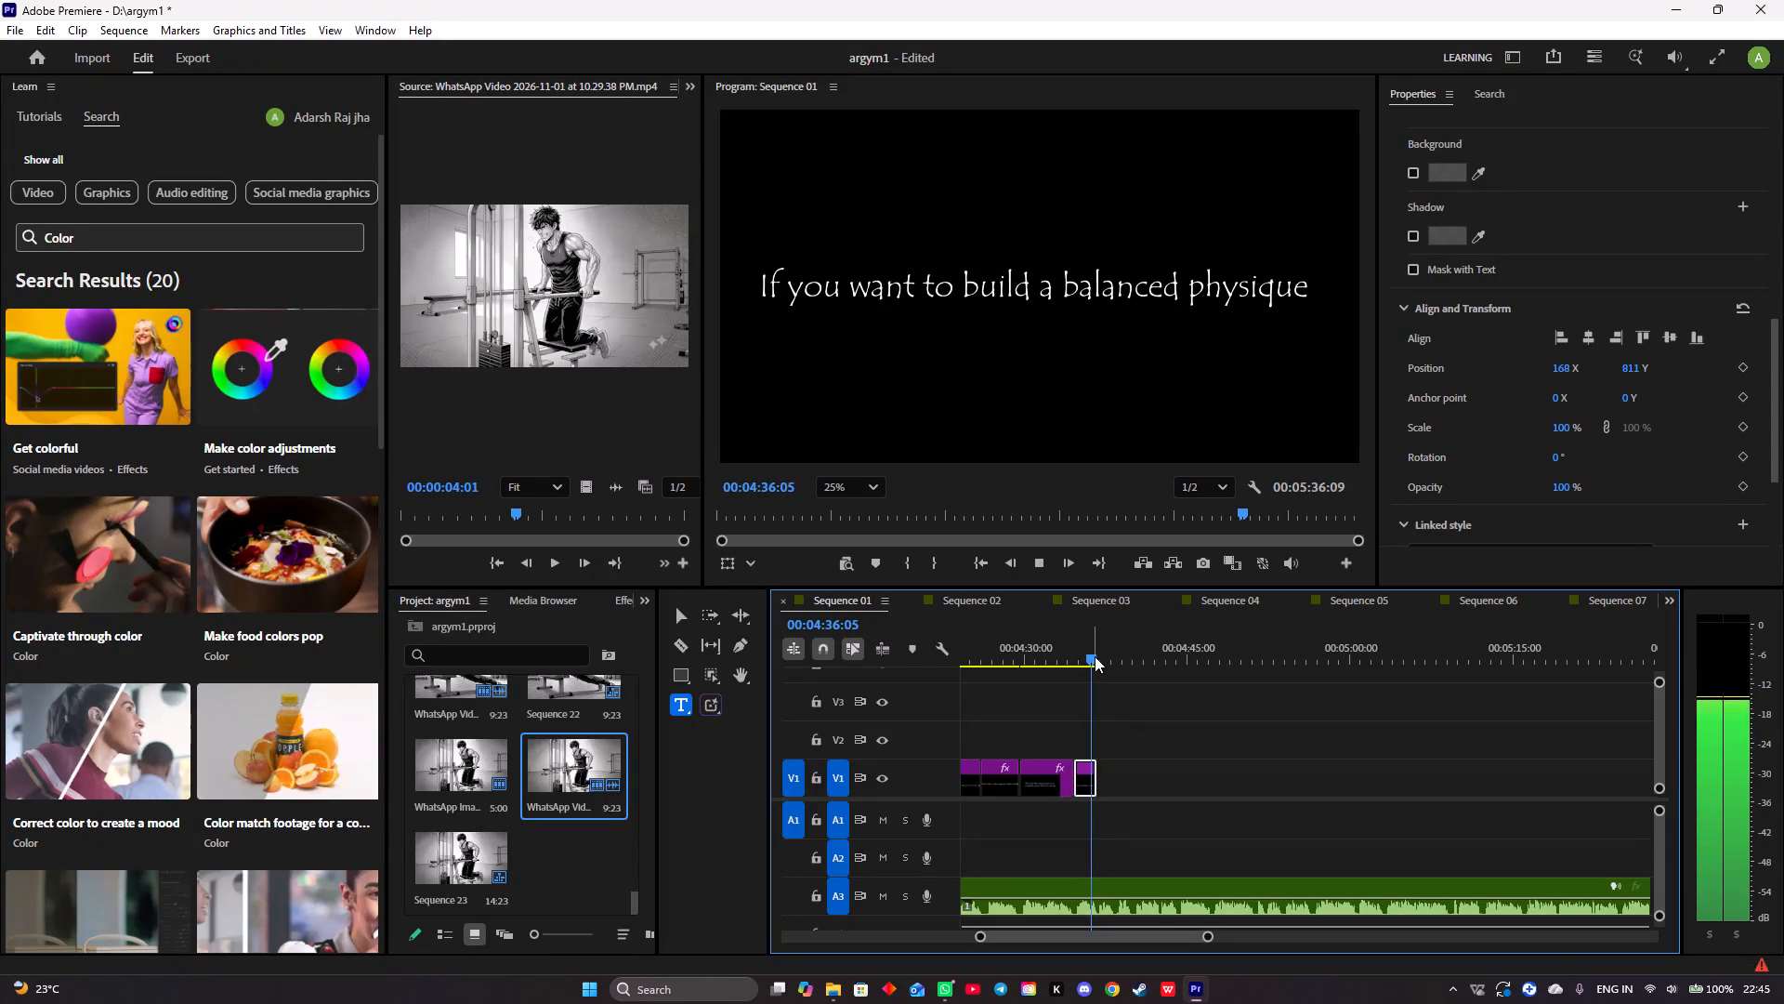
{"action": "key", "text": "space"}
{"action": "key", "text": "space"}
{"action": "key", "text": "space"}
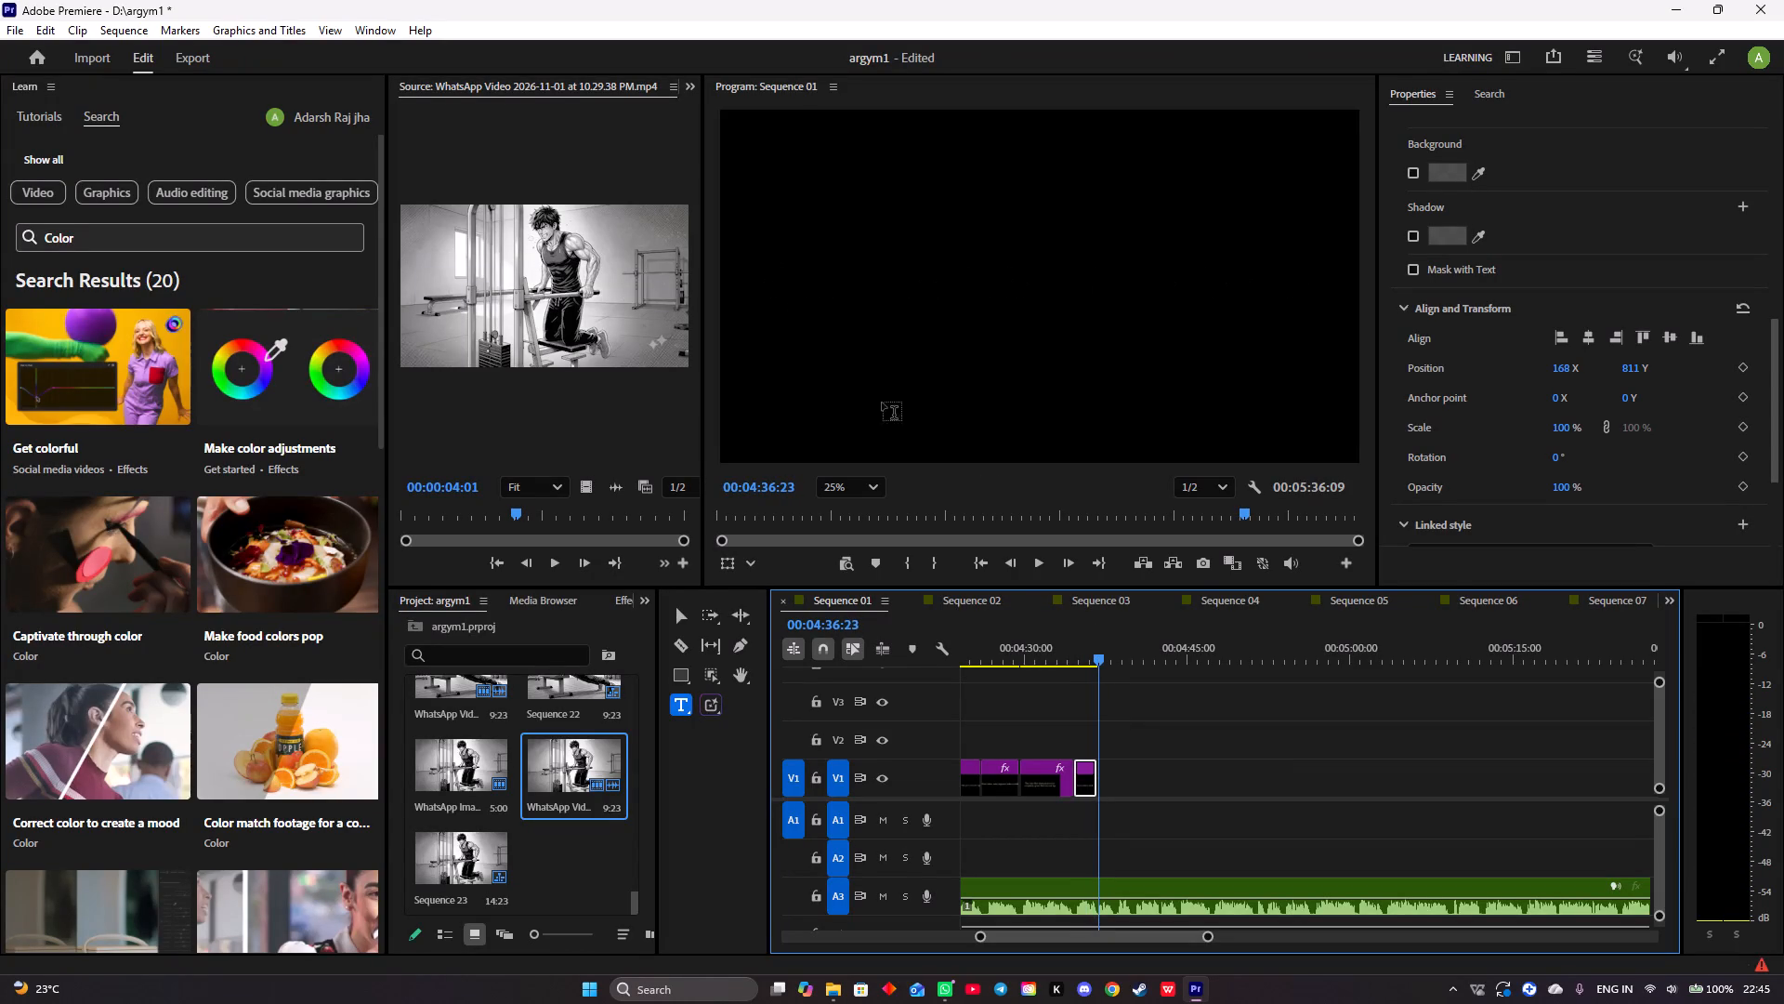
{"action": "left_click", "coordinate": [765, 272]}
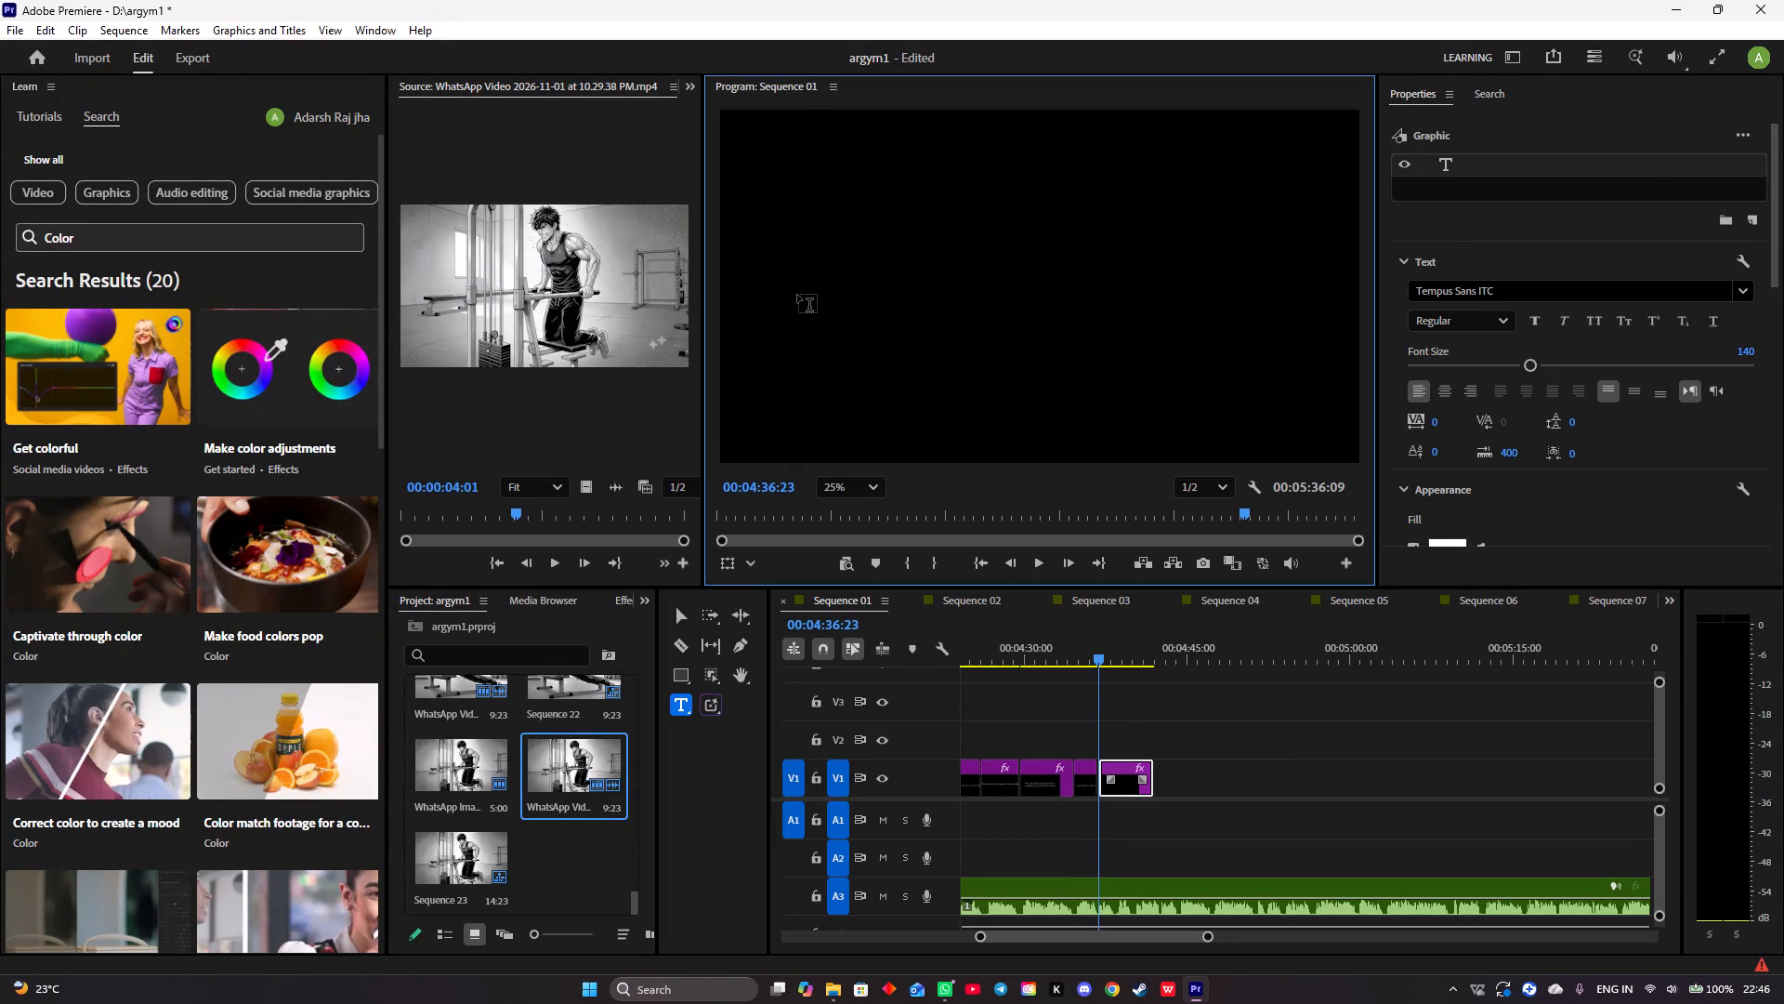
{"action": "key", "text": "ctrl+v"}
Move the "that approach won't work." title to position 568 X, 772 Y.
{"action": "scroll", "coordinate": [1523, 447], "scroll_direction": "down", "scroll_amount": 13}
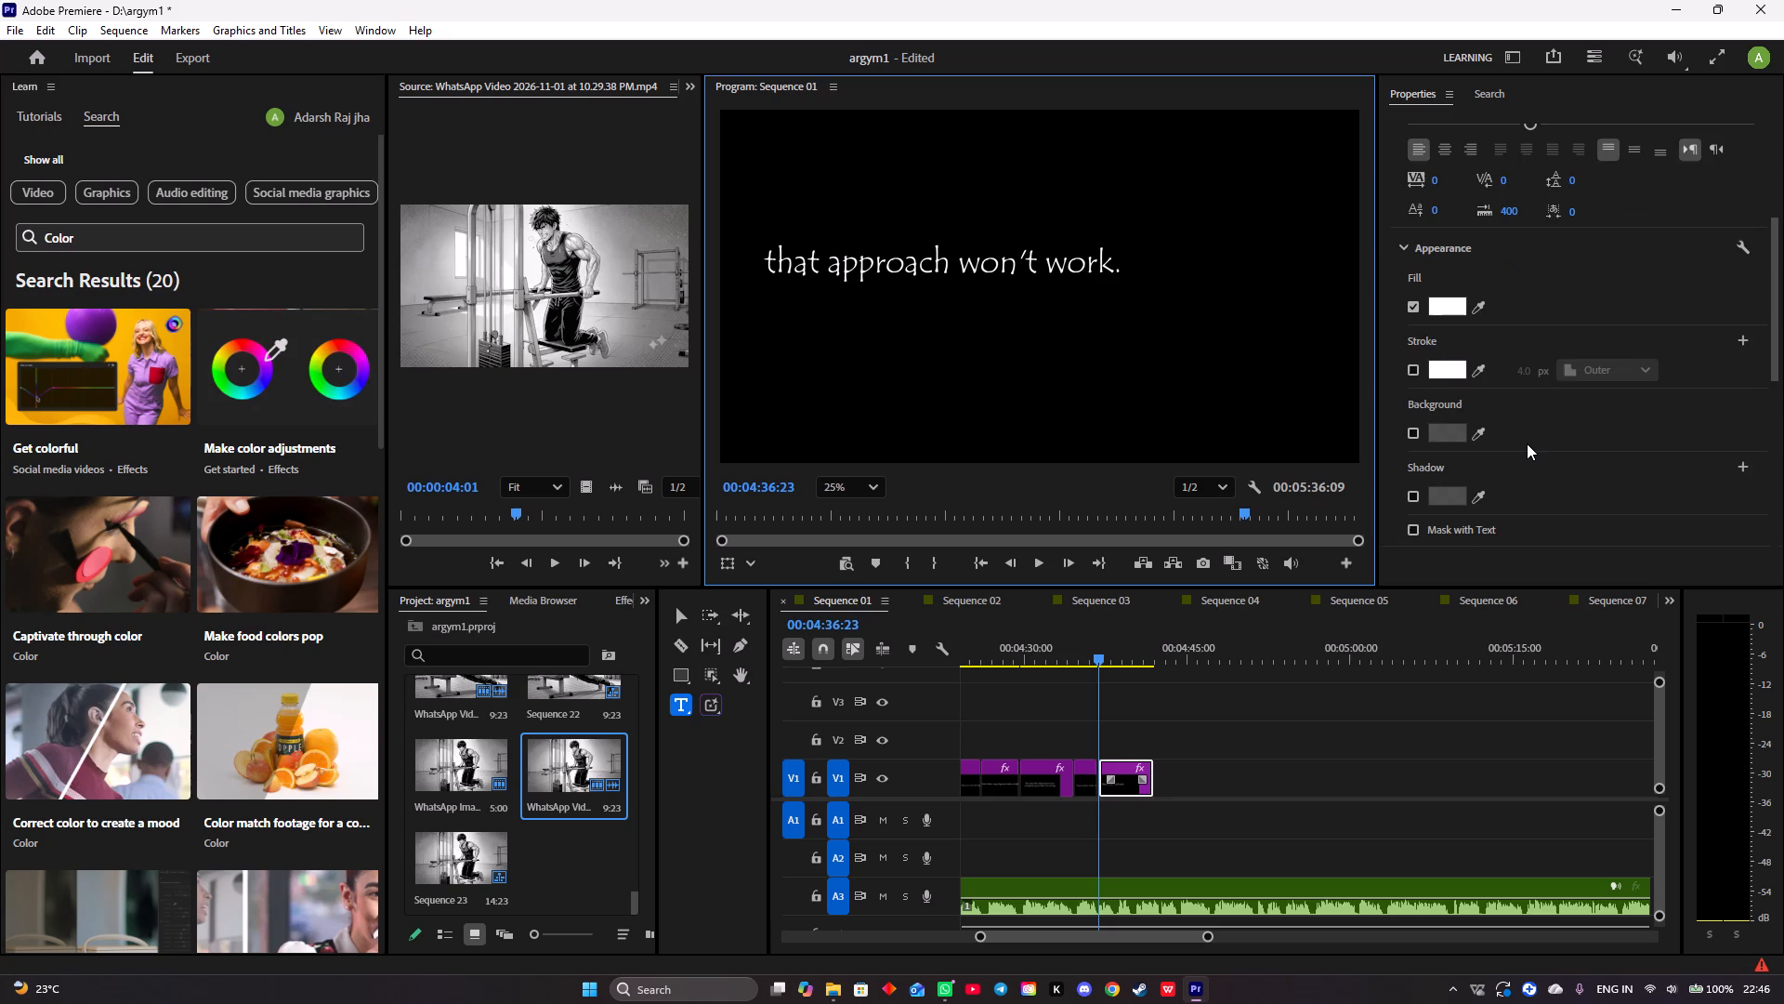
{"action": "scroll", "coordinate": [1527, 443], "scroll_direction": "down", "scroll_amount": 12}
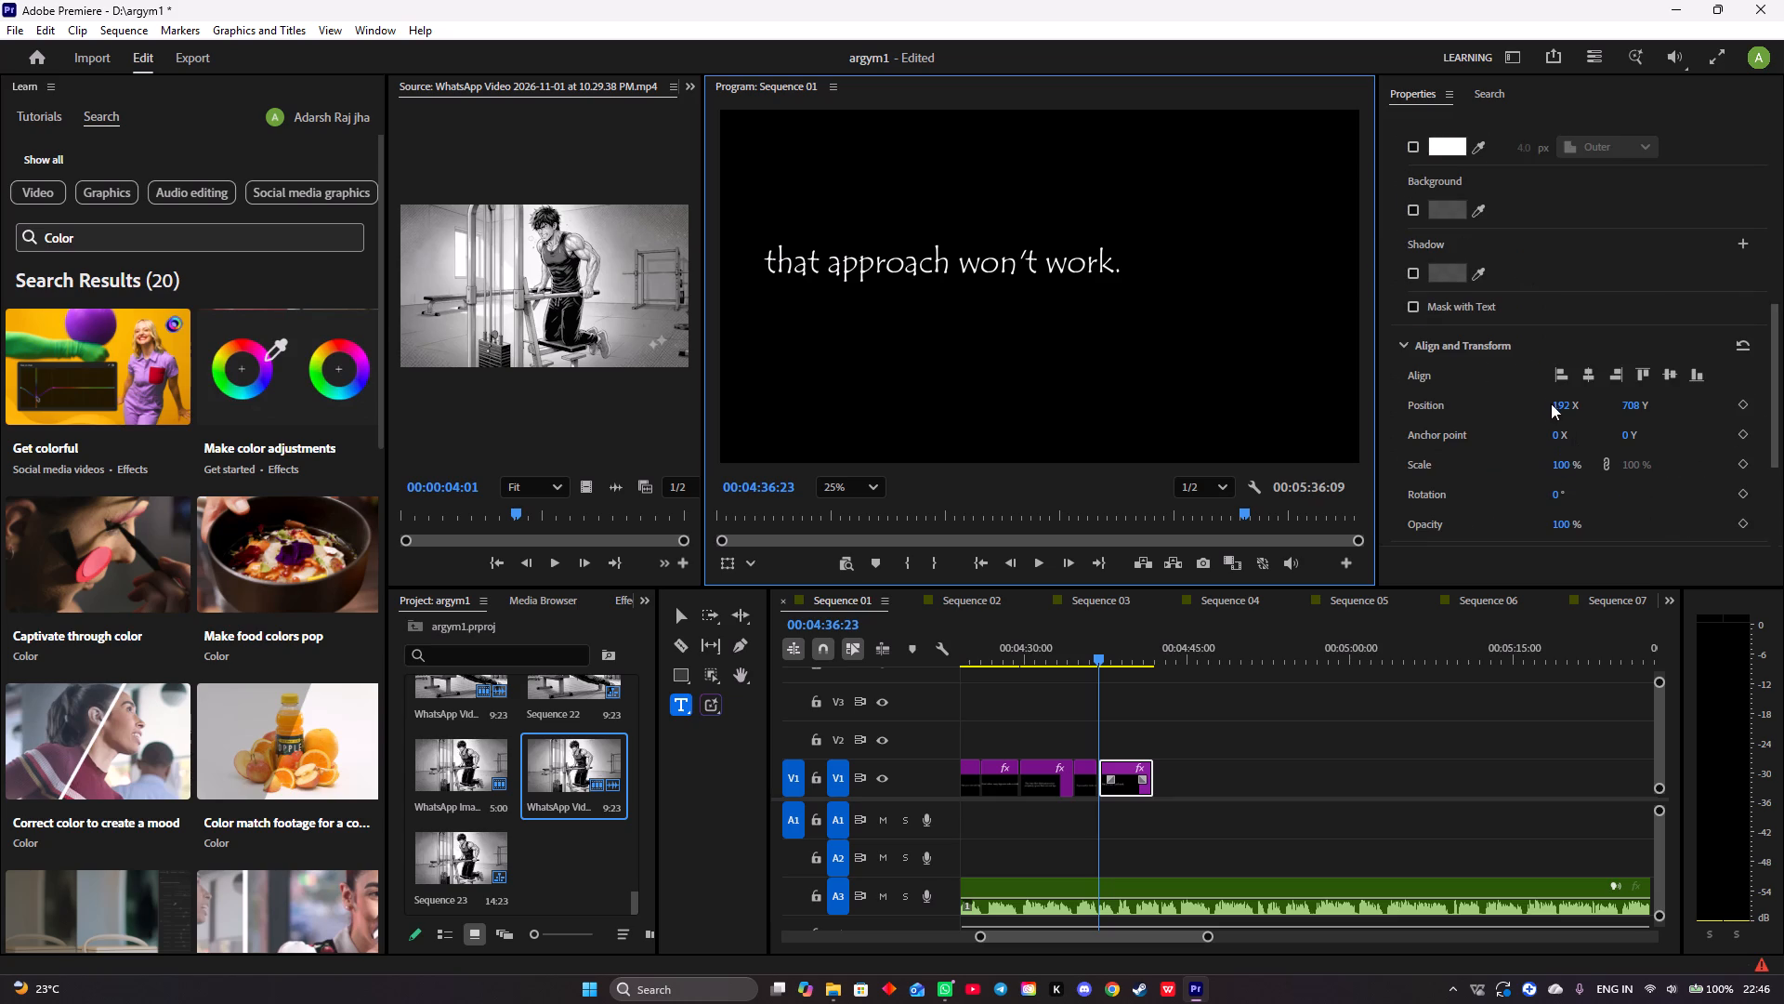
{"action": "left_click_drag", "start_coordinate": [1551, 403], "coordinate": [1620, 399]}
{"action": "left_click_drag", "start_coordinate": [1563, 407], "coordinate": [1601, 405]}
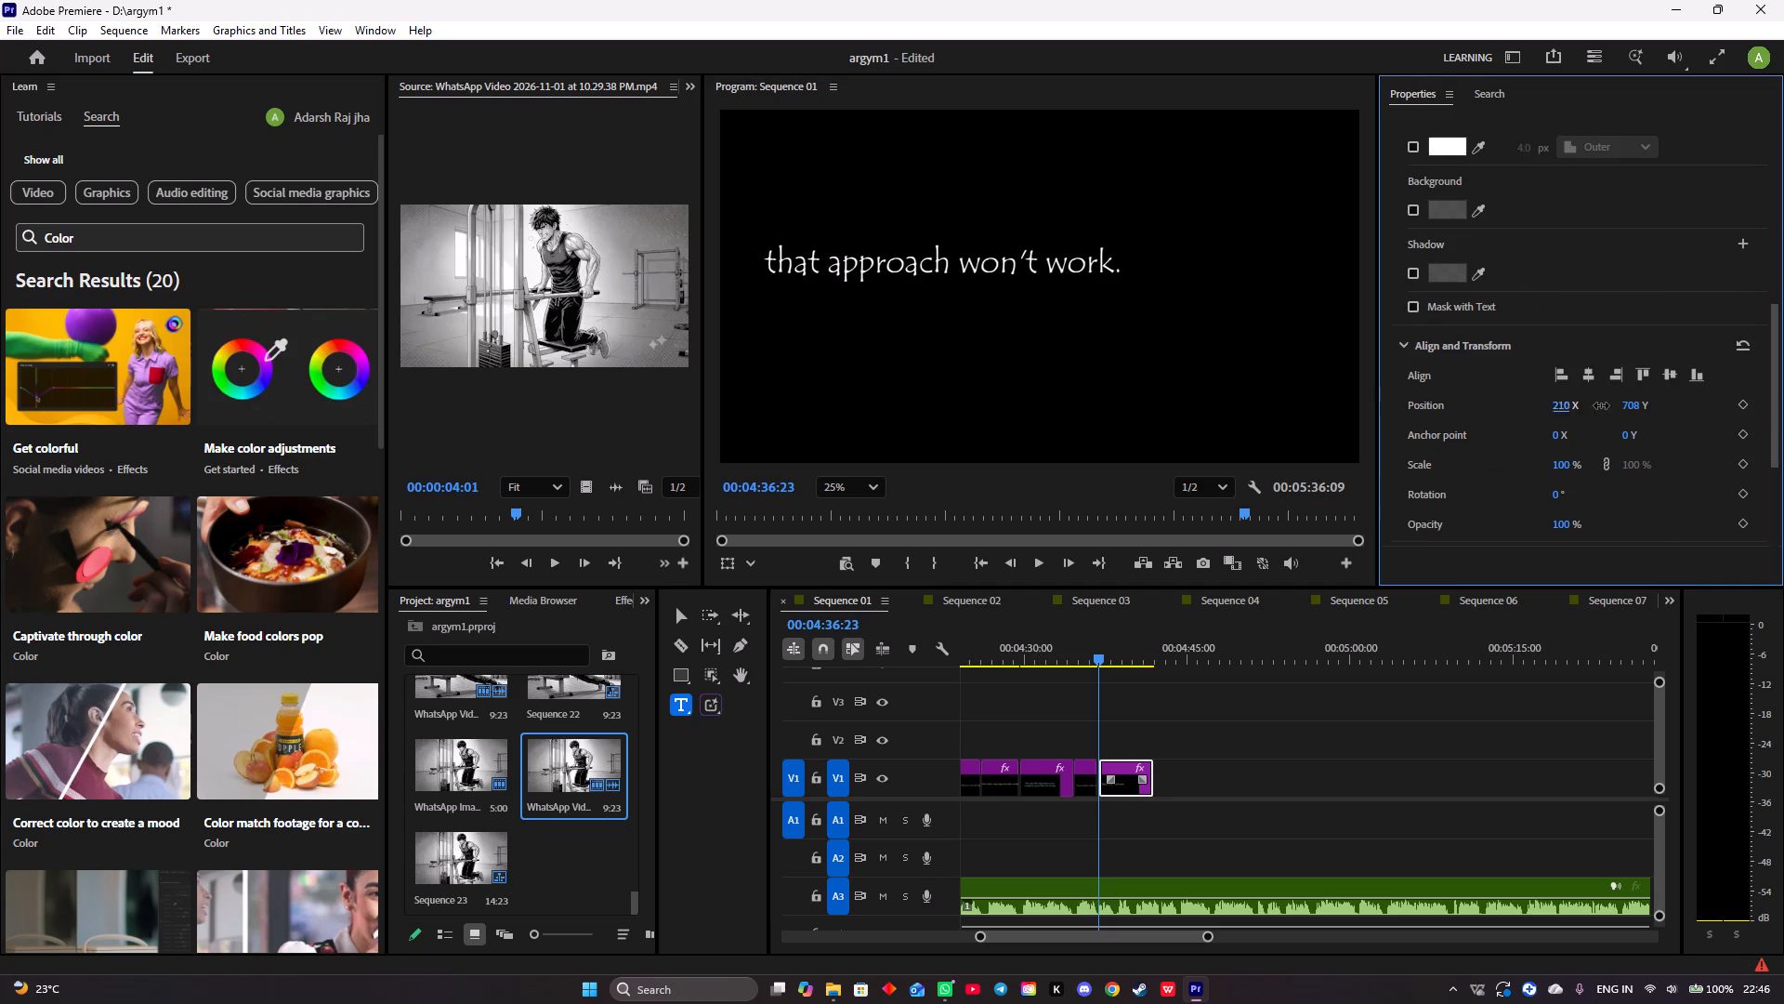
{"action": "left_click_drag", "start_coordinate": [1601, 405], "coordinate": [1762, 433]}
{"action": "left_click_drag", "start_coordinate": [1562, 407], "coordinate": [1634, 406]}
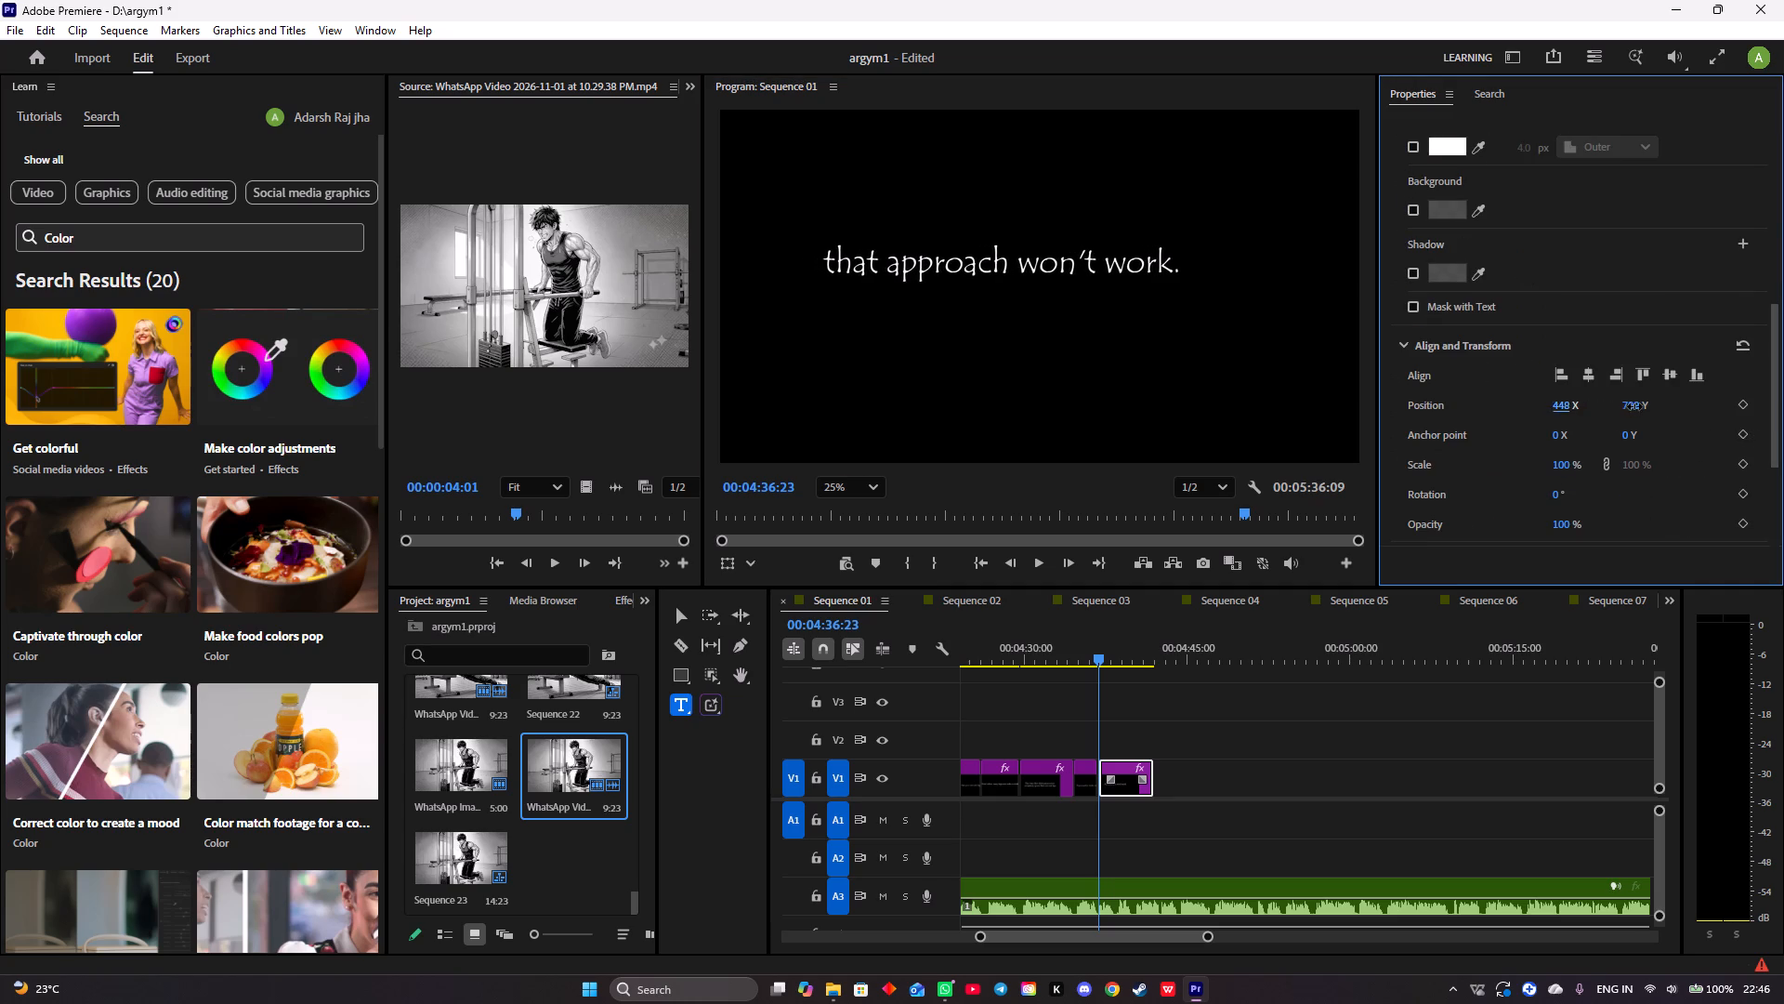
{"action": "left_click_drag", "start_coordinate": [1634, 406], "coordinate": [1728, 408]}
{"action": "left_click_drag", "start_coordinate": [1566, 403], "coordinate": [1576, 403]}
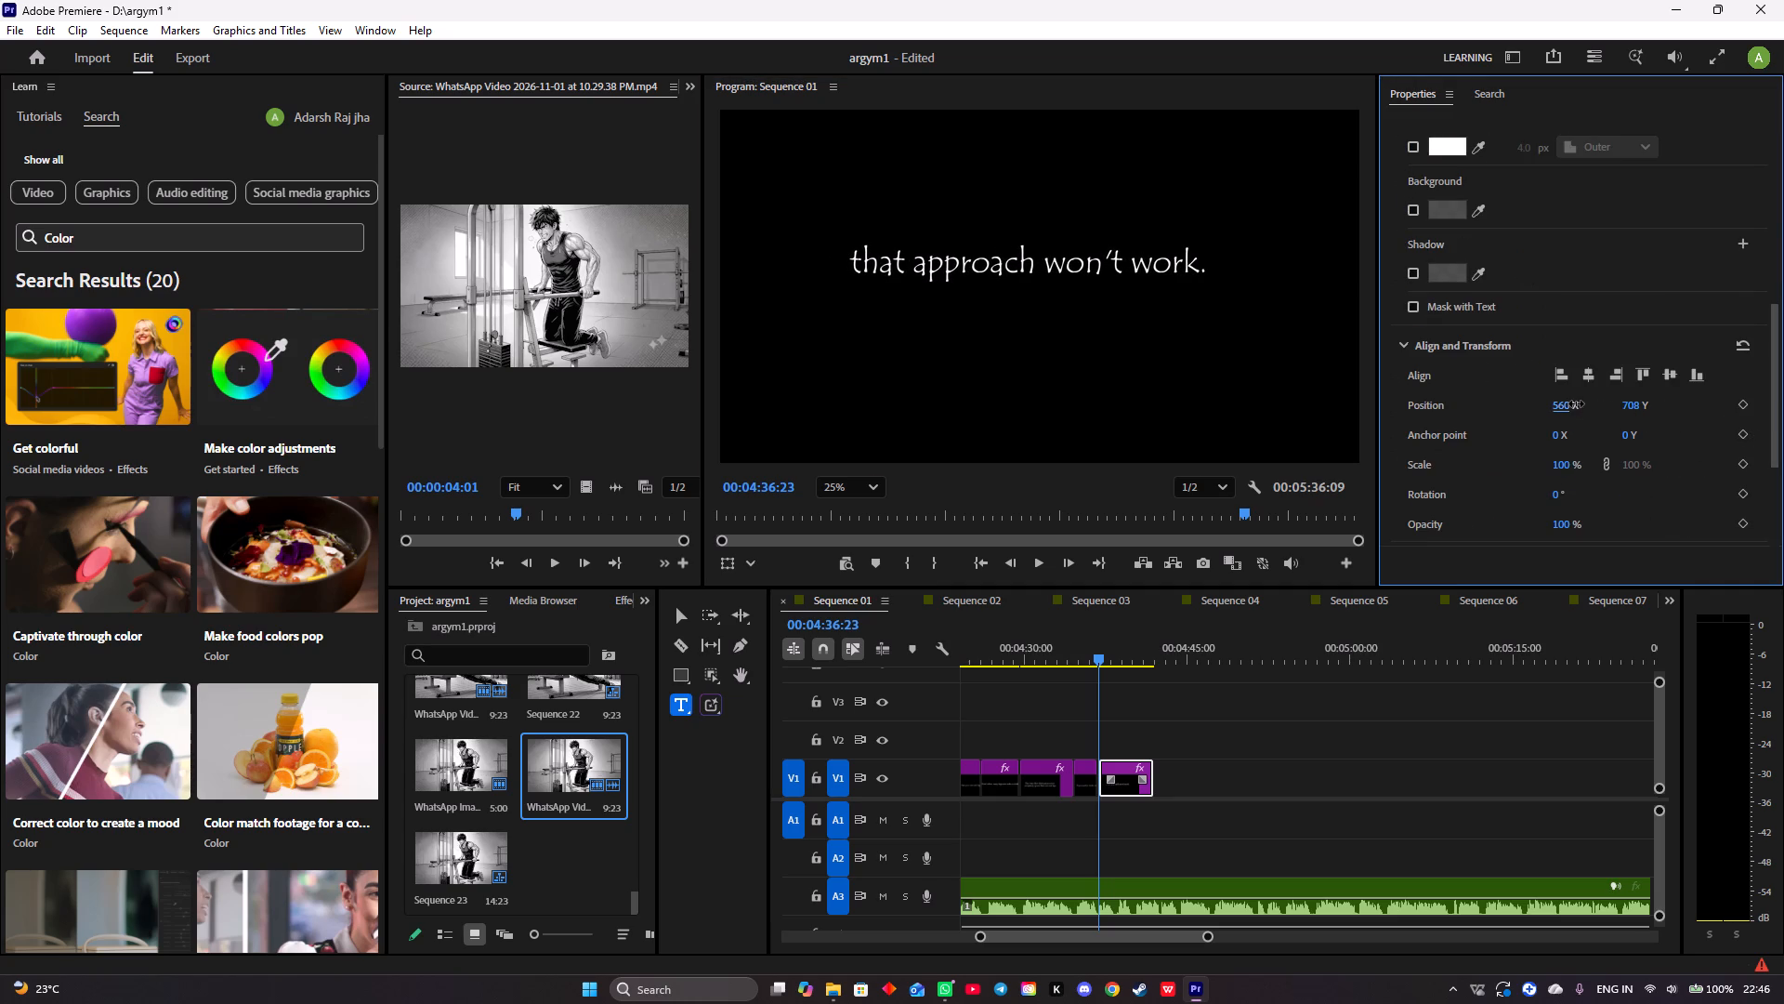
{"action": "left_click_drag", "start_coordinate": [1576, 403], "coordinate": [1585, 405]}
{"action": "left_click_drag", "start_coordinate": [1633, 403], "coordinate": [1679, 404]}
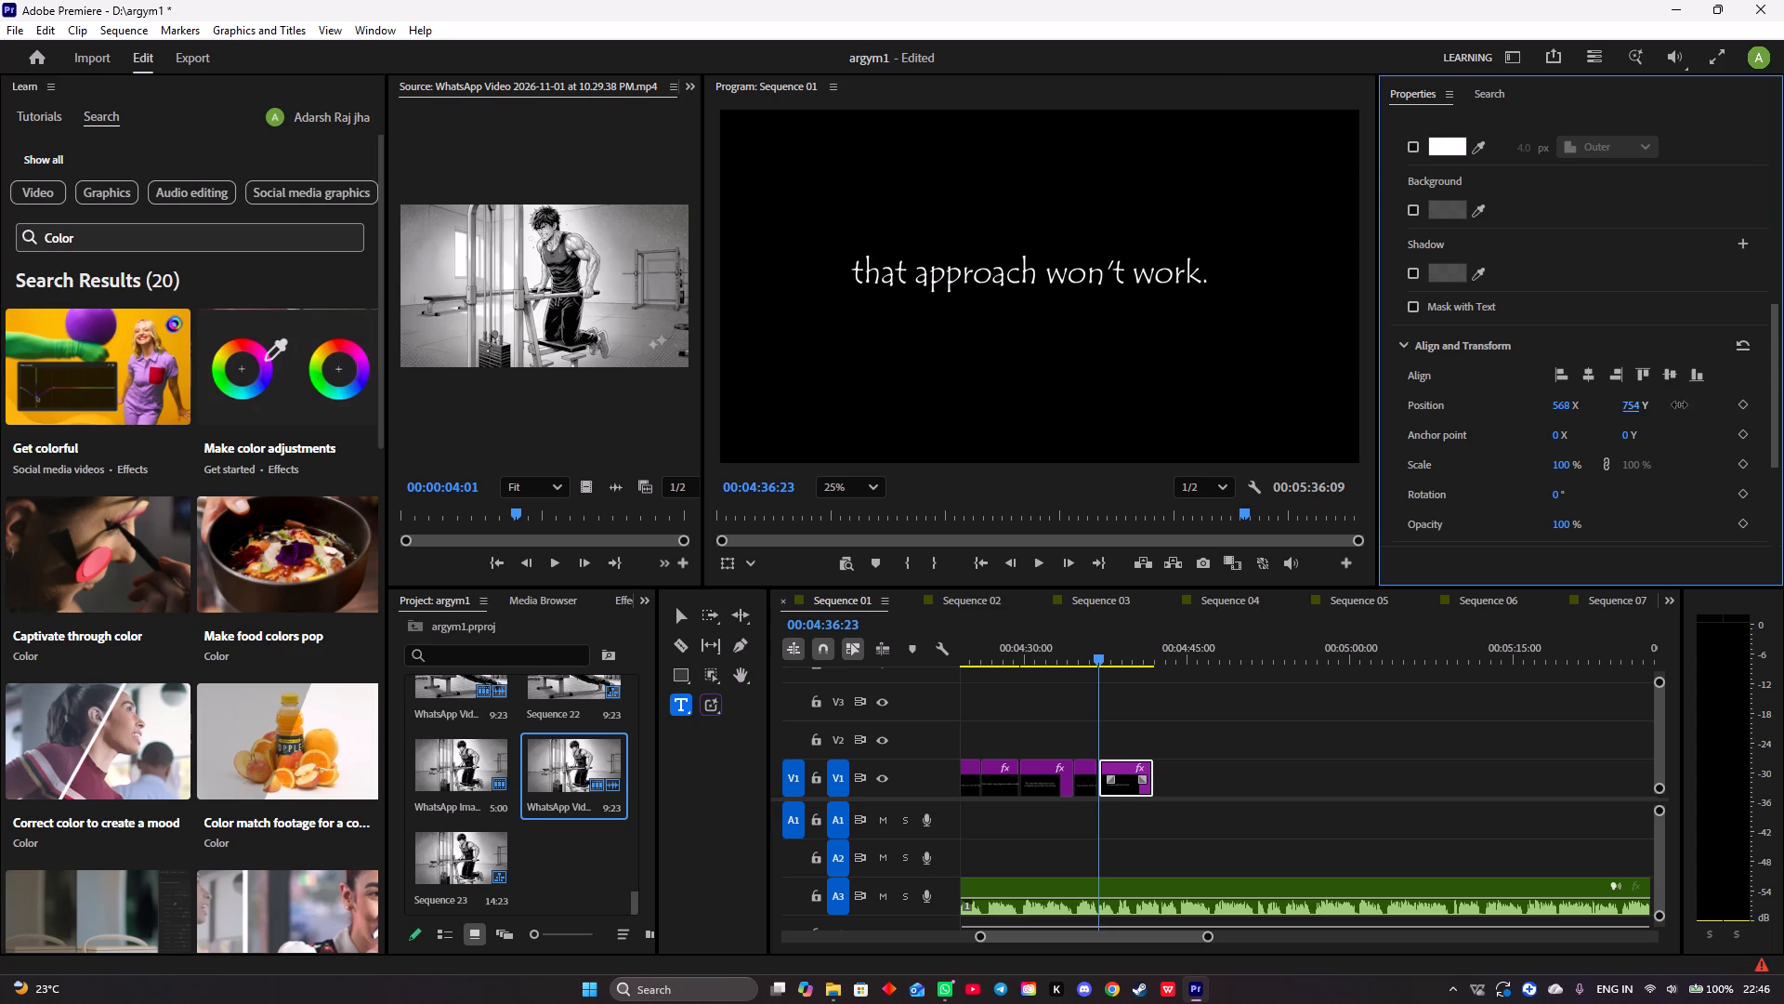
{"action": "left_click_drag", "start_coordinate": [1679, 404], "coordinate": [1698, 410]}
Remove the final period from the "that approach won't work." title.
{"action": "left_click", "coordinate": [1201, 281]}
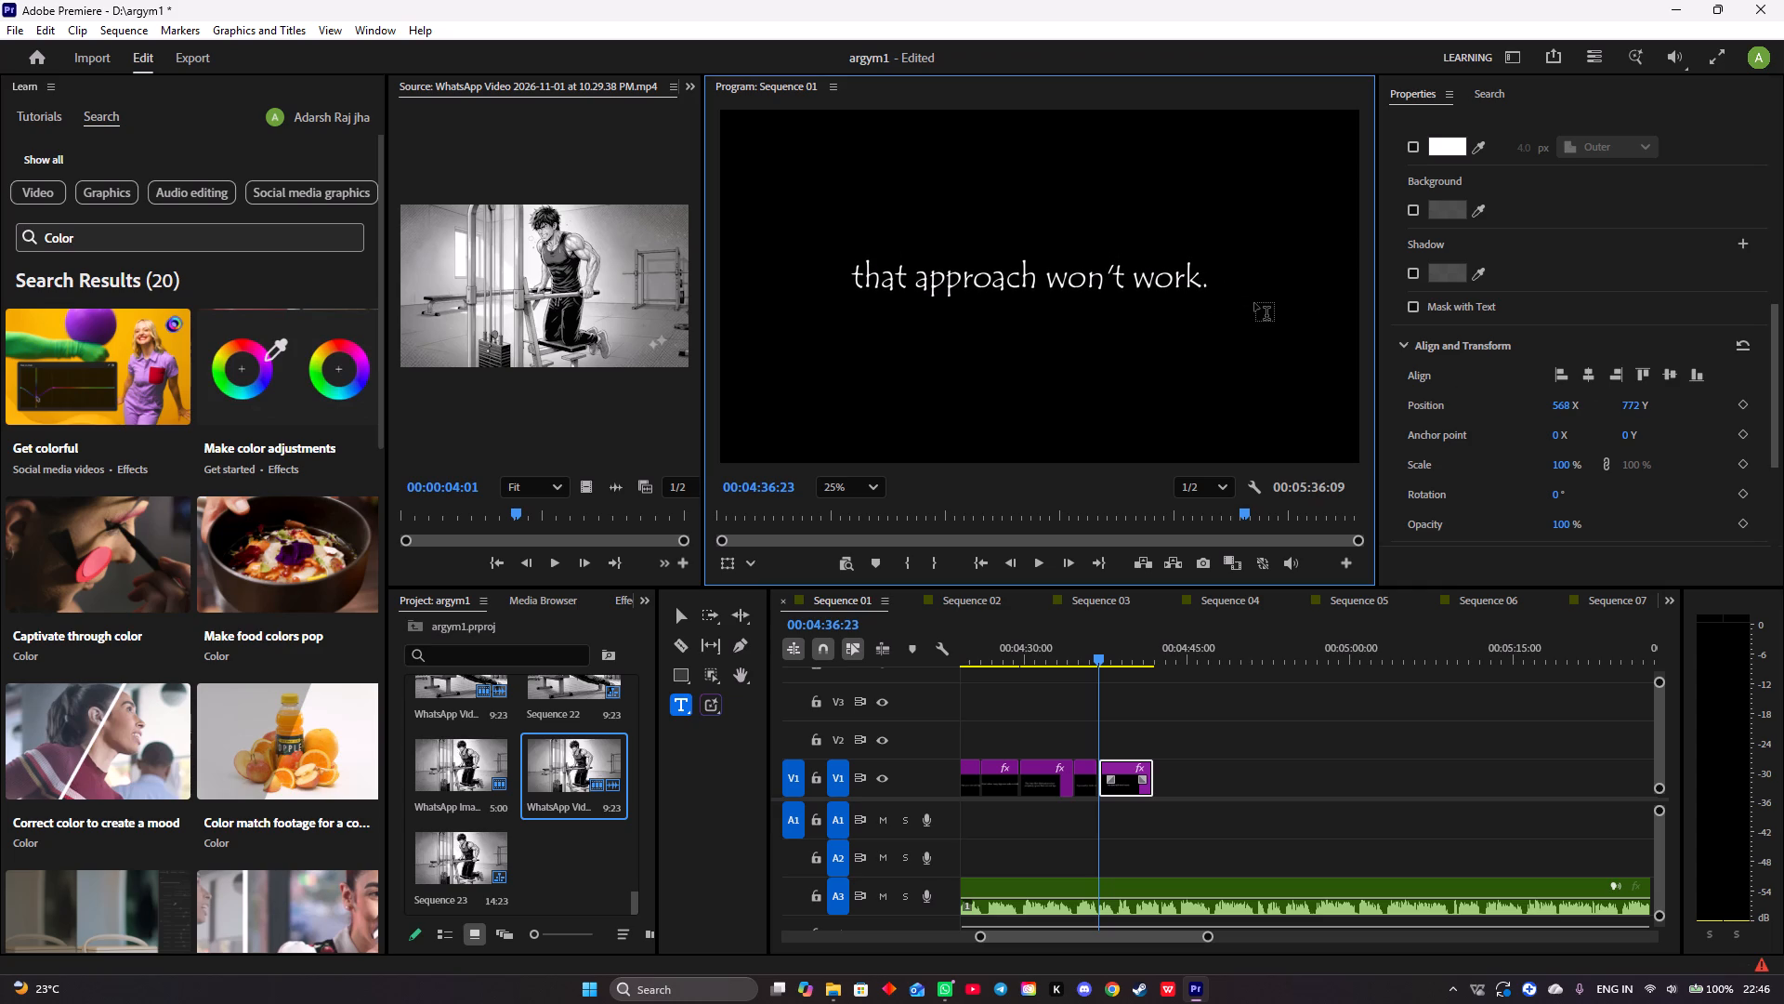
{"action": "key", "text": "Right"}
{"action": "key", "text": "BackSpace"}
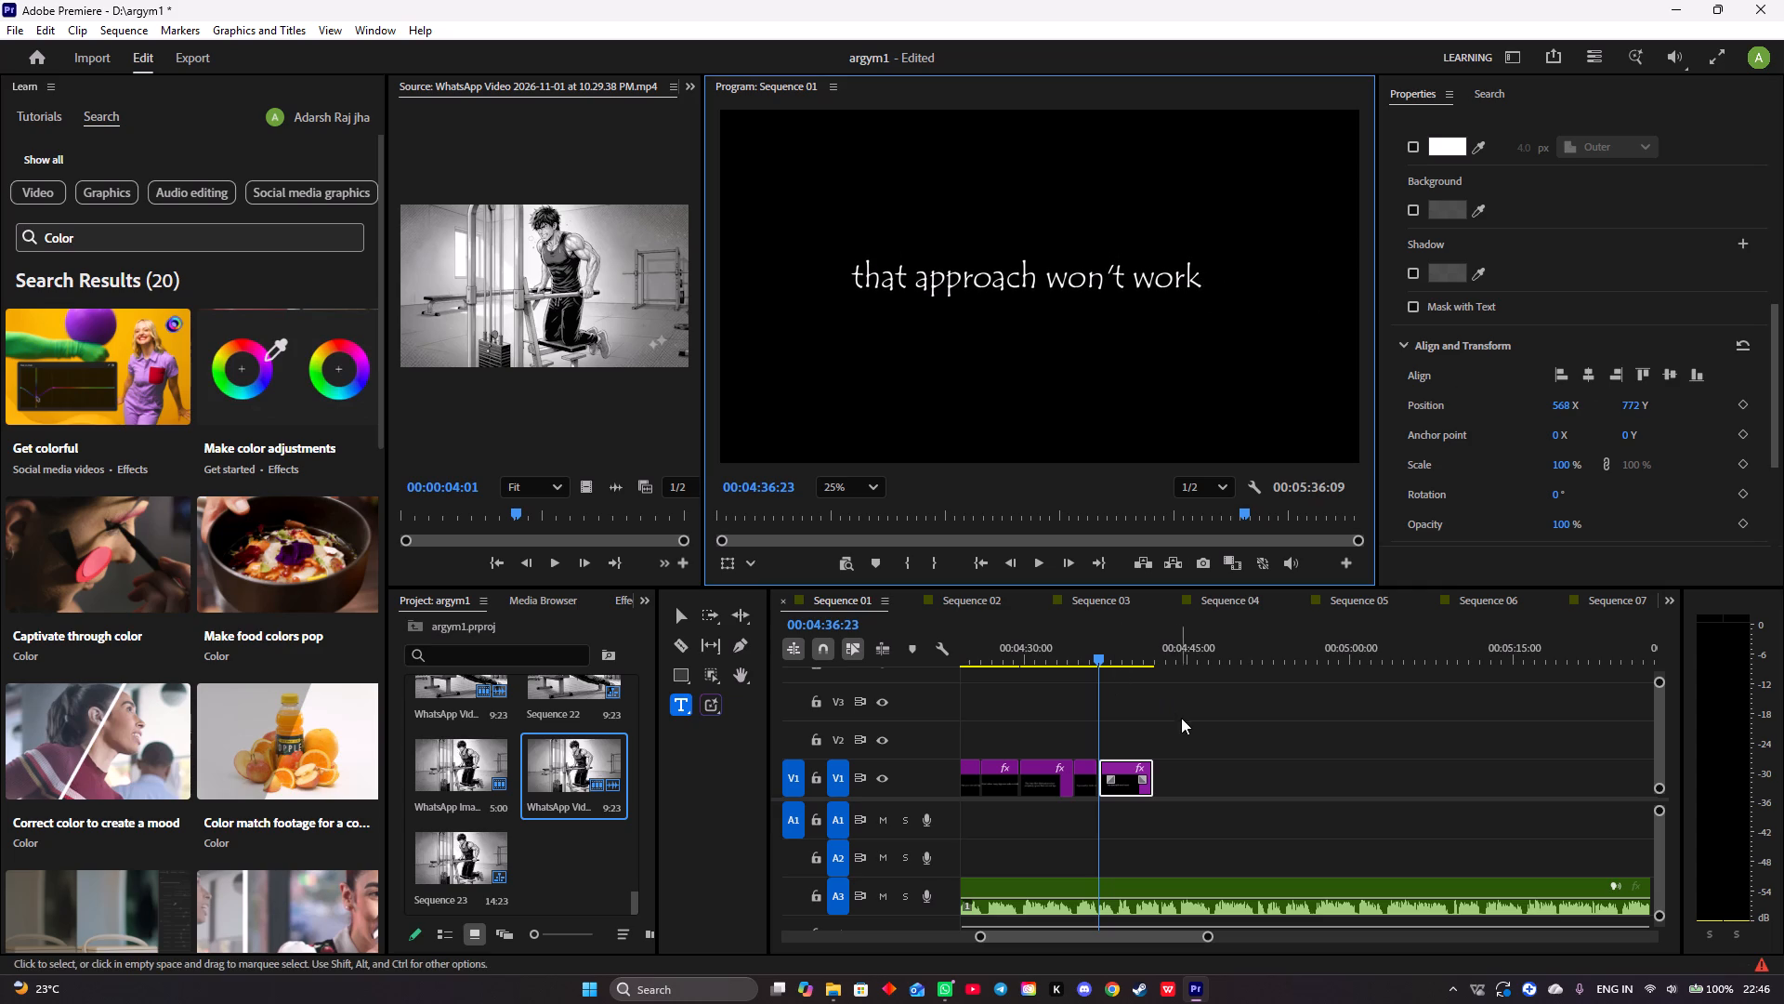
Play the narration from 00:04:36:23 to 00:04:38:04 to find the end point for the "that approach won't work" title.
{"action": "left_click", "coordinate": [1096, 667]}
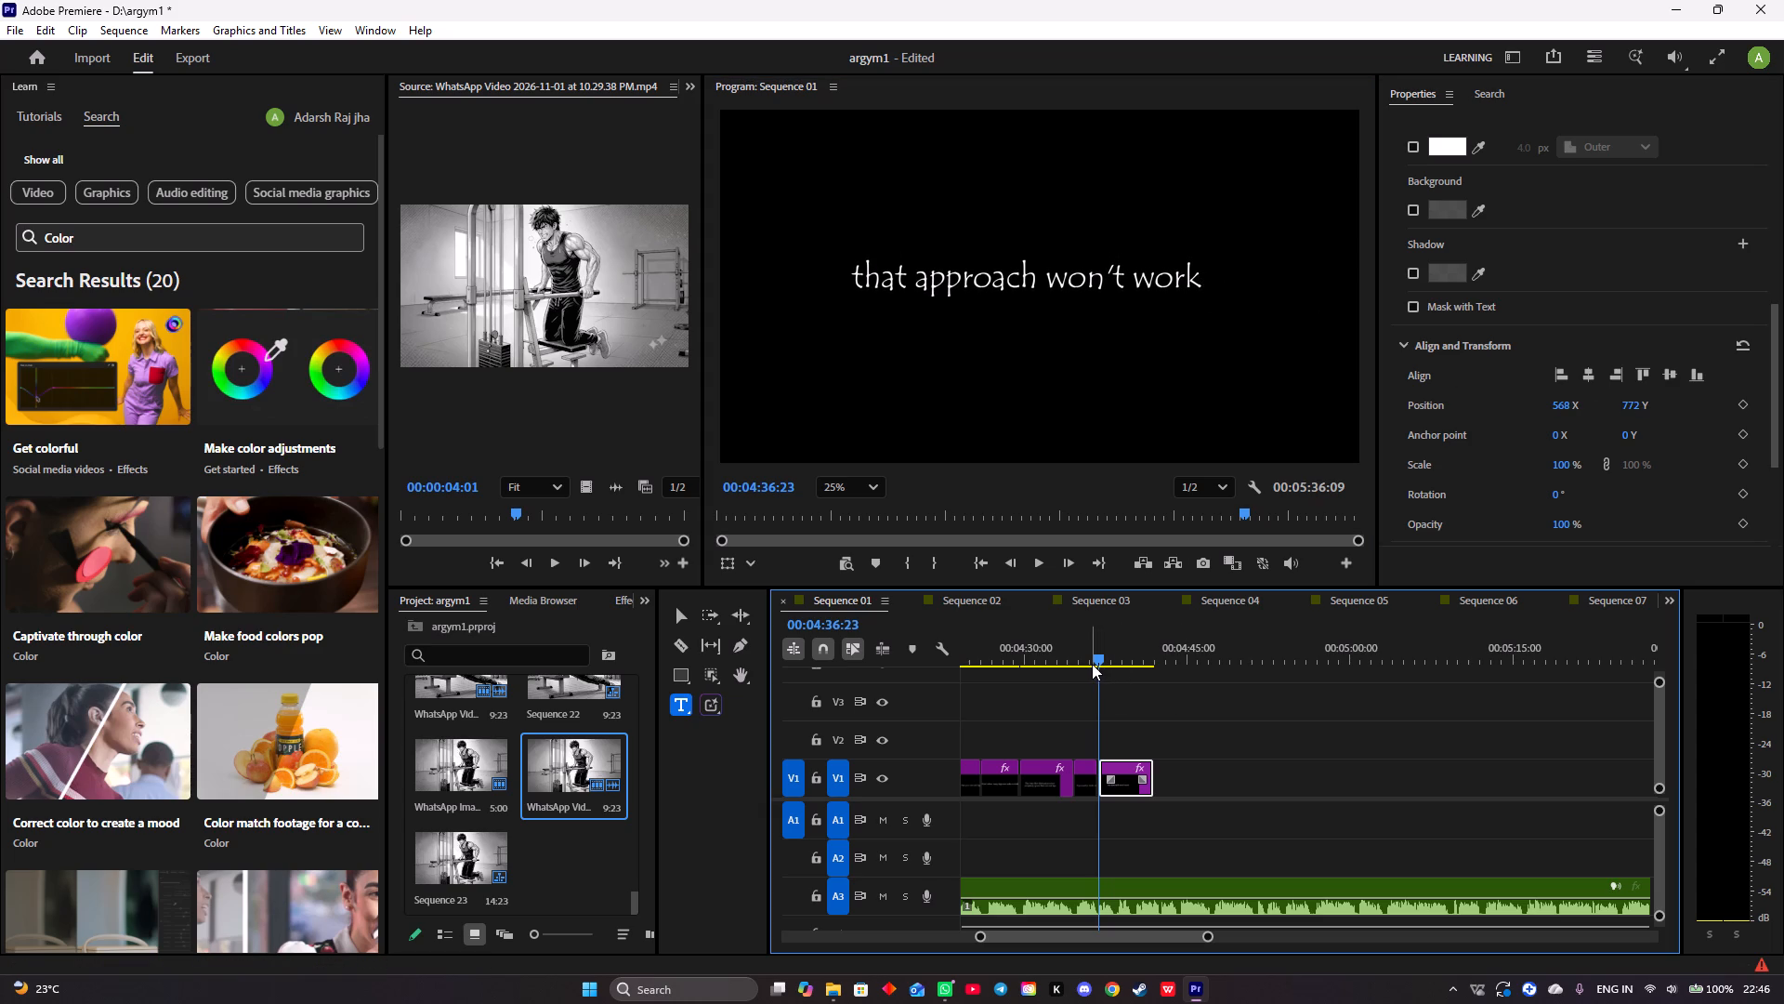
{"action": "key", "text": "space"}
{"action": "key", "text": "space"}
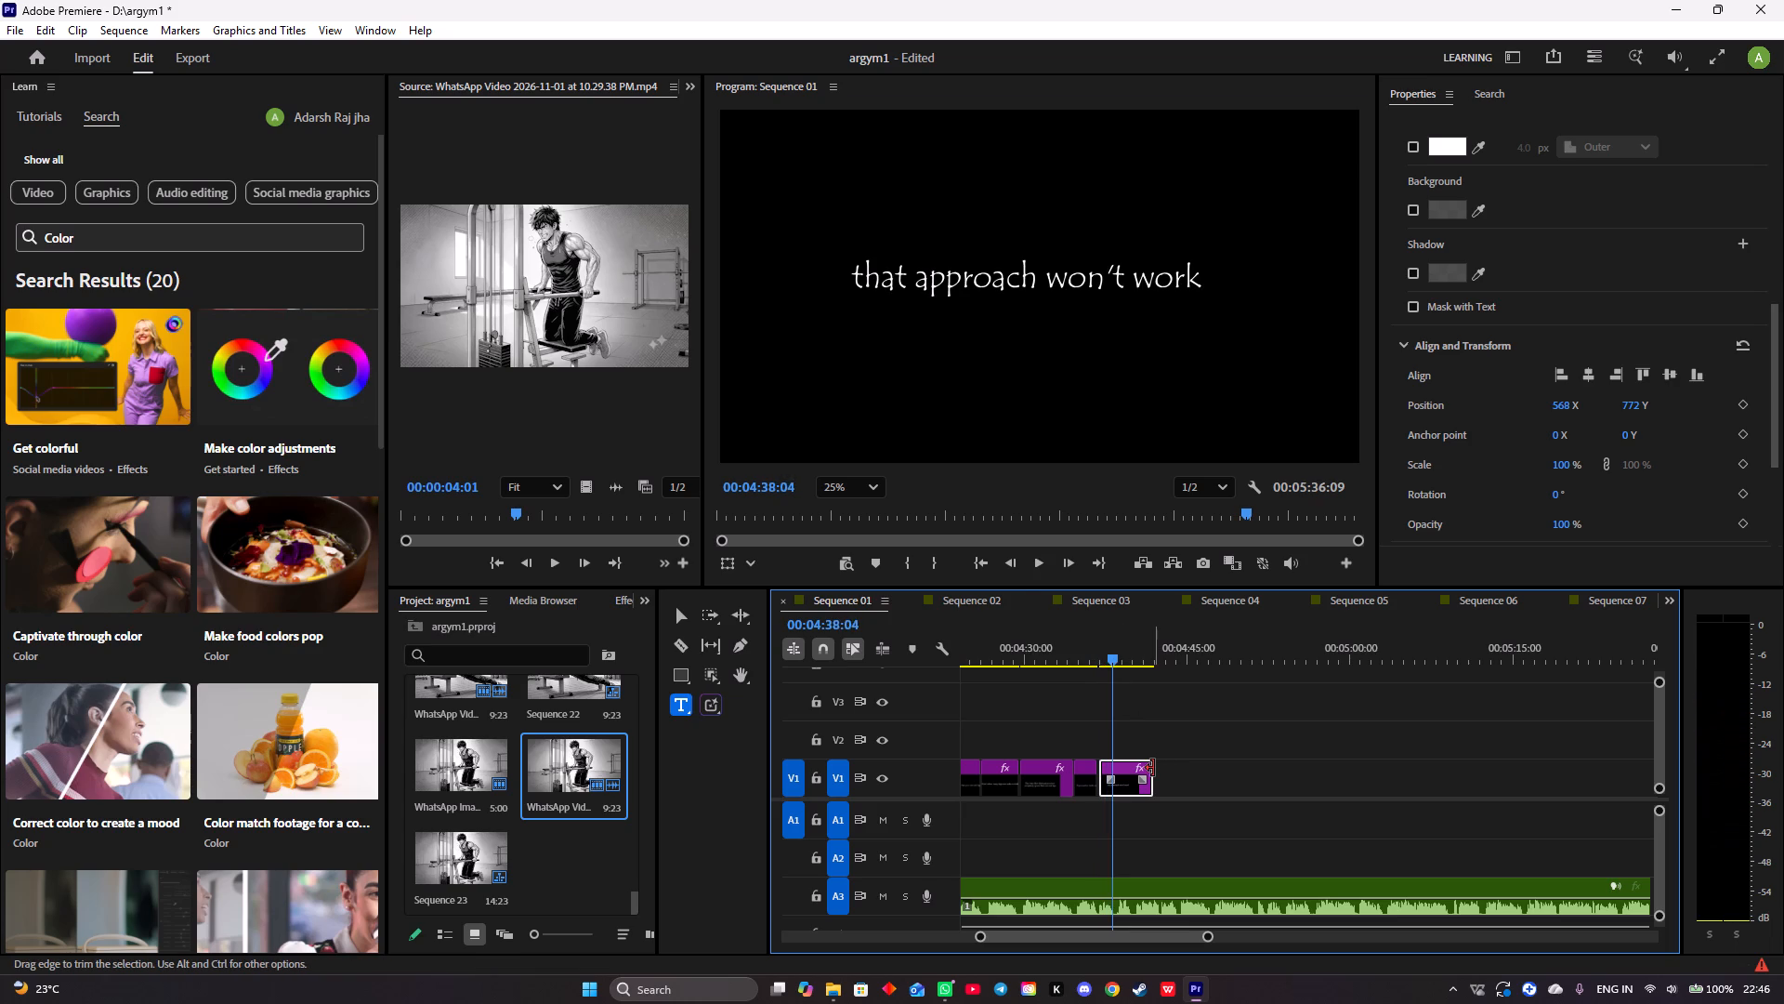
Trim the end of the "that approach won't work" title back to about 00:04:38, where its narration line ends.
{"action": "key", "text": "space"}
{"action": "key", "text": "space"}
{"action": "left_click_drag", "start_coordinate": [1153, 768], "coordinate": [1118, 761]}
Play the narration after the "that approach won't work" title up to 00:04:41:16 to hear the following line.
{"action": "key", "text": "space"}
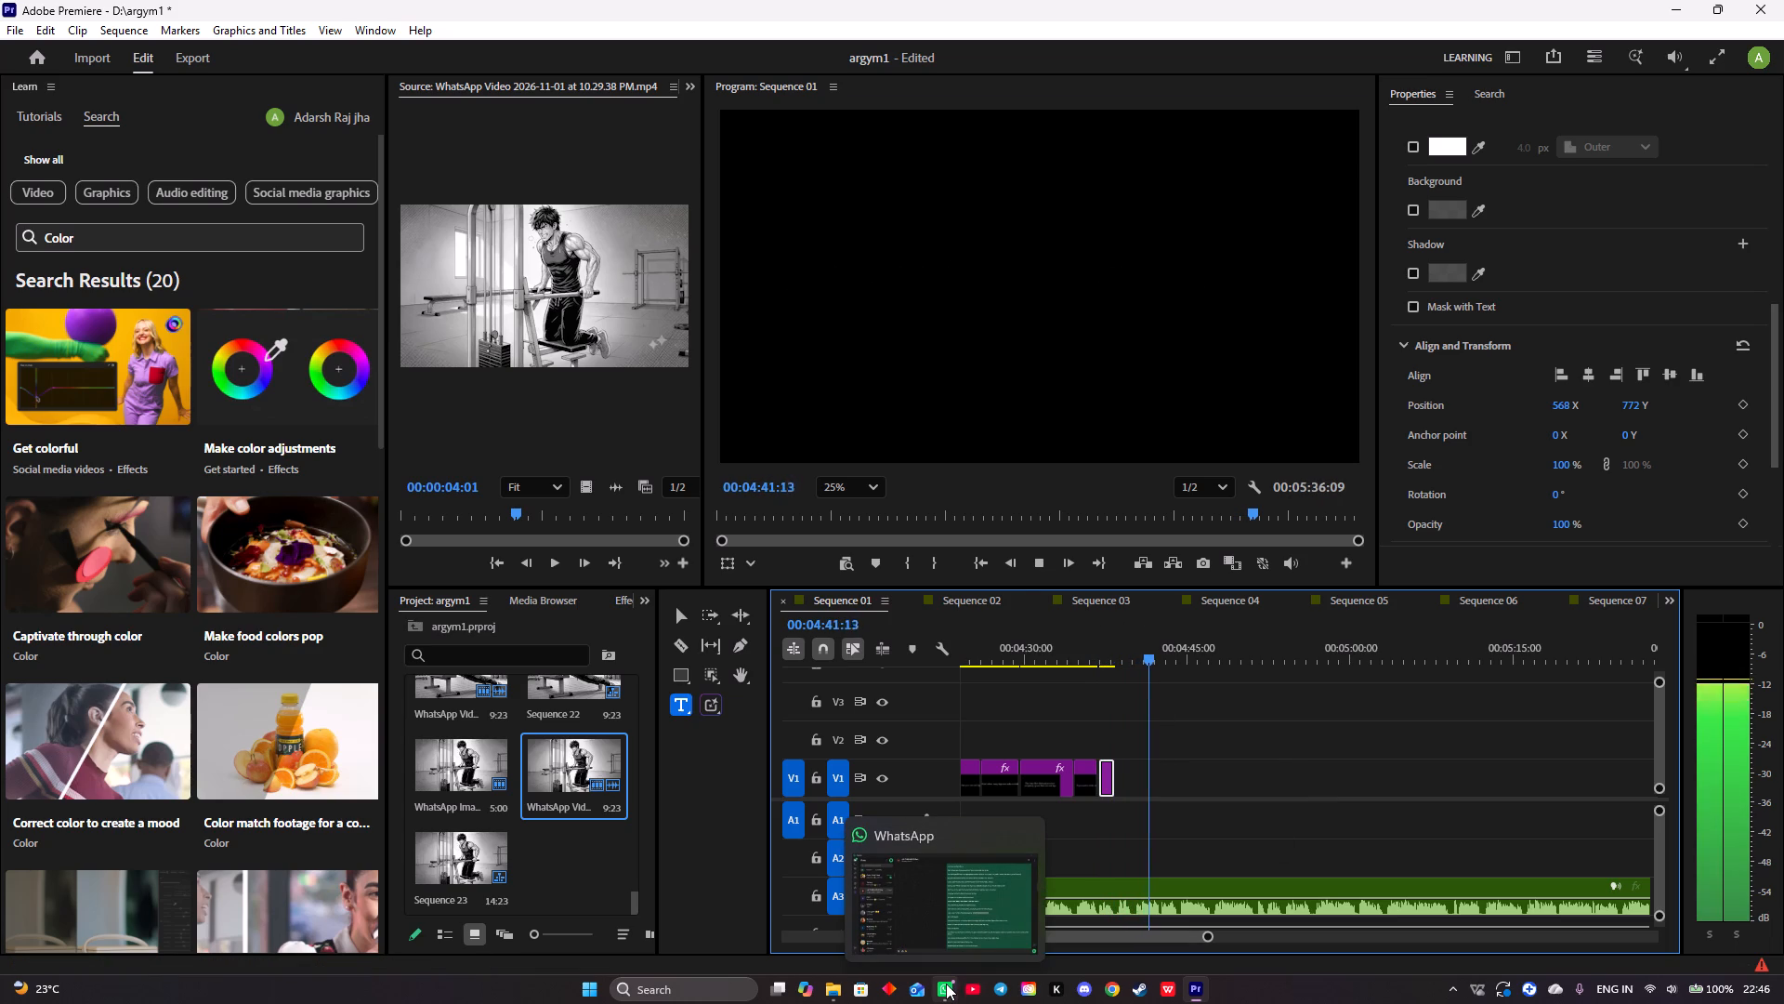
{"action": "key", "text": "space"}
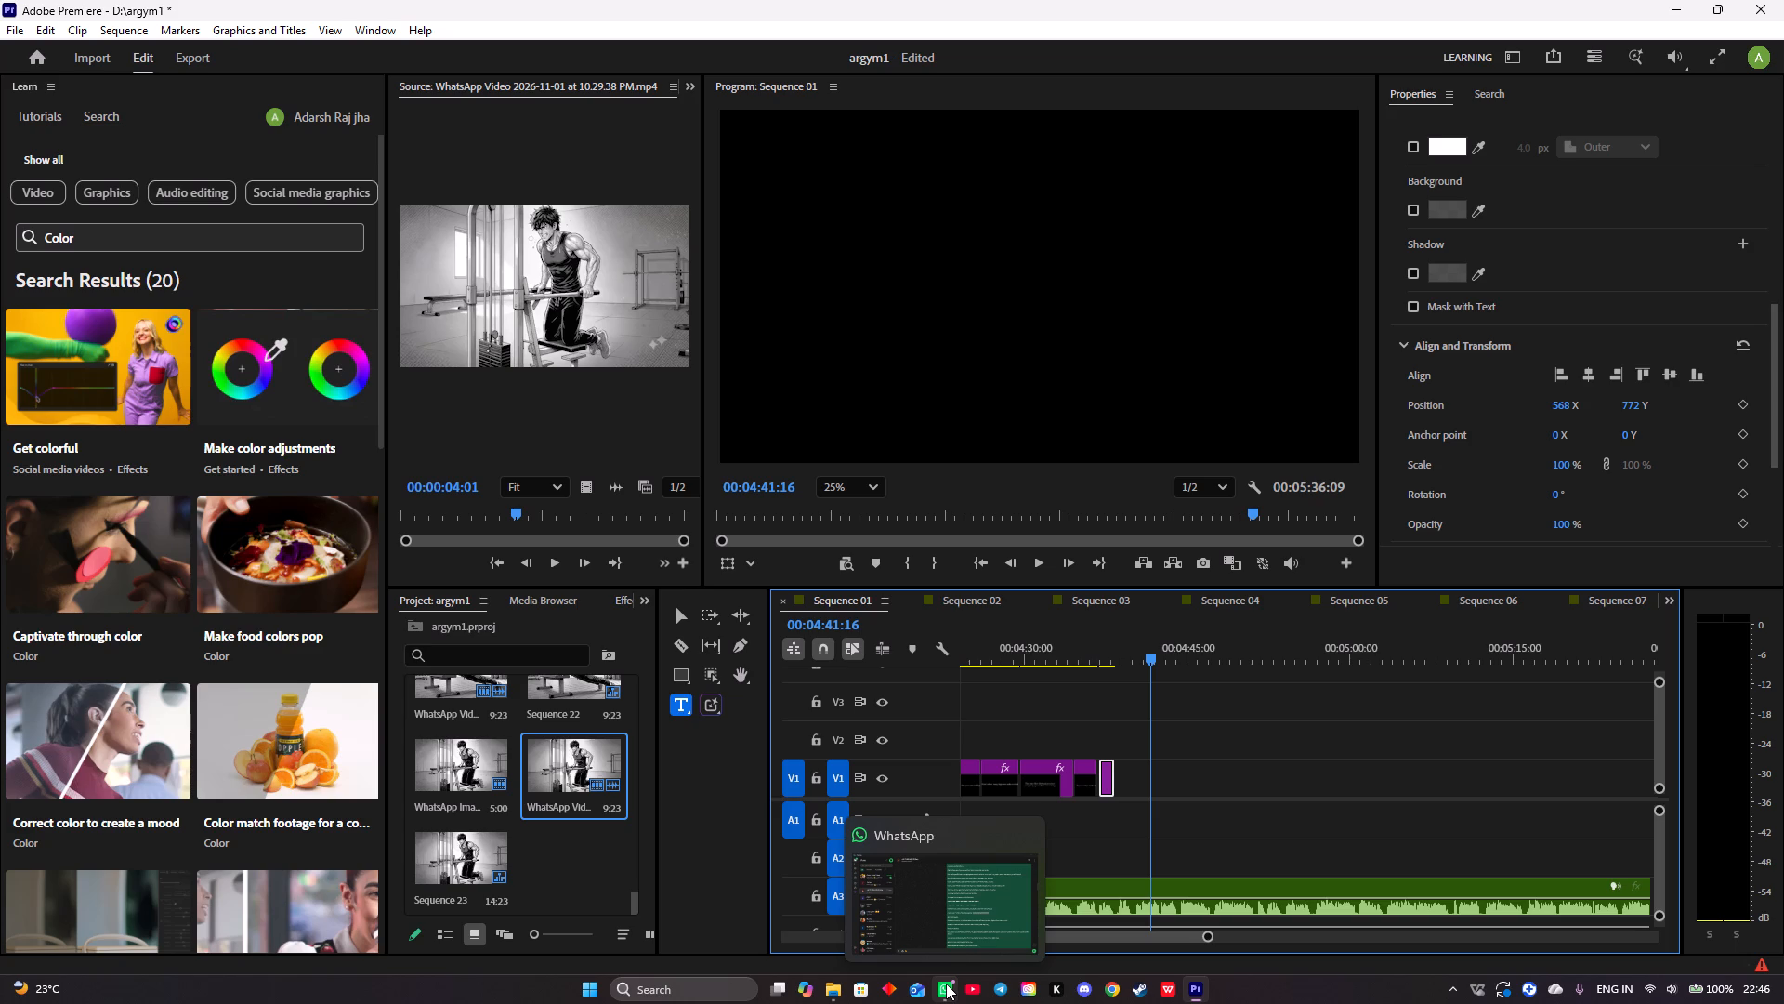
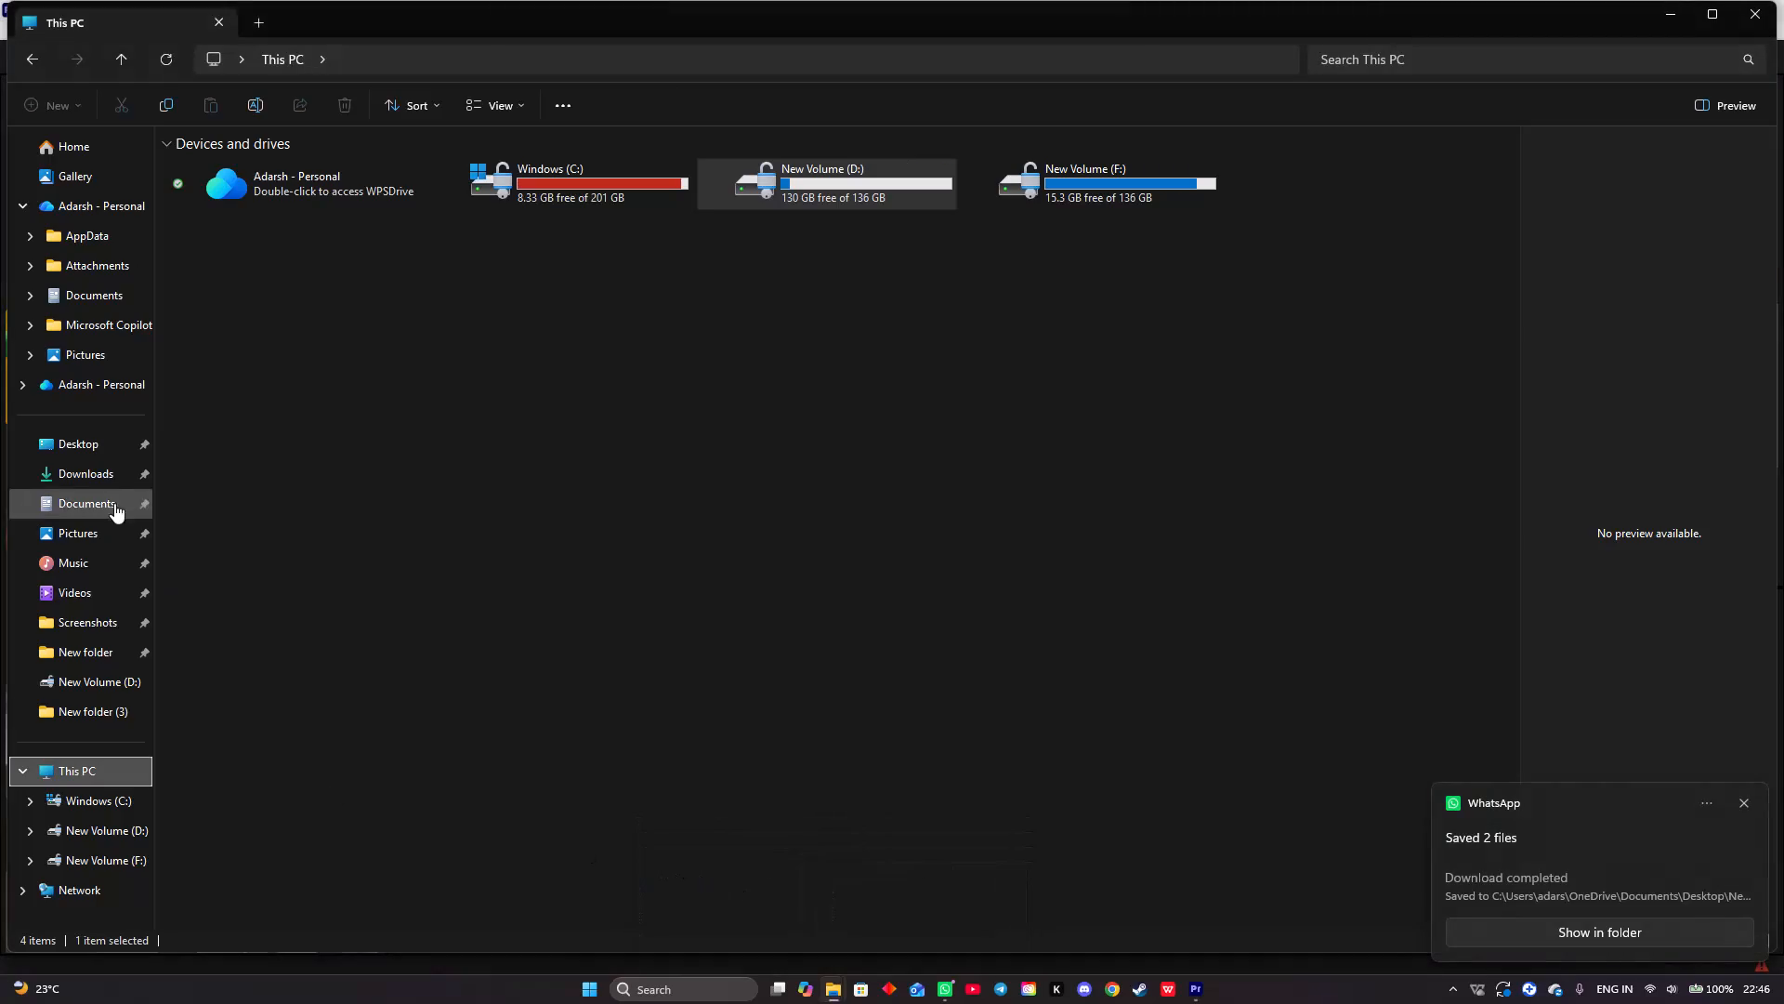
Check New folder (3) in File Explorer, then switch to Premiere and import that folder's 10.46 WhatsApp plank image and video.
{"action": "left_click", "coordinate": [76, 702]}
{"action": "left_click", "coordinate": [72, 720]}
{"action": "left_click", "coordinate": [88, 768]}
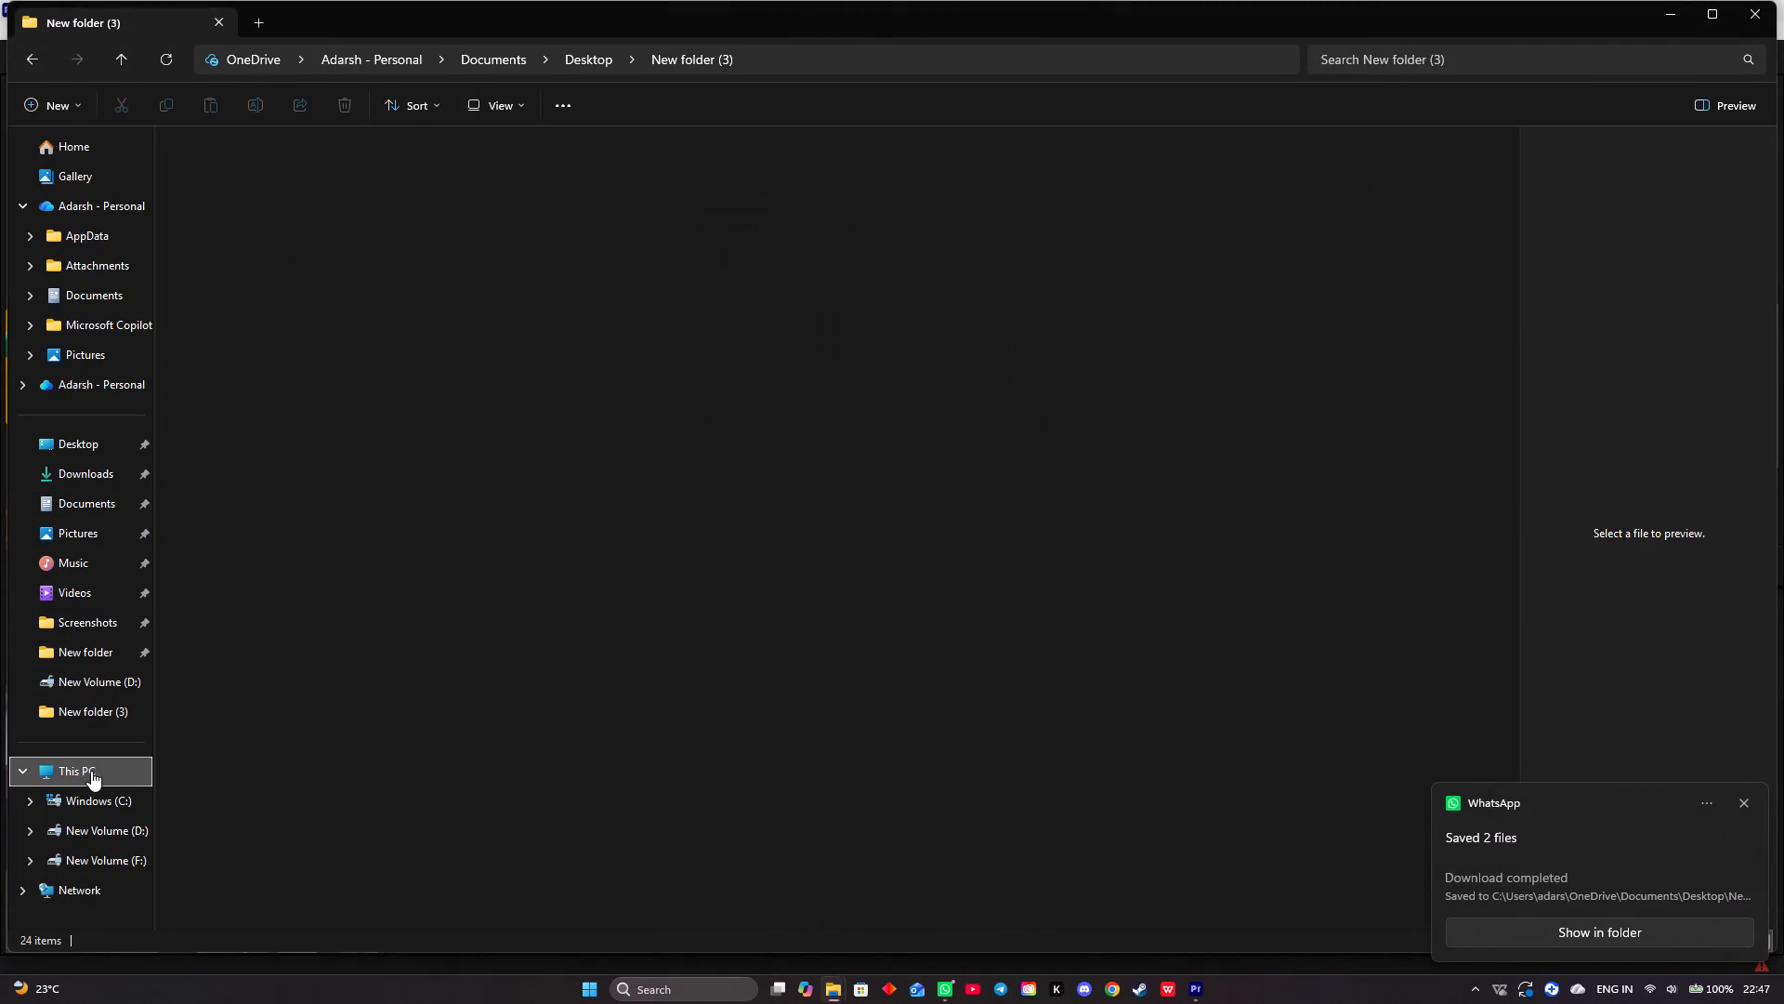
{"action": "left_click", "coordinate": [1194, 993]}
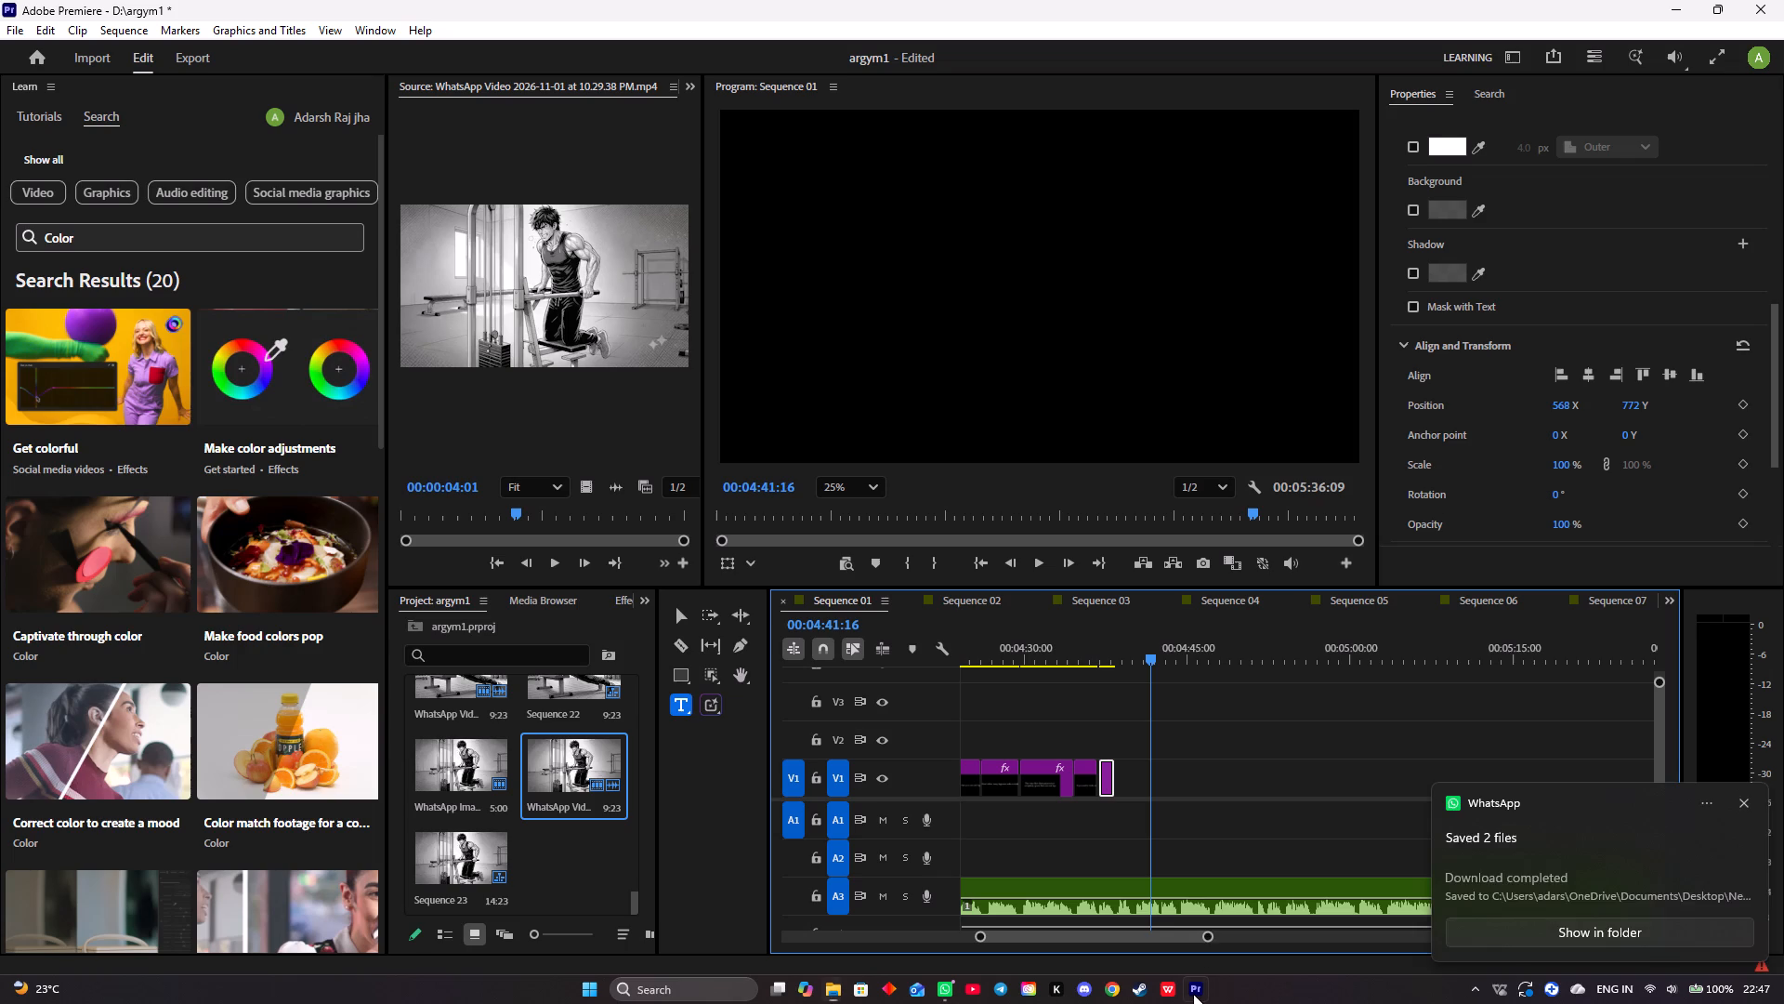
{"action": "left_click", "coordinate": [84, 49]}
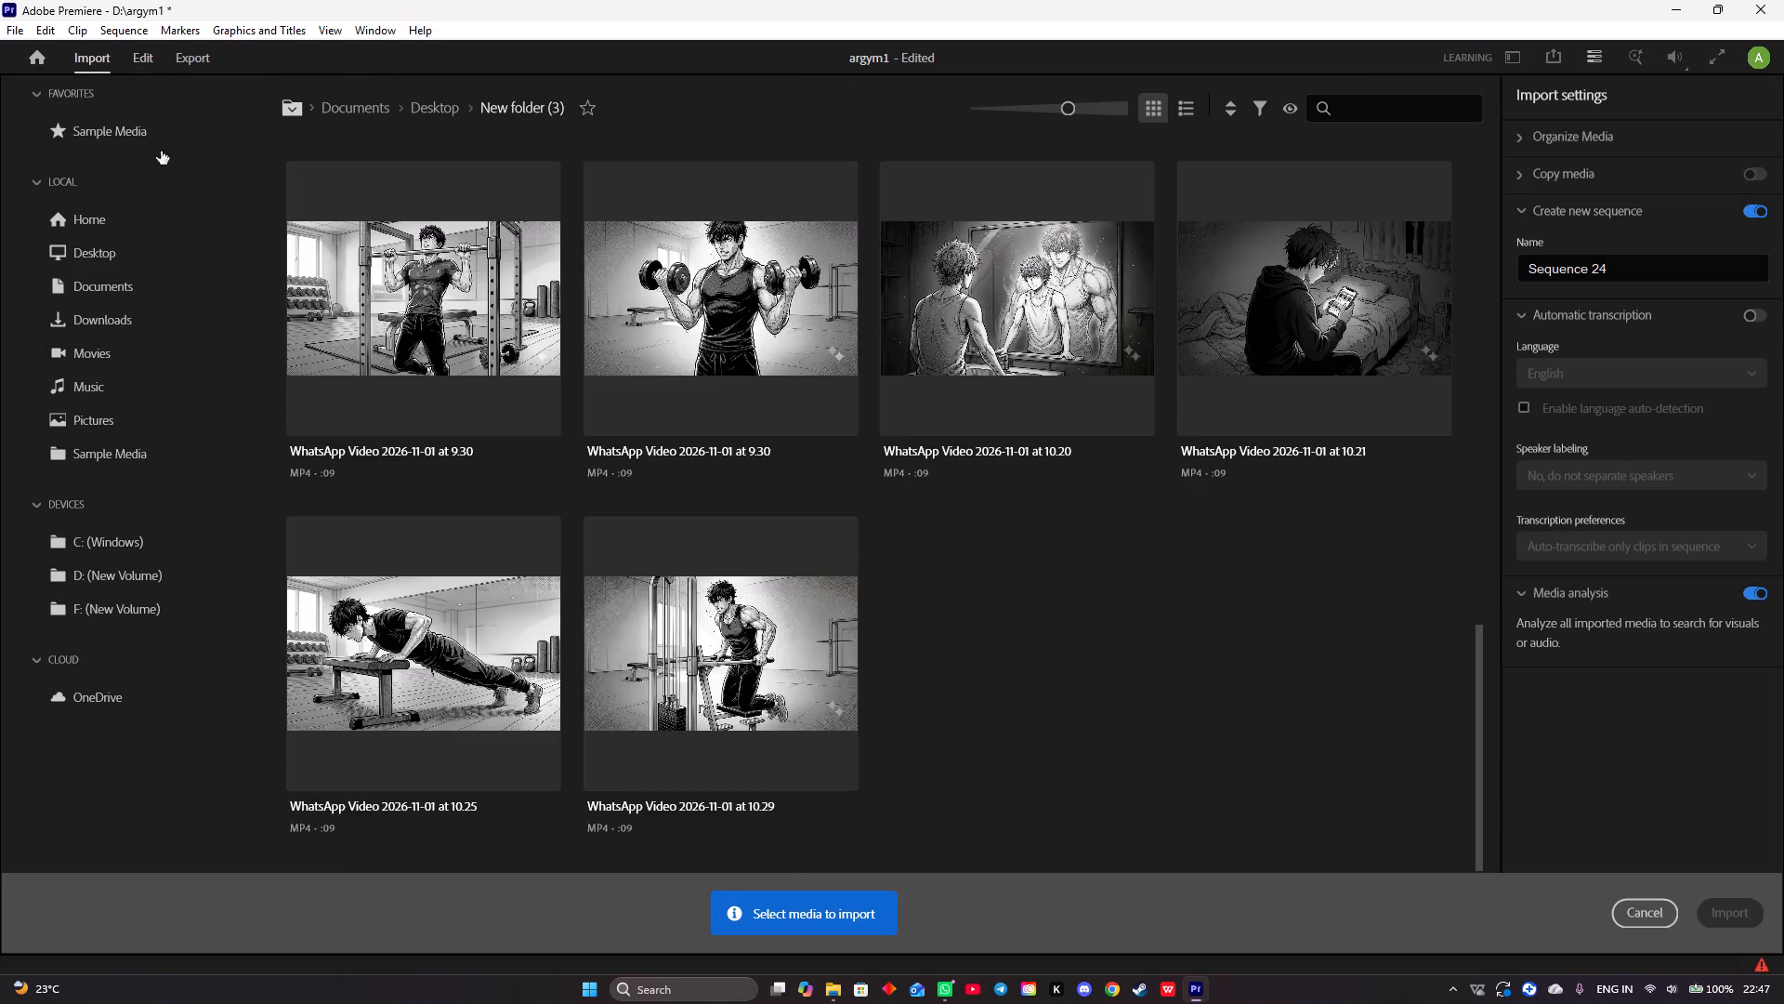
{"action": "left_click", "coordinate": [540, 112]}
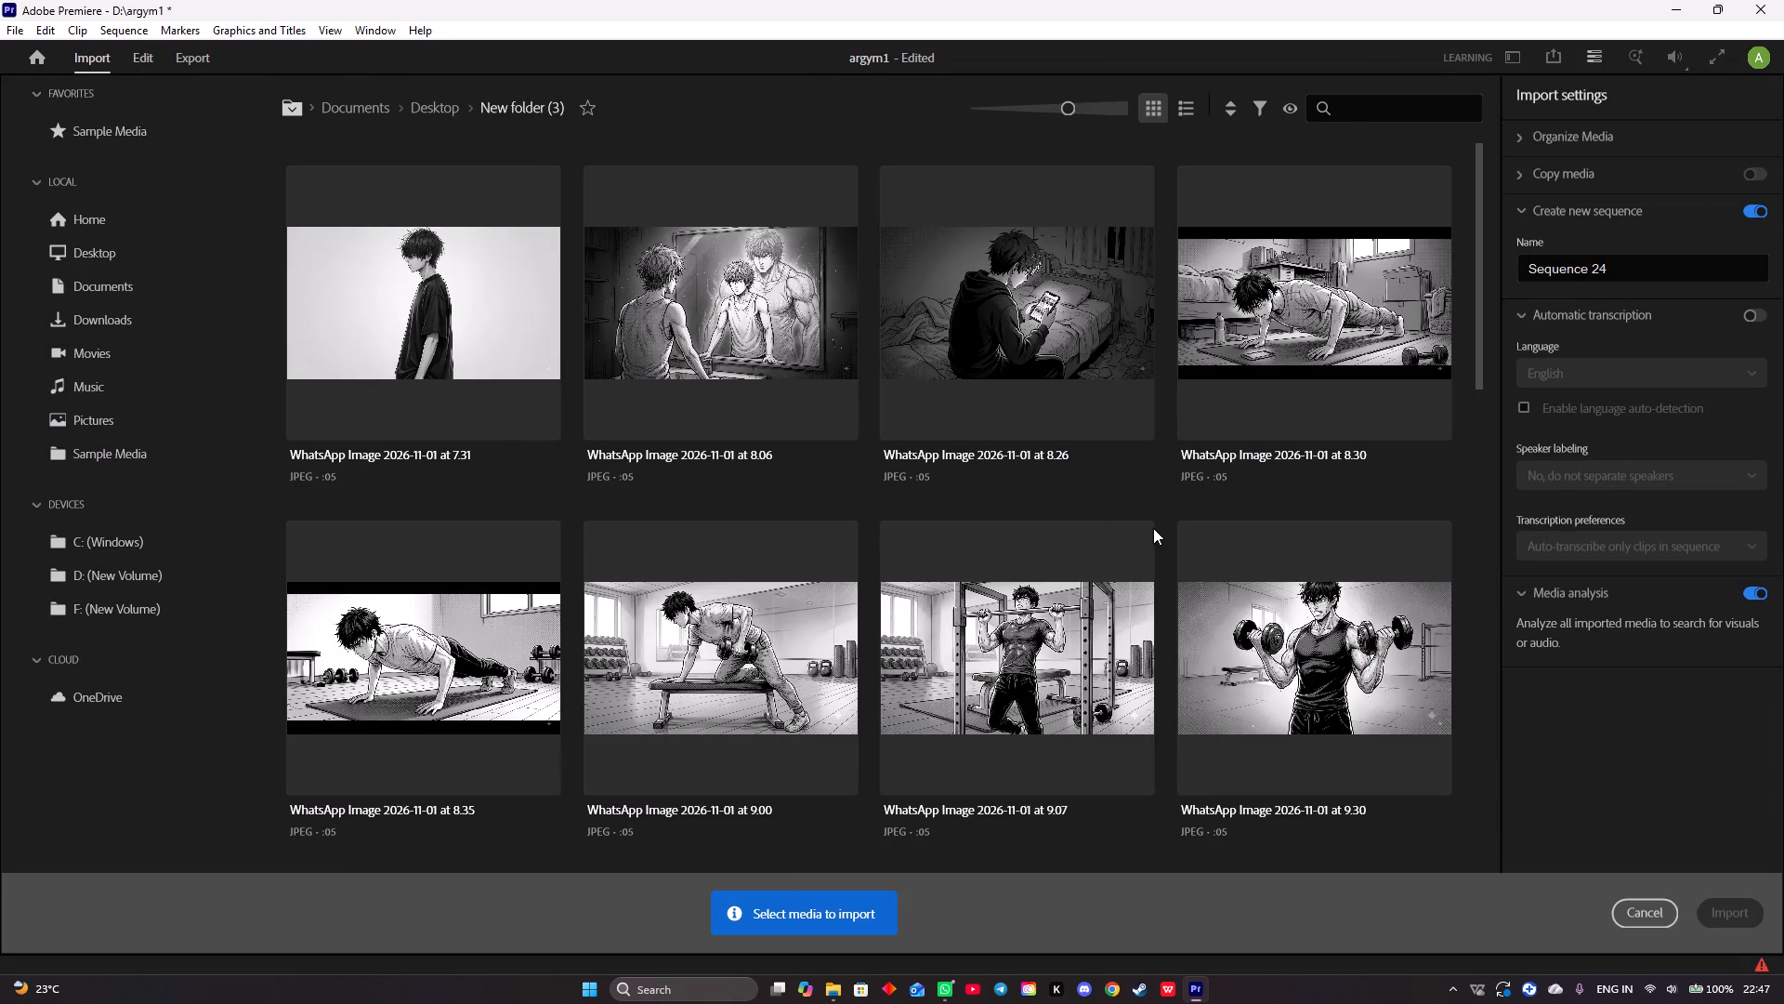
{"action": "scroll", "coordinate": [1182, 428], "scroll_direction": "down", "scroll_amount": 14}
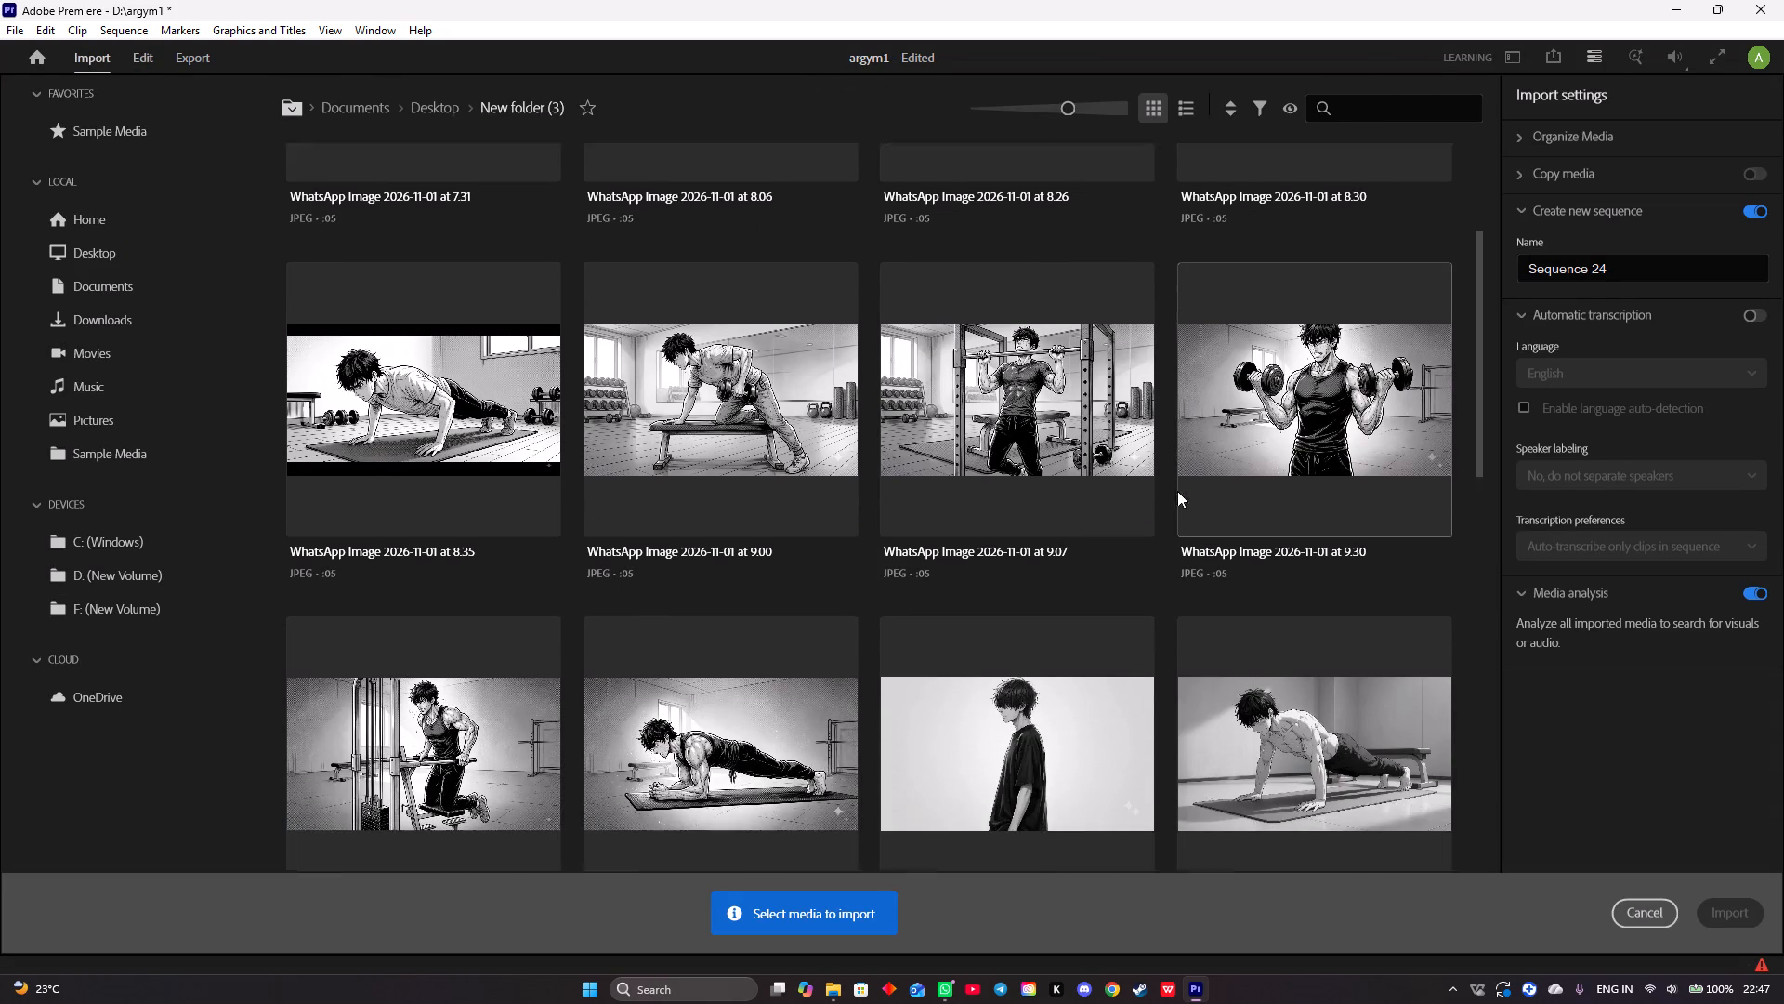
{"action": "scroll", "coordinate": [1172, 491], "scroll_direction": "down", "scroll_amount": 2}
{"action": "left_click", "coordinate": [823, 639]}
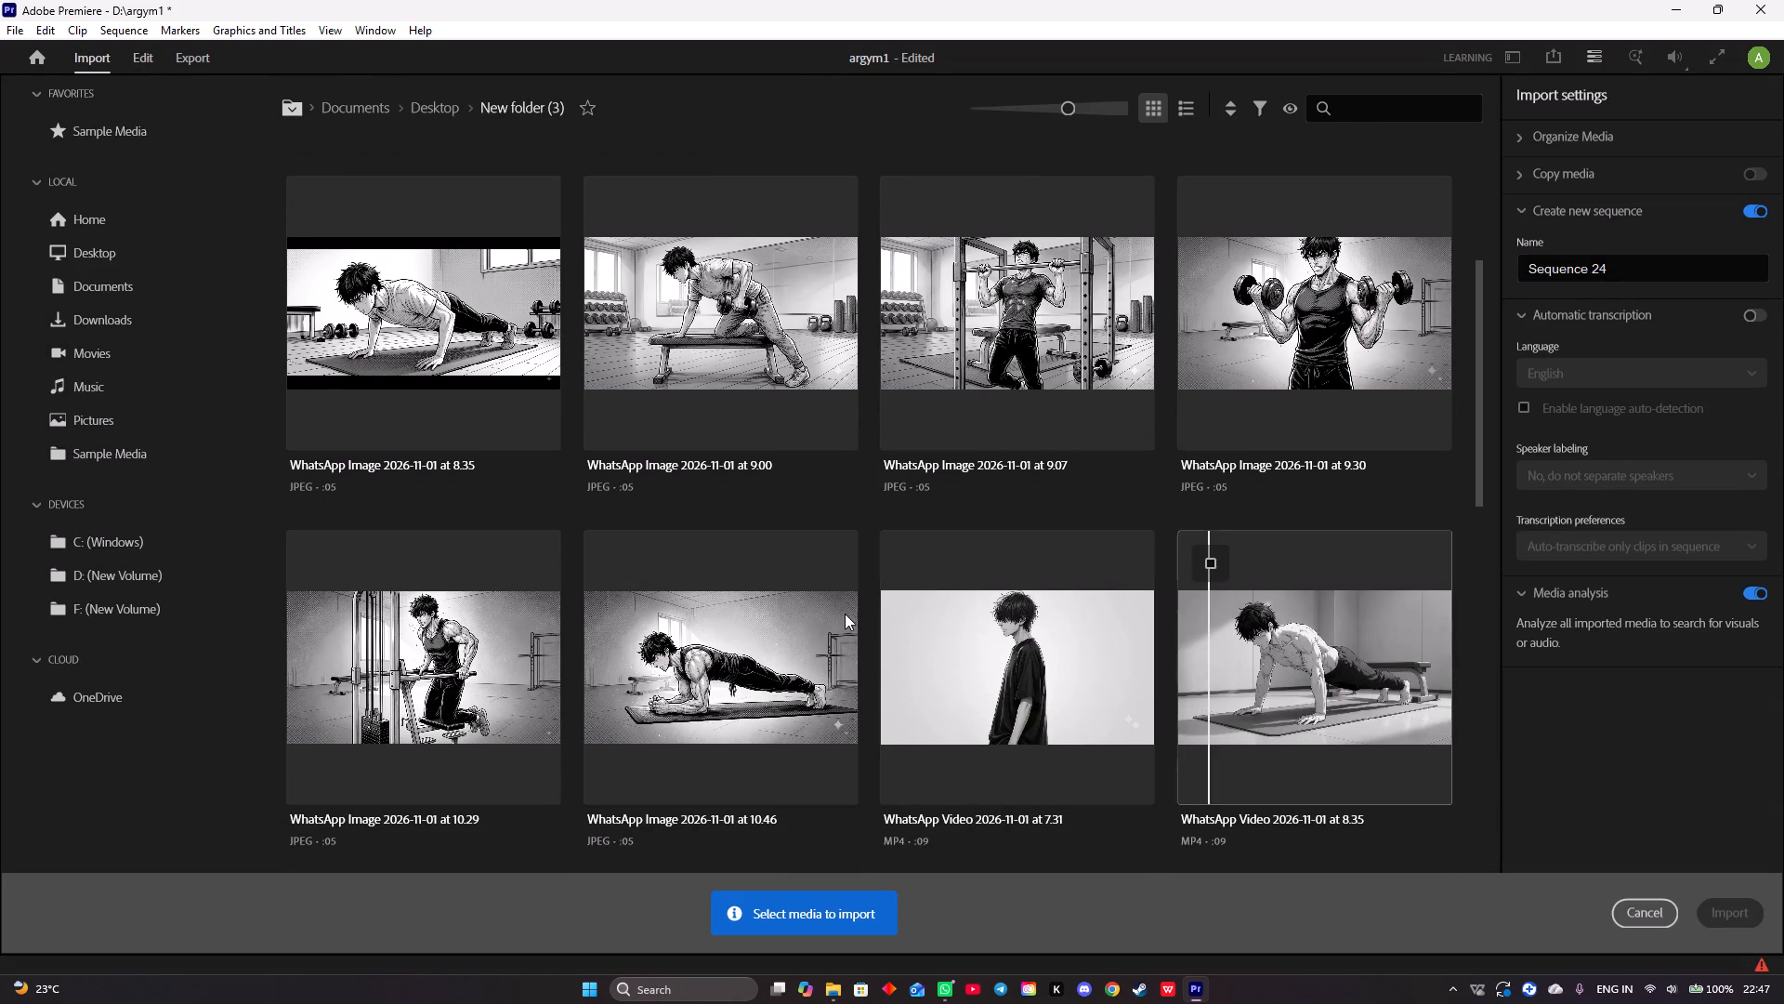
{"action": "left_click", "coordinate": [836, 613]}
{"action": "left_click_drag", "start_coordinate": [1480, 427], "coordinate": [1515, 650]}
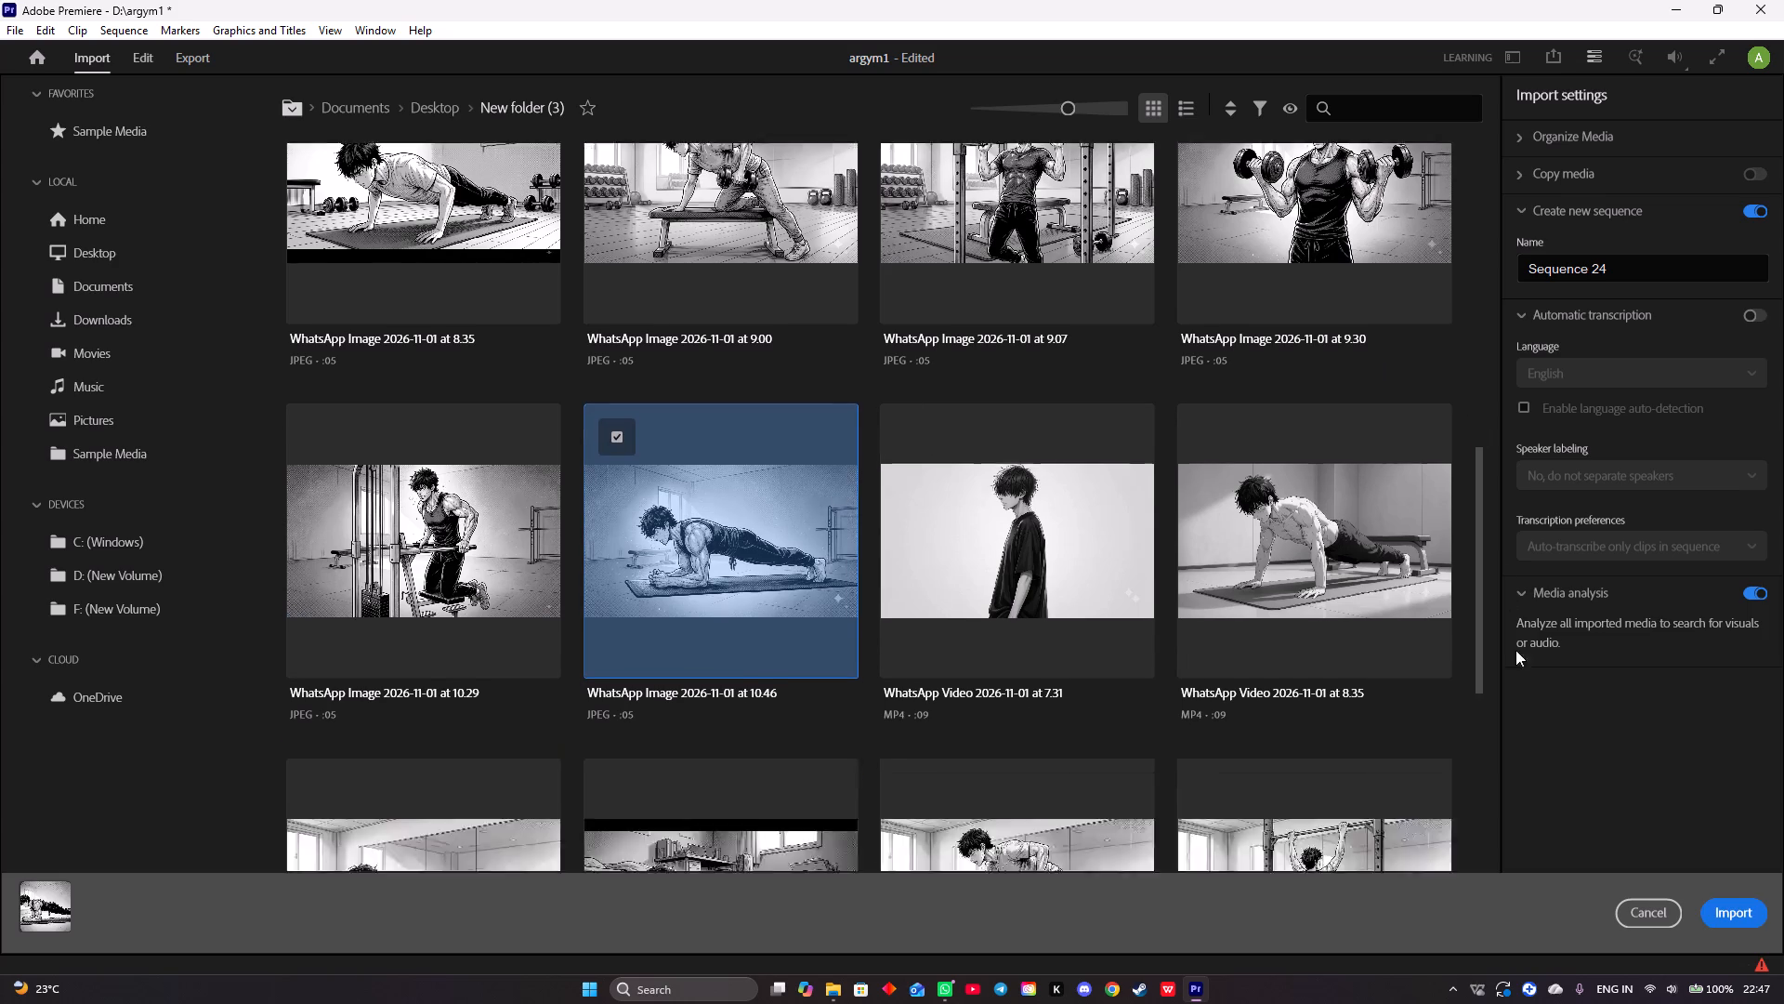
{"action": "left_click_drag", "start_coordinate": [1515, 650], "coordinate": [1497, 855]}
{"action": "left_click", "coordinate": [1350, 694]}
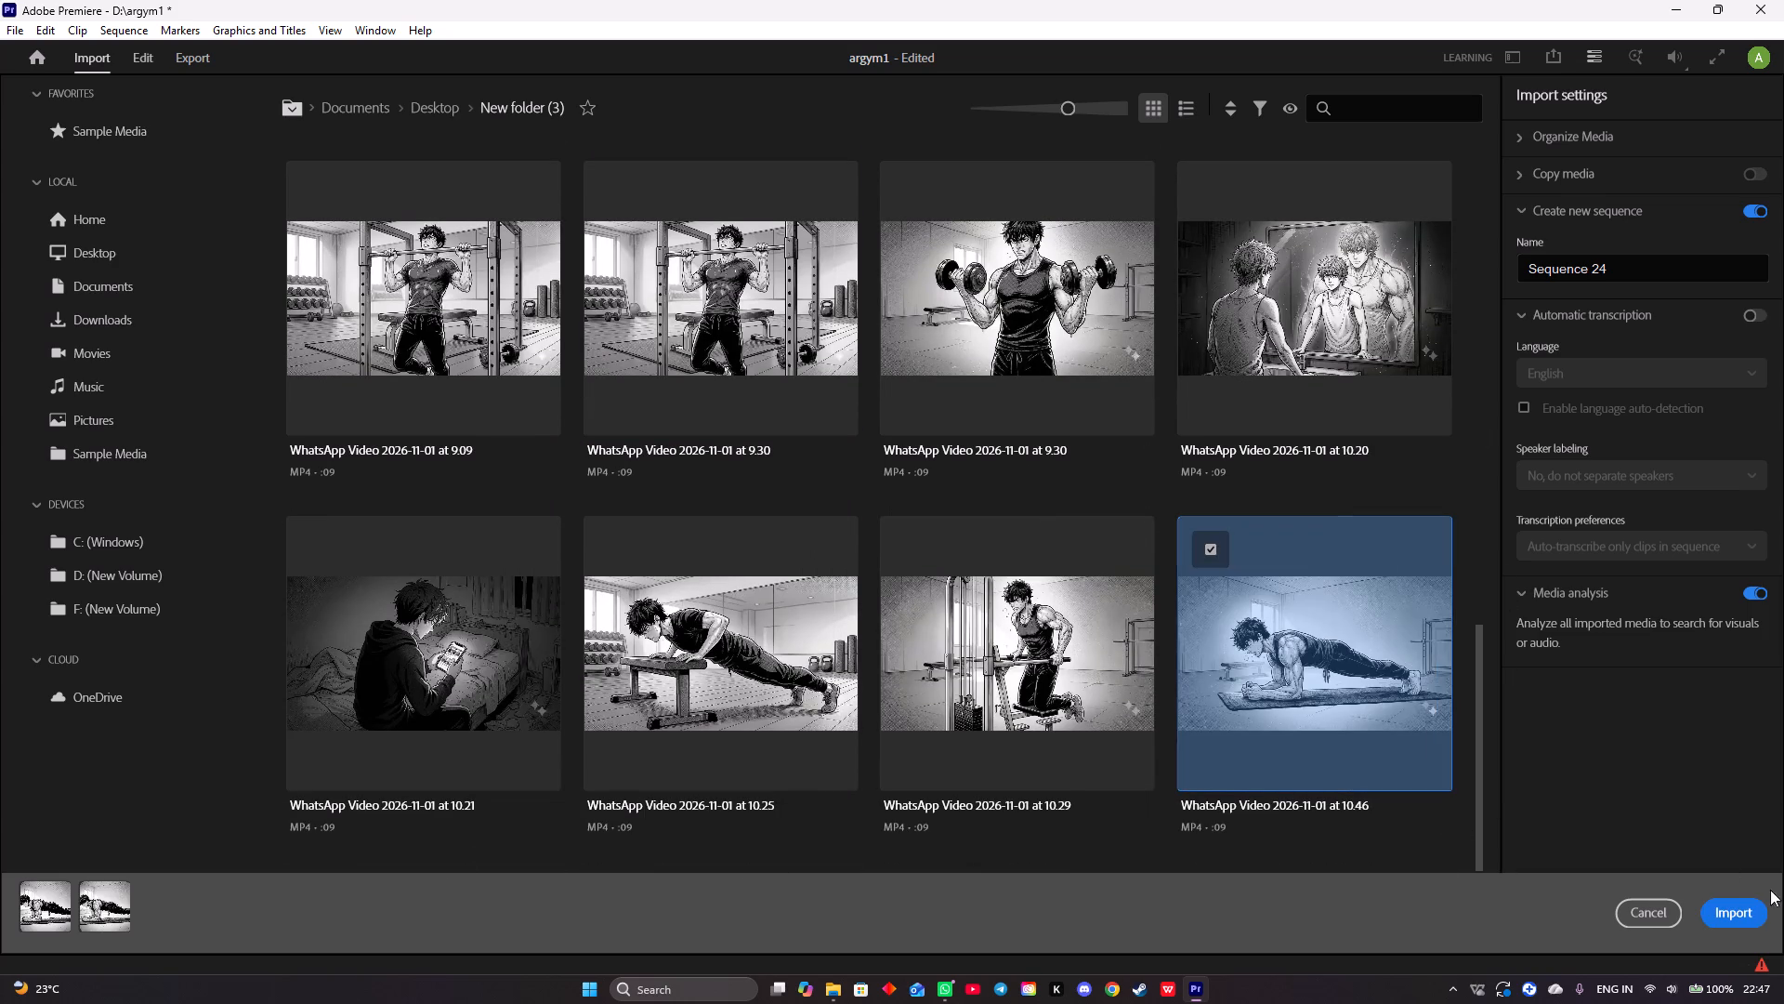
{"action": "left_click", "coordinate": [1745, 929]}
{"action": "left_click", "coordinate": [1739, 917]}
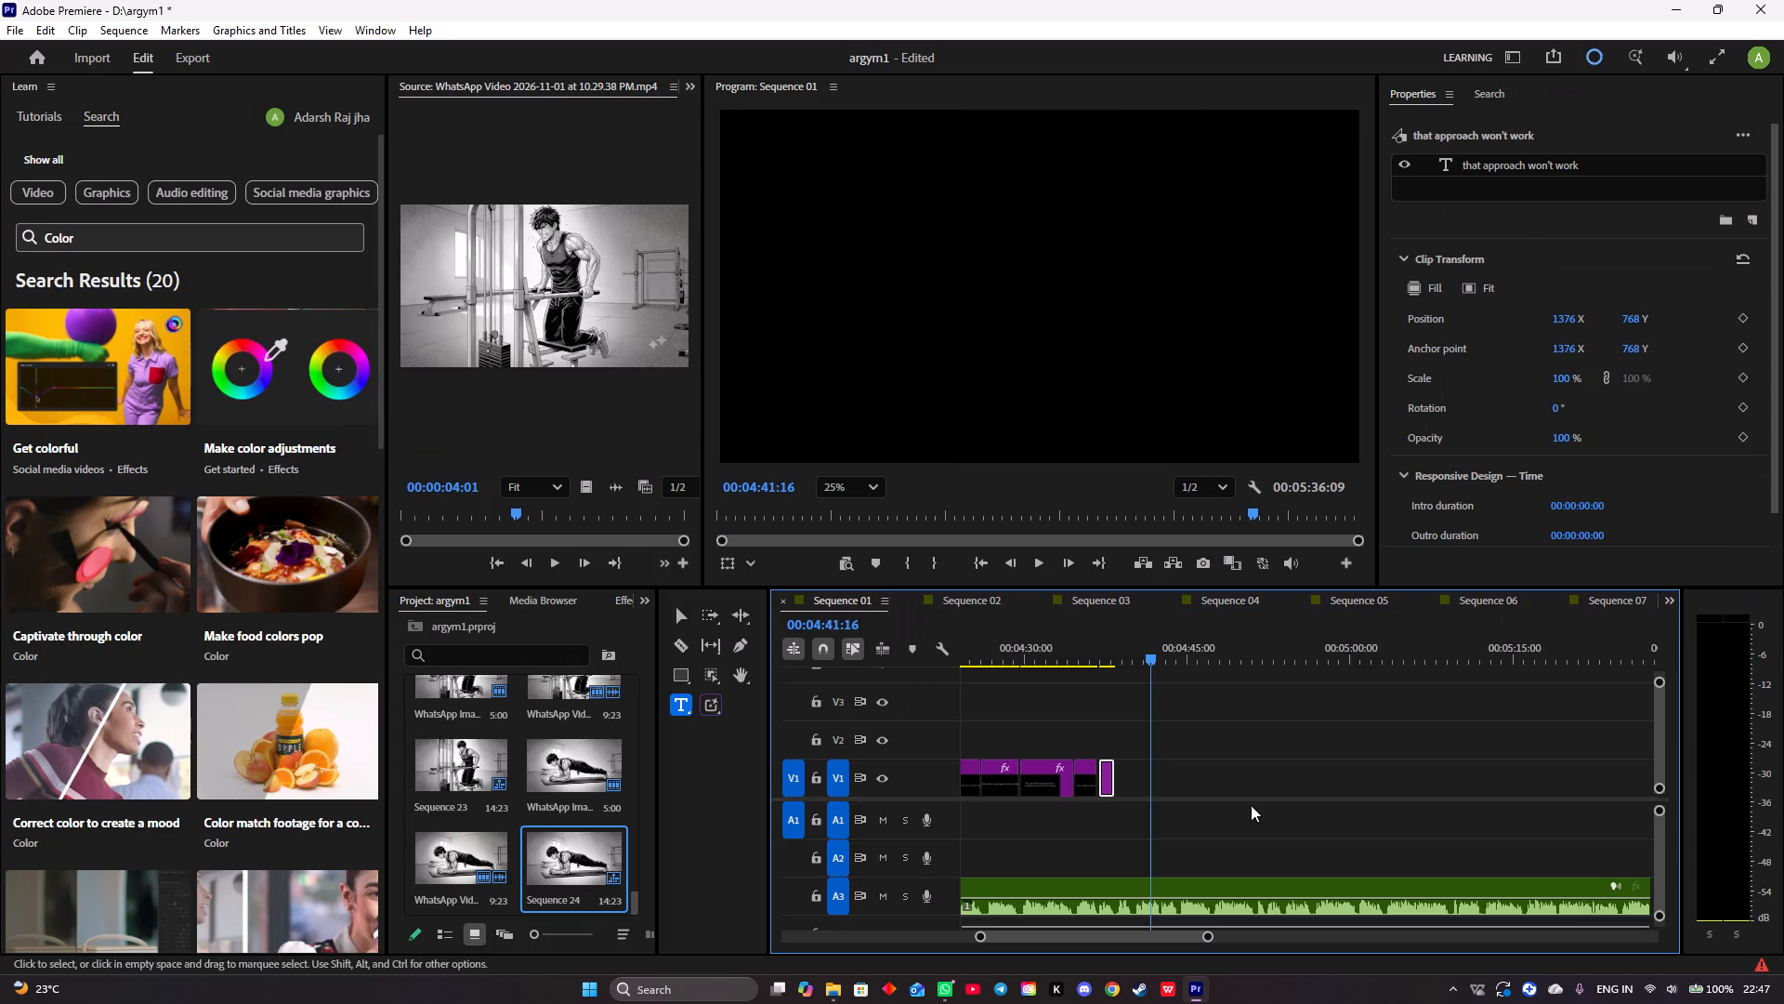
Place the 10.46 plank image on track V1 of Sequence 01, directly after the "that approach won't work" title.
{"action": "left_click", "coordinate": [550, 768]}
{"action": "left_click_drag", "start_coordinate": [550, 768], "coordinate": [920, 760]}
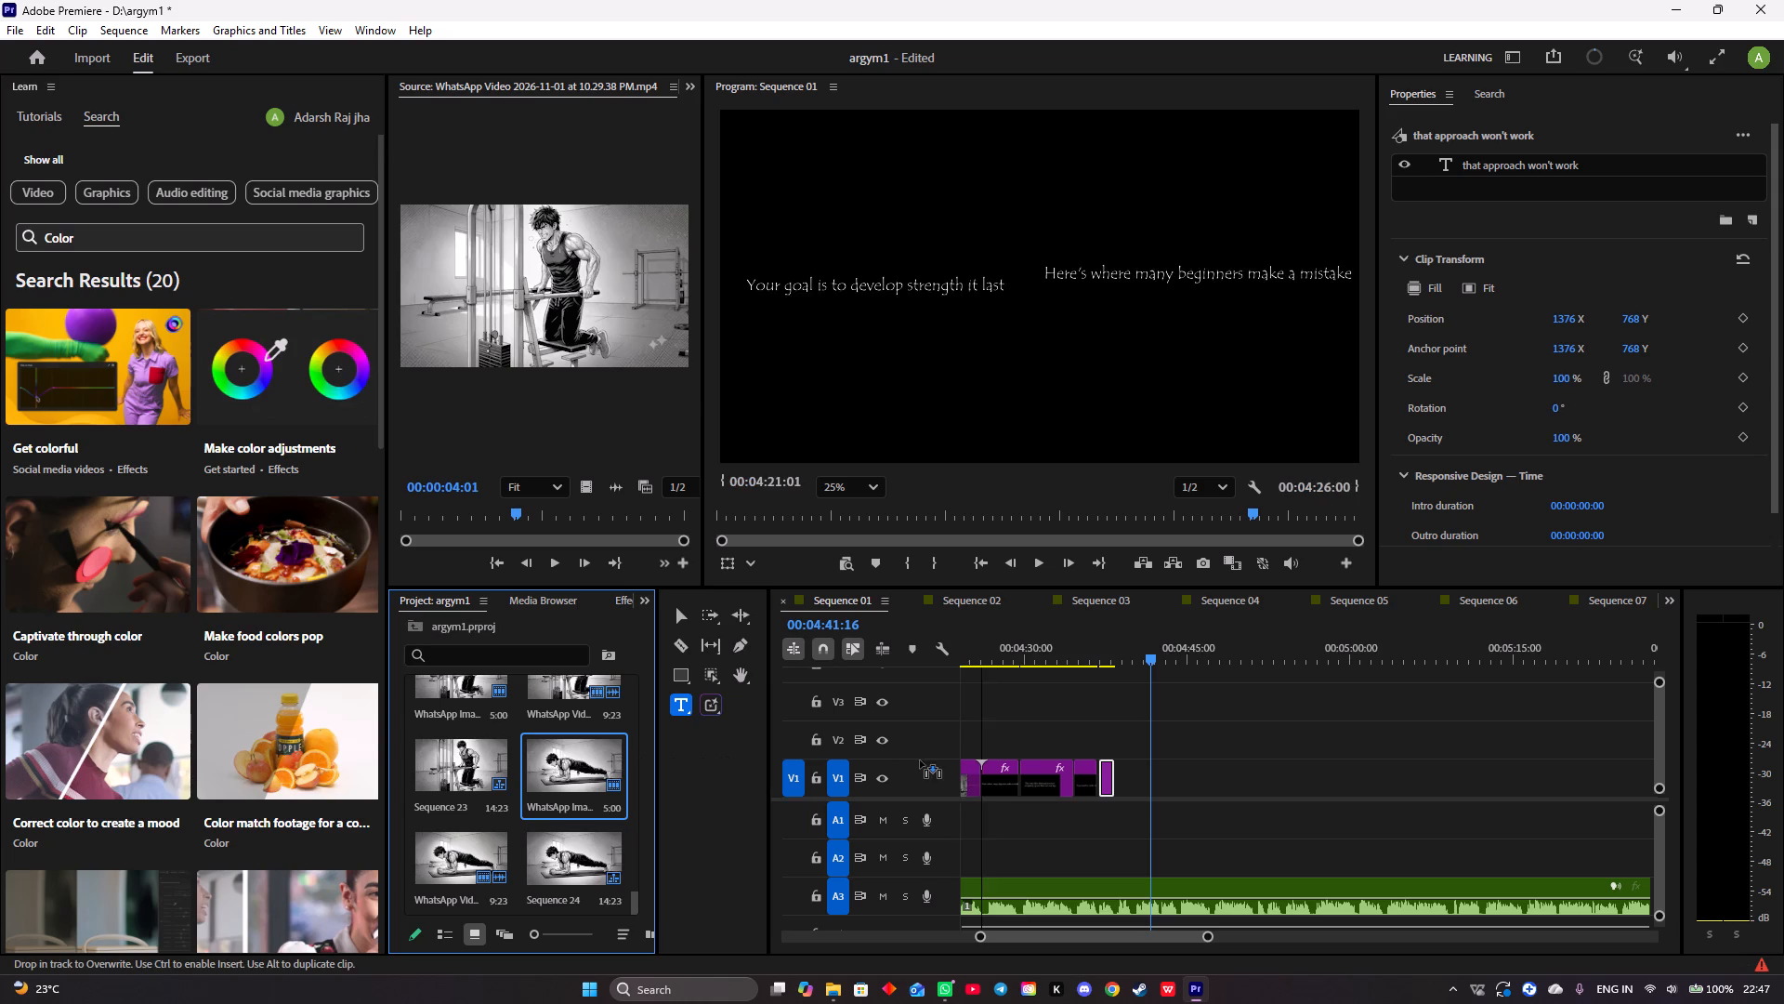
{"action": "left_click_drag", "start_coordinate": [920, 760], "coordinate": [1114, 786]}
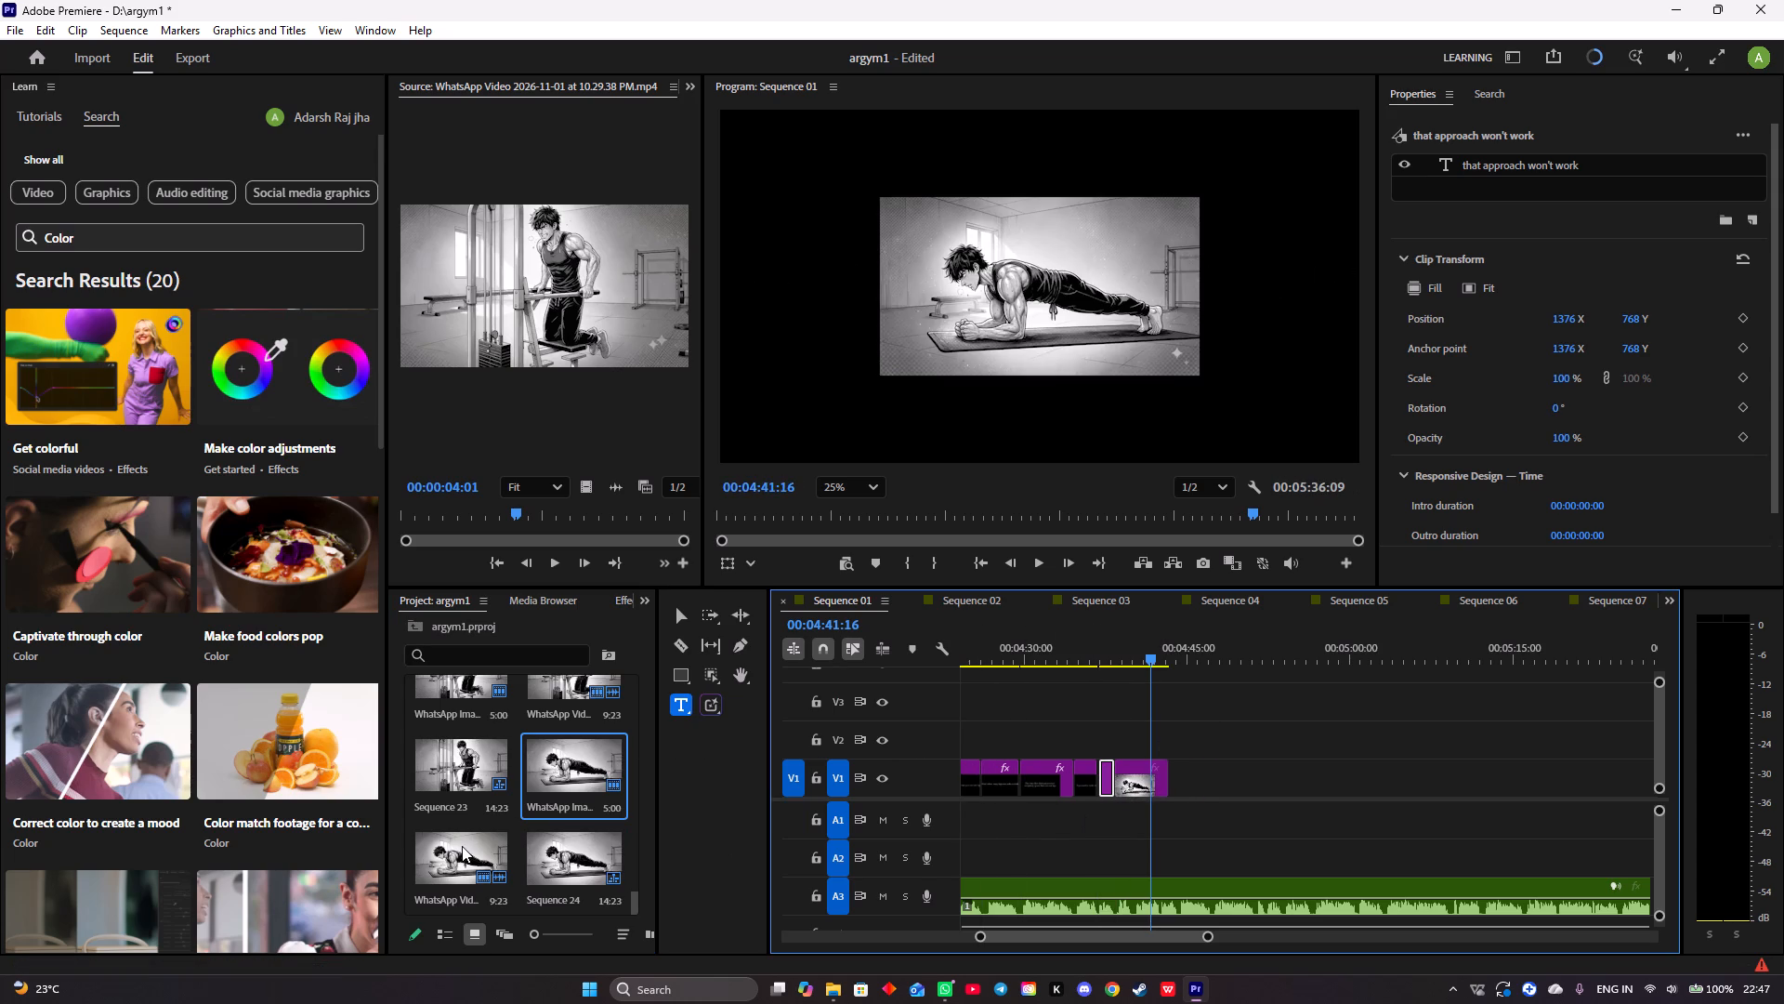
Place the 10.46 plank video on track V1 directly after the plank image, with its audio on A1.
{"action": "left_click", "coordinate": [462, 846]}
{"action": "left_click", "coordinate": [462, 846]}
{"action": "left_click_drag", "start_coordinate": [462, 846], "coordinate": [968, 800]}
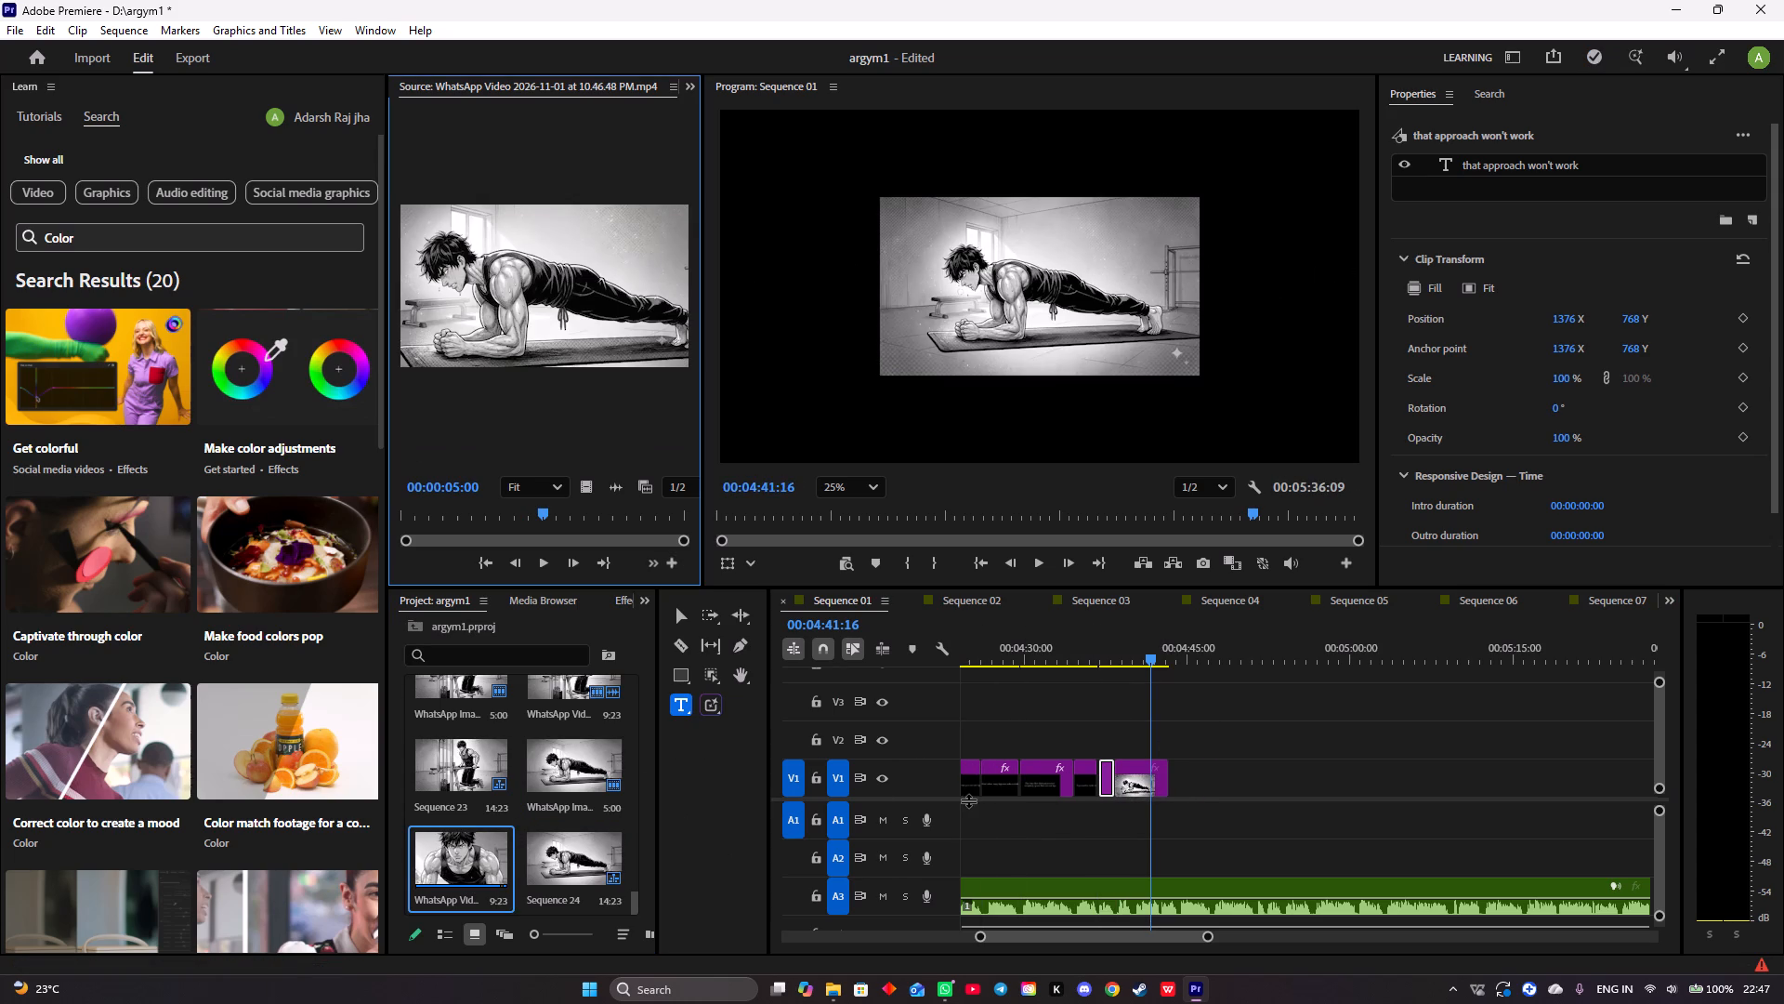
{"action": "left_click_drag", "start_coordinate": [968, 800], "coordinate": [1242, 781]}
{"action": "left_click_drag", "start_coordinate": [463, 846], "coordinate": [582, 835]}
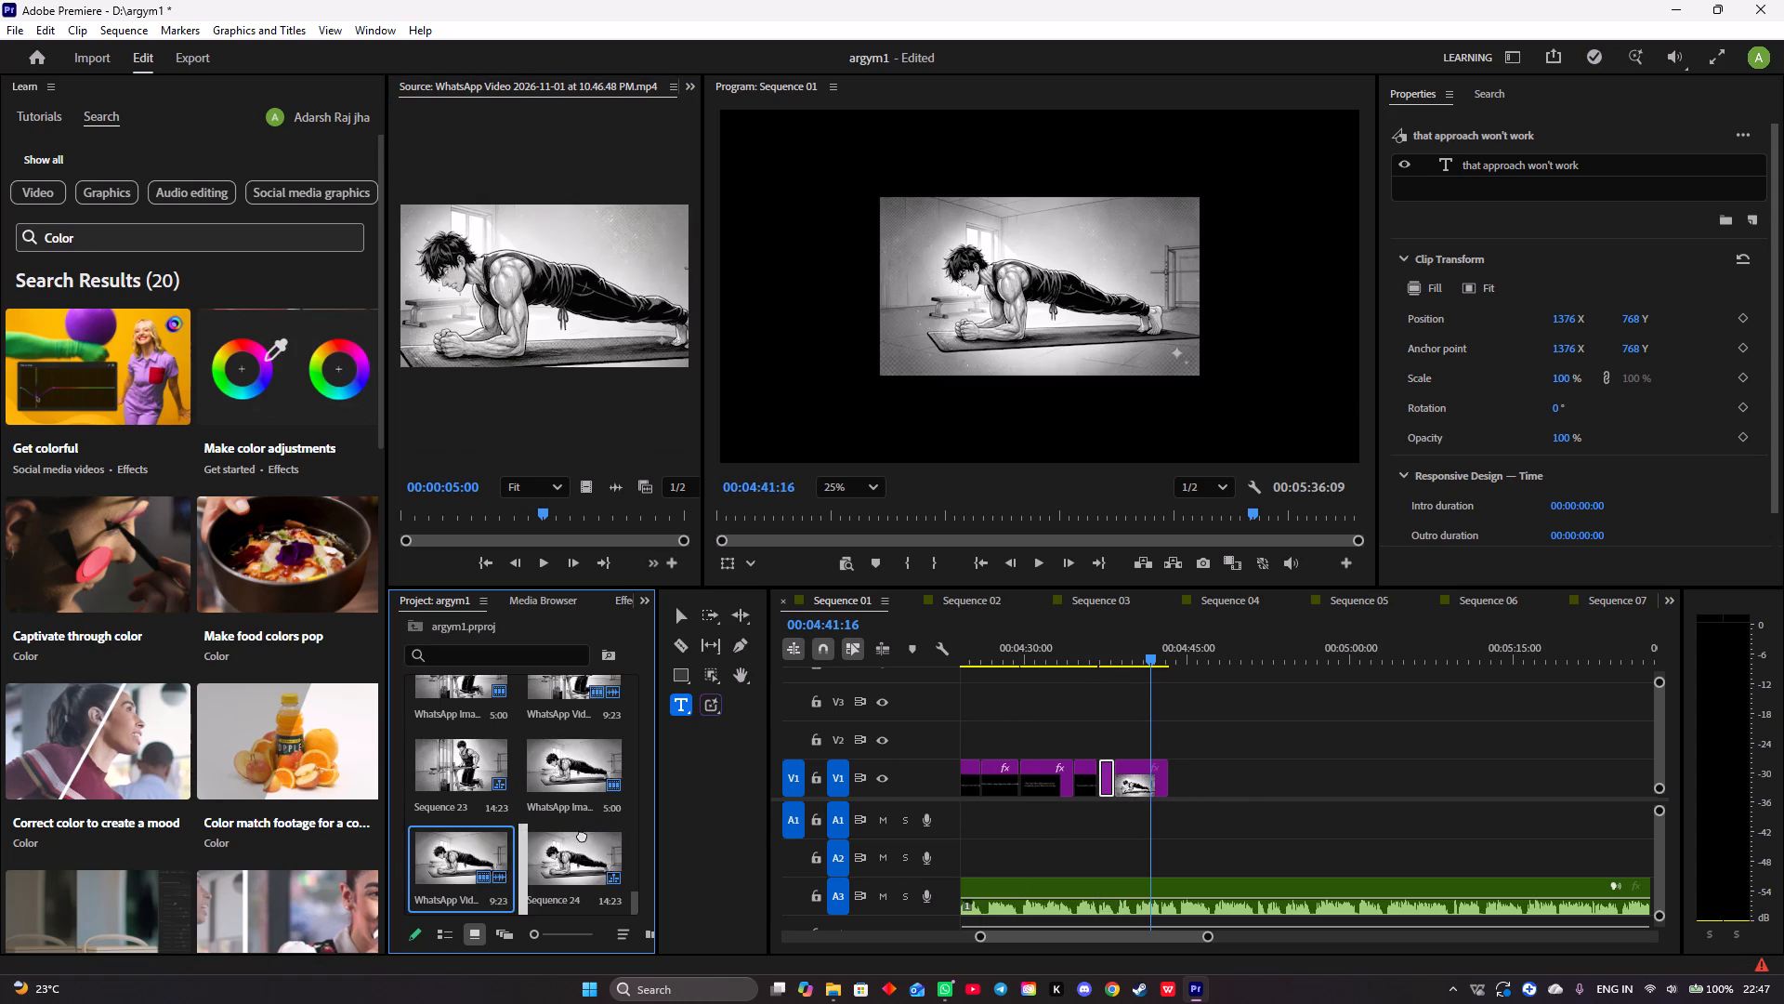
{"action": "left_click_drag", "start_coordinate": [582, 835], "coordinate": [1186, 800]}
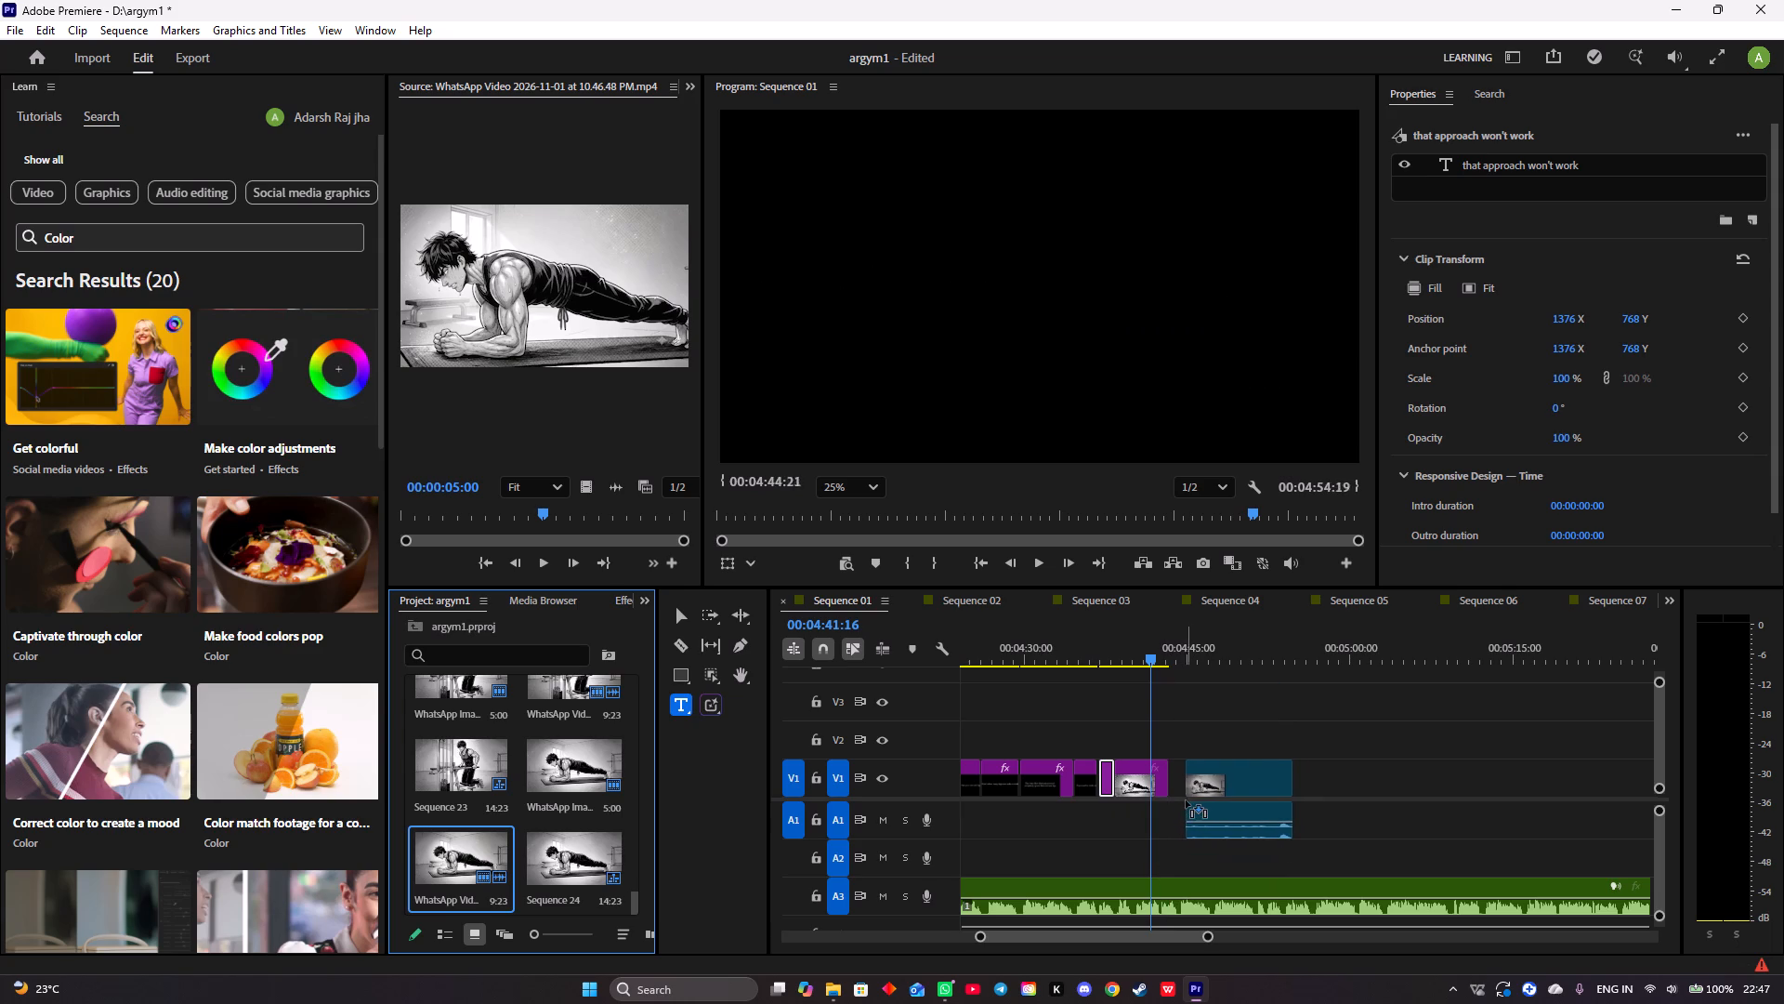
{"action": "left_click_drag", "start_coordinate": [1186, 800], "coordinate": [1174, 796]}
Unlink the audio from the 10.46 plank video clip in Sequence 01.
{"action": "right_click", "coordinate": [1214, 827]}
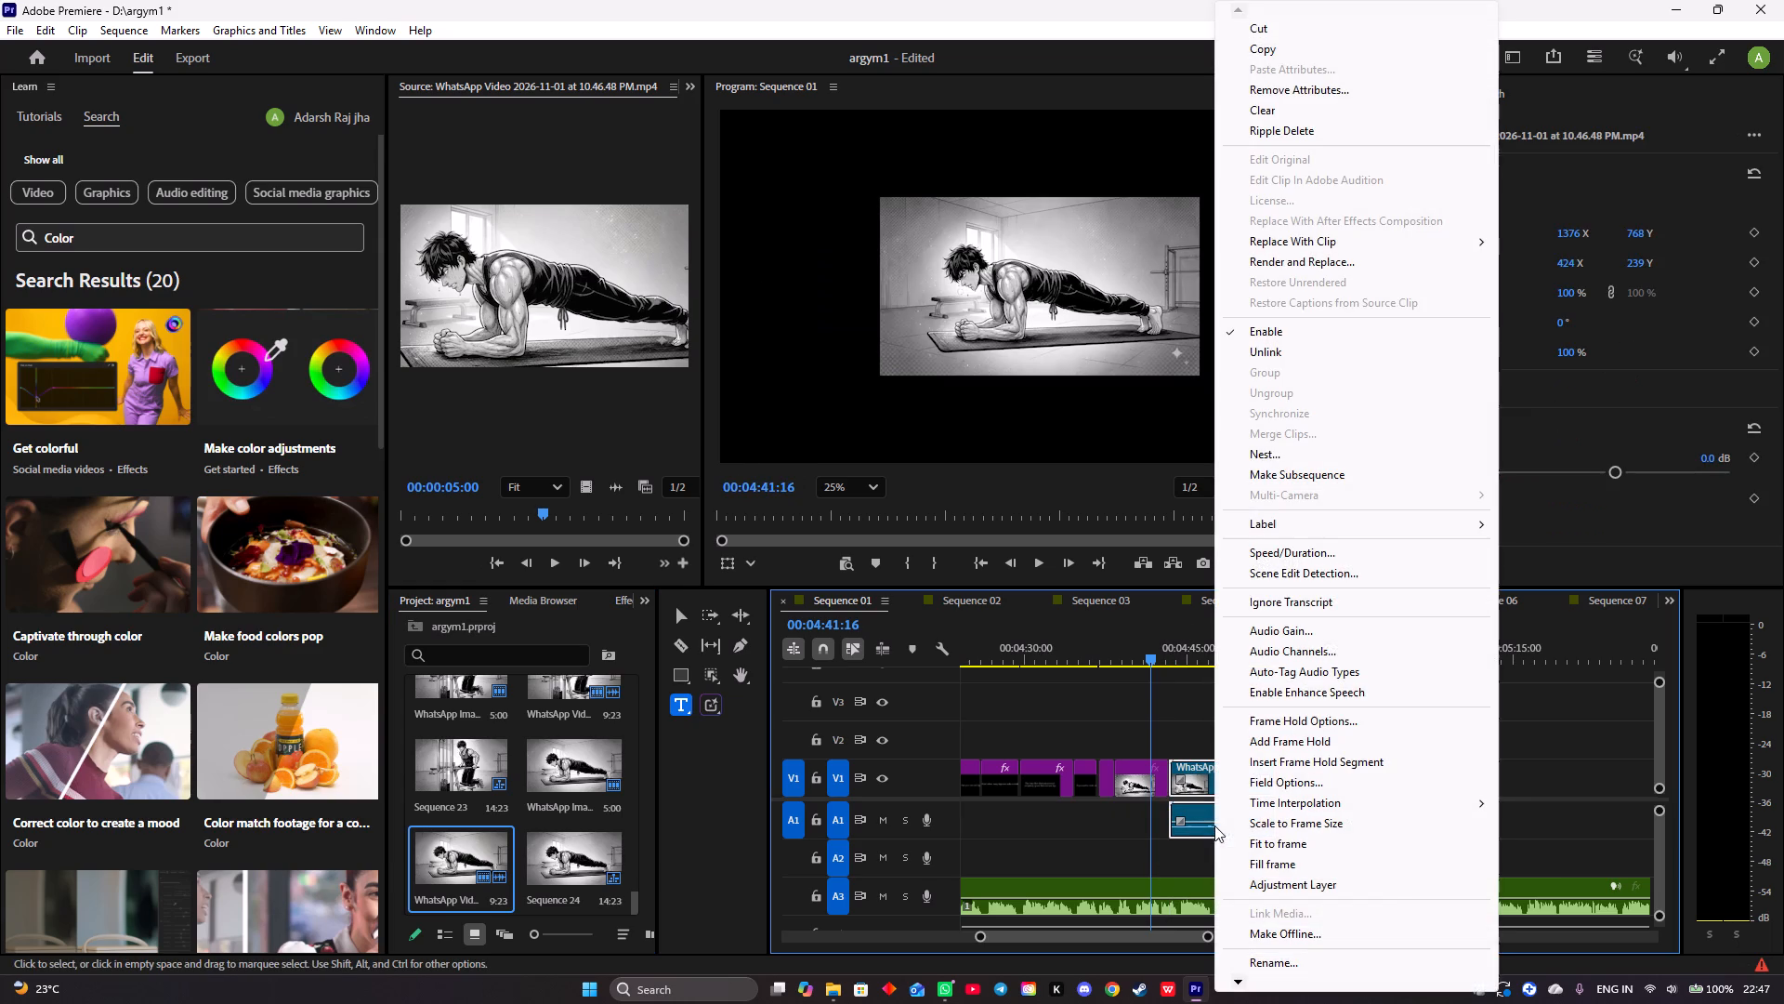
{"action": "left_click", "coordinate": [1241, 349]}
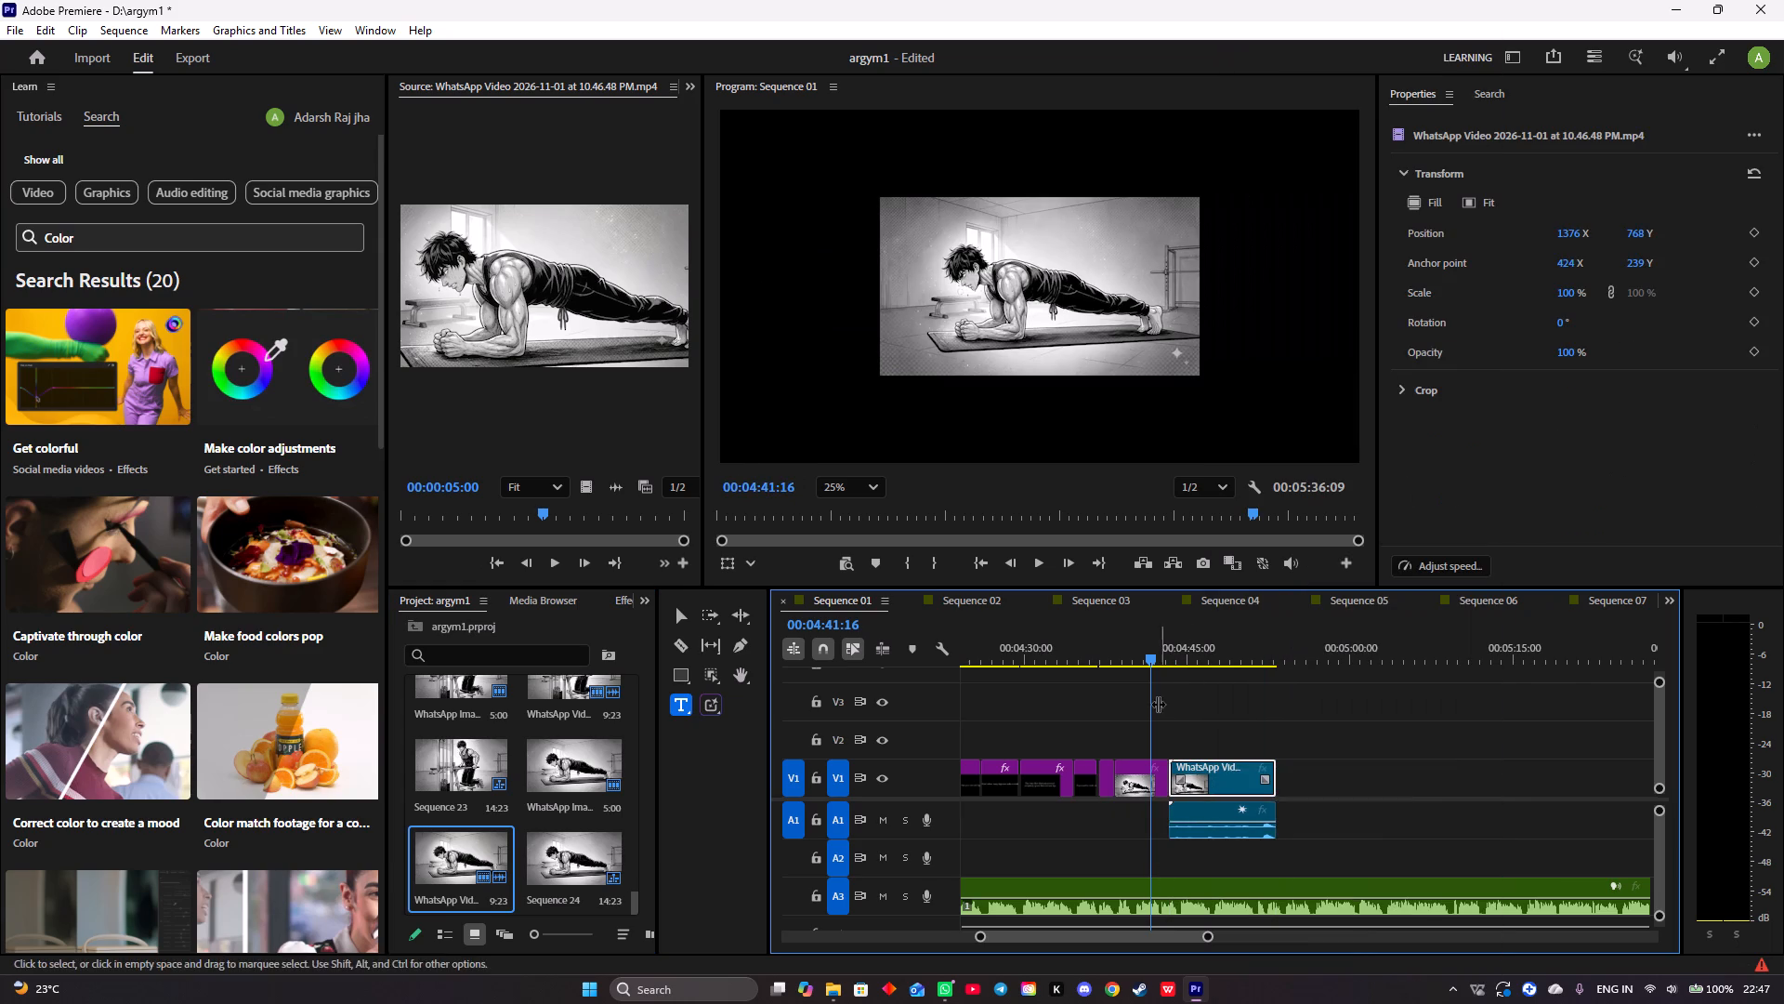